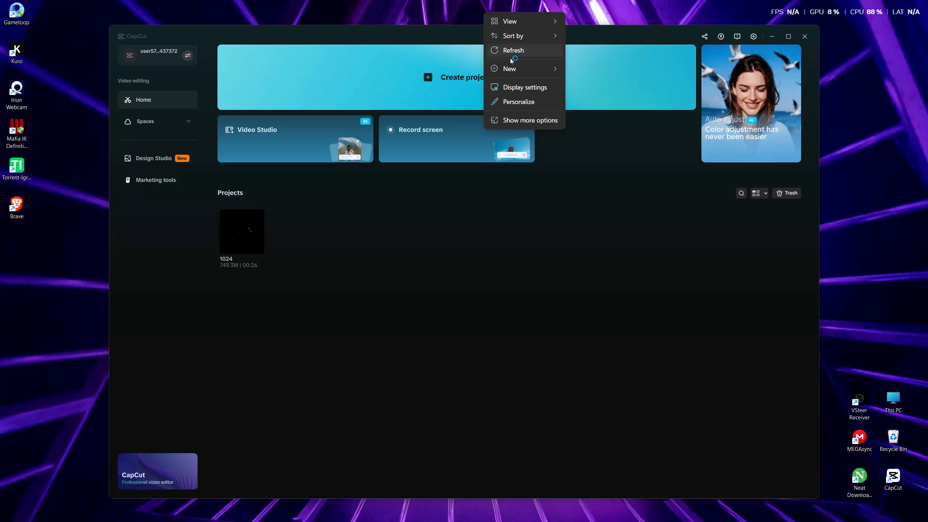
Refresh the desktop and switch to the CapCut home window.
left_click(510, 58)
left_click(511, 56)
key("alt+Tab")
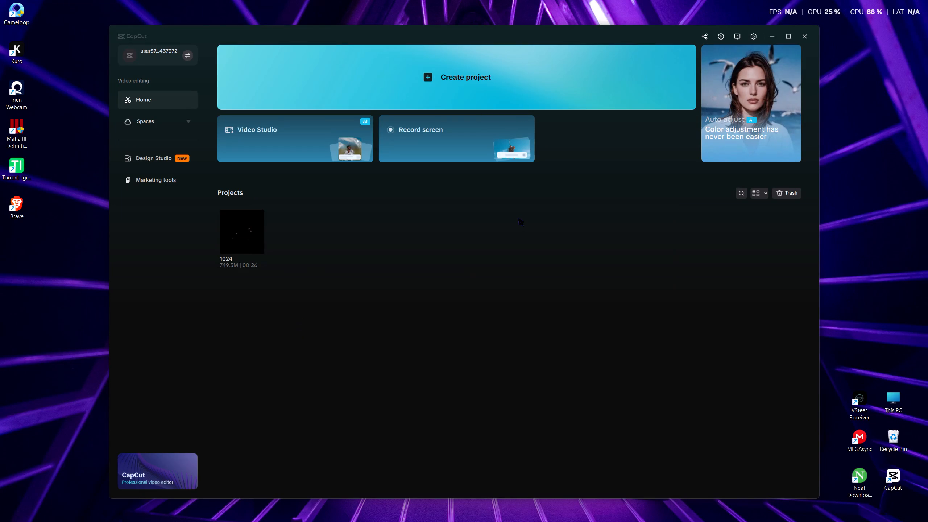
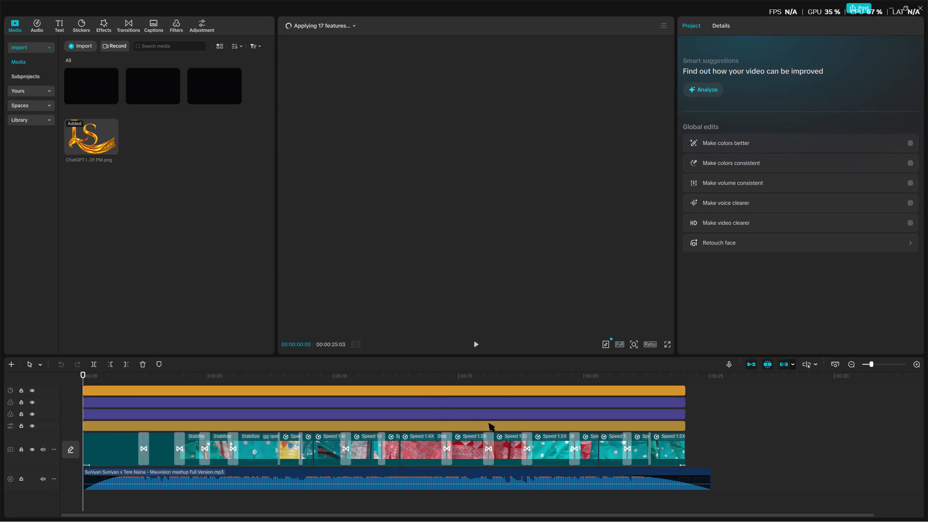
Scrub through the first five seconds of the edit and briefly play the transition from about 00:00:03:26.
left_click(665, 450)
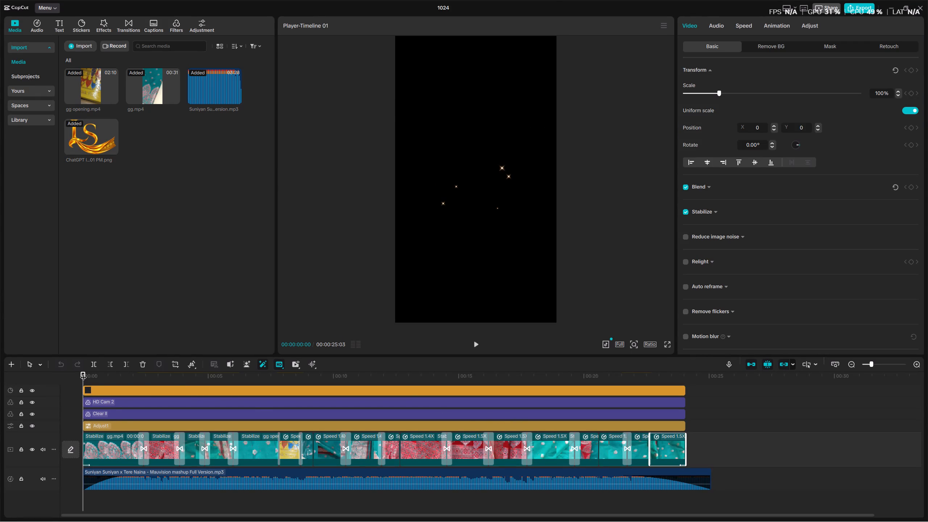
left_click_drag(83, 373, 222, 378)
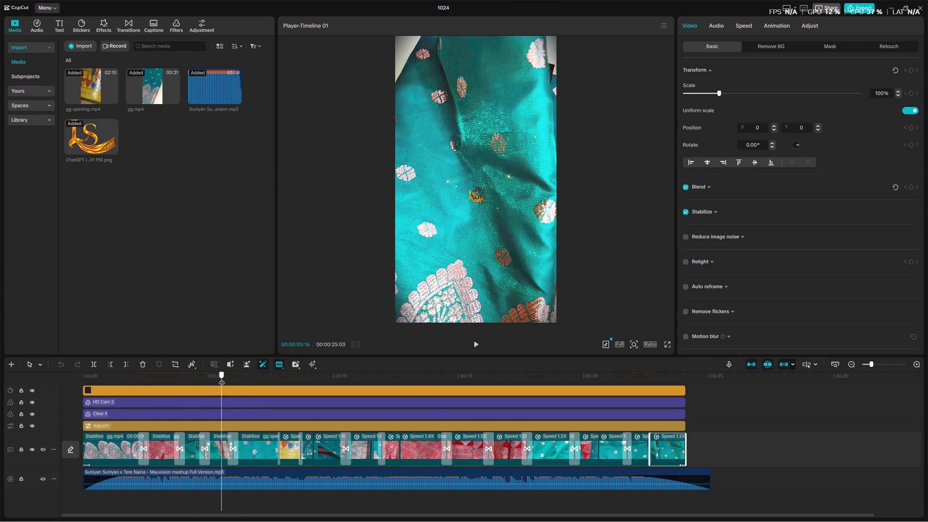
left_click_drag(222, 378, 149, 390)
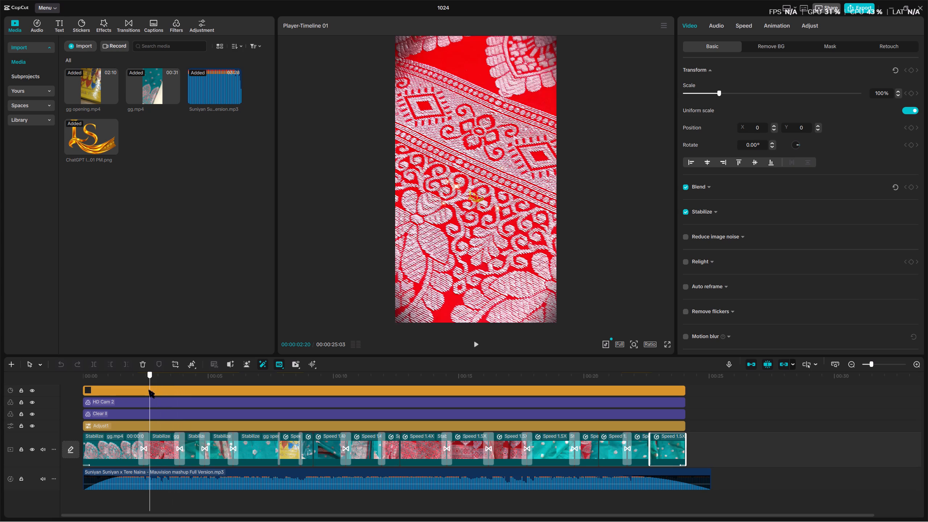
left_click_drag(149, 390, 188, 392)
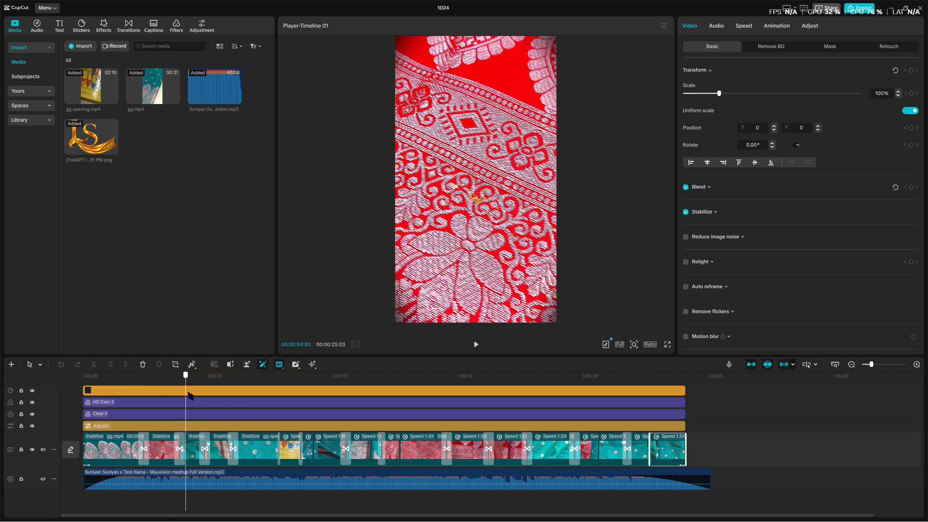
left_click_drag(188, 392, 179, 394)
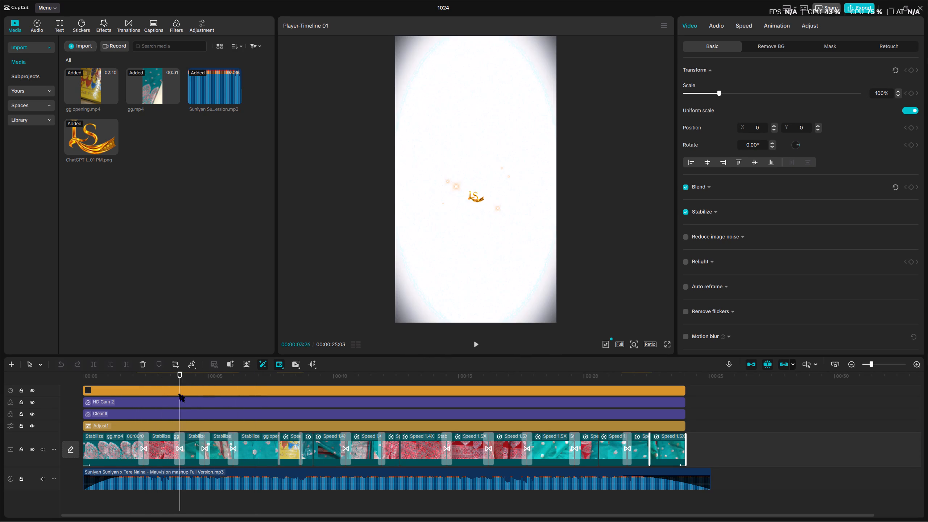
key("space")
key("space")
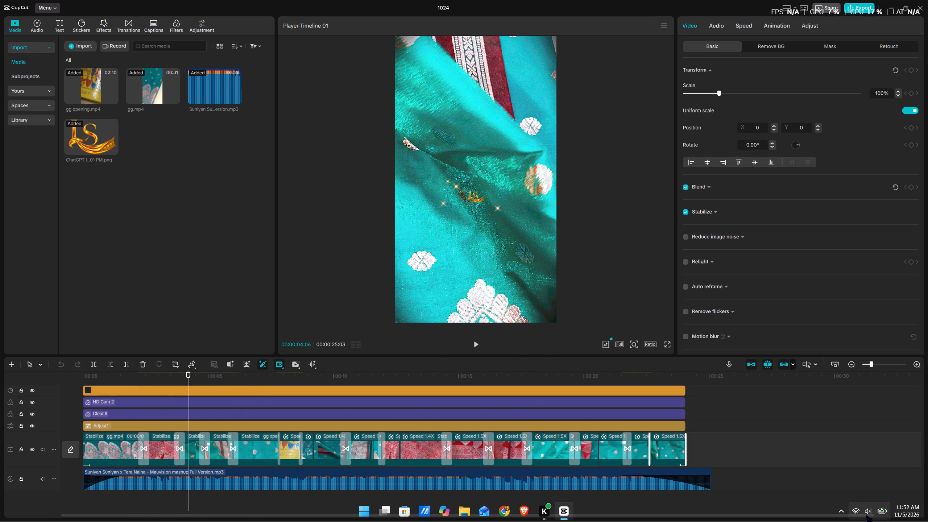
Set the system sound volume to 7.
left_click(866, 515)
left_click(796, 456)
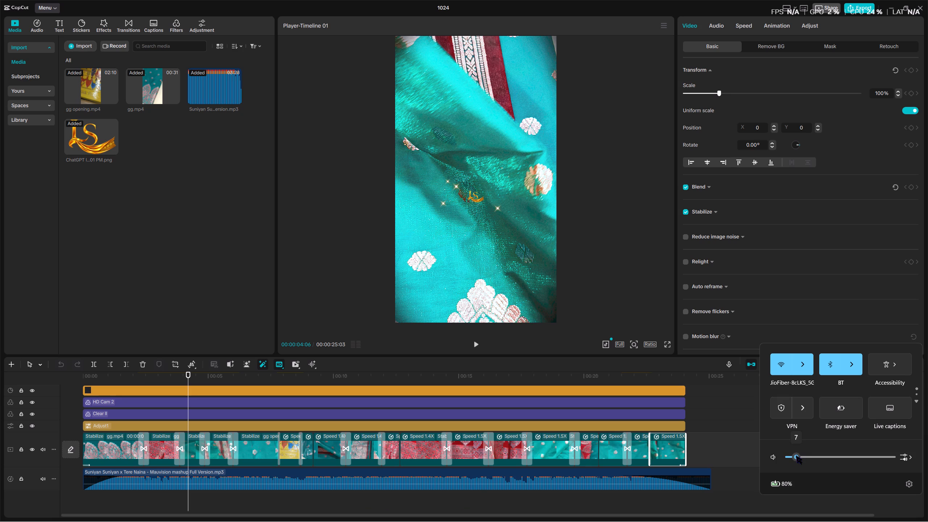
Replay the edit from just before the four-second mark to review the following clips and transitions with sound.
left_click(189, 373)
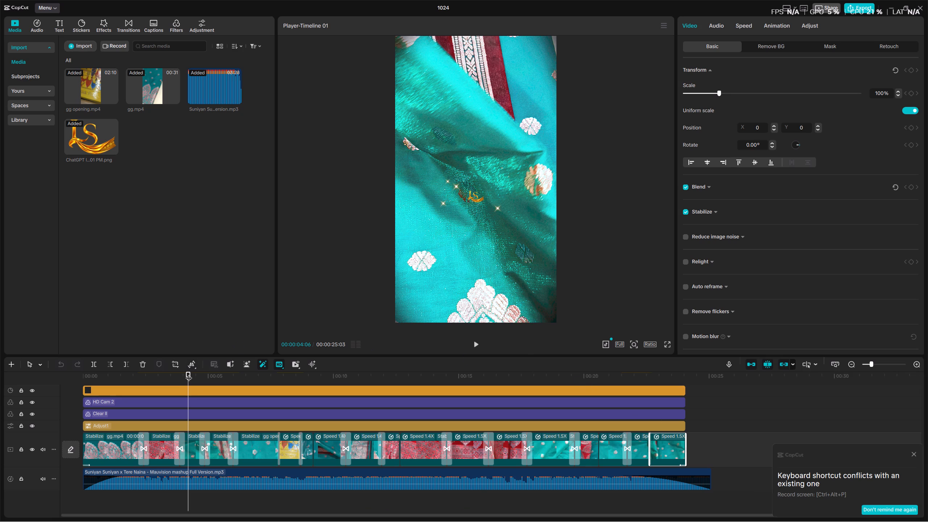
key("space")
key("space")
left_click_drag(192, 373, 177, 373)
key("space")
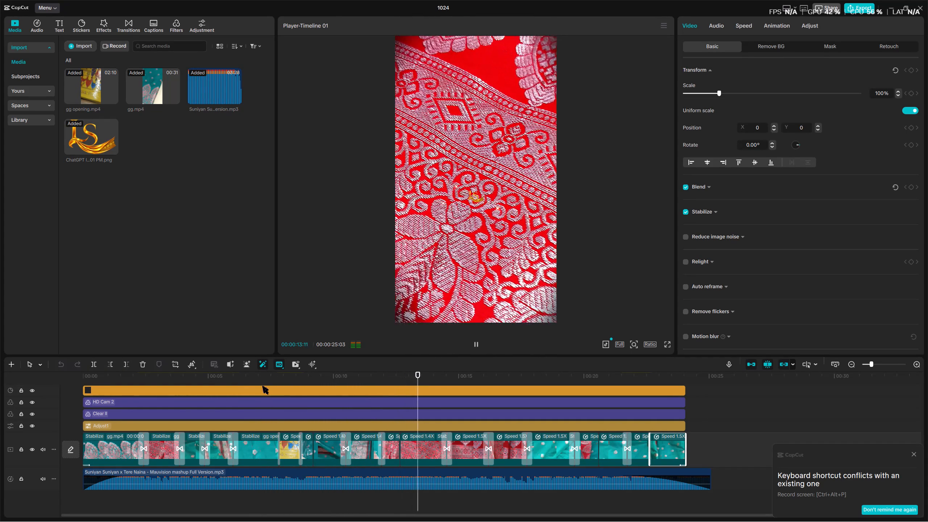
Open the system volume control while the edit keeps playing.
left_click(867, 521)
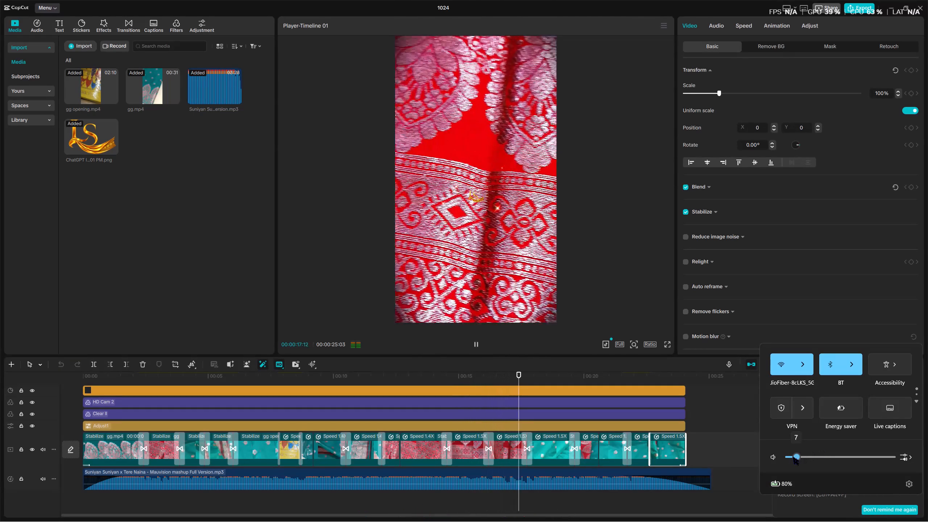
Raise the system playback volume slightly and return to the video project.
scroll(793, 457, "up", 1)
left_click(581, 361)
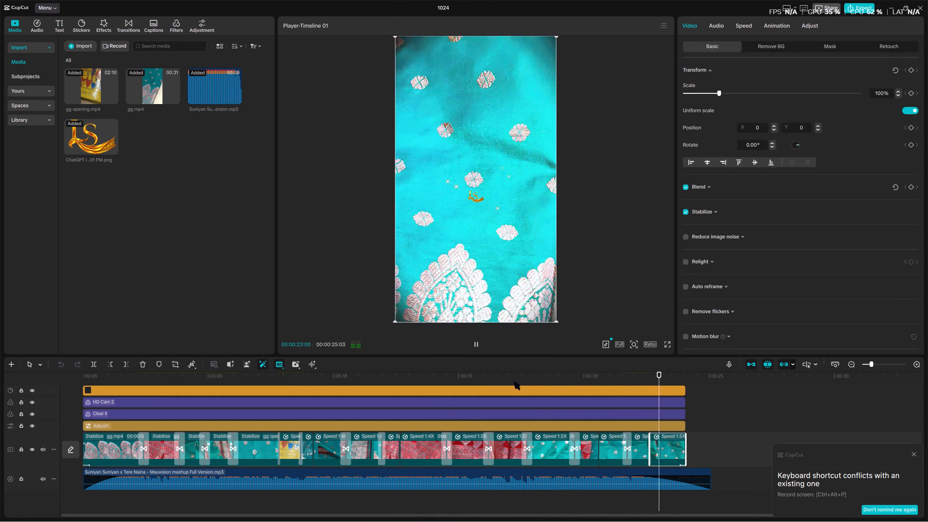
Move the playhead back to the beginning of the timeline and play the edited video from the start.
left_click_drag(455, 365, 257, 365)
left_click(226, 375)
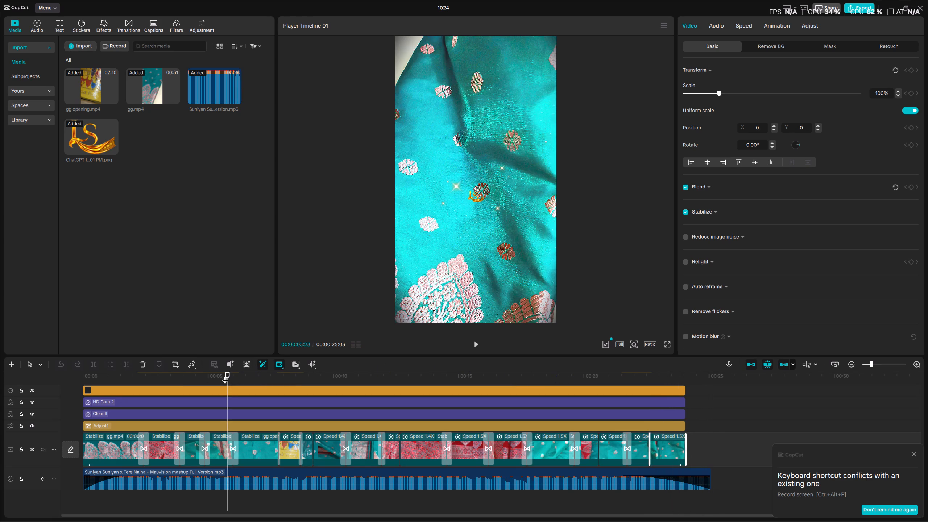
left_click_drag(225, 376, 62, 384)
key("space")
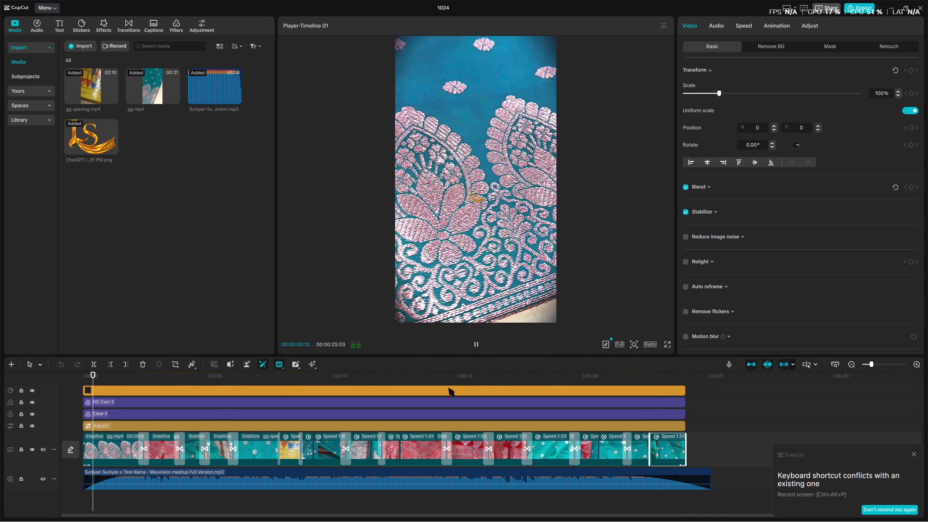
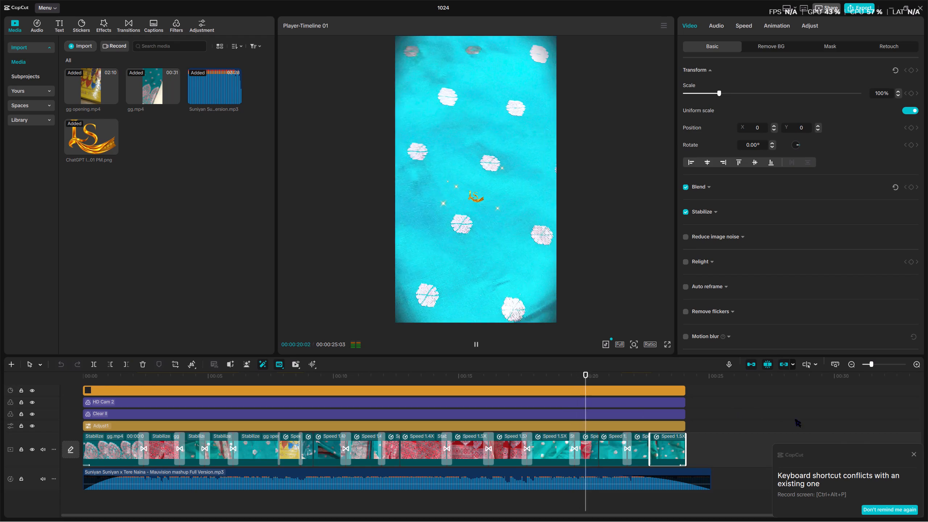
Dismiss the keyboard shortcut conflict notice.
left_click(914, 456)
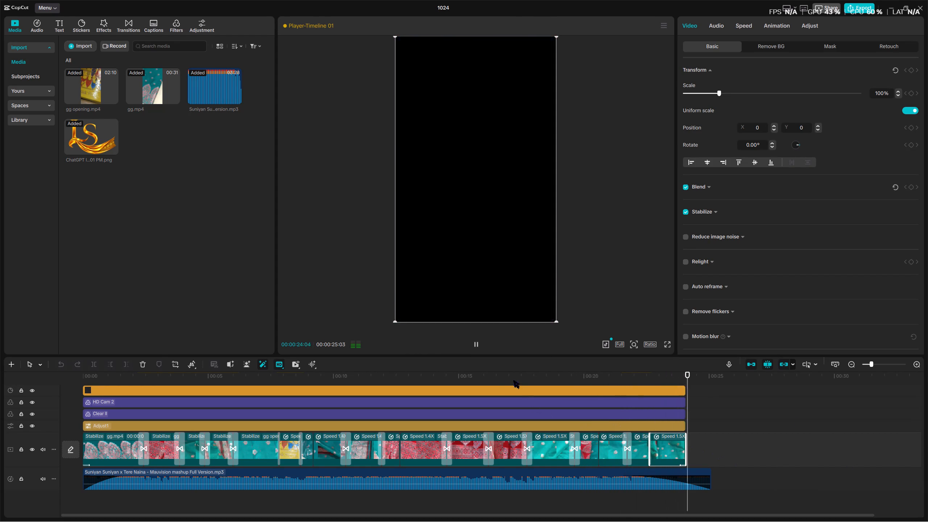
Replay the closing section of the video from about 00:00:21:05 and check the last two marked transitions.
left_click_drag(646, 374, 456, 373)
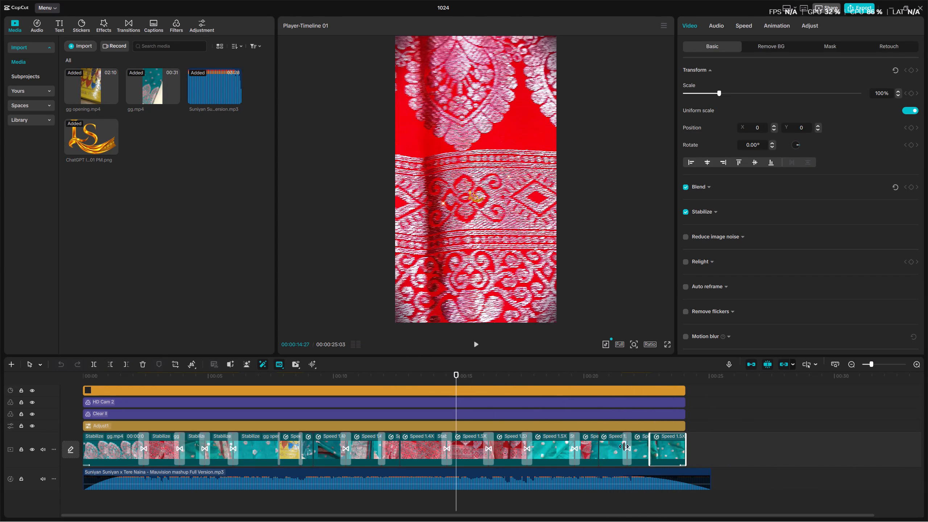
left_click(624, 445)
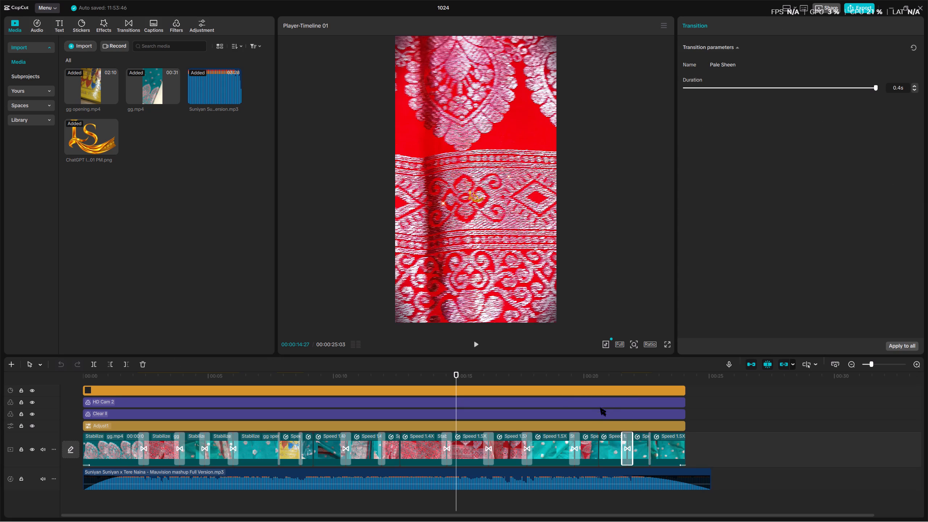
left_click(575, 445)
left_click(613, 374)
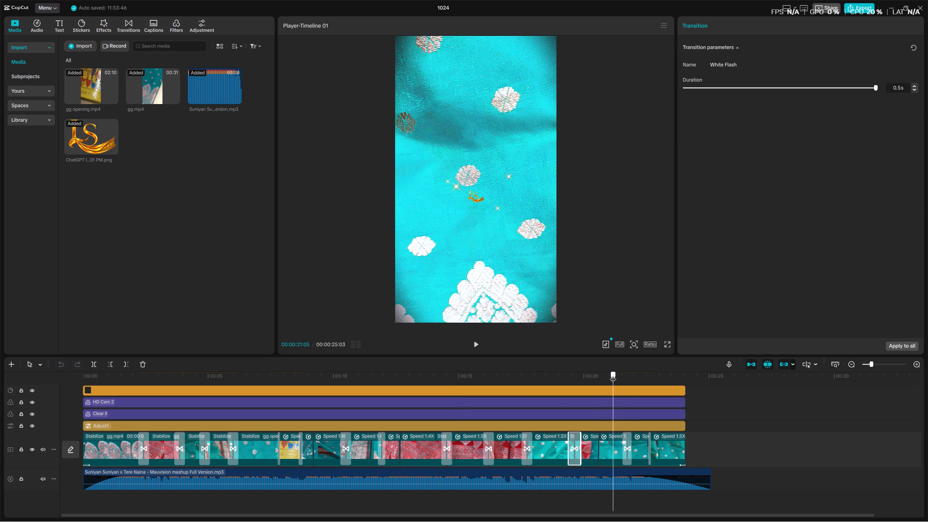
key("space")
key("space")
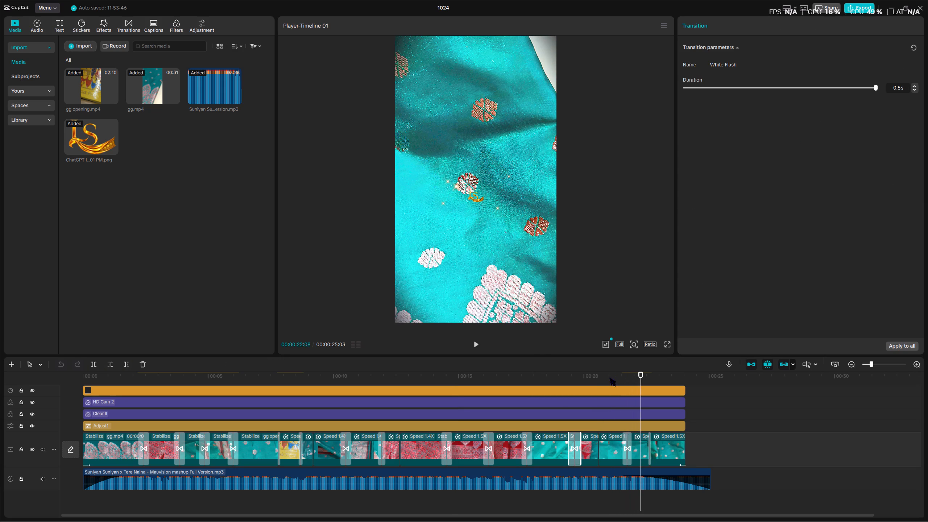
left_click(612, 377)
key("space")
key("space")
left_click_drag(613, 377, 536, 386)
key("space")
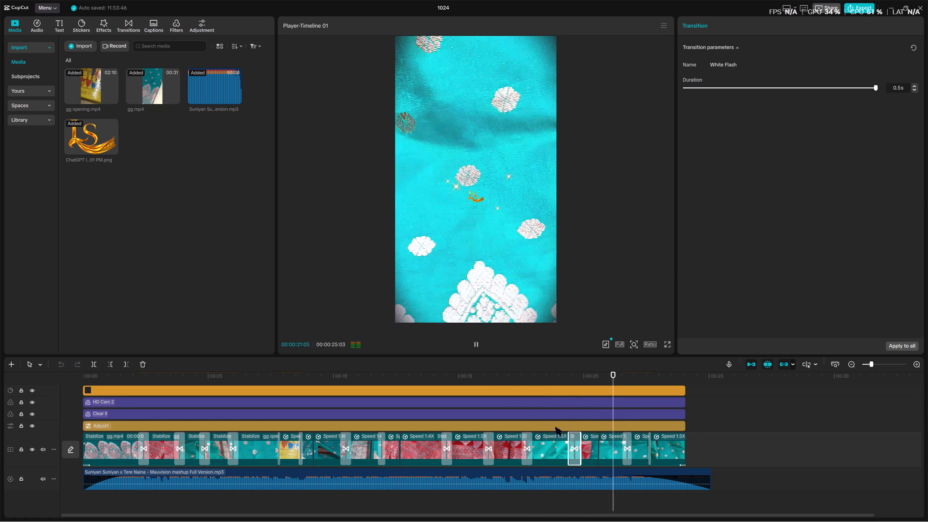
Inspect the name and duration of the transitions along the main video track, working back toward the opening clips.
left_click(526, 443)
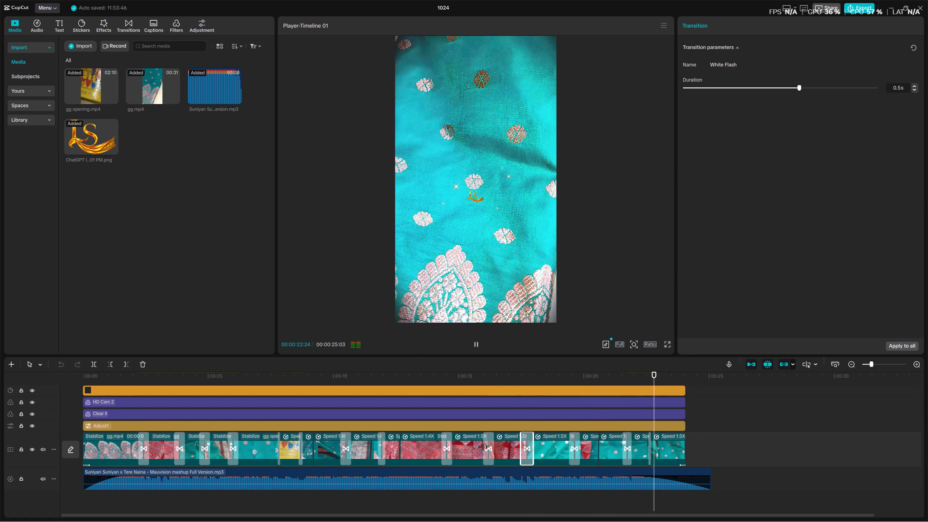
left_click(484, 447)
left_click(446, 446)
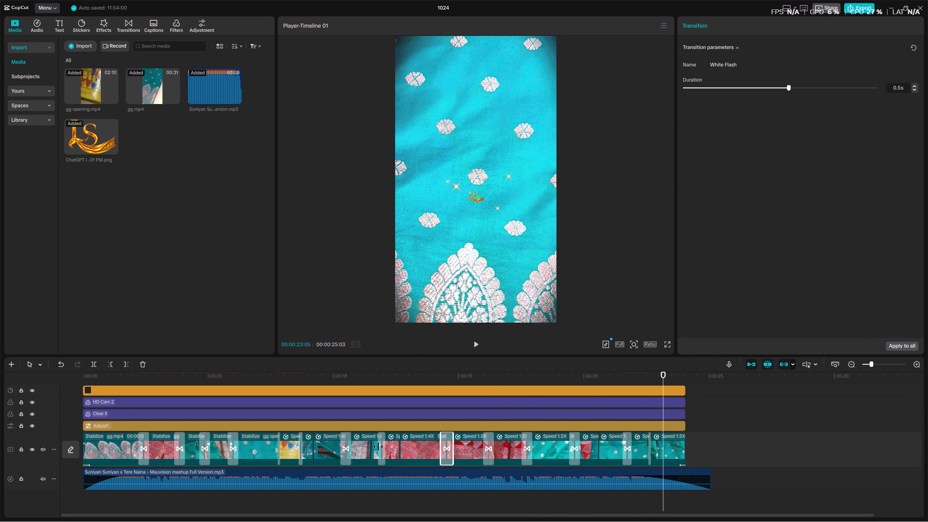
left_click(378, 447)
left_click(348, 447)
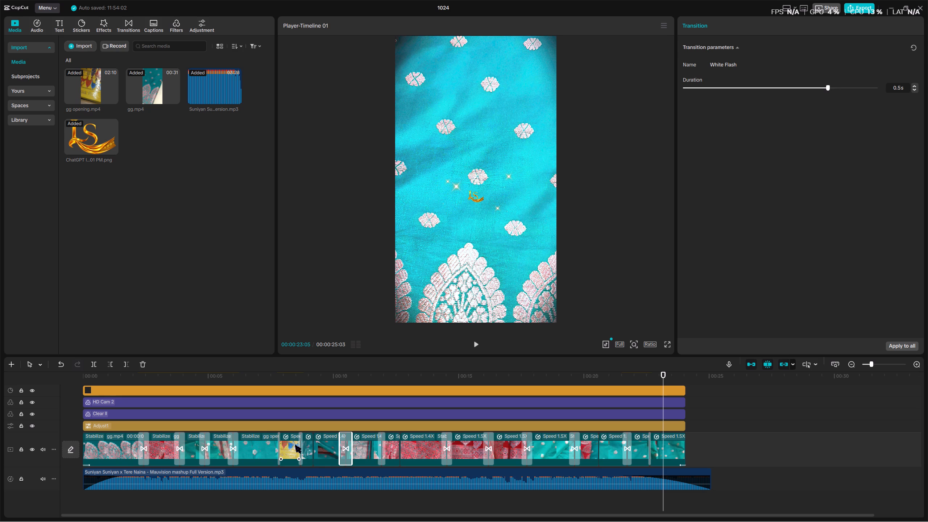
left_click(295, 445)
left_click(299, 443)
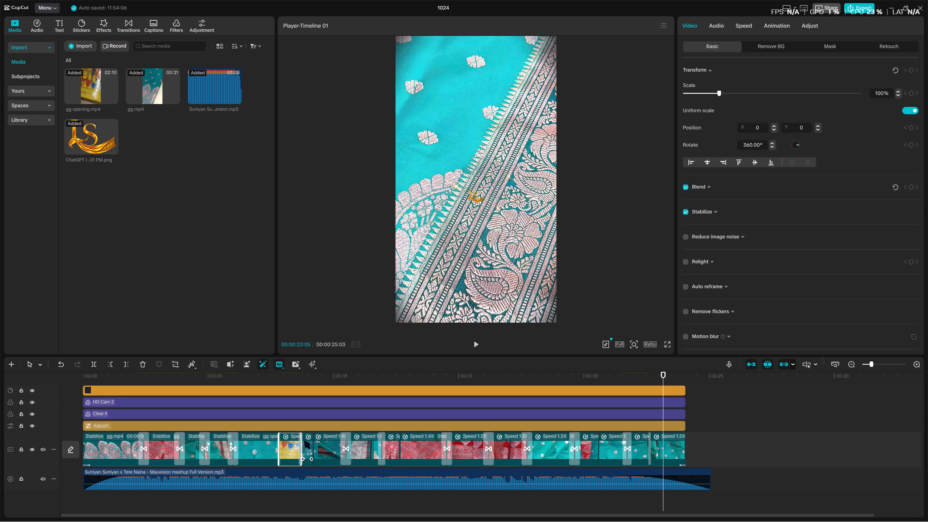
left_click(304, 441)
double_click(302, 442)
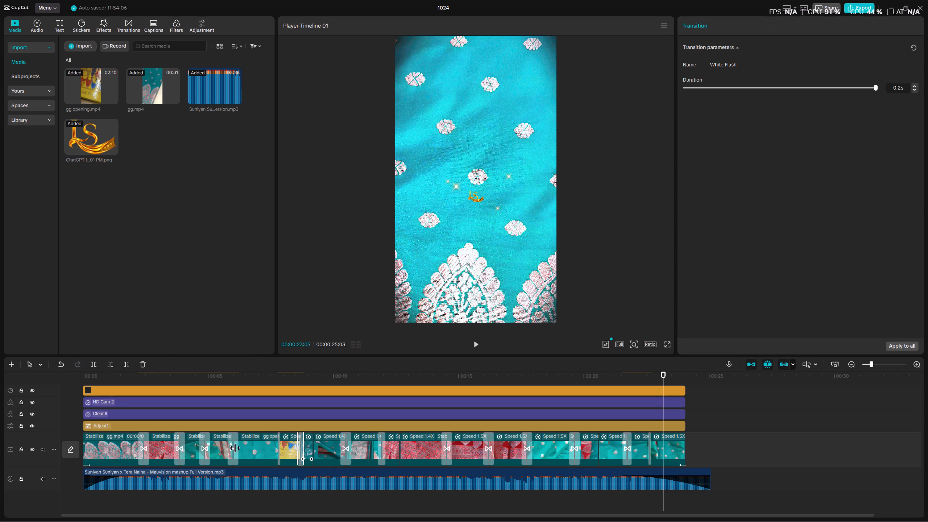
left_click(235, 448)
left_click(200, 449)
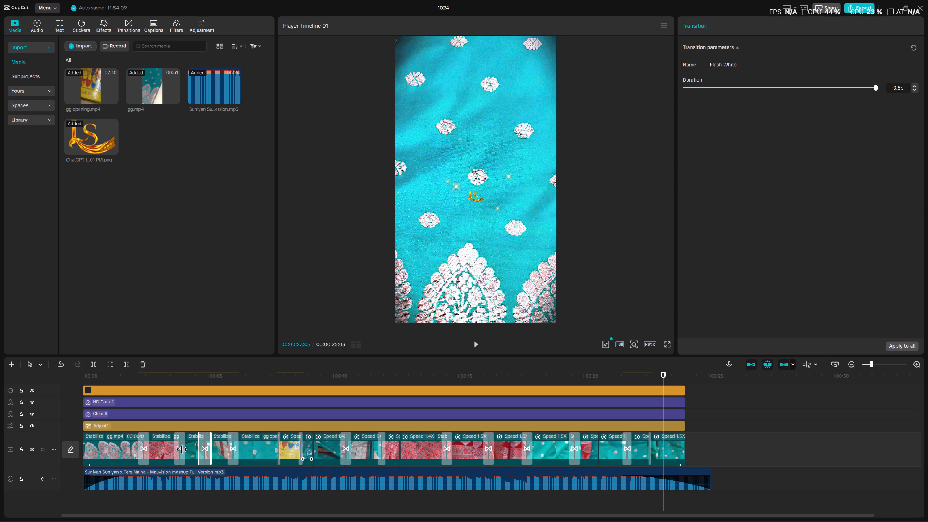
left_click(181, 449)
left_click(204, 447)
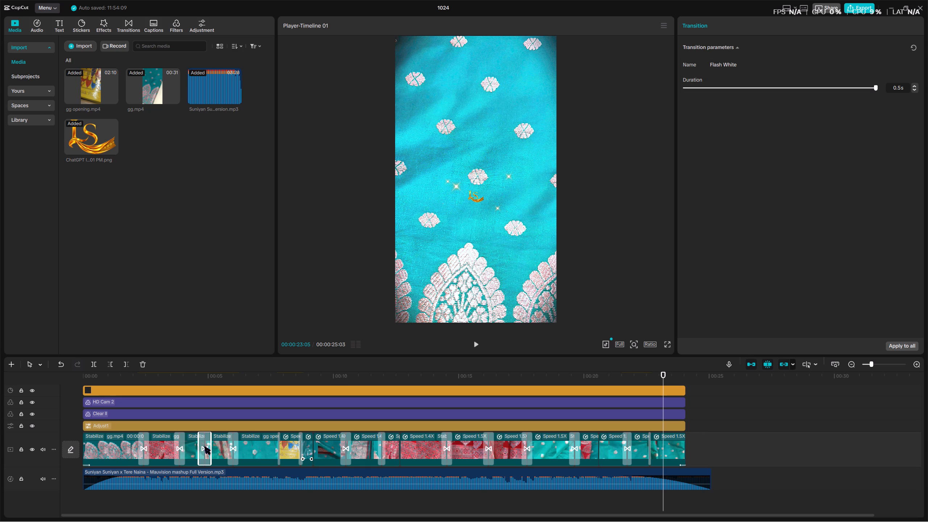
left_click(182, 451)
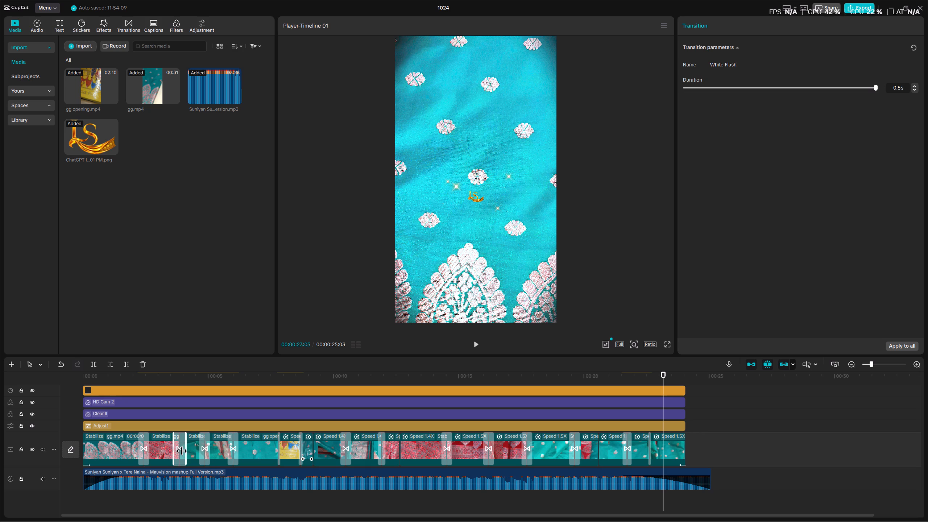
left_click(207, 450)
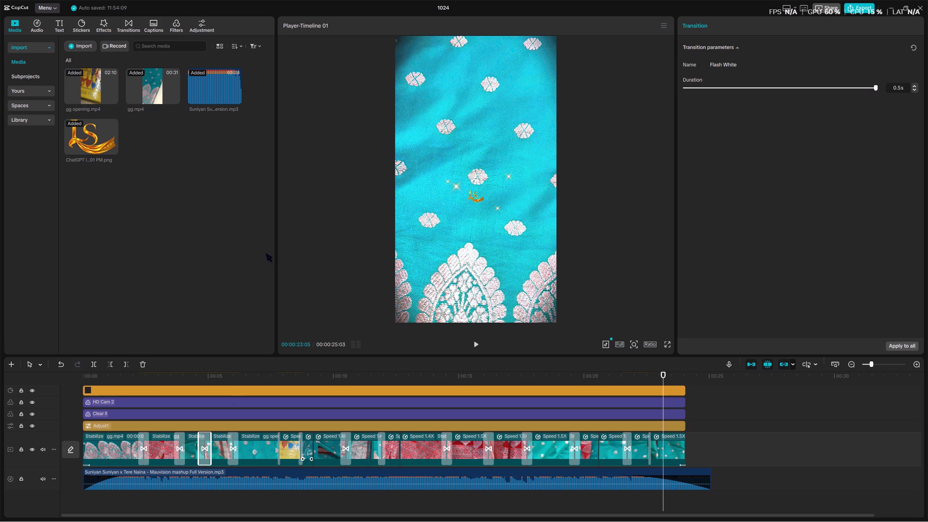
Delete every clip on the main video track except the first two, keeping the music, effect, adjustment and logo tracks.
left_click(118, 440)
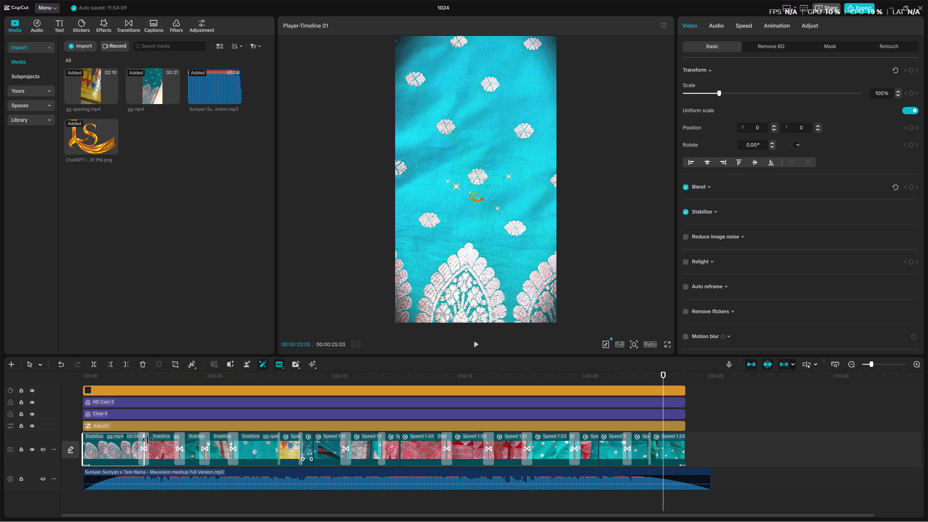
left_click(159, 454, "ctrl")
left_click(192, 443, "ctrl")
left_click(220, 449, "ctrl")
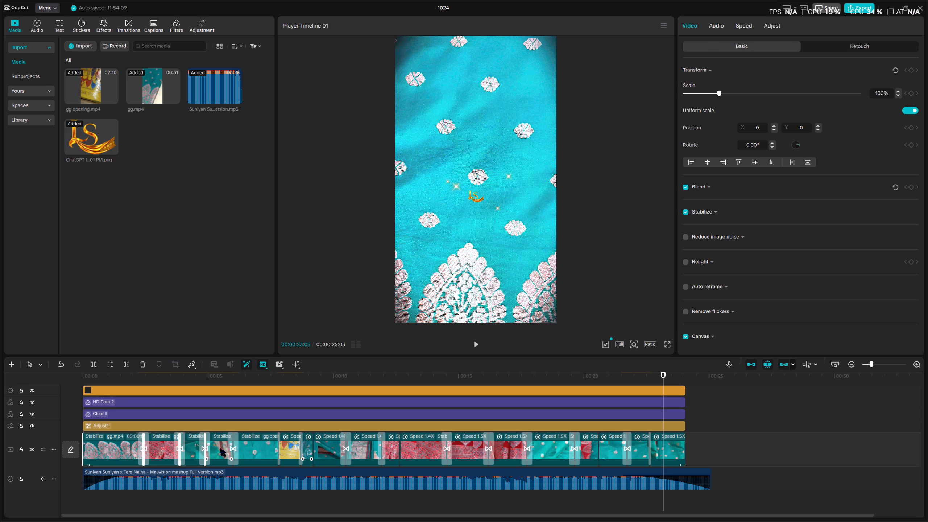
left_click(263, 448, "ctrl")
left_click(289, 447, "ctrl")
left_click(300, 451, "ctrl")
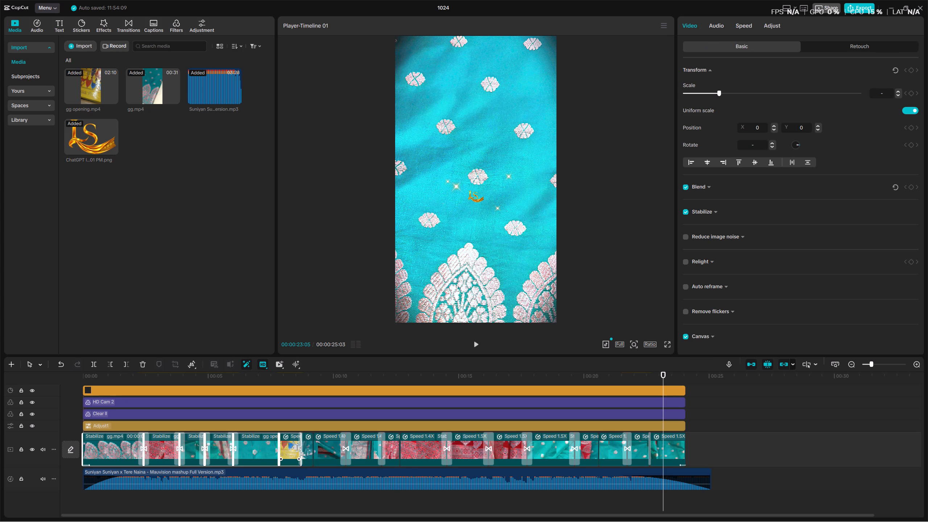
left_click(308, 449, "ctrl")
left_click(317, 446, "ctrl")
left_click(364, 446, "ctrl")
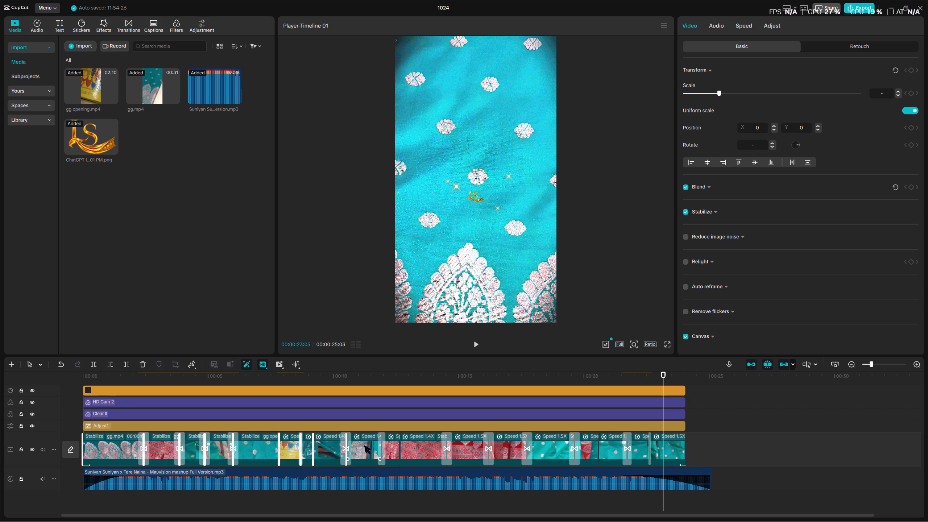
left_click(397, 442, "ctrl")
left_click(424, 444, "ctrl")
left_click(462, 442, "ctrl")
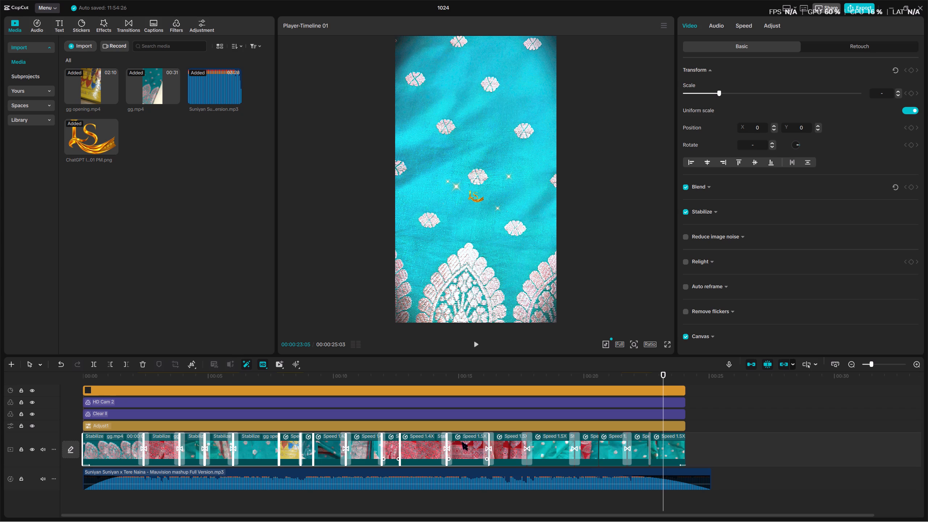
left_click(507, 444, "ctrl")
left_click(553, 441, "ctrl")
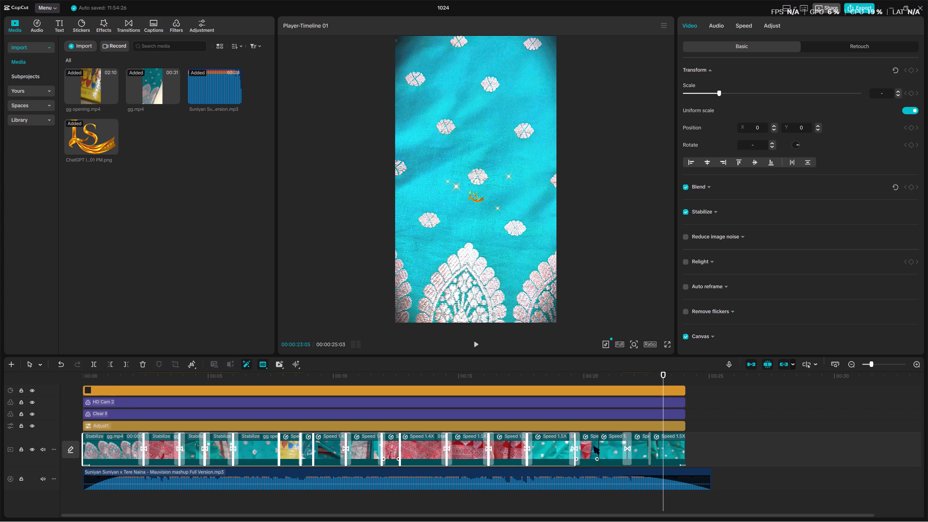
left_click(593, 447, "ctrl")
left_click(604, 444, "ctrl")
left_click(637, 447, "ctrl")
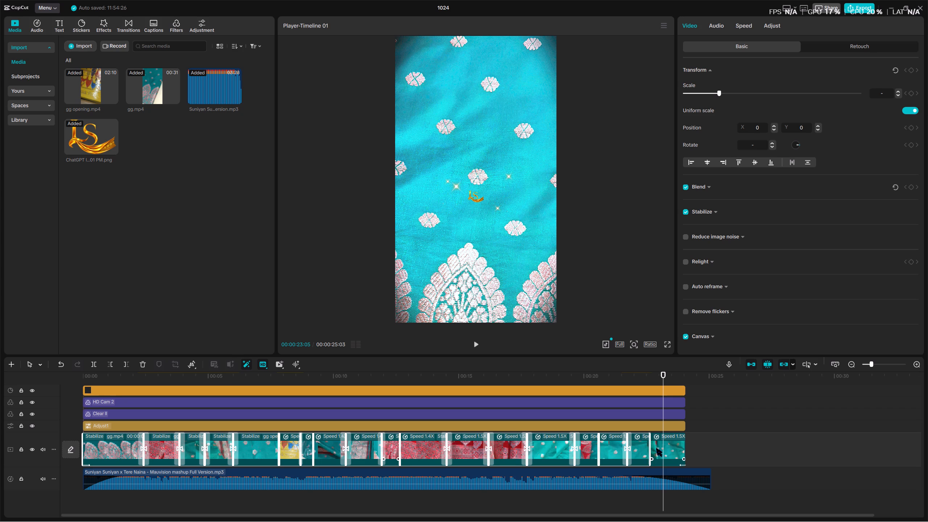
left_click(656, 448, "ctrl")
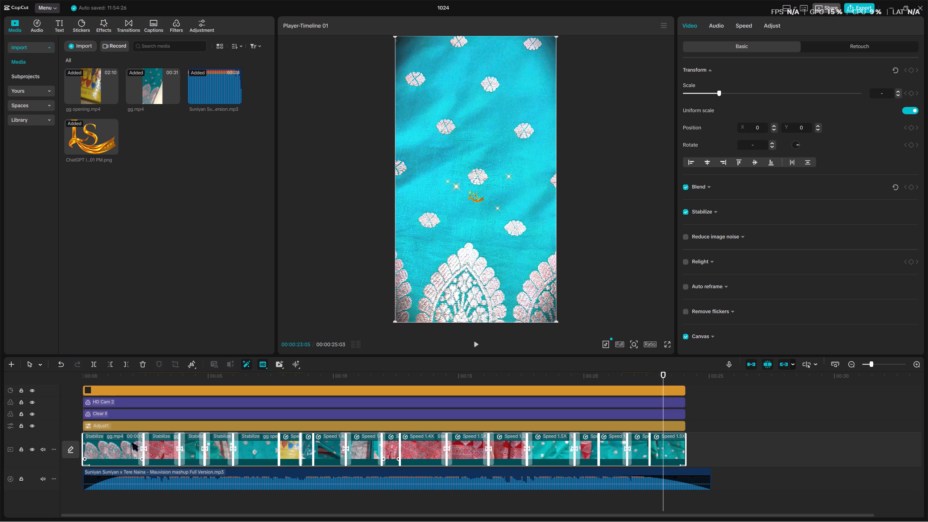
left_click(132, 443, "ctrl")
left_click(161, 451, "ctrl")
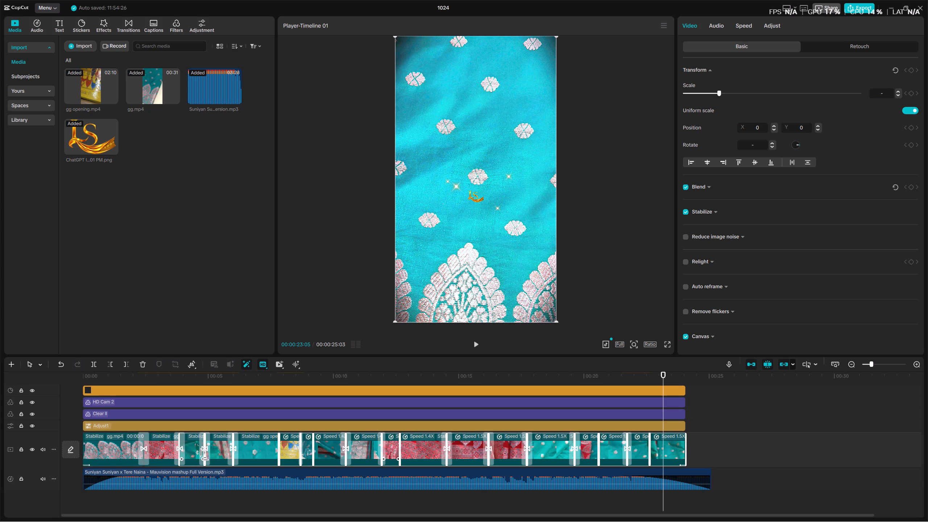
key("BackSpace")
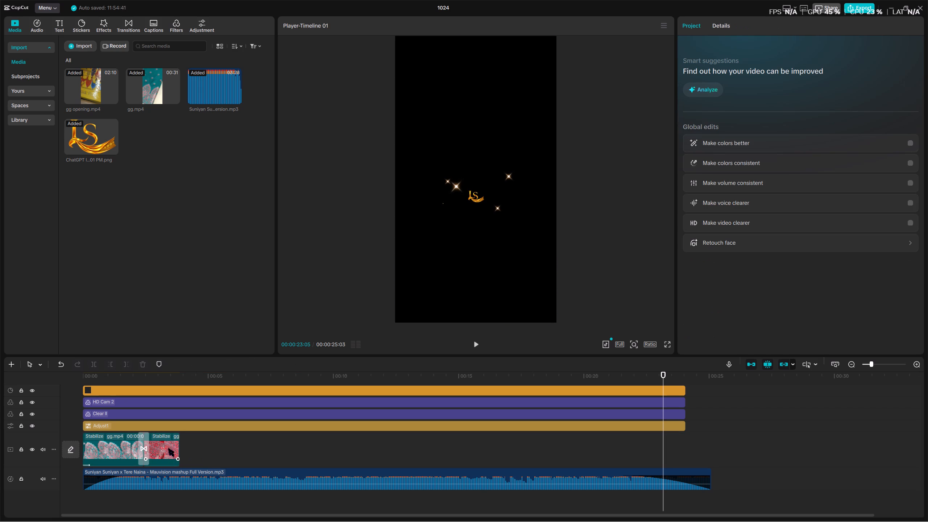
Play the shortened timeline from the beginning through to the end of the music.
scroll(178, 455, "down", 5)
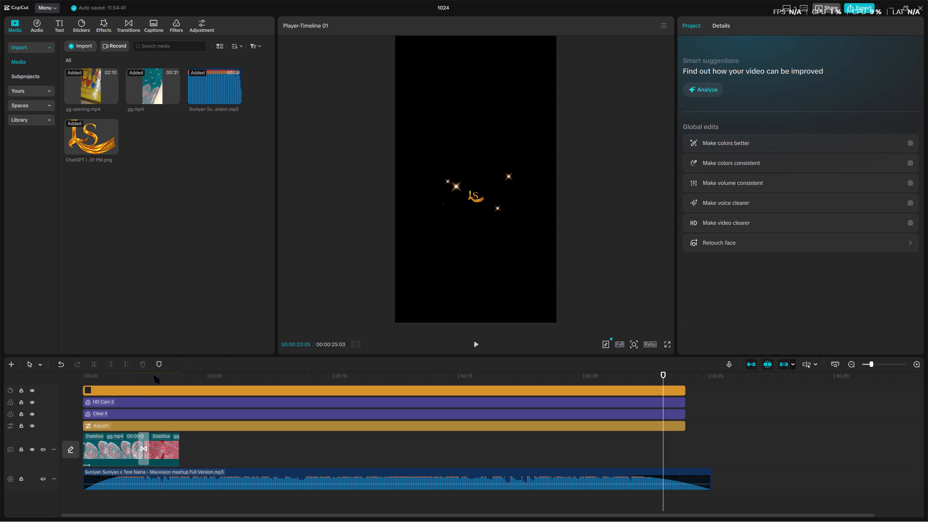
left_click_drag(158, 376, 55, 385)
key("space")
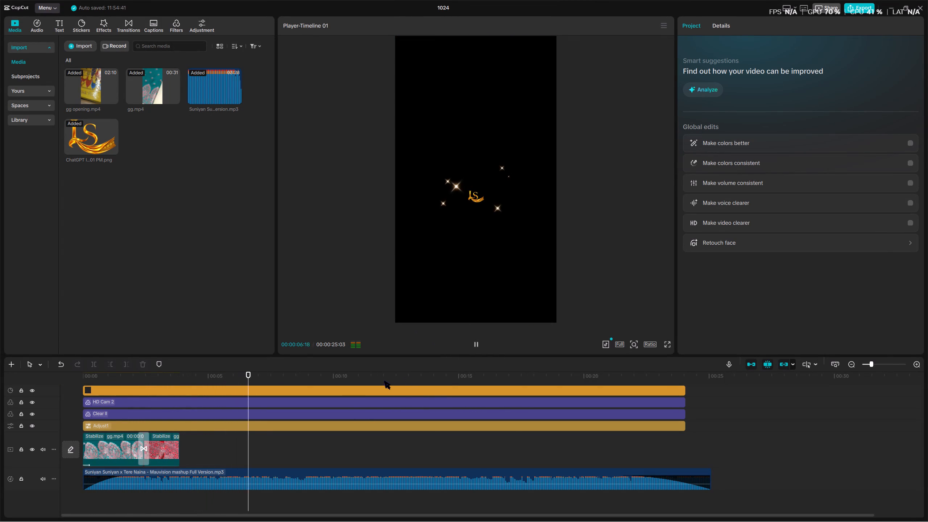
scroll(478, 292, "up", 2)
scroll(478, 292, "down", 3)
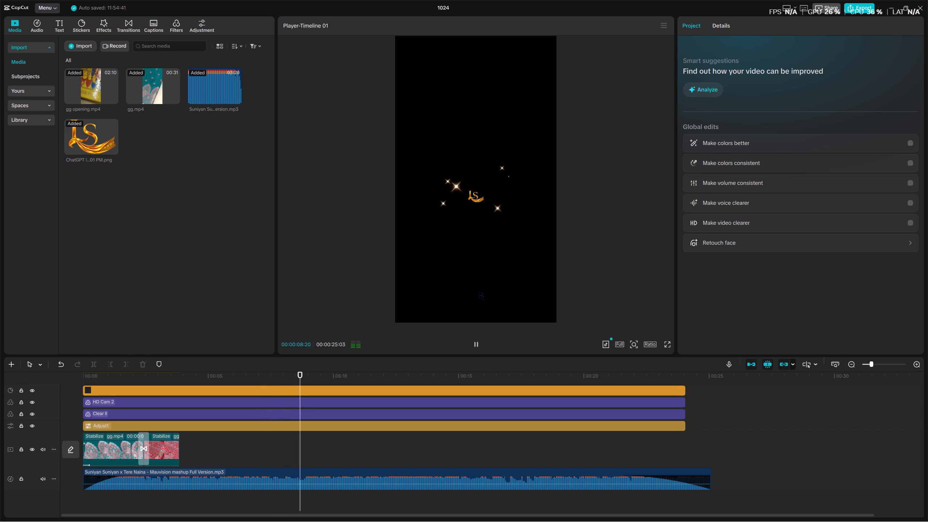
scroll(478, 292, "up", 1)
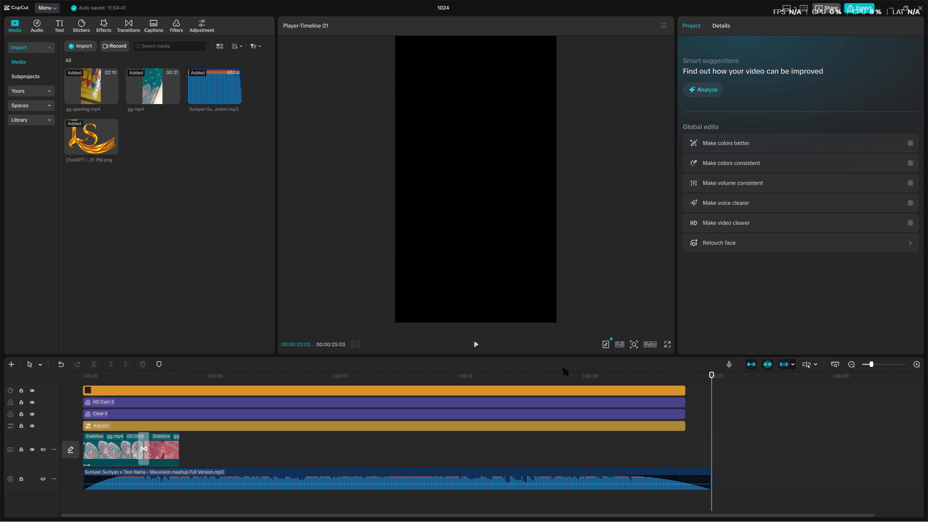
Replay the two remaining clips from about 00:00:01:07.
left_click_drag(552, 371, 501, 381)
left_click_drag(500, 378, 211, 376)
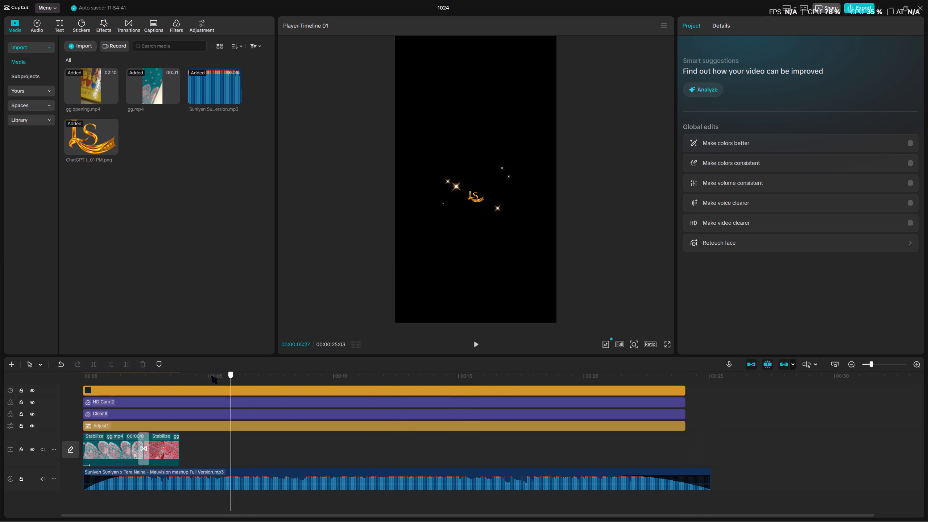
left_click_drag(211, 376, 112, 389)
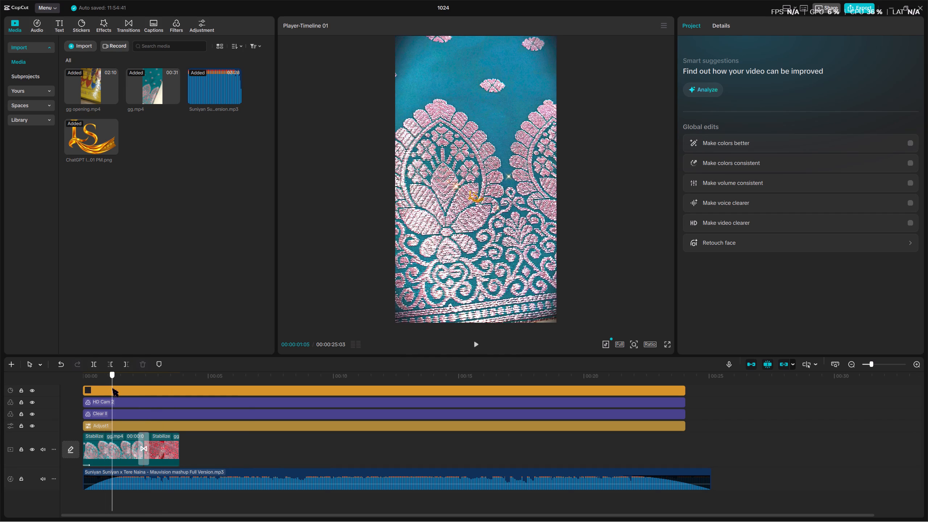
left_click_drag(112, 389, 113, 389)
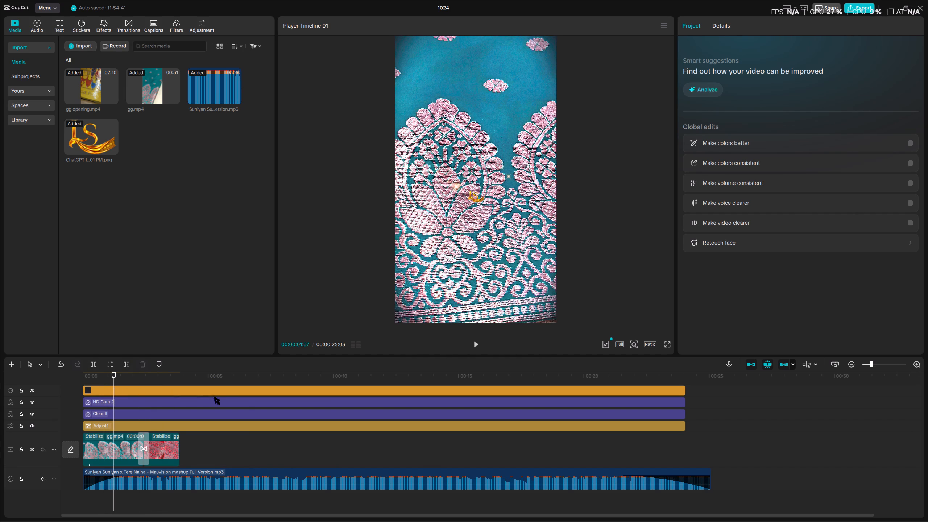
key("space")
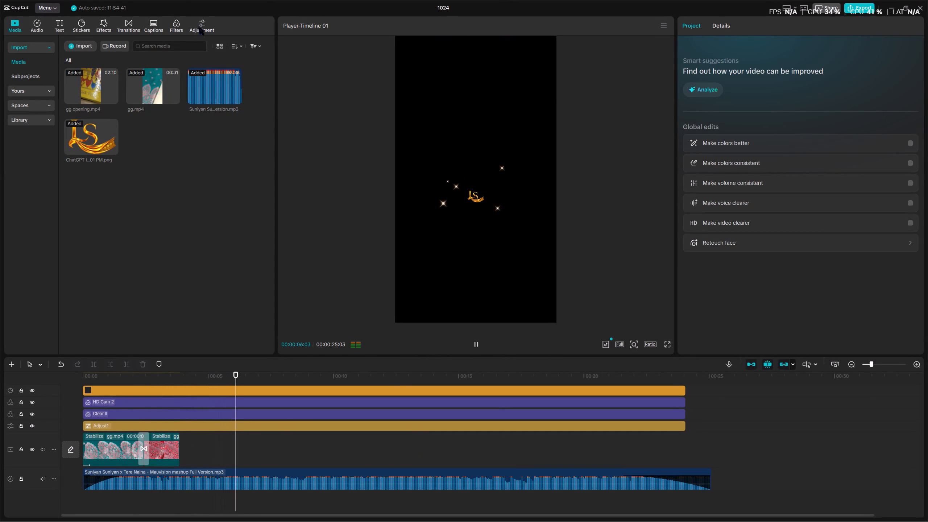
Start a media import and browse to the SAREES FILES folder on New Volume (D:).
left_click(81, 44)
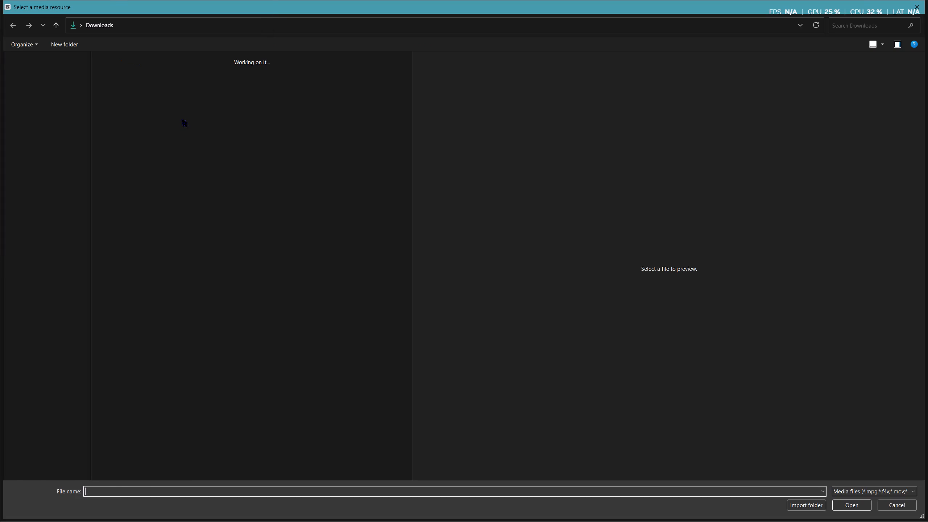
scroll(182, 203, "down", 6)
scroll(59, 207, "down", 6)
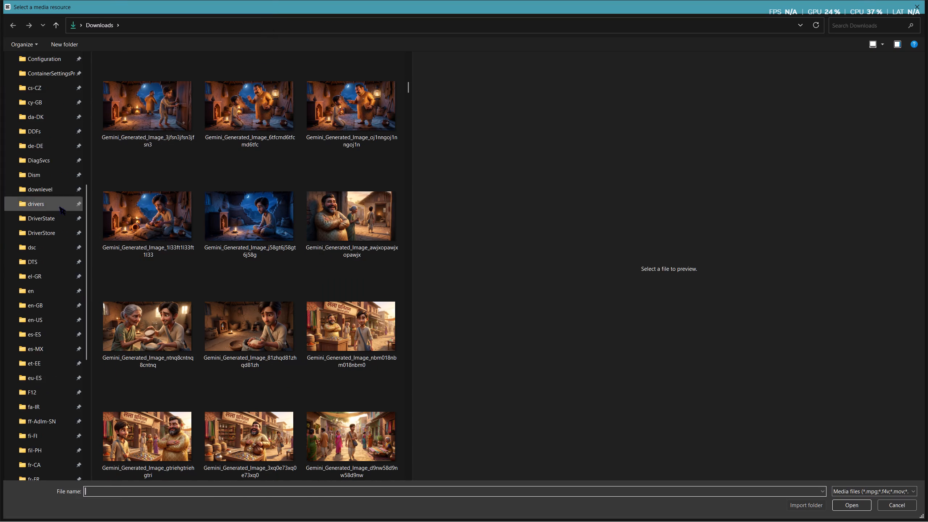
scroll(59, 207, "down", 8)
scroll(238, 199, "up", 7)
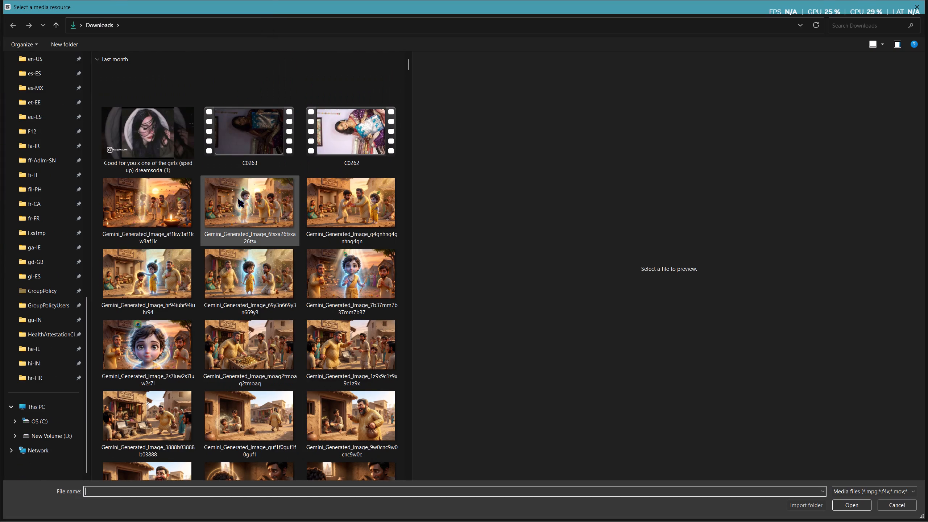
scroll(238, 199, "down", 11)
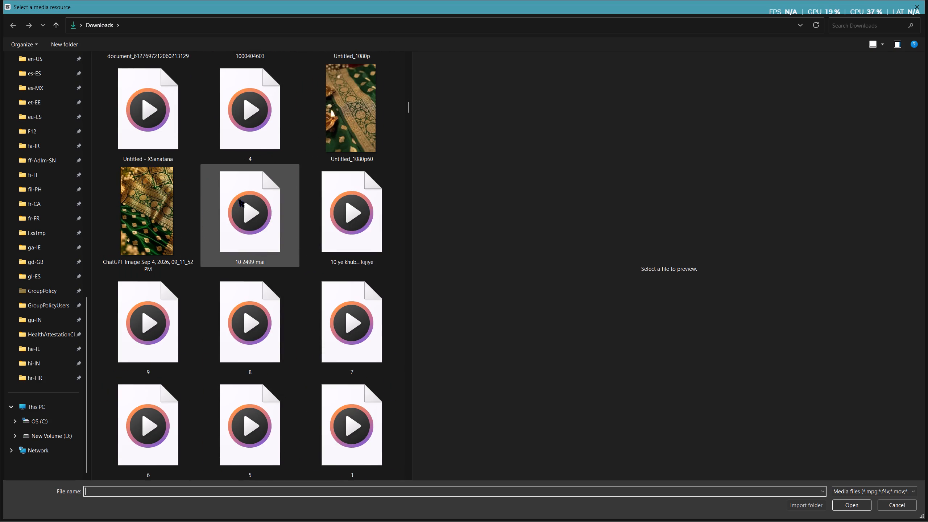
scroll(239, 199, "up", 10)
scroll(237, 212, "down", 3)
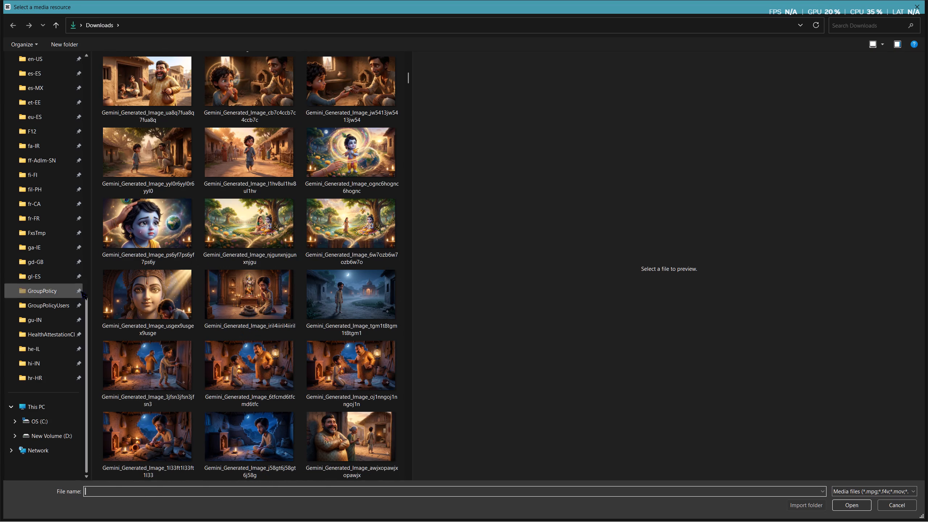
left_click(46, 406)
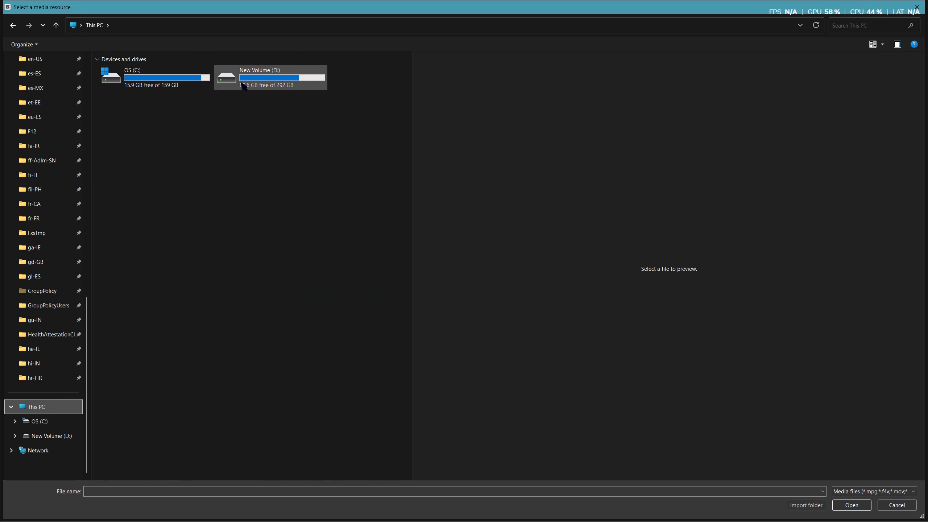
double_click(241, 83)
double_click(123, 154)
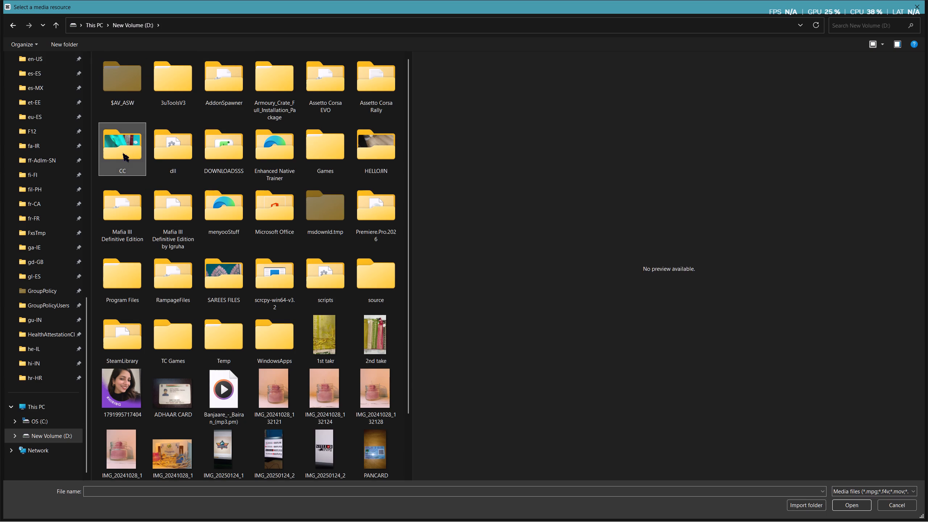
scroll(187, 216, "down", 5)
left_click(187, 222)
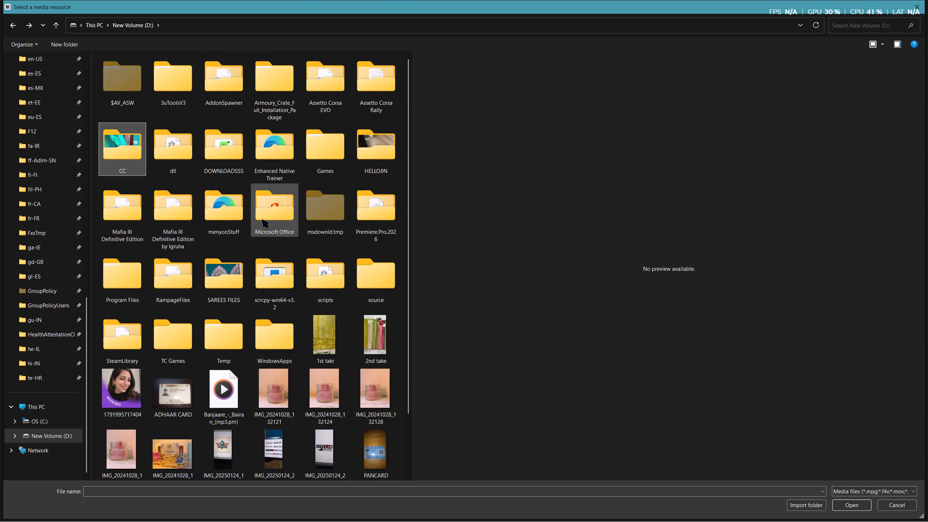
double_click(211, 266)
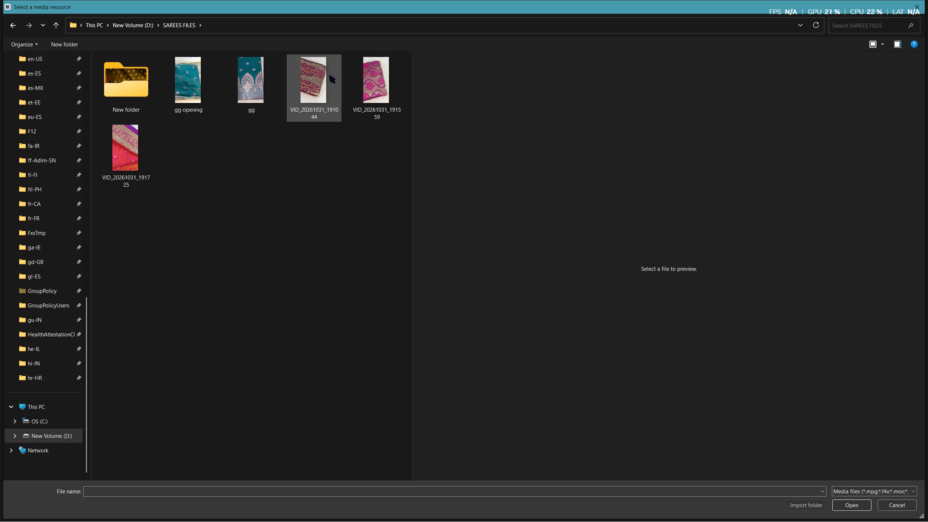
Import the videos VID_20261031_191044, VID_20261031_191559 and VID_20261031_191725 into the media library.
left_click(310, 75)
left_click(369, 76)
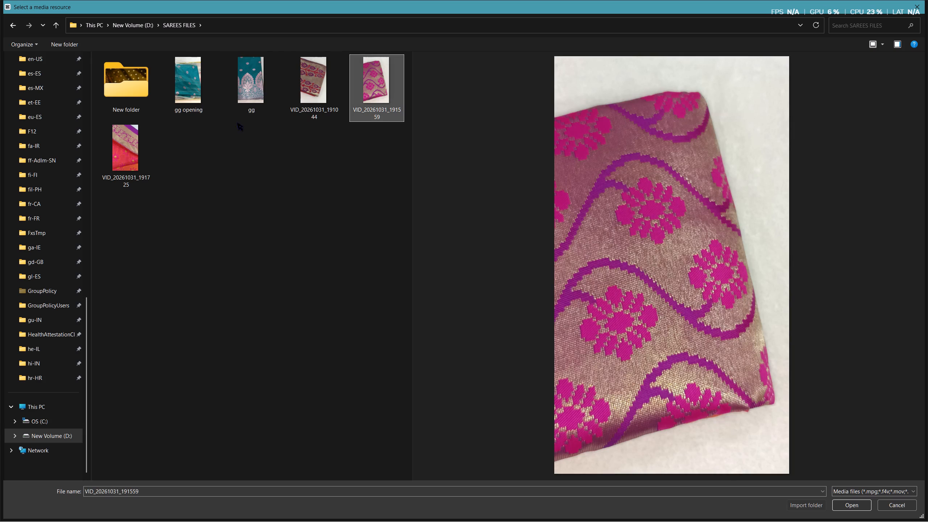
left_click(120, 142)
left_click(320, 95)
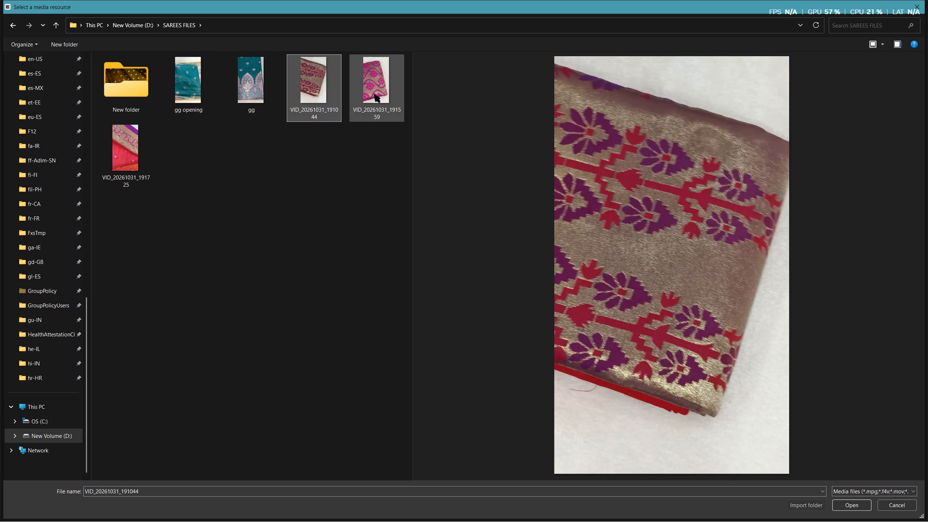
left_click(373, 94, "ctrl")
left_click(111, 169, "ctrl")
key("Return")
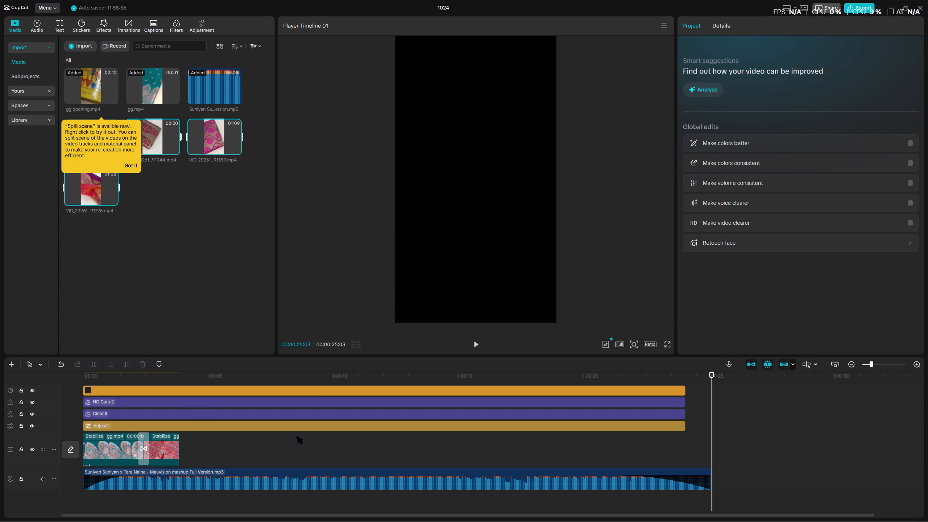
Preview gg opening.mp4 from the media library.
left_click(158, 446)
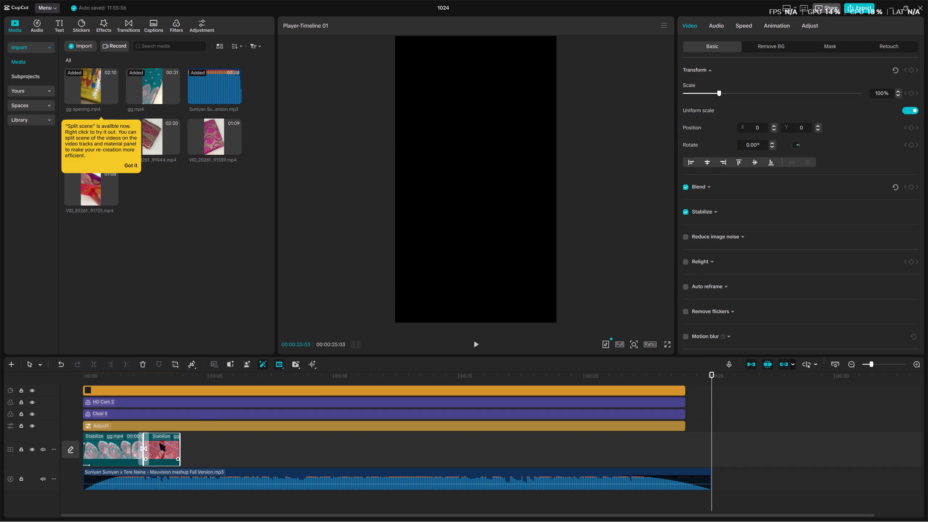
left_click(97, 84)
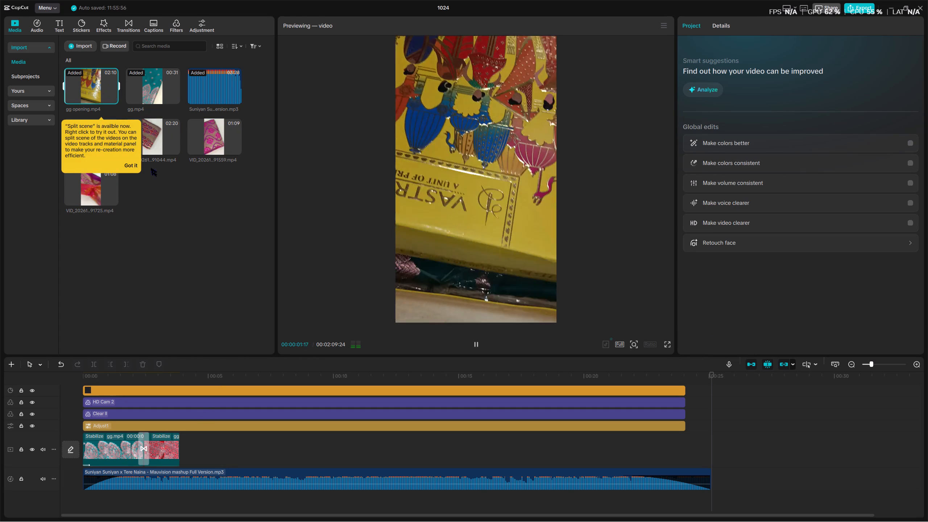
left_click(177, 243)
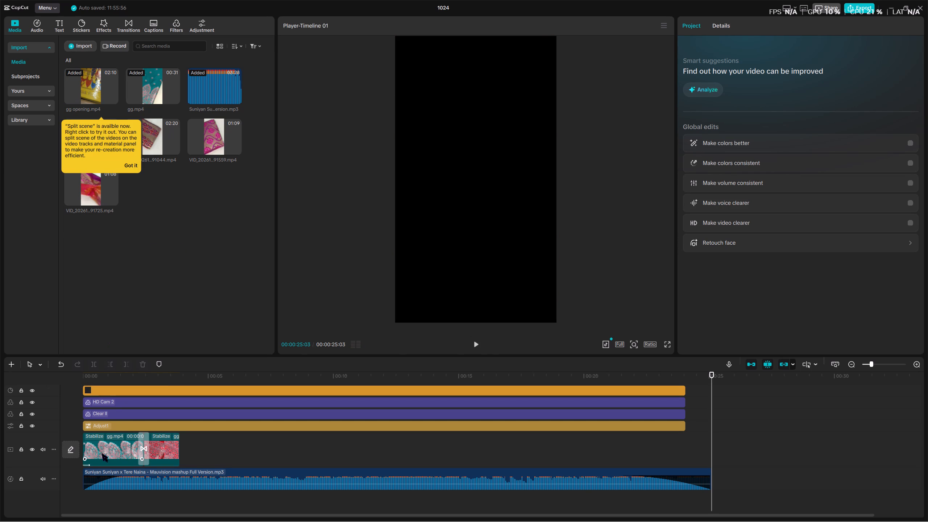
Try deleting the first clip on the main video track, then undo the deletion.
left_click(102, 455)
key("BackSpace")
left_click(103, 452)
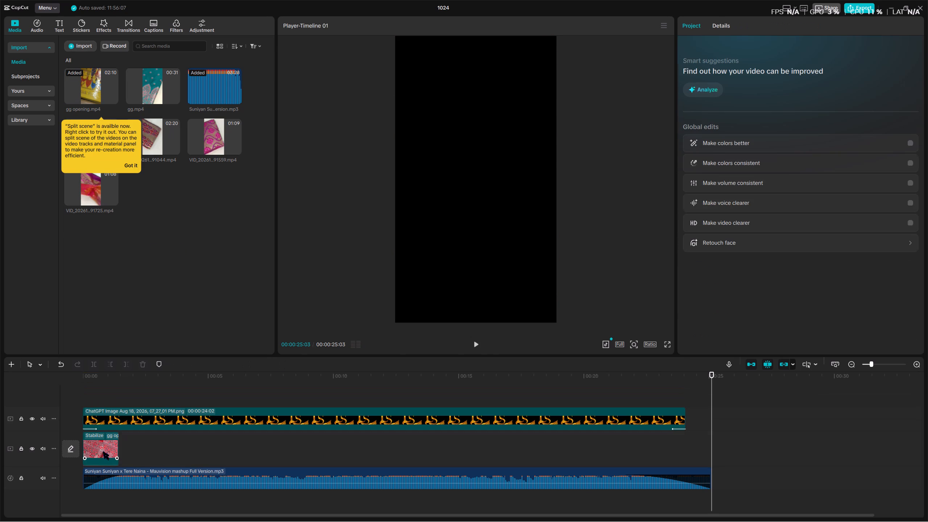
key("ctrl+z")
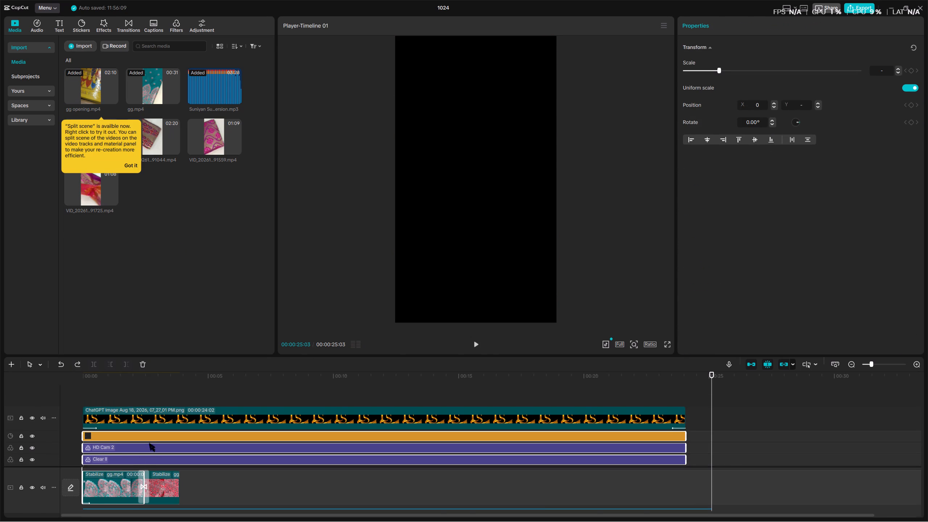
Place the playhead at 00:00:04:18, just past the end of the second clip on the main track.
scroll(149, 442, "down", 3)
left_click(163, 453)
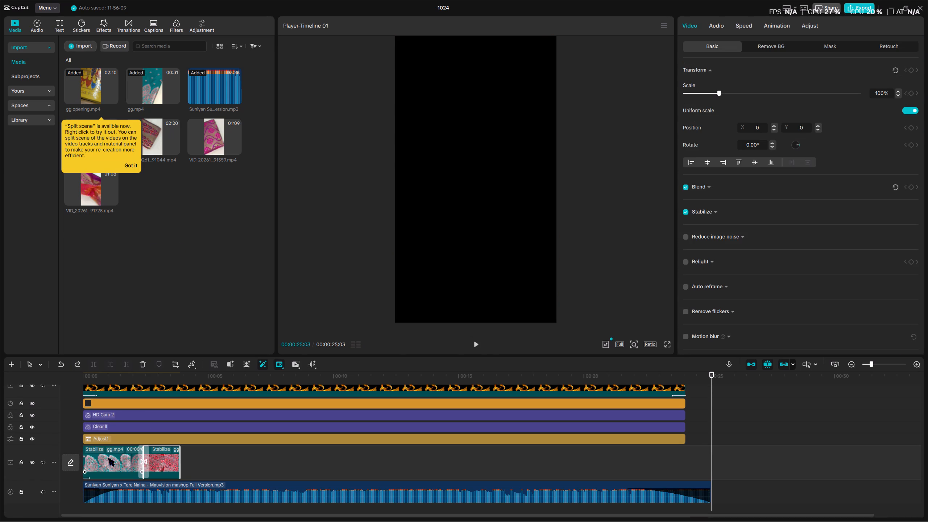
left_click(198, 457)
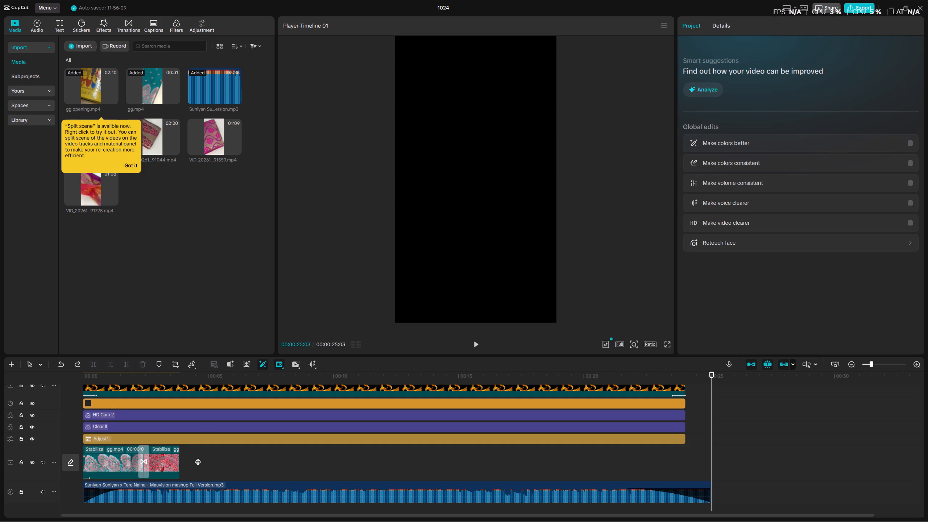
Dismiss the Split scene tip and preview the logo image from the media library.
left_click(128, 166)
left_click(96, 133)
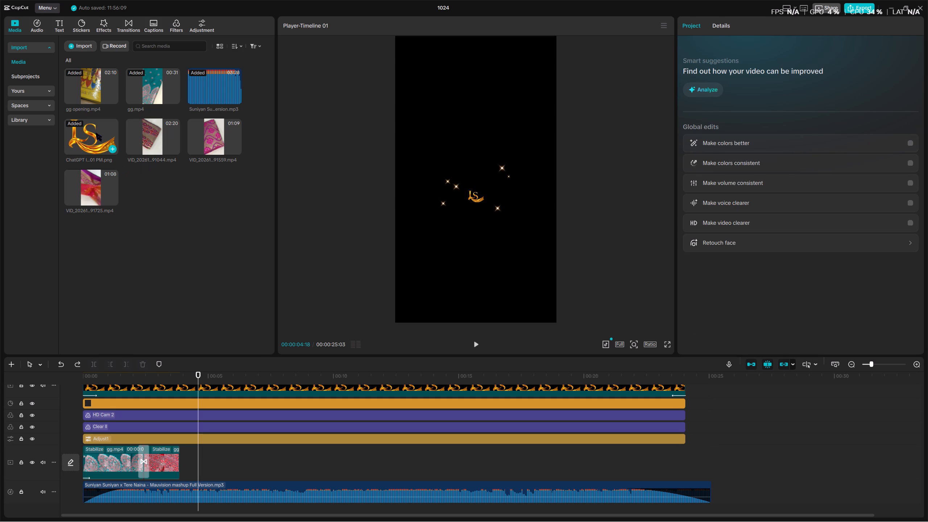
Hide the logo, sparkle, HD Cam 2 and Clear II tracks, leaving the adjustment and main video tracks visible.
scroll(114, 318, "up", 3)
scroll(140, 427, "up", 4)
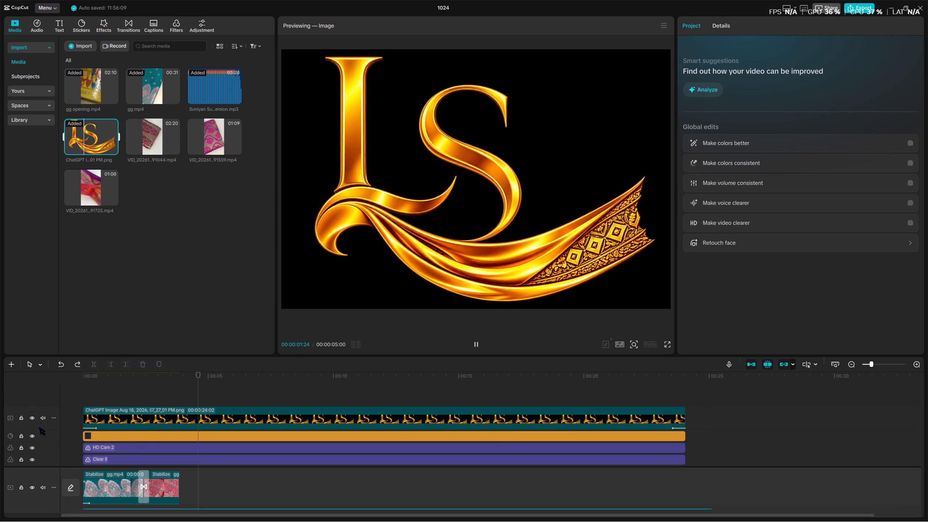
left_click(34, 418)
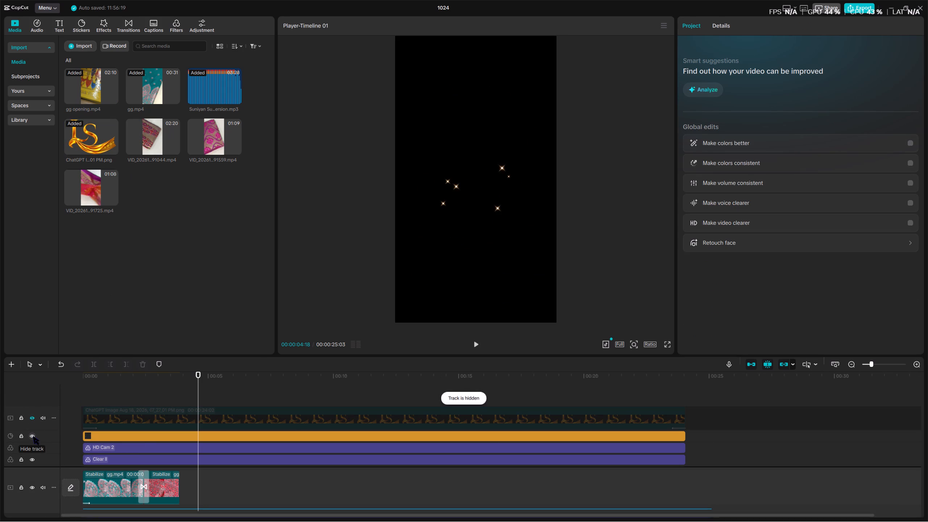
left_click(33, 437)
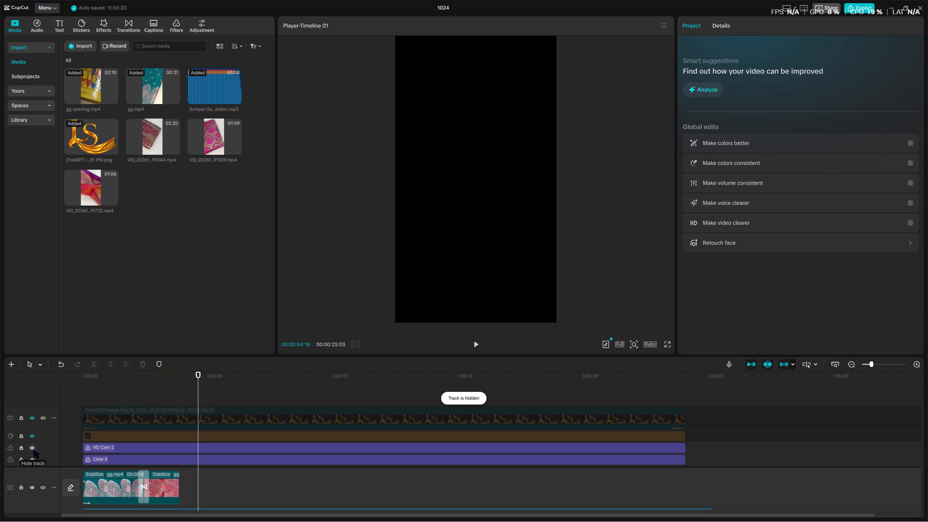
left_click(33, 450)
left_click(32, 461)
Lock the hidden Clear II, HD Cam 2, sparkle and logo tracks.
scroll(54, 456, "down", 3)
scroll(125, 434, "down", 4)
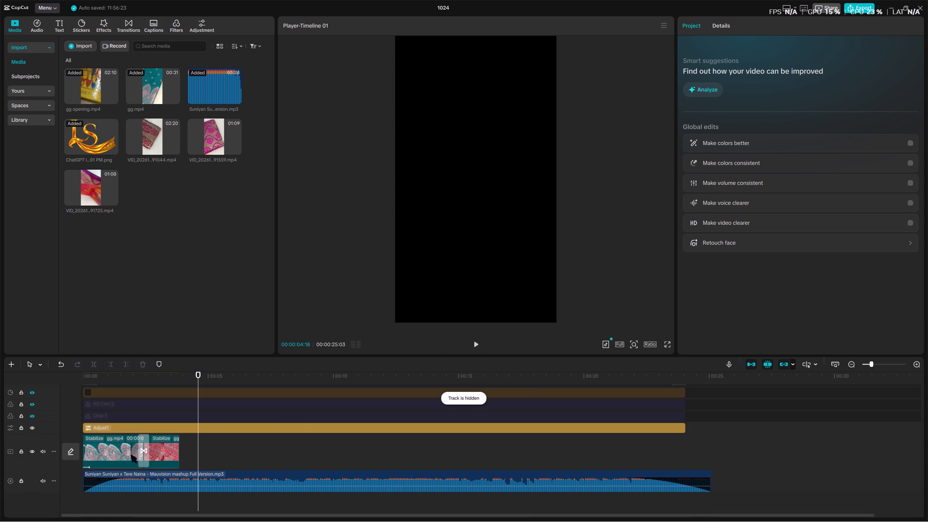
left_click(20, 415)
left_click(20, 402)
left_click(21, 391)
scroll(43, 414, "up", 2)
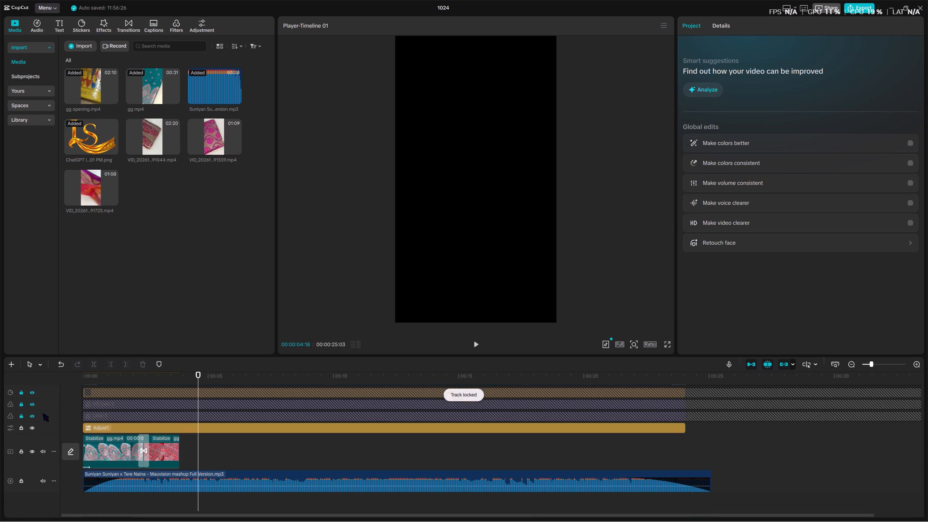
scroll(50, 424, "up", 4)
scroll(103, 405, "up", 5)
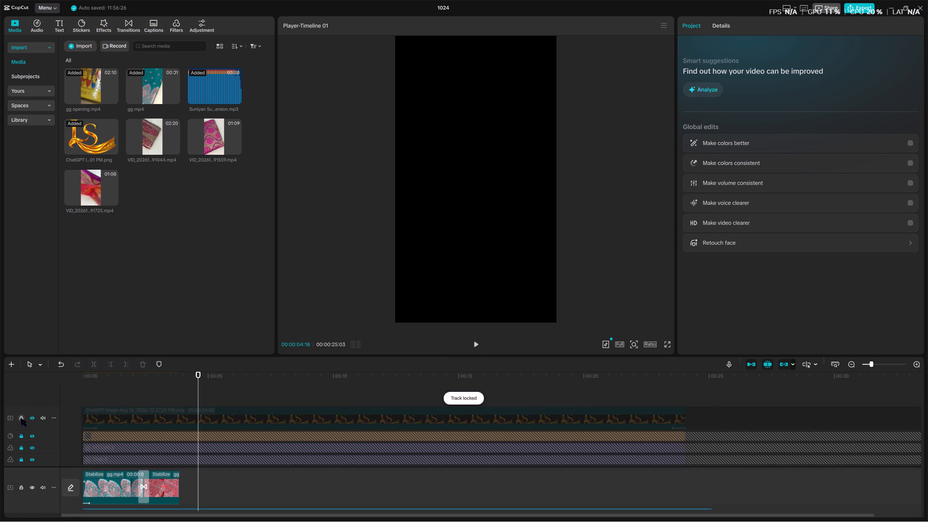
left_click(20, 418)
Inspect the properties of the first main-track clip and the music clip.
scroll(115, 434, "down", 6)
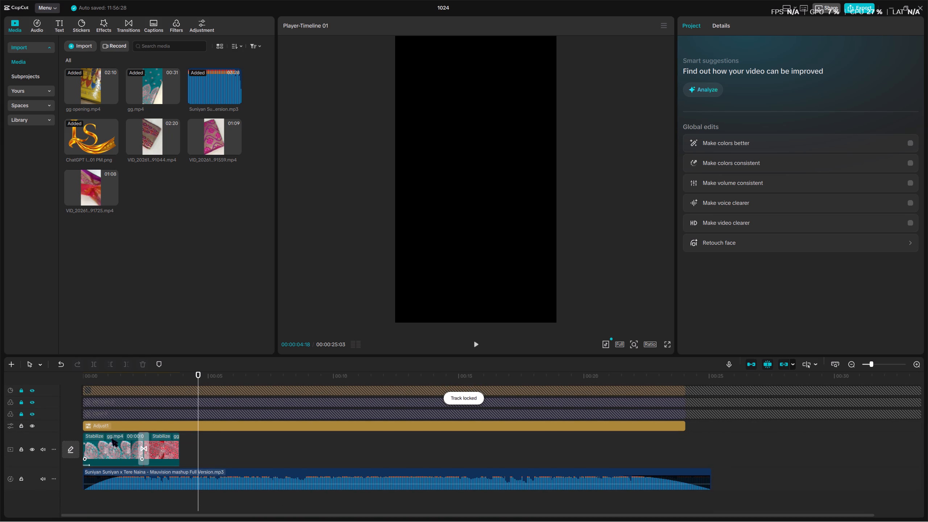
left_click(108, 446)
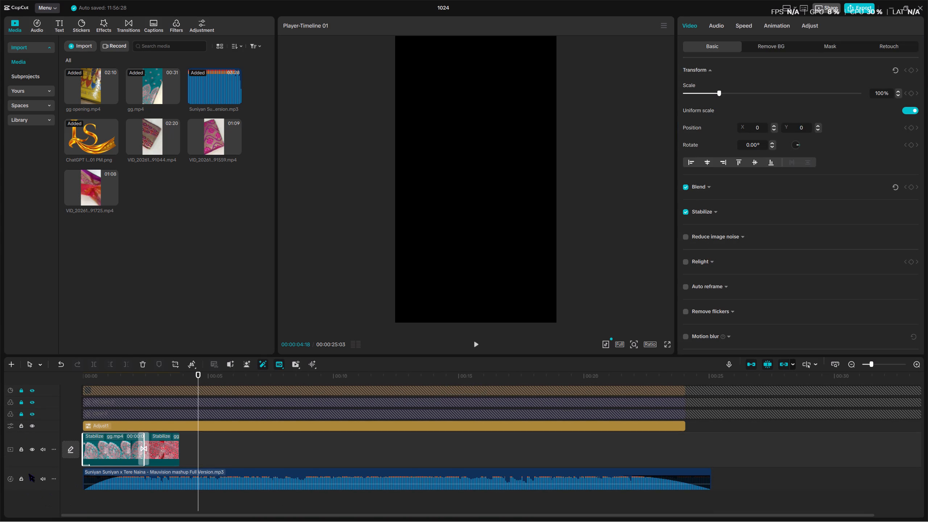
left_click(129, 476)
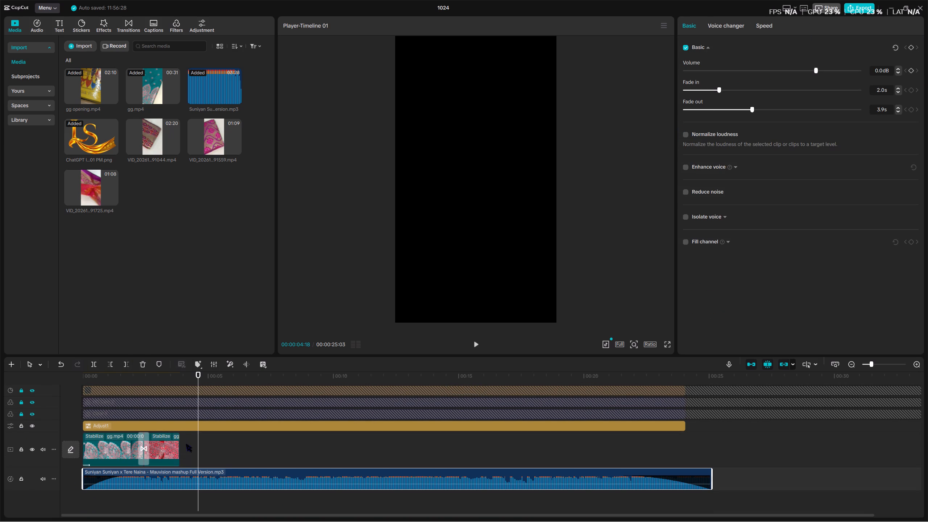
left_click(107, 449)
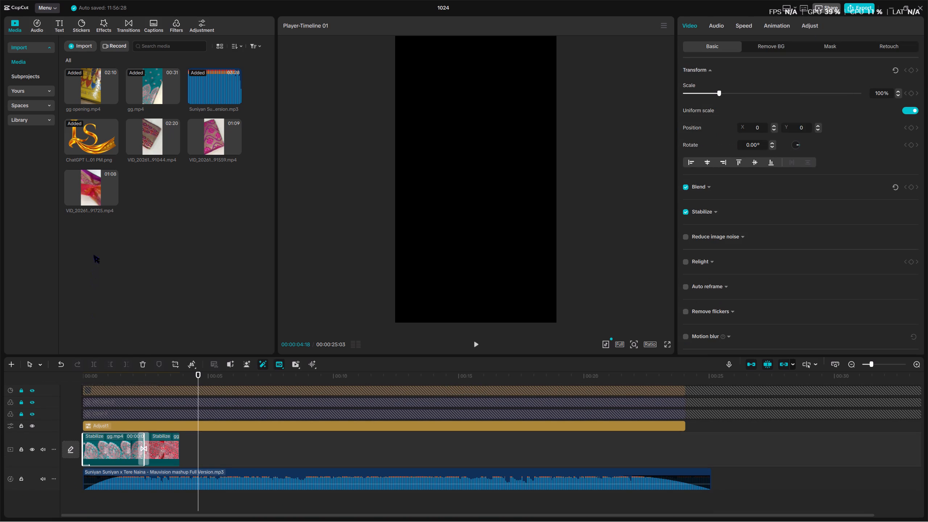
Preview the newly imported saree videos in the media library, comparing VID_20261031_191044 with VID_20261031_191725.
left_click(92, 172)
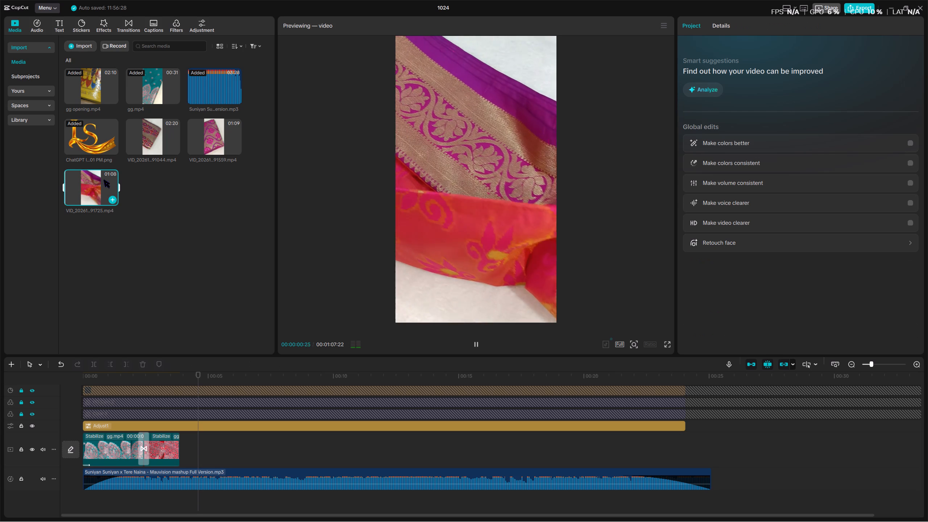
left_click(156, 138)
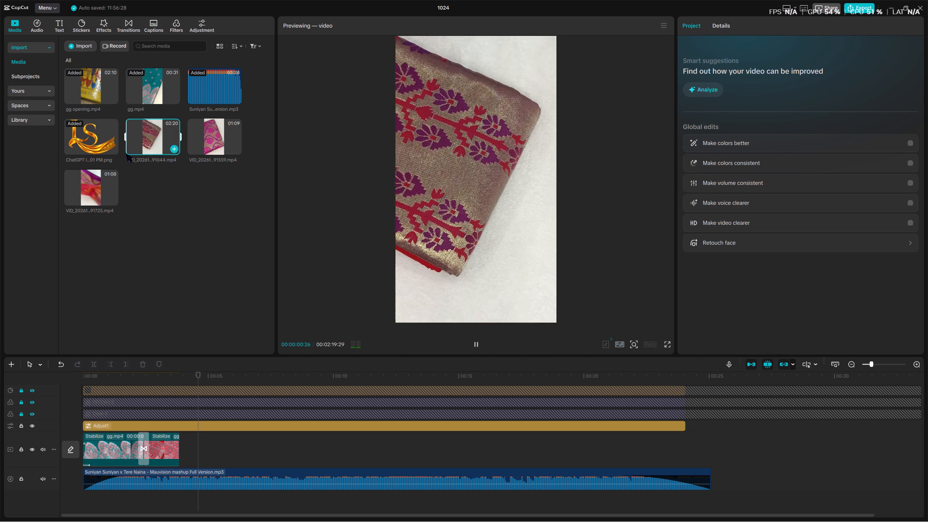
left_click(159, 235)
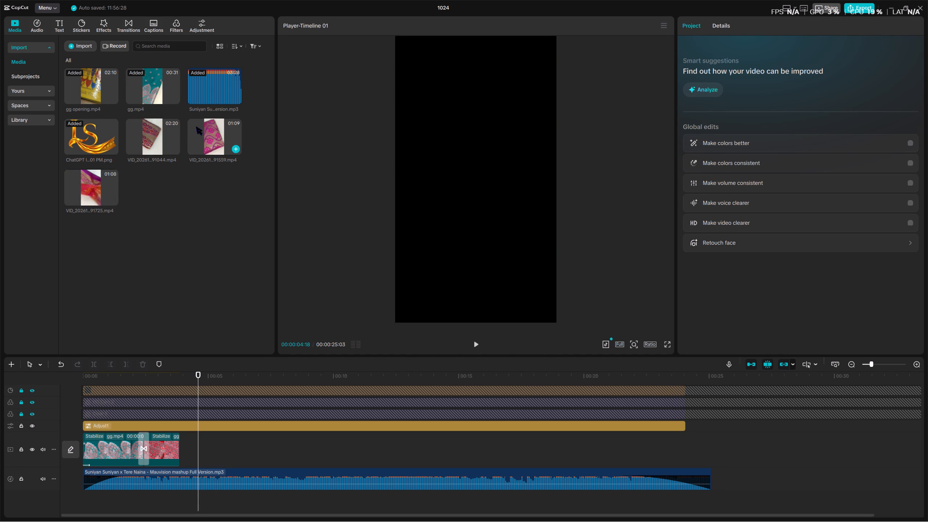
left_click(196, 127)
left_click(157, 130)
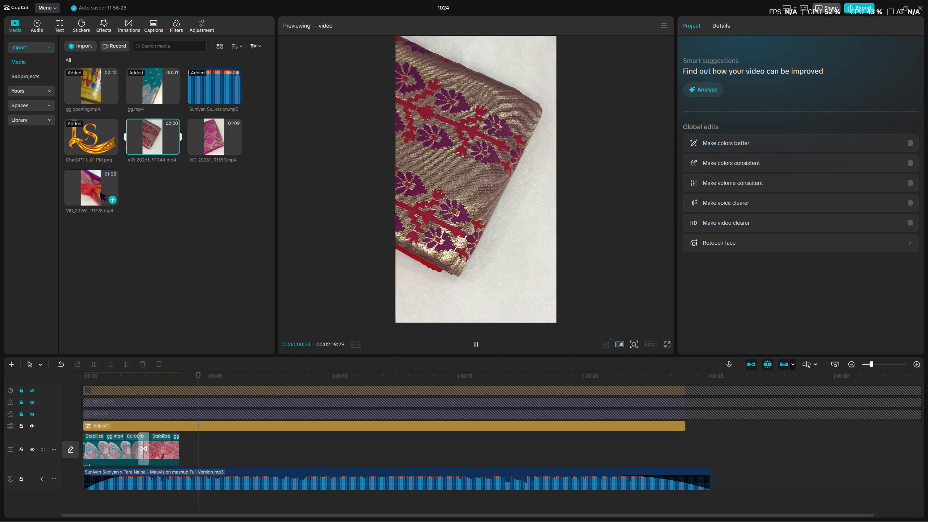
left_click(90, 186)
left_click(150, 137)
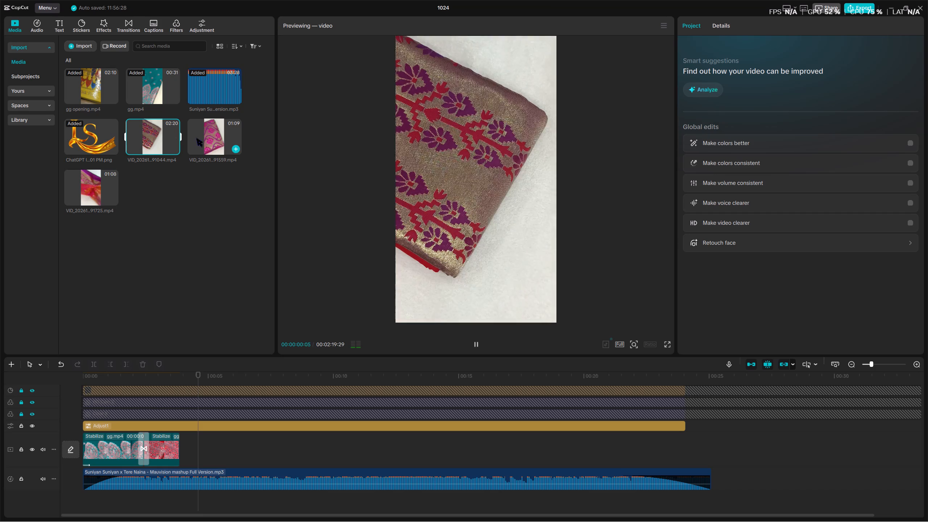
Add VID_20261031_191725.mp4 to the main video track directly after the two existing saree clips.
left_click(202, 136)
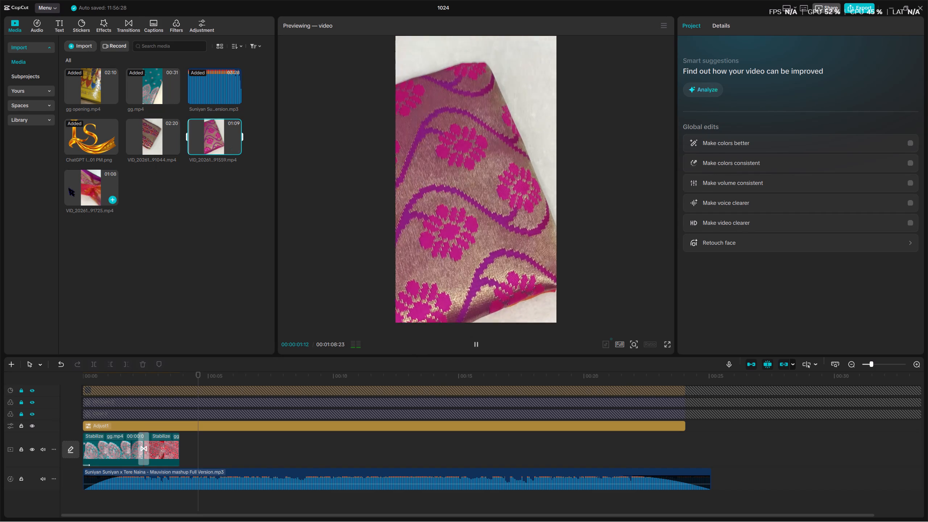
left_click_drag(80, 181, 183, 452)
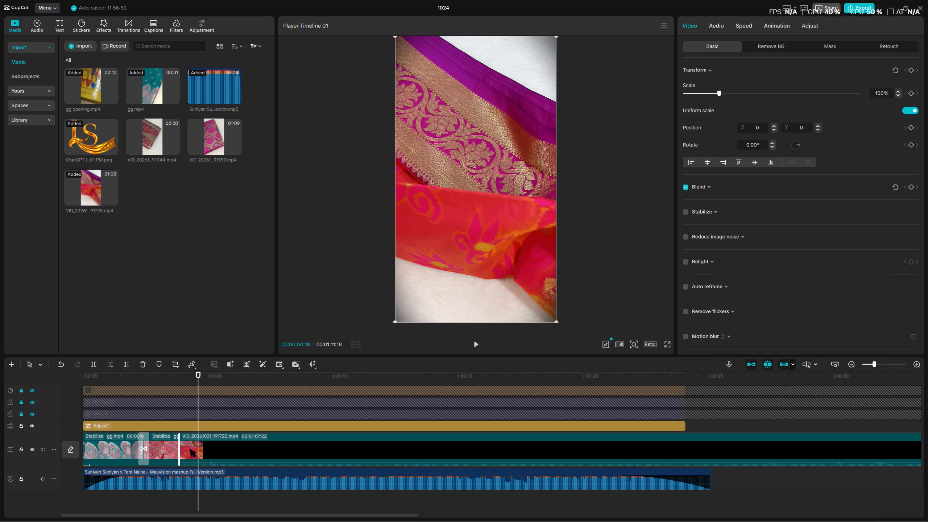
left_click_drag(180, 376, 185, 379)
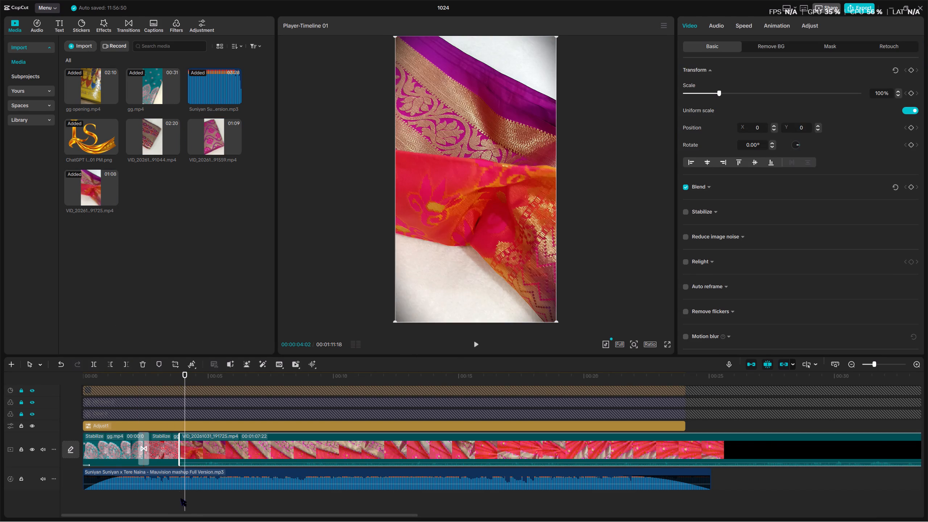
left_click(181, 481)
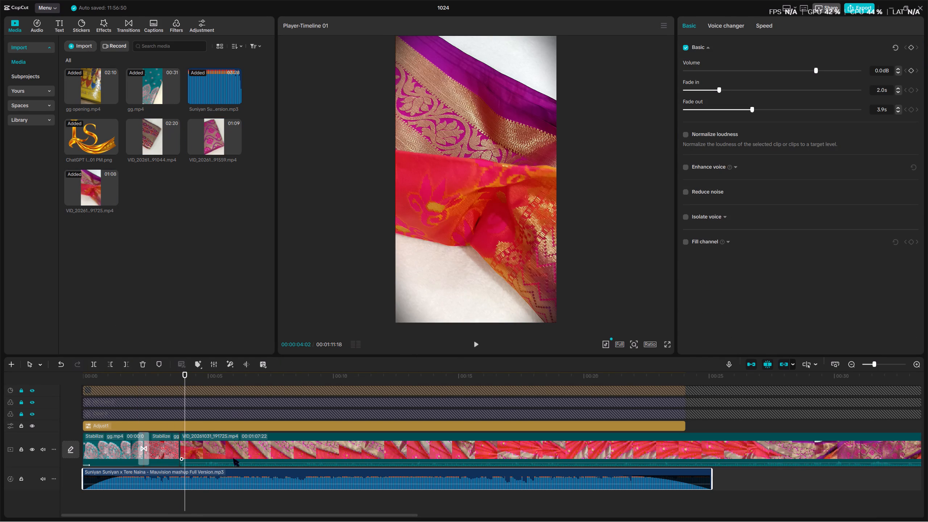
left_click_drag(233, 463, 233, 483)
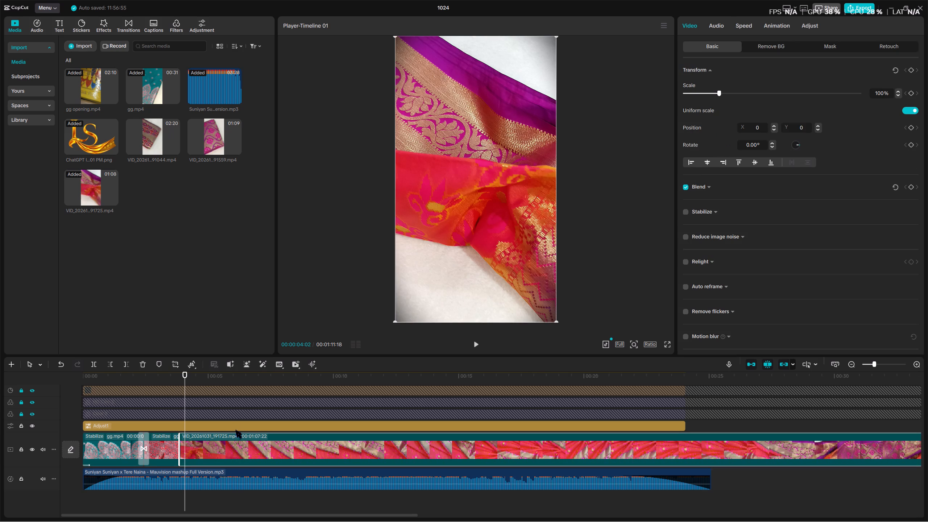
Delete the short gg opening.mp4 clip between the gg.mp4 clip and the newly added footage.
scroll(236, 430, "down", 7, "ctrl")
left_click(127, 447)
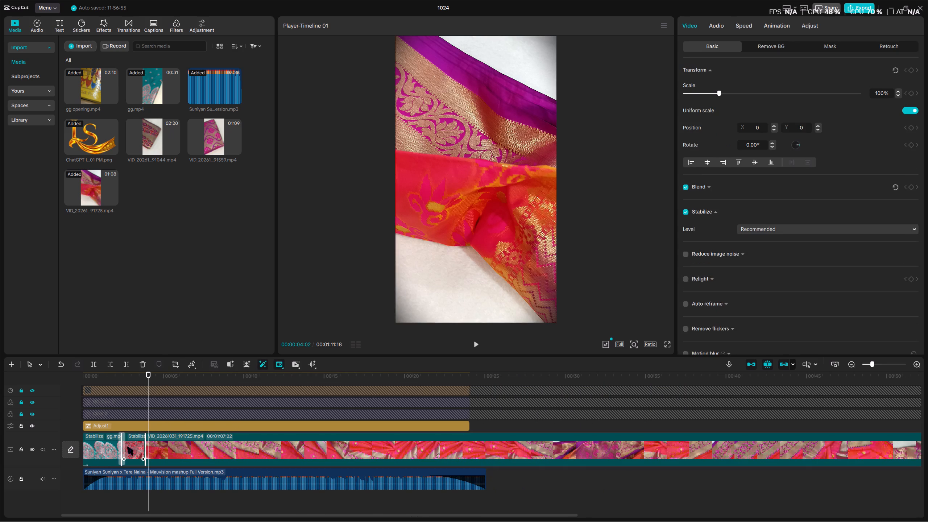
key("BackSpace")
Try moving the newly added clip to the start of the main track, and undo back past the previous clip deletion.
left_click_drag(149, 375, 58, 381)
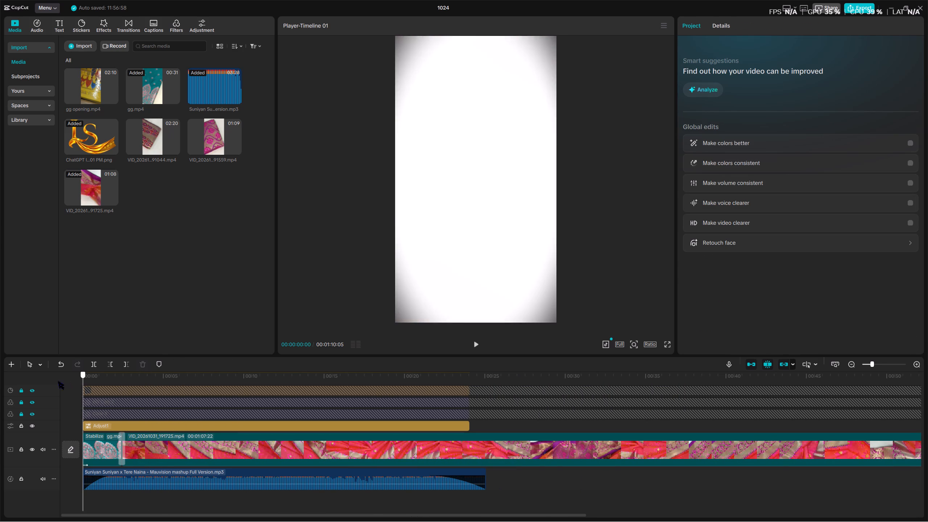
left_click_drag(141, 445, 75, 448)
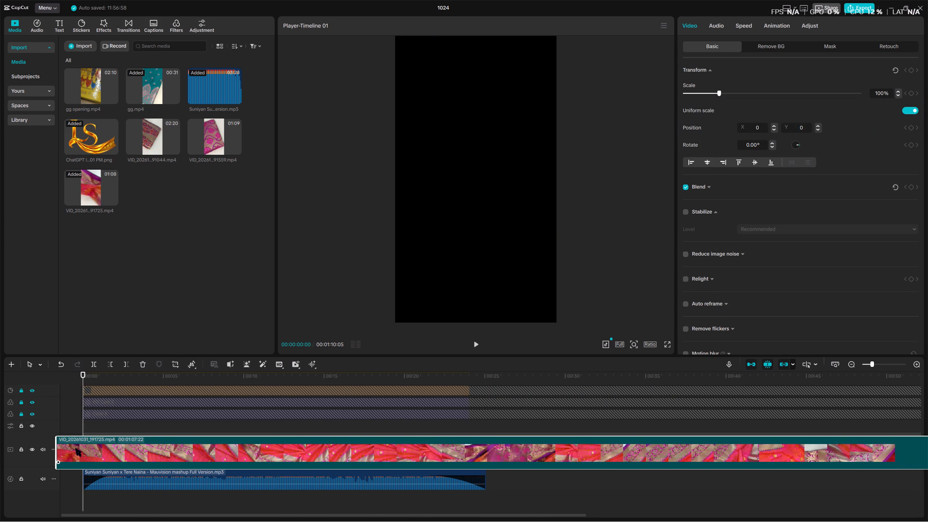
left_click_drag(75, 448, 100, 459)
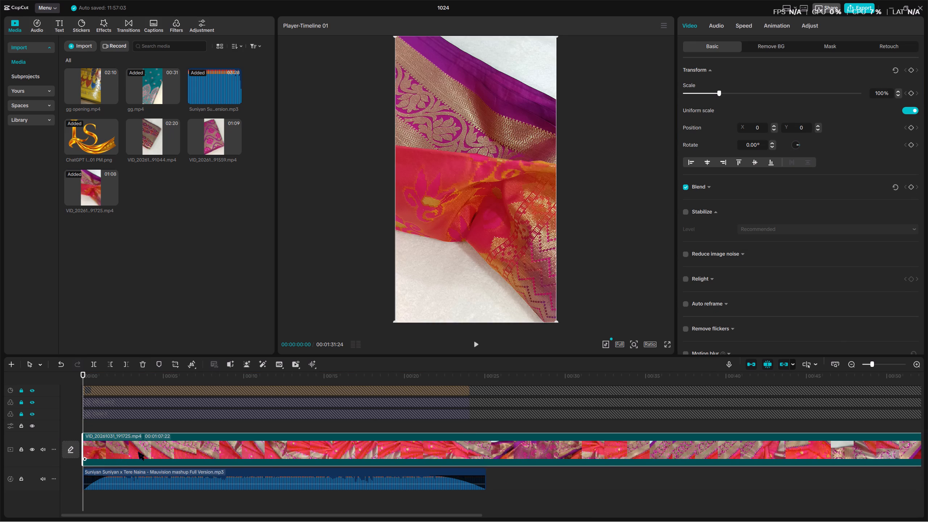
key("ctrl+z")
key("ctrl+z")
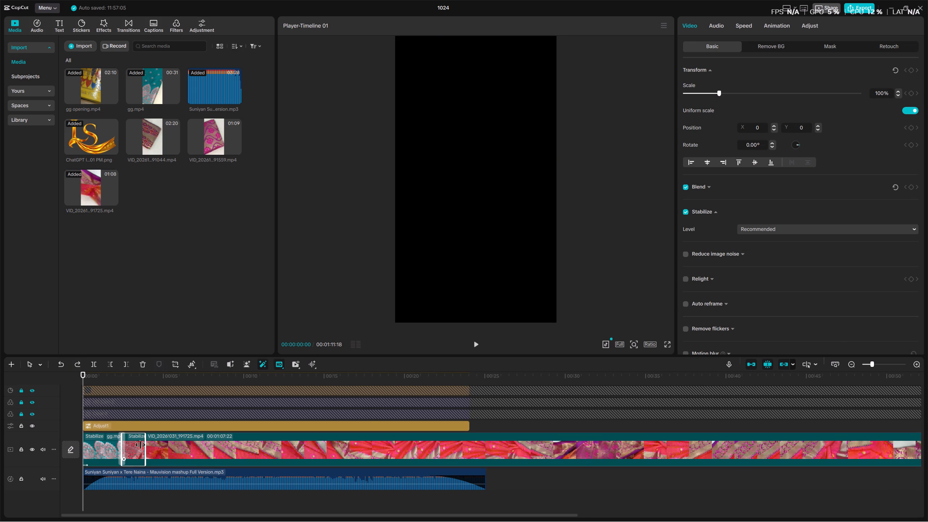
Delete the restored gg opening.mp4 clip from the main track again.
key("BackSpace")
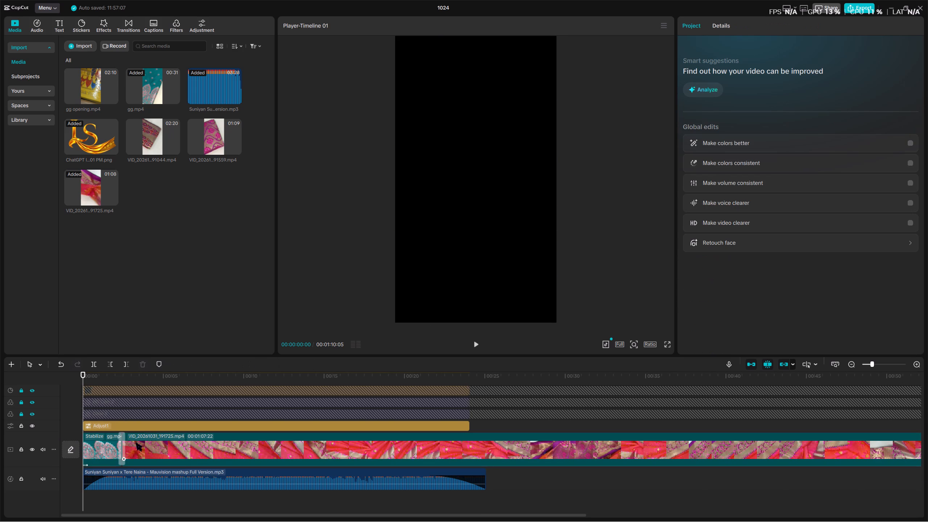
Review the transition from the gg.mp4 clip into the new footage and preview the imported saree videos in the media library.
left_click(114, 377)
key("space")
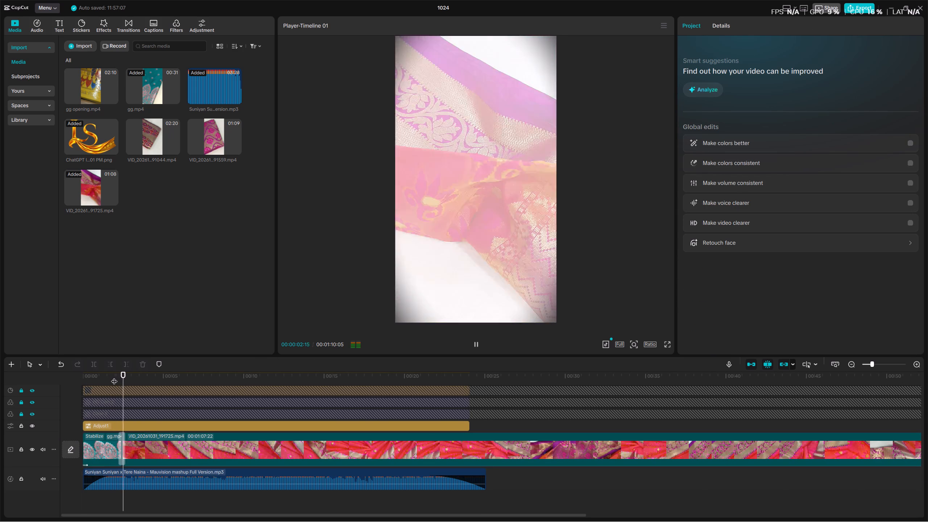
left_click(115, 376)
left_click_drag(116, 376, 87, 388)
left_click(108, 441)
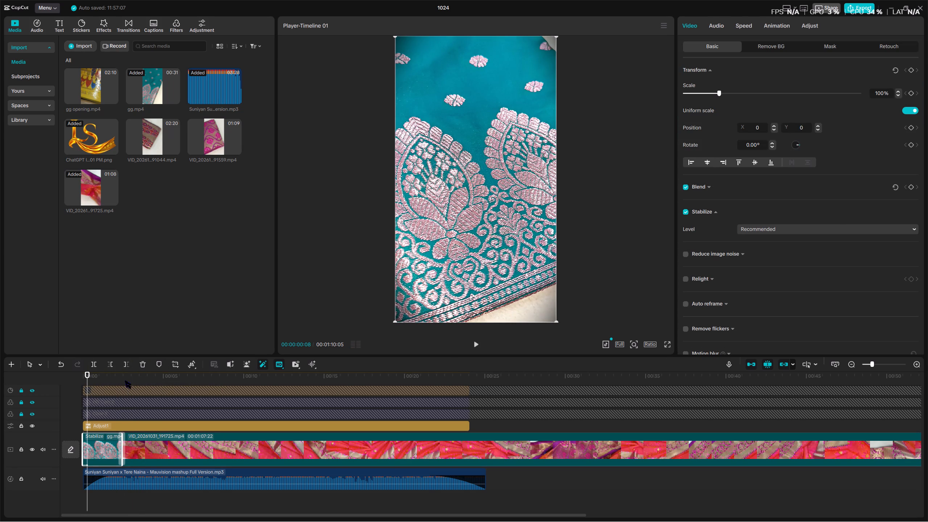
left_click_drag(125, 379, 146, 378)
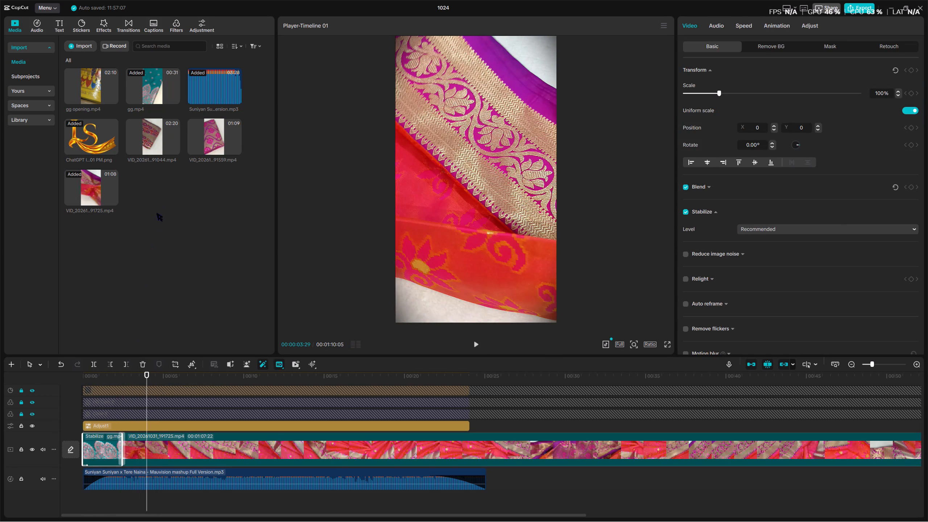
left_click(160, 149)
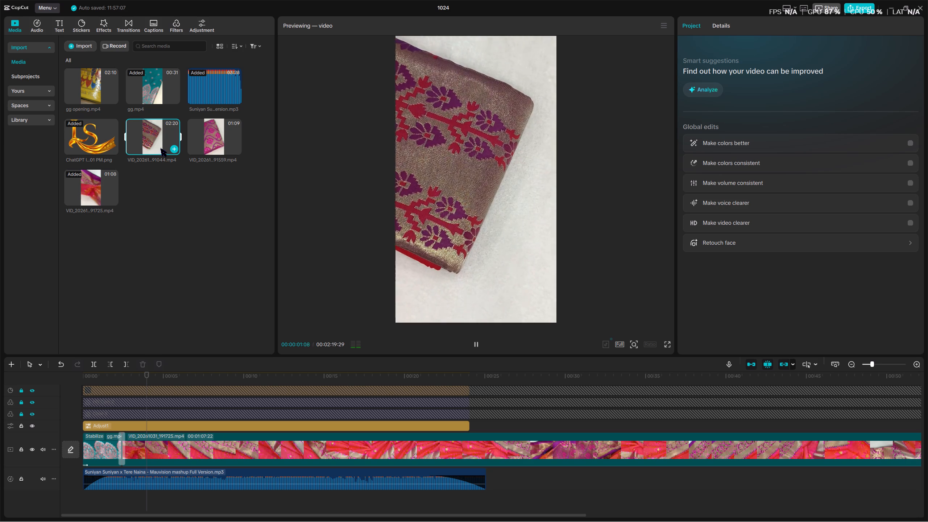
left_click(215, 137)
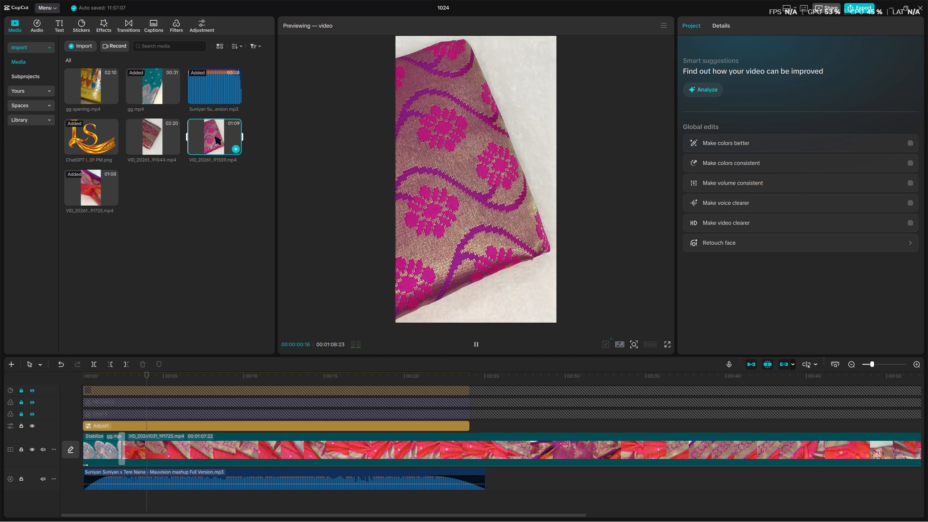
left_click(83, 187)
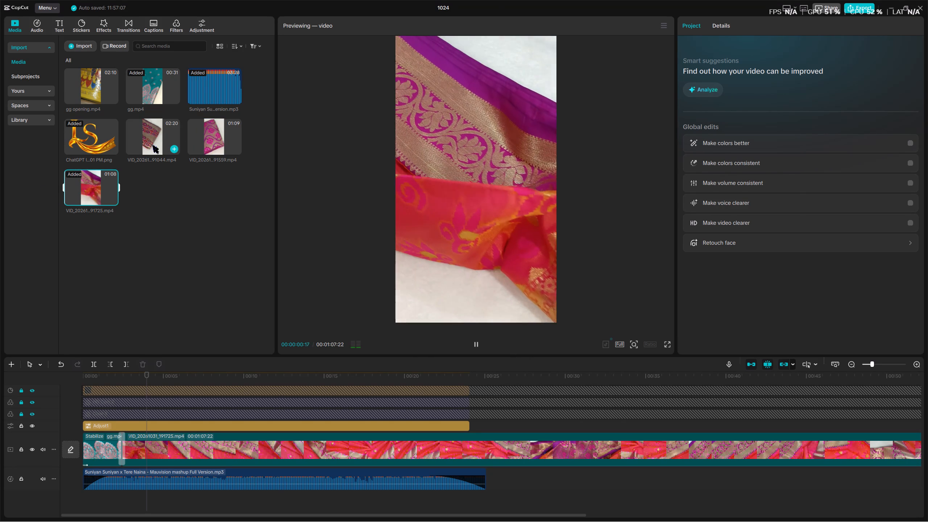
left_click(195, 132)
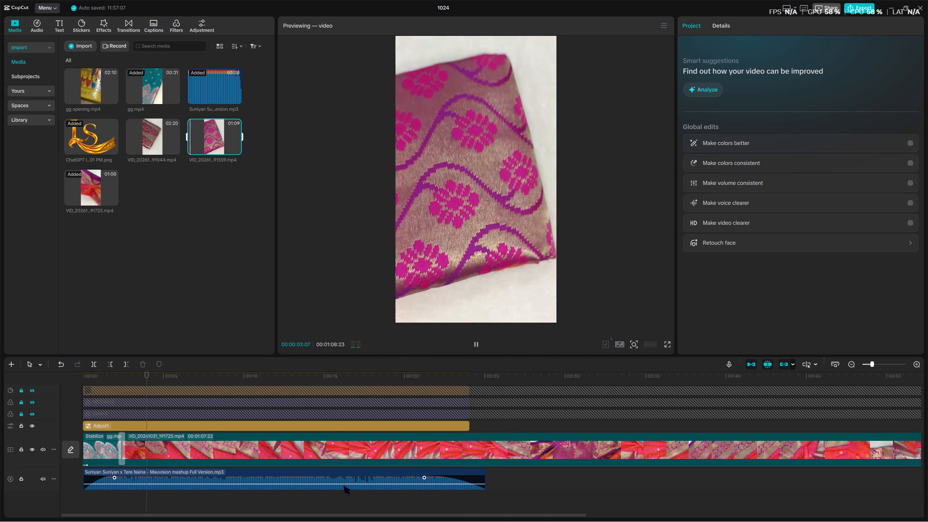
Play the timeline from the beginning to review the new footage against the music.
scroll(420, 440, "down", 2, "ctrl")
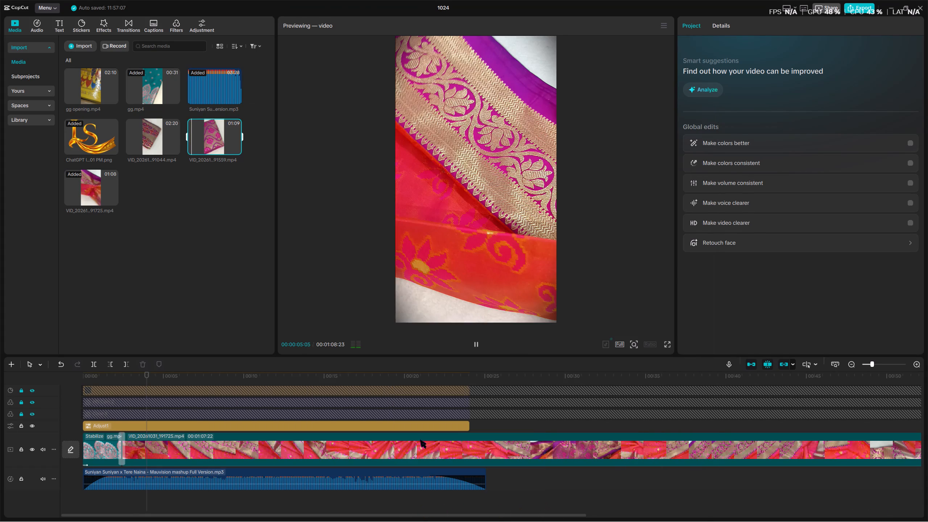
scroll(420, 440, "down", 18, "ctrl")
scroll(420, 442, "down", 7, "ctrl")
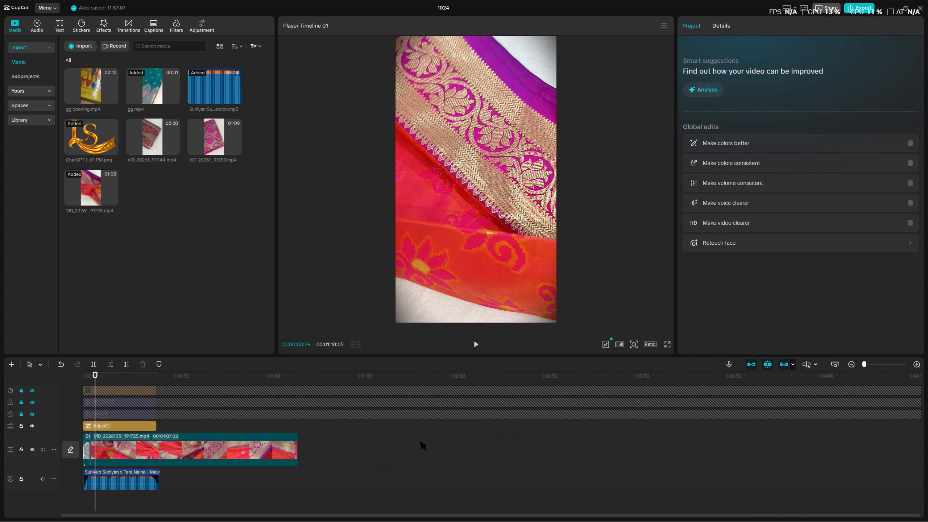
scroll(420, 442, "down", 1, "ctrl")
left_click_drag(97, 374, 69, 380)
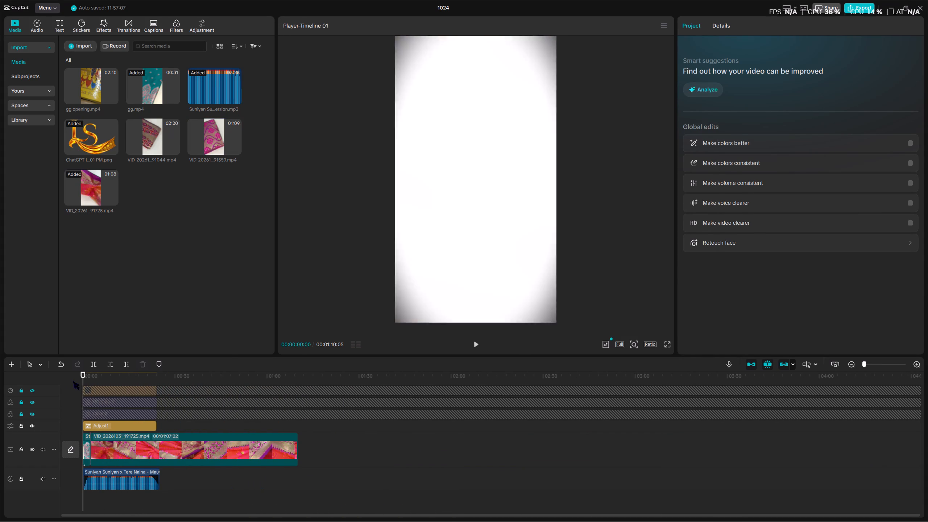
key("space")
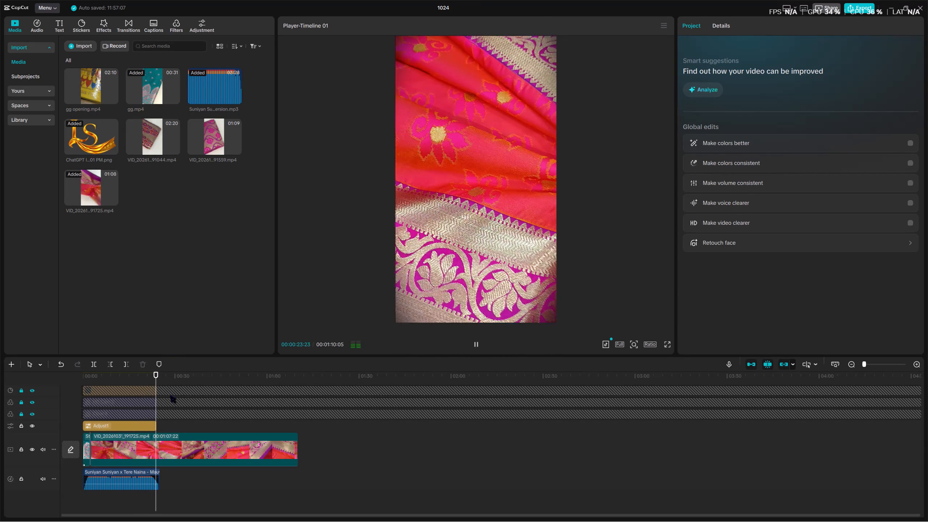
Delete the Suniyan Suniyan x Tere Naina music clip from the audio track.
scroll(126, 412, "up", 3, "ctrl")
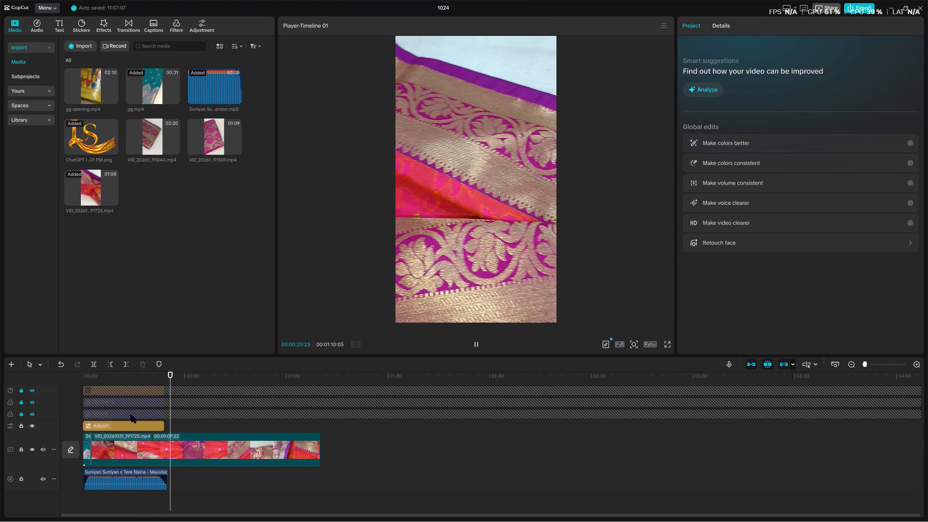
scroll(130, 415, "up", 1, "ctrl")
scroll(155, 455, "up", 4, "ctrl")
left_click(153, 498)
left_click(154, 481)
key("BackSpace")
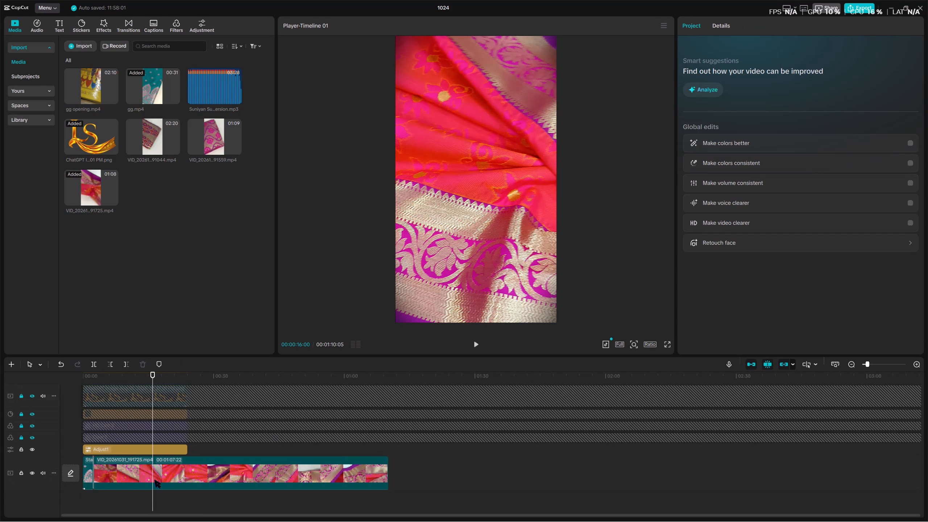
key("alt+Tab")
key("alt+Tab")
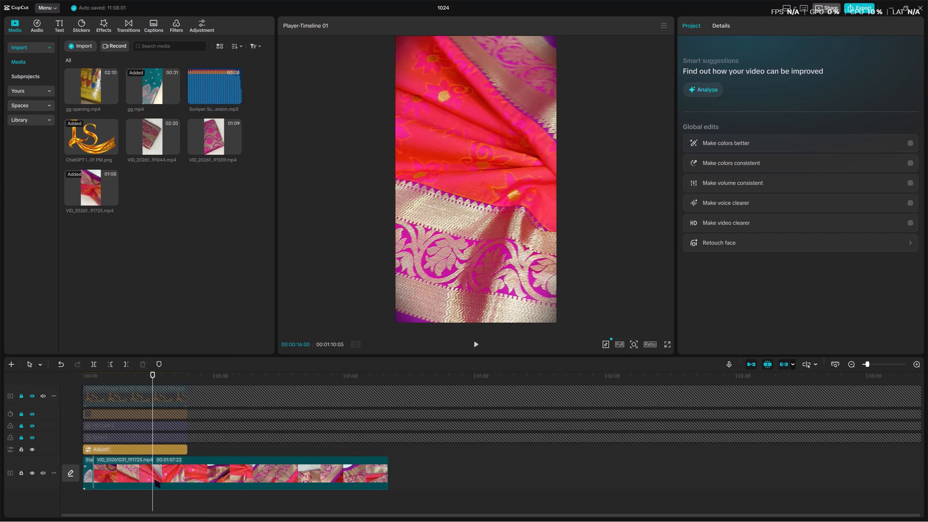
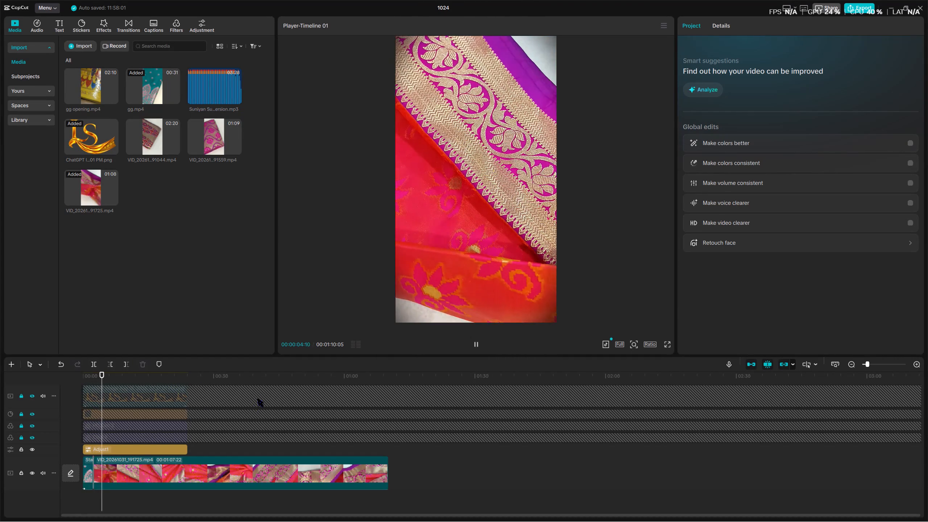
Preview the VID_20261031_191725.mp4 source video and scrub the timeline from start to end to review that clip.
key("space")
scroll(200, 422, "up", 7, "ctrl")
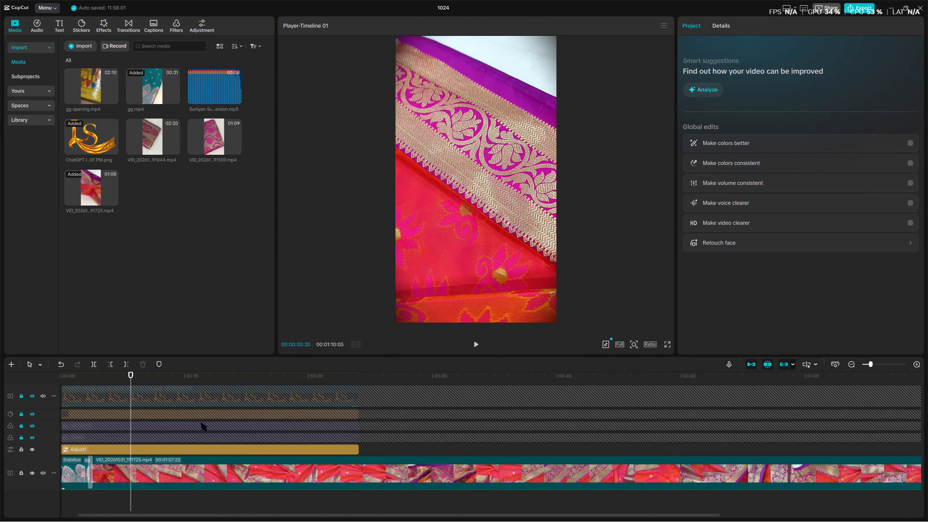
scroll(201, 423, "up", 6, "ctrl")
left_click_drag(126, 374, 20, 378)
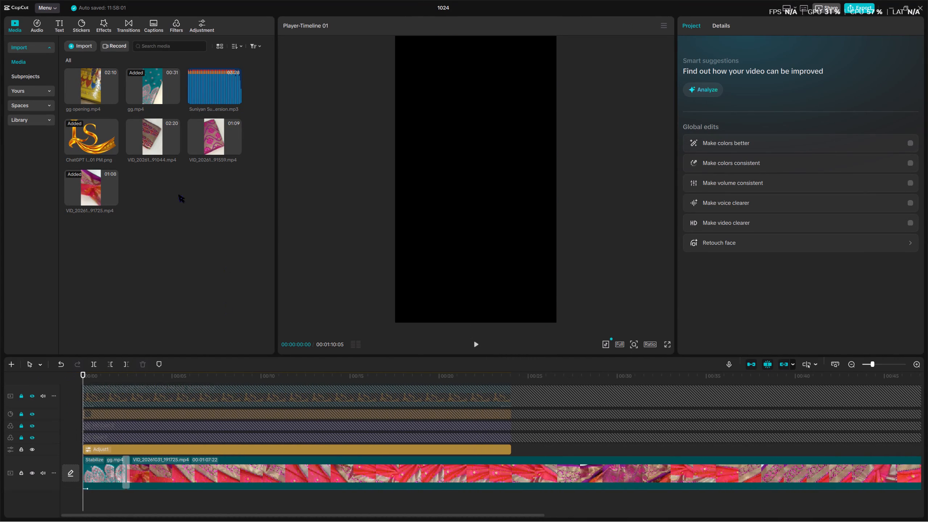
left_click(82, 186)
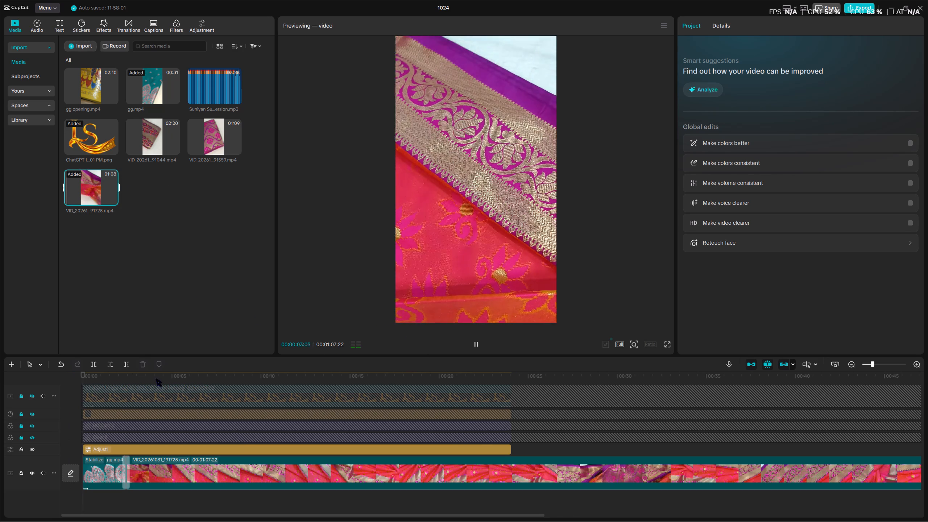
left_click_drag(129, 372, 166, 381)
left_click_drag(128, 381, 154, 382)
left_click(140, 380)
double_click(136, 377)
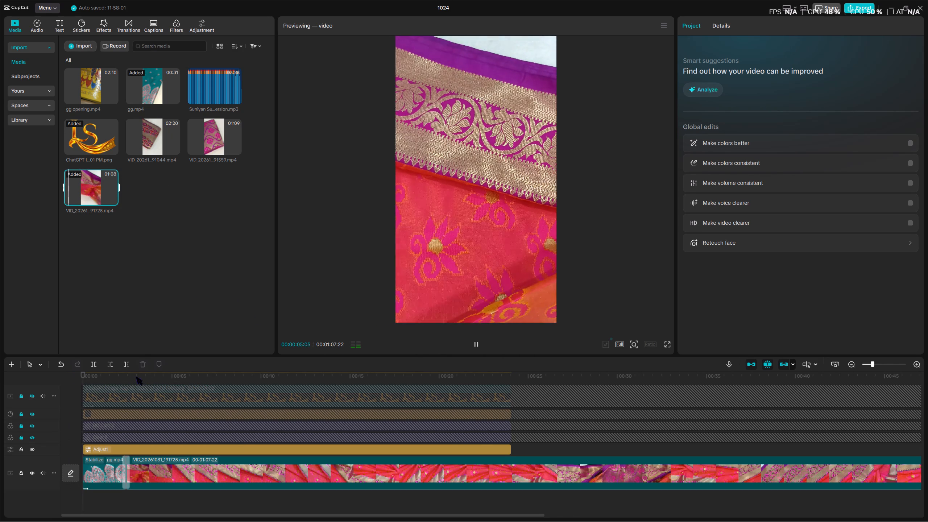
key("space")
left_click(115, 267)
left_click_drag(124, 380, 184, 383)
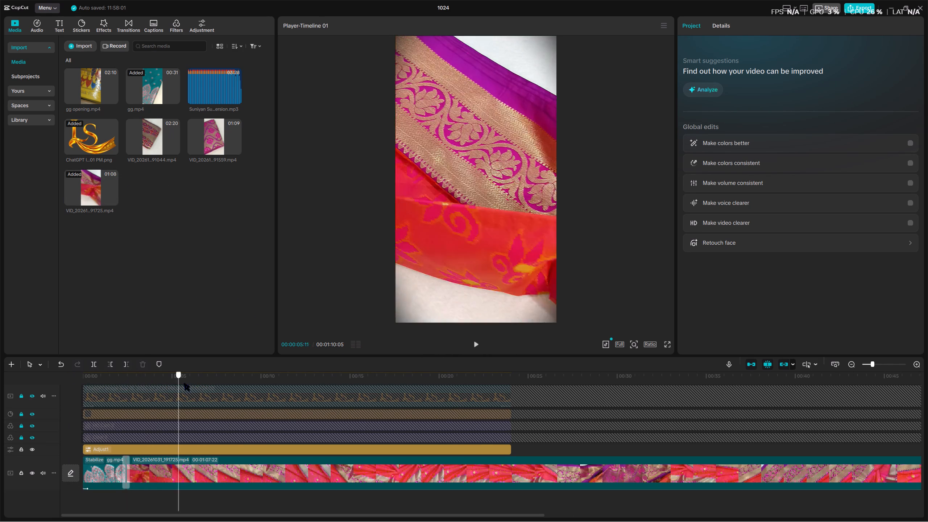
left_click_drag(184, 383, 618, 386)
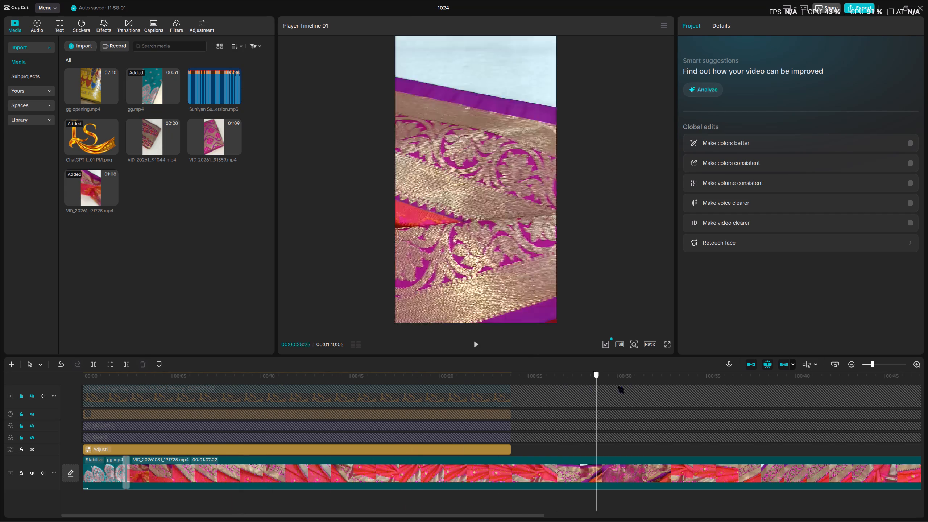
left_click_drag(618, 386, 927, 376)
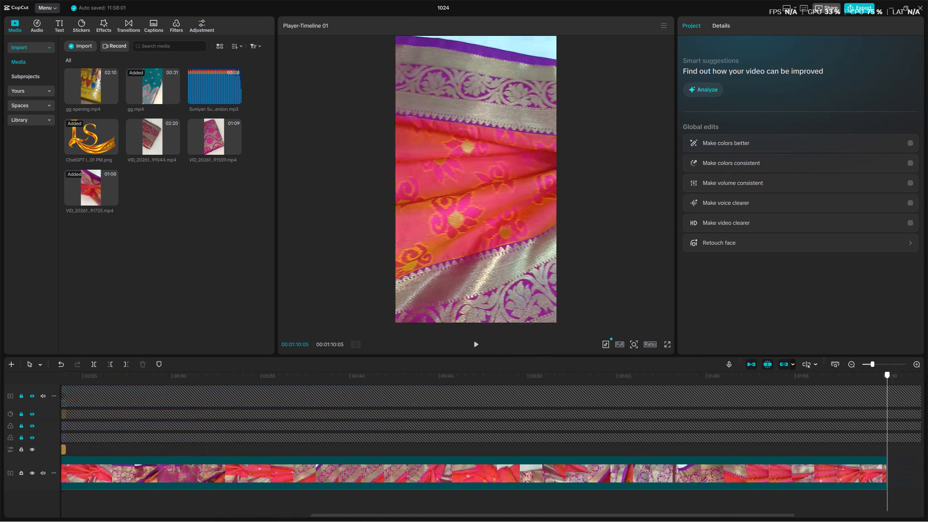
left_click_drag(927, 376, 7, 452)
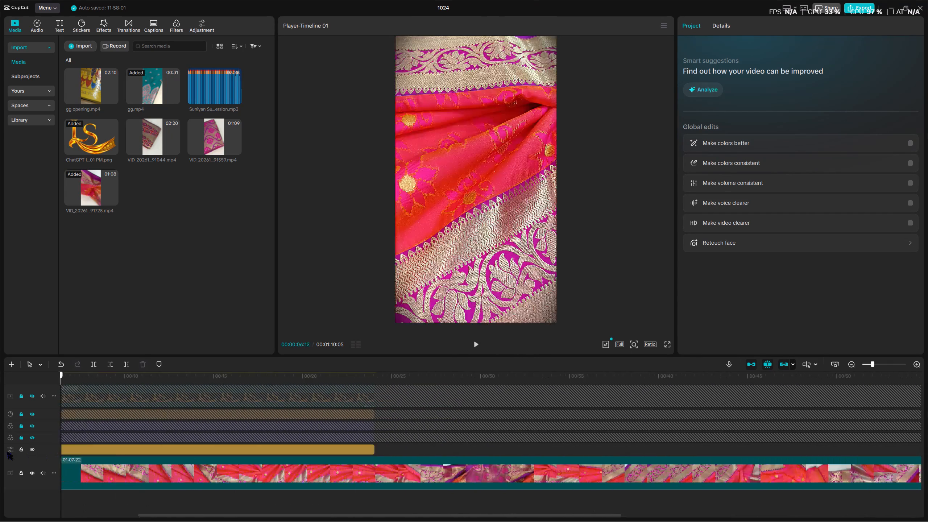
left_click_drag(7, 452, 0, 451)
Insert VID_20261031_191044.mp4 from the media library into the main track between gg.mp4 and VID_20261031_191725.mp4.
left_click(149, 131)
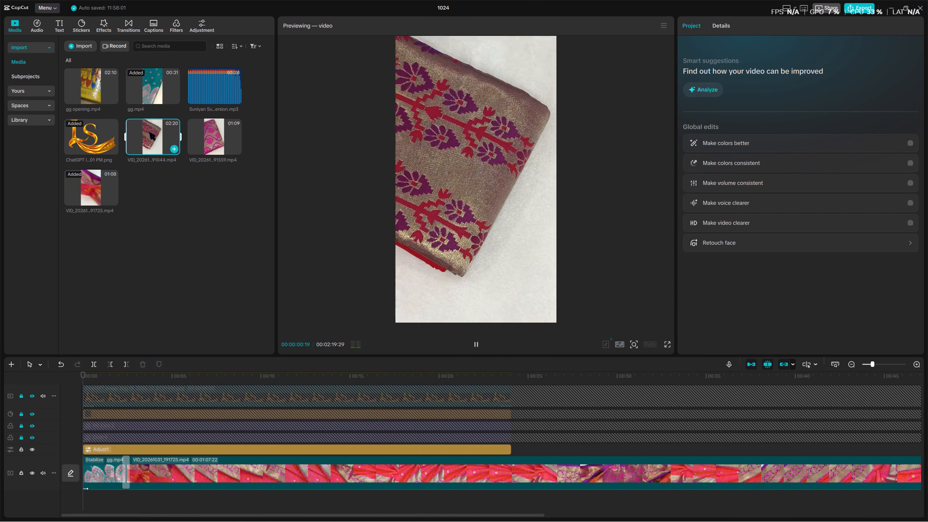
left_click_drag(144, 132, 144, 465)
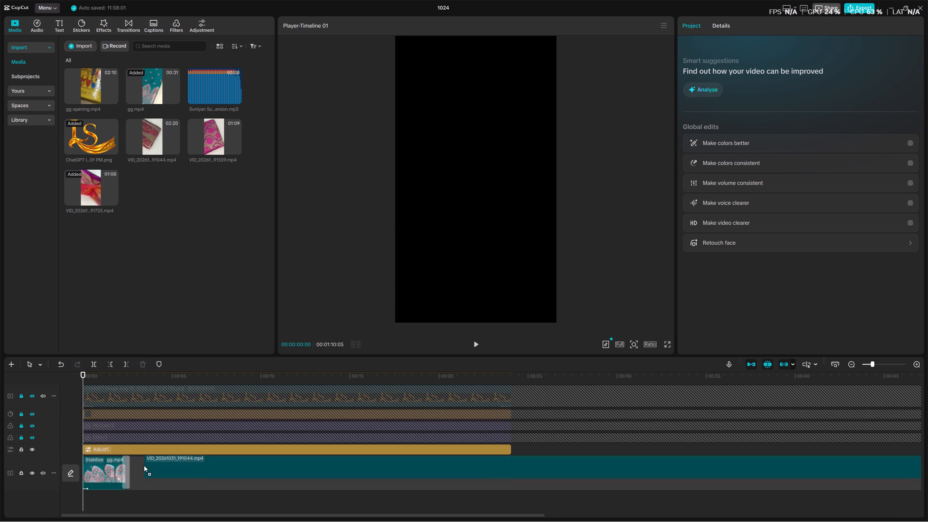
left_click_drag(144, 465, 130, 473)
Examine the transition from gg.mp4 into VID_20261031_191044.mp4 and scrub through the inserted clip's footage.
left_click_drag(105, 380, 117, 380)
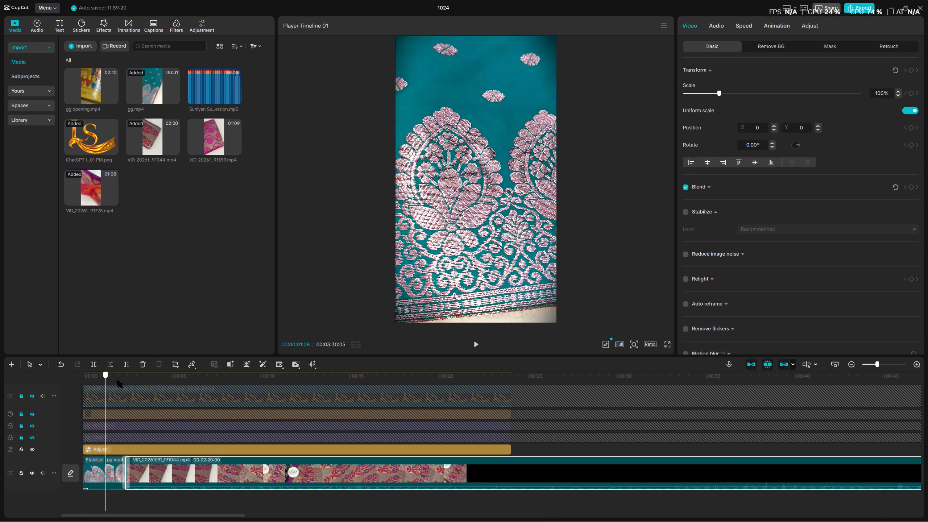
left_click_drag(117, 380, 130, 384)
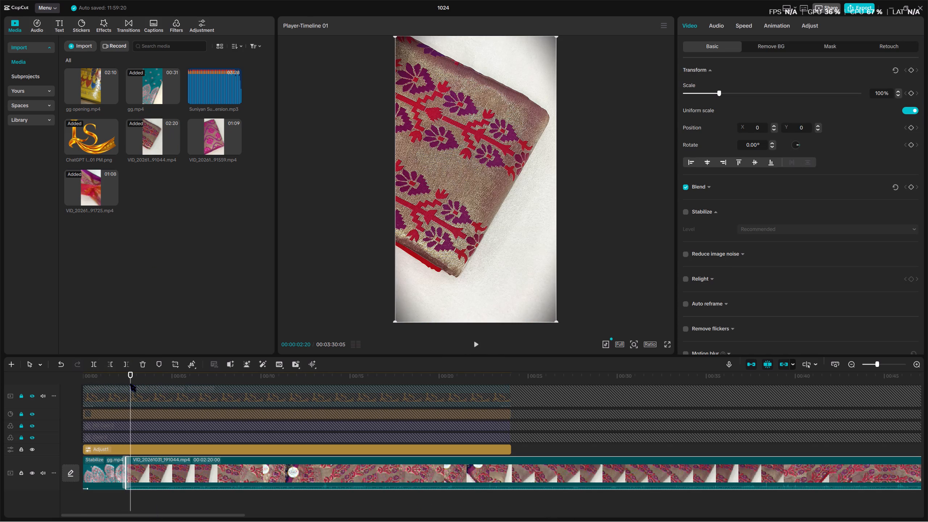
left_click_drag(130, 378, 127, 379)
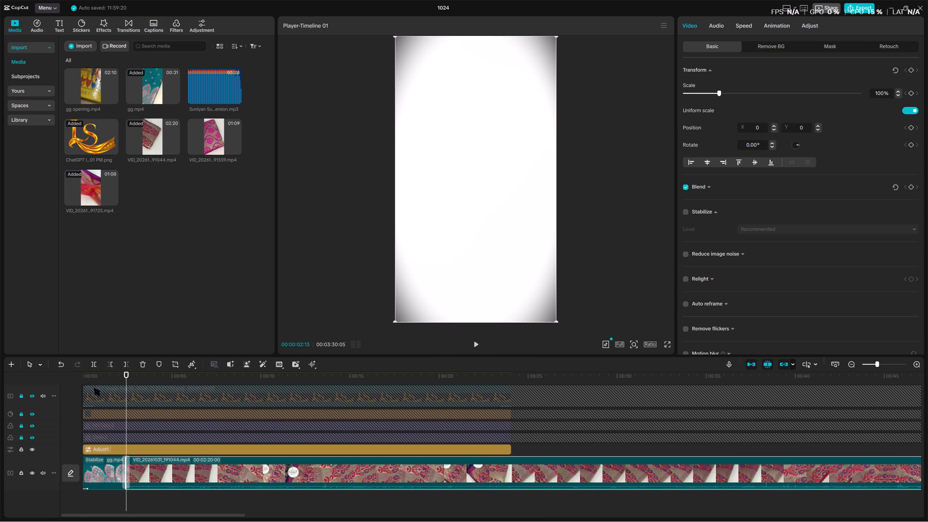
left_click_drag(127, 373, 336, 376)
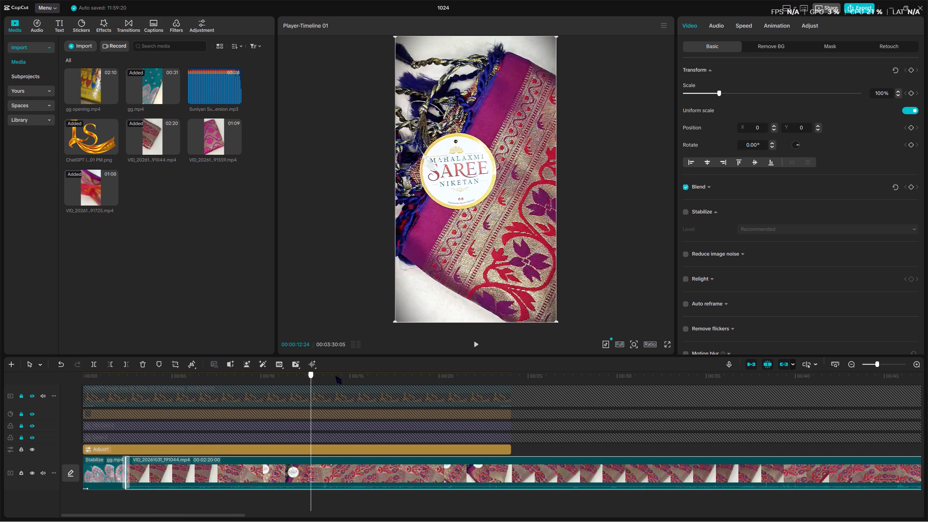
left_click_drag(336, 376, 665, 378)
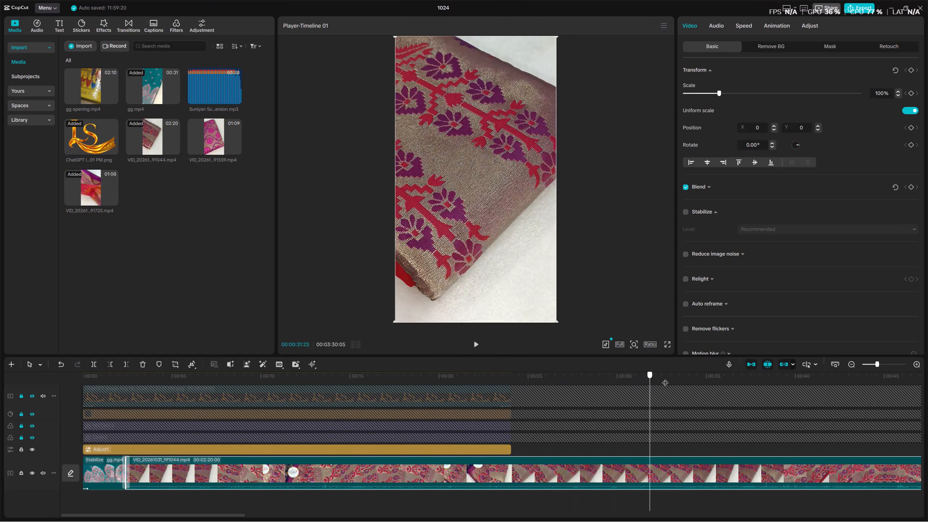
left_click_drag(665, 378, 927, 374)
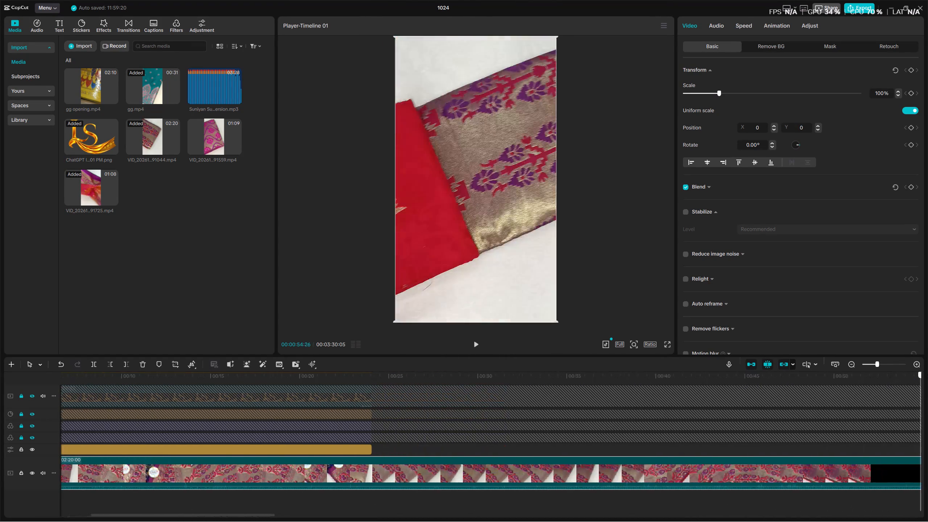
left_click_drag(927, 374, 927, 382)
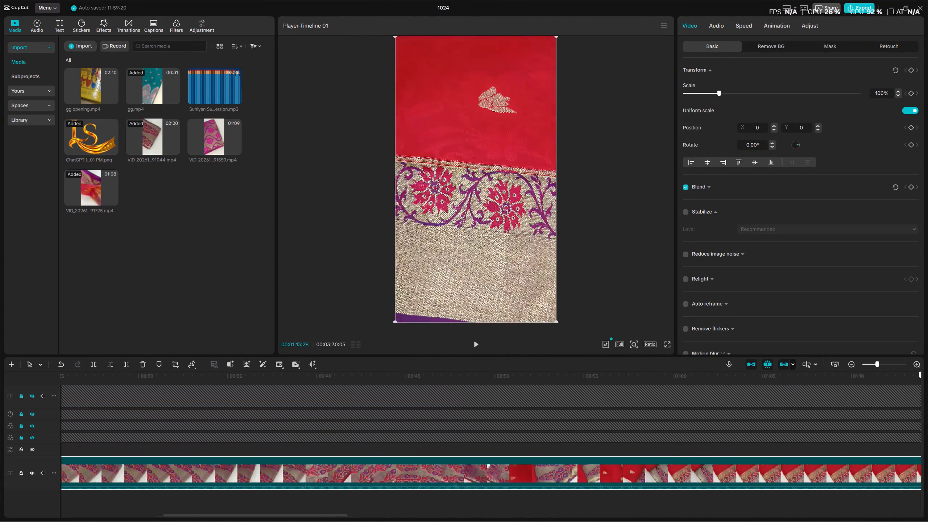
left_click_drag(927, 382, 927, 378)
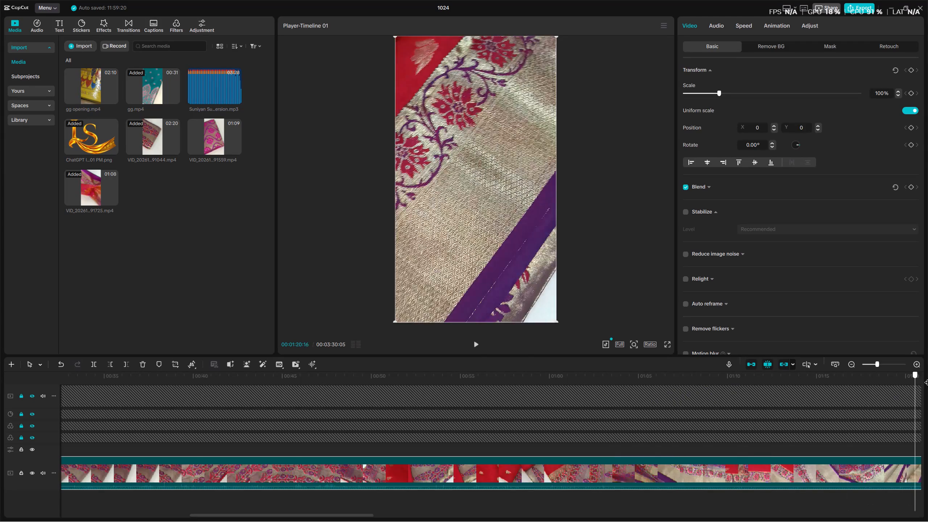
left_click_drag(927, 378, 562, 392)
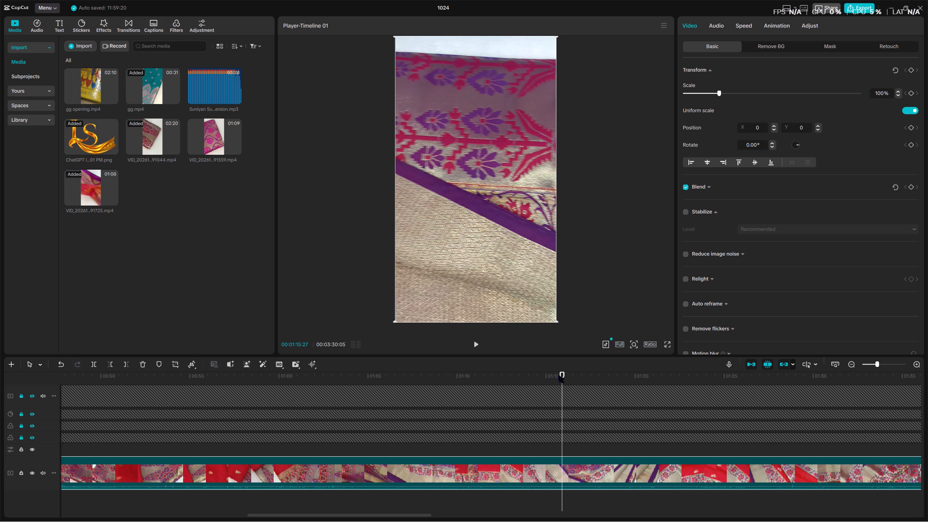
scroll(568, 378, "down", 13, "ctrl")
scroll(535, 396, "down", 3, "ctrl")
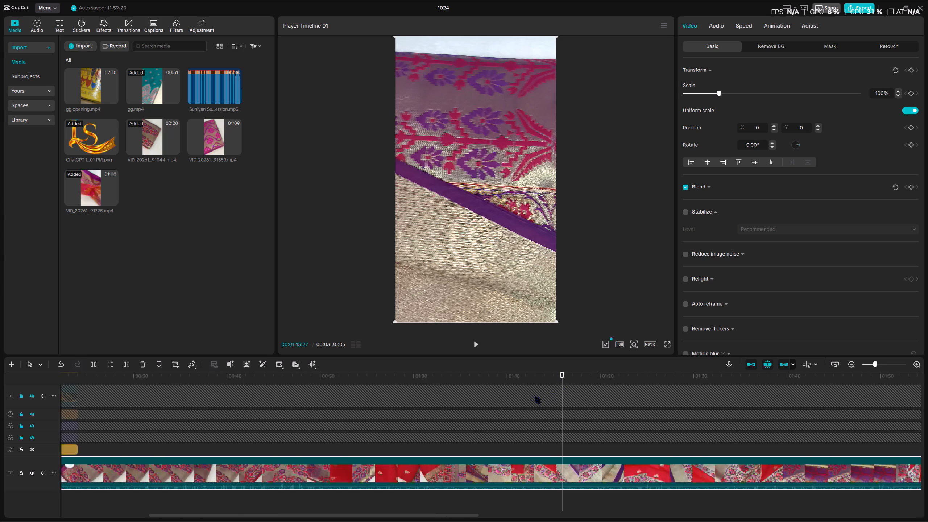
scroll(535, 396, "down", 11, "ctrl")
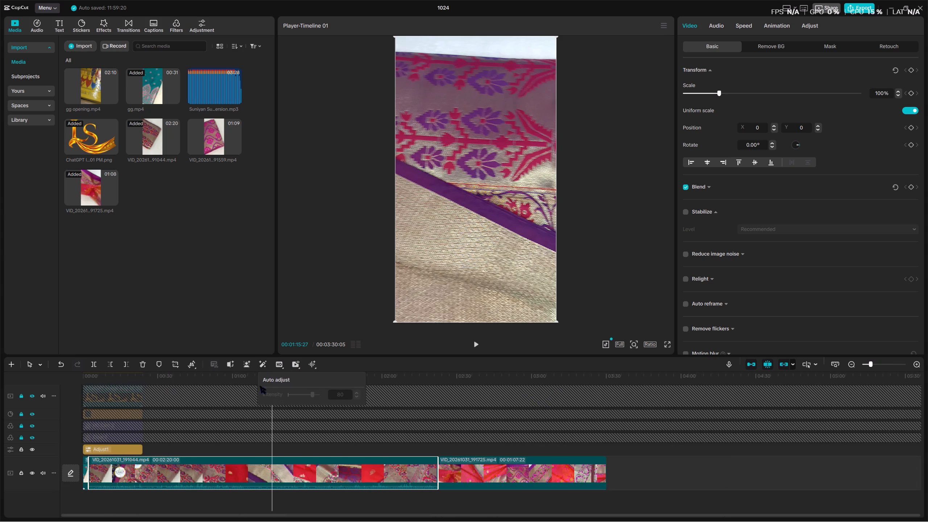
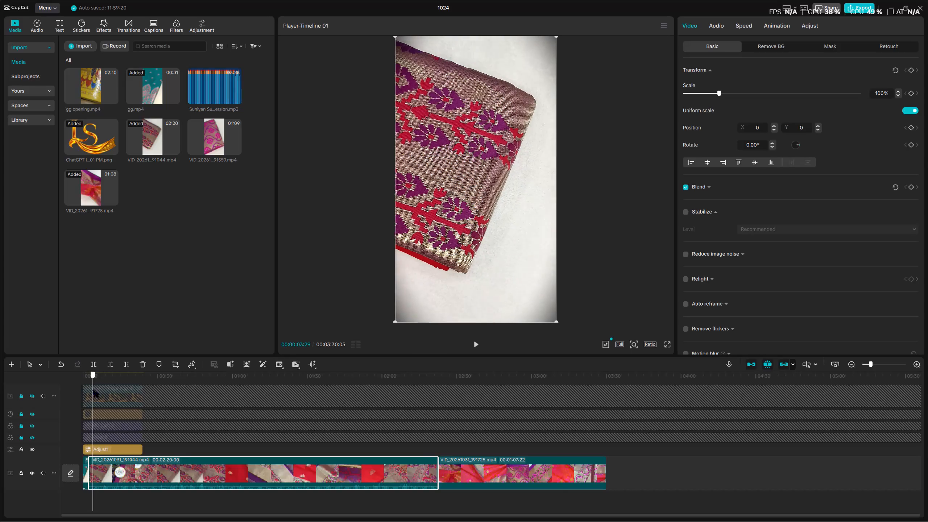
Delete the White Flash transition between the short opening clip and VID_20261031_191044.mp4 on the main track.
scroll(146, 401, "up", 3, "ctrl")
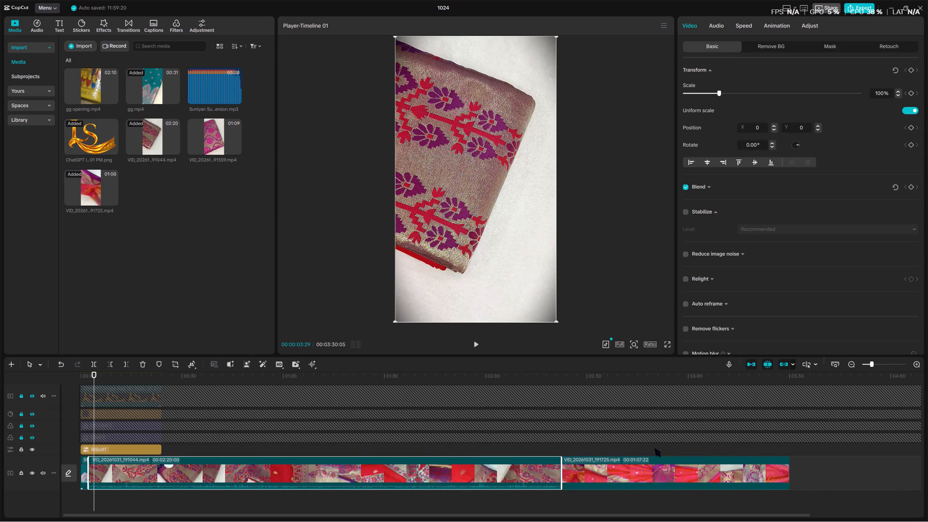
left_click(91, 465)
scroll(109, 390, "up", 4, "ctrl")
left_click_drag(91, 373, 63, 378)
left_click(89, 472)
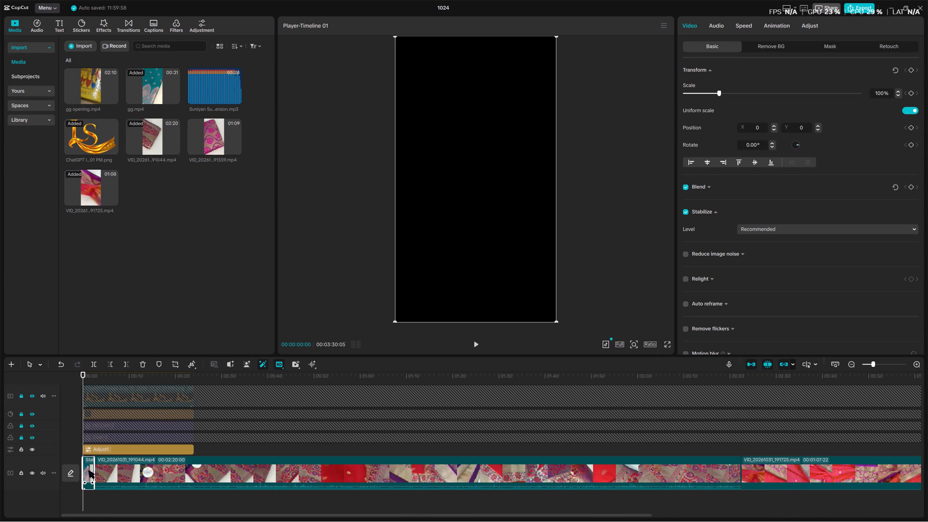
left_click(79, 446)
left_click(92, 471)
double_click(95, 467)
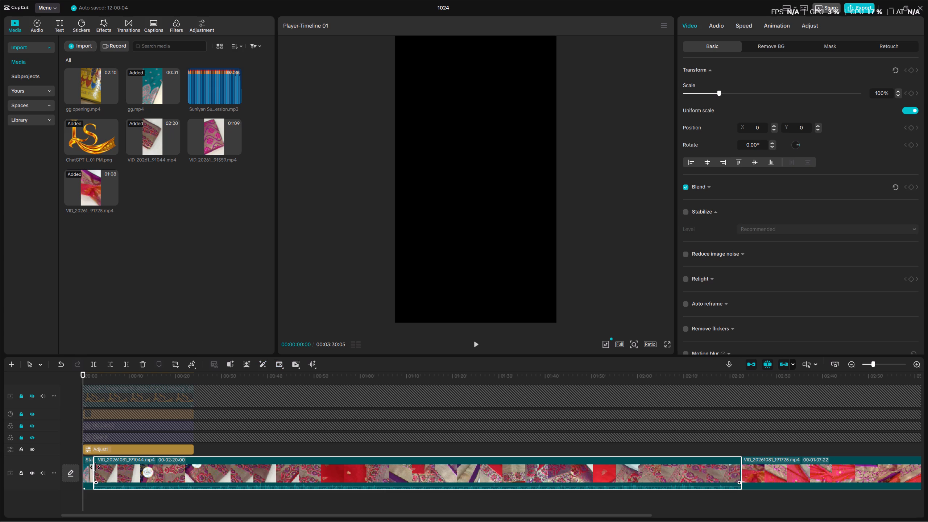
double_click(93, 467)
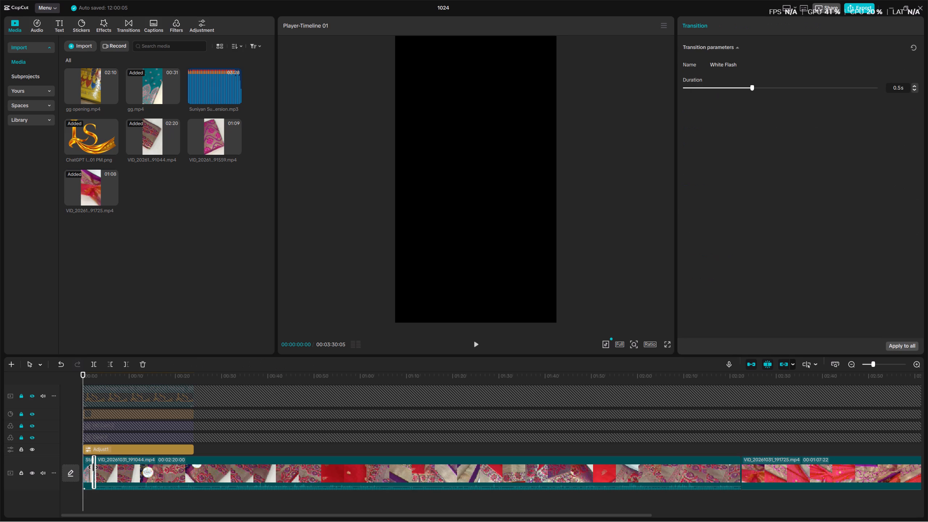
key("BackSpace")
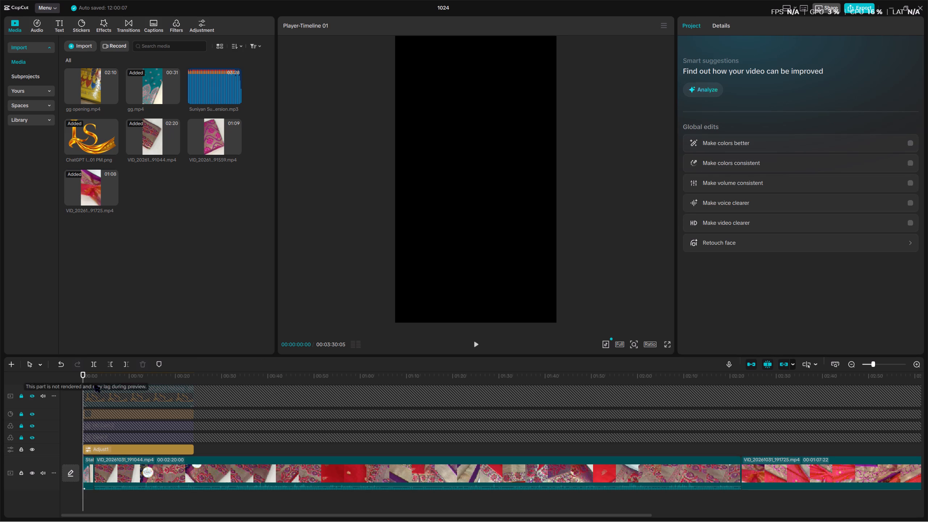
Delete the short gg.mp4 clip from the start of the main track and briefly play the new opening.
left_click(91, 469)
key("BackSpace")
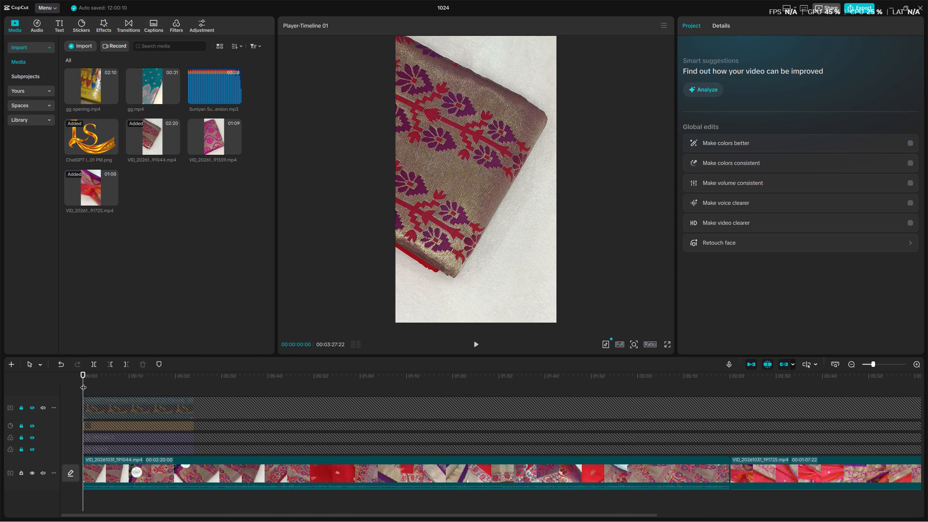
key("space")
key("space")
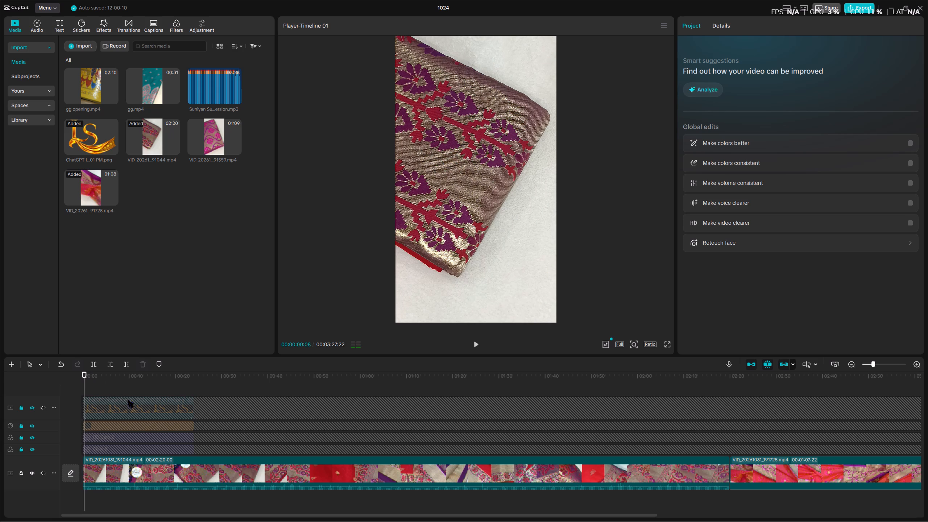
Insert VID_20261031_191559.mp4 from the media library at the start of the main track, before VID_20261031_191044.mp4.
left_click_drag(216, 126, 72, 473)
Scrub through VID_20261031_191559.mp4 and VID_20261031_191044.mp4 up to the start of VID_20261031_191725.mp4 to compare their saree footage.
left_click_drag(83, 374, 95, 376)
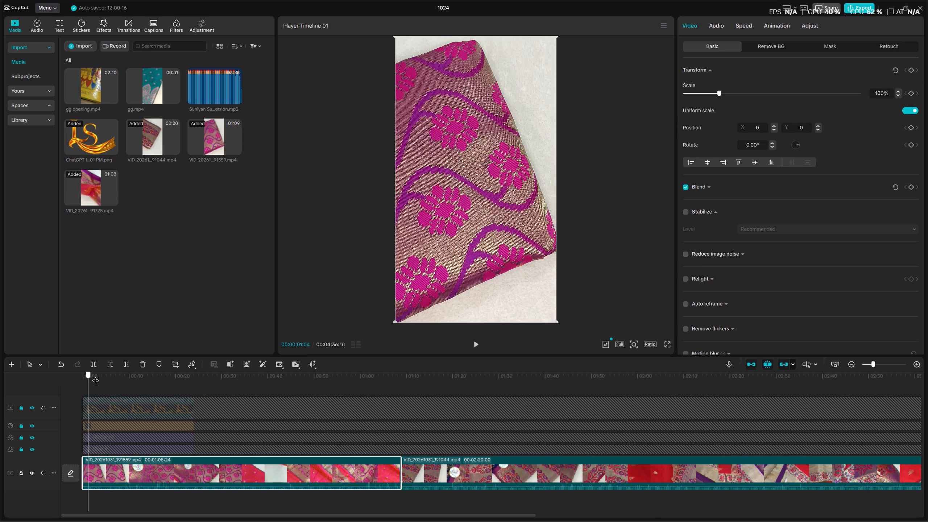
left_click_drag(95, 376, 166, 383)
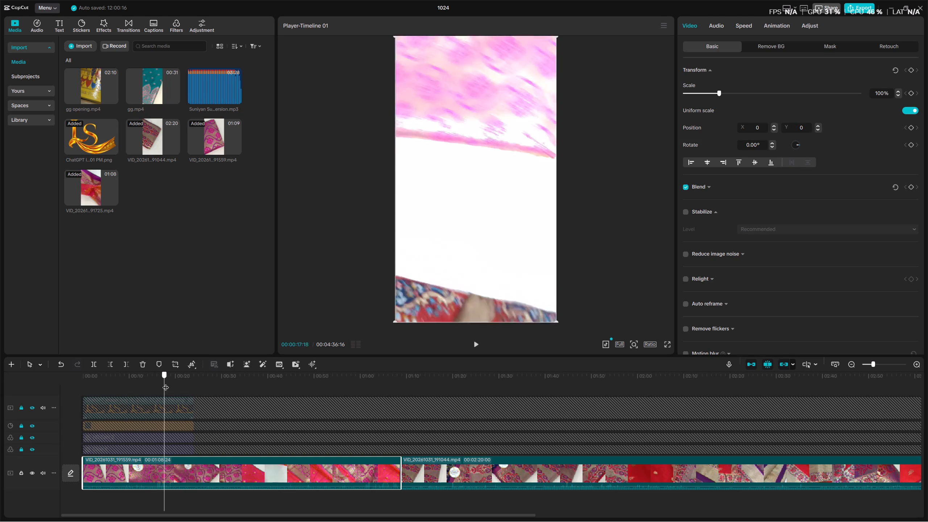
left_click_drag(166, 383, 343, 403)
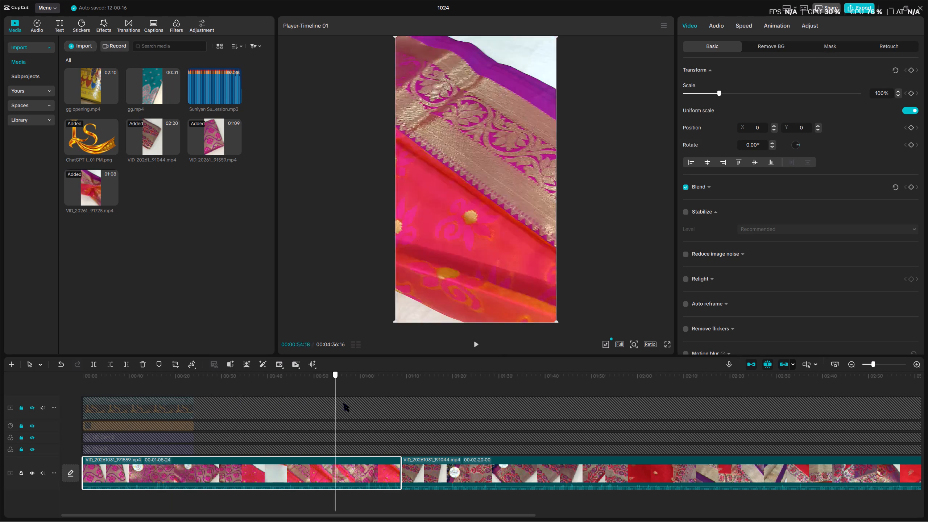
left_click_drag(343, 403, 377, 415)
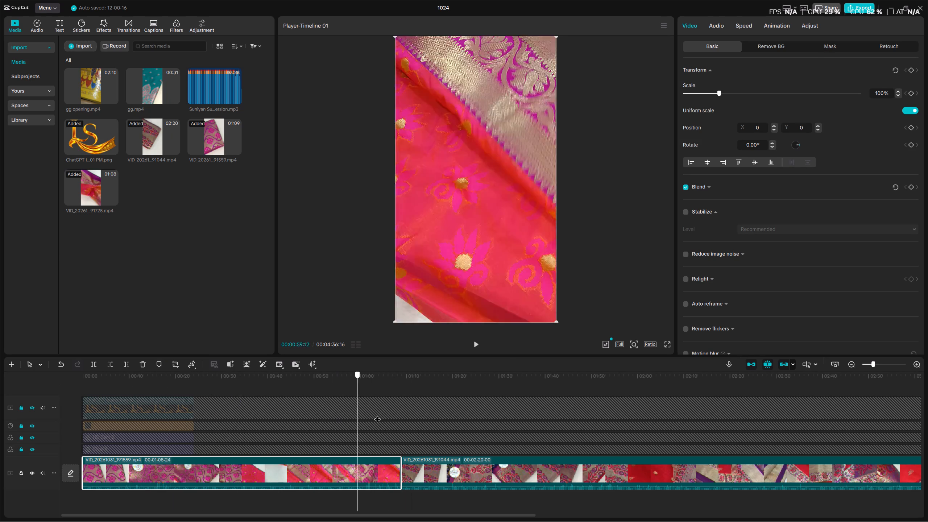
left_click_drag(377, 415, 600, 413)
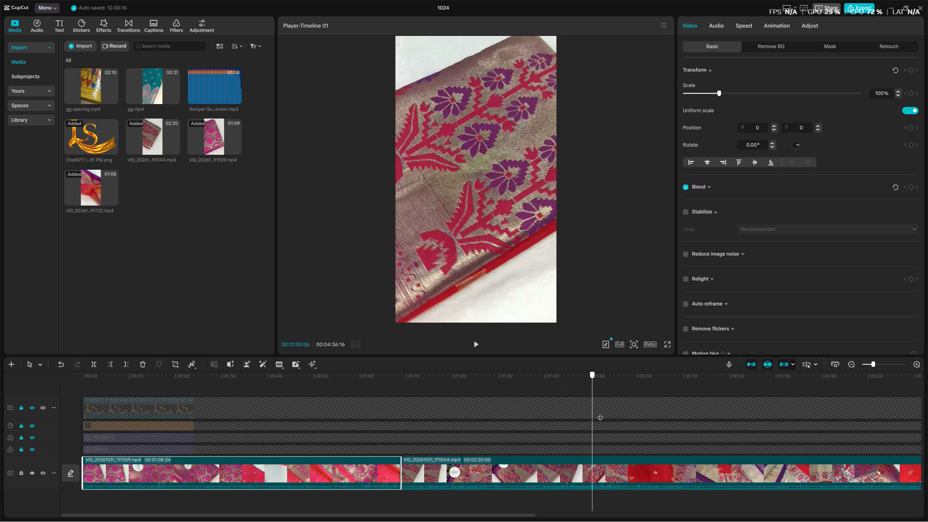
left_click_drag(600, 413, 845, 401)
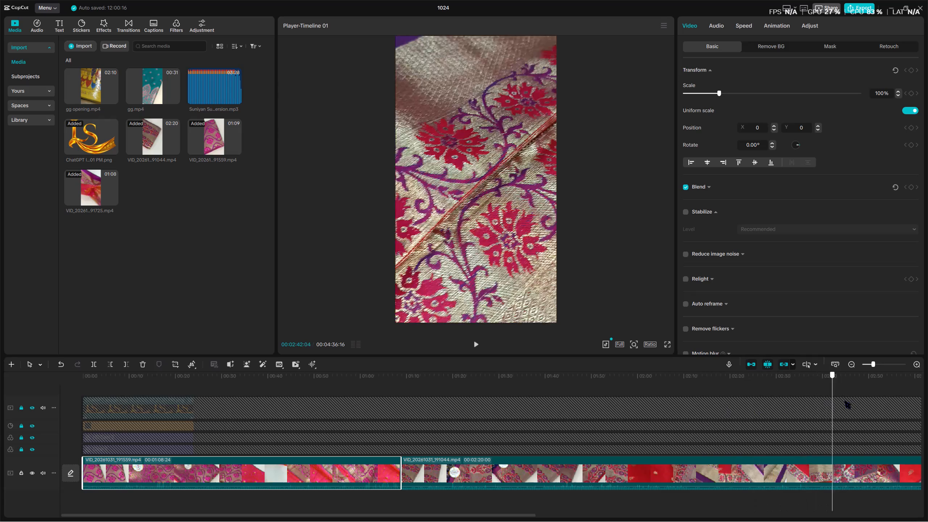
left_click_drag(845, 401, 576, 430)
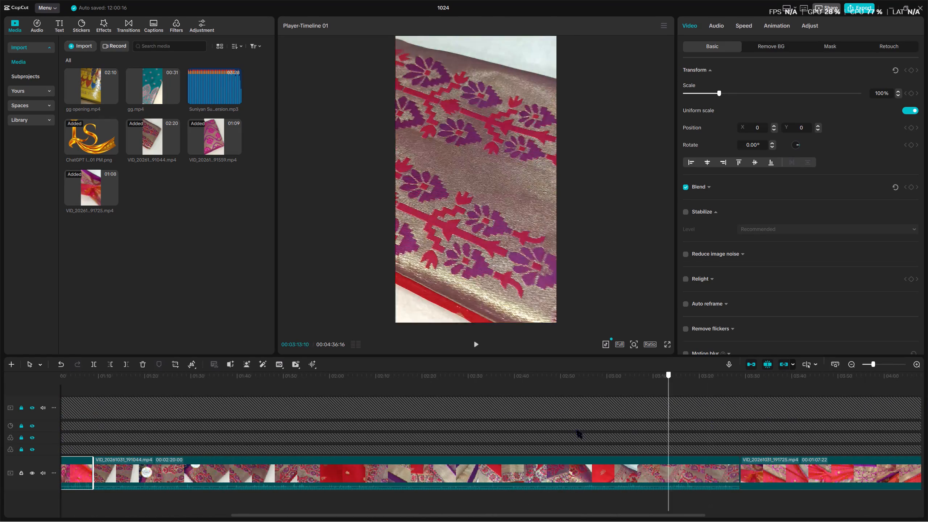
left_click_drag(576, 430, 725, 429)
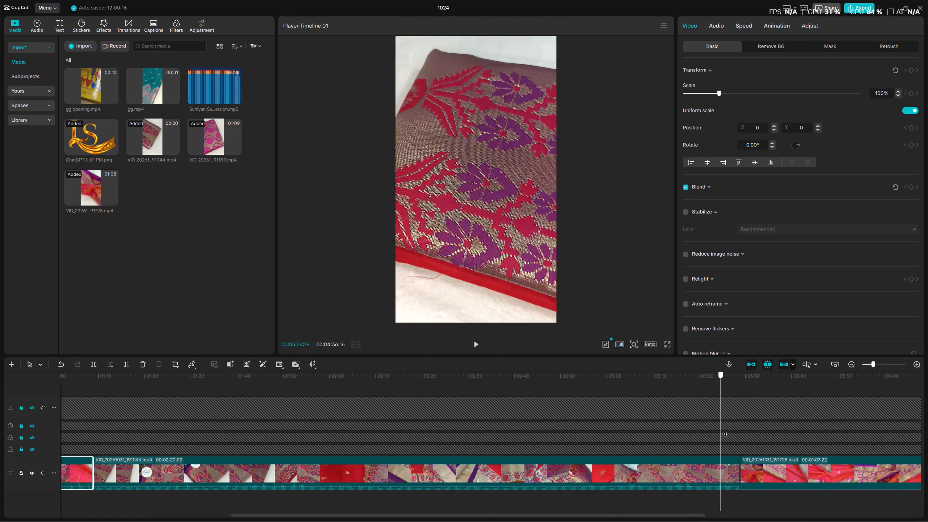
left_click_drag(725, 429, 689, 437)
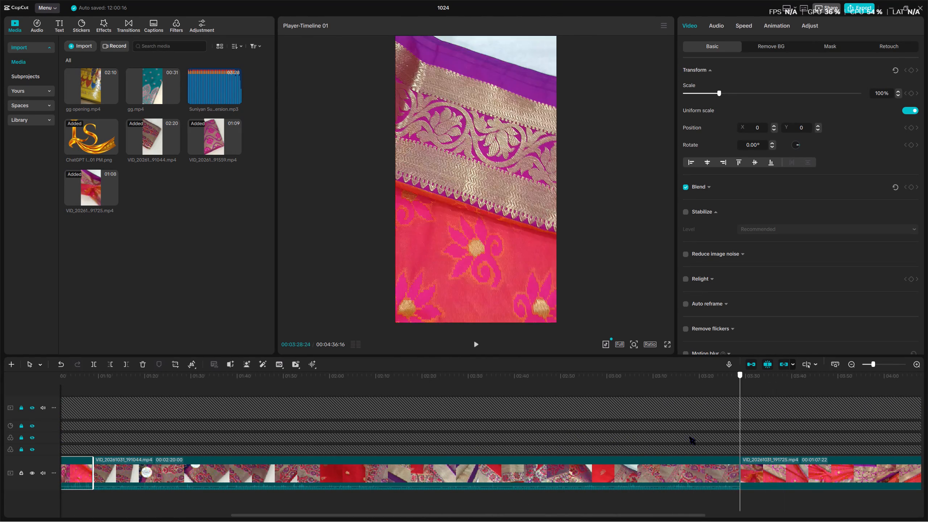
left_click_drag(689, 437, 216, 455)
Delete the VID_20261031_191044.mp4 clip from the main track.
left_click(209, 476)
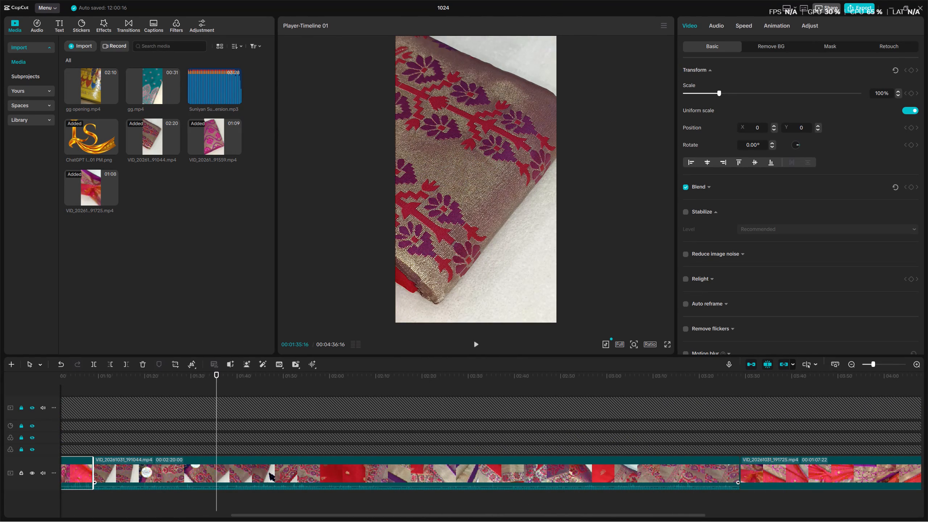
double_click(269, 473)
key("BackSpace")
Scrub back and forth through VID_20261031_191559.mp4 and VID_20261031_191725.mp4 to compare which saree shots are usable.
left_click_drag(181, 376, 83, 382)
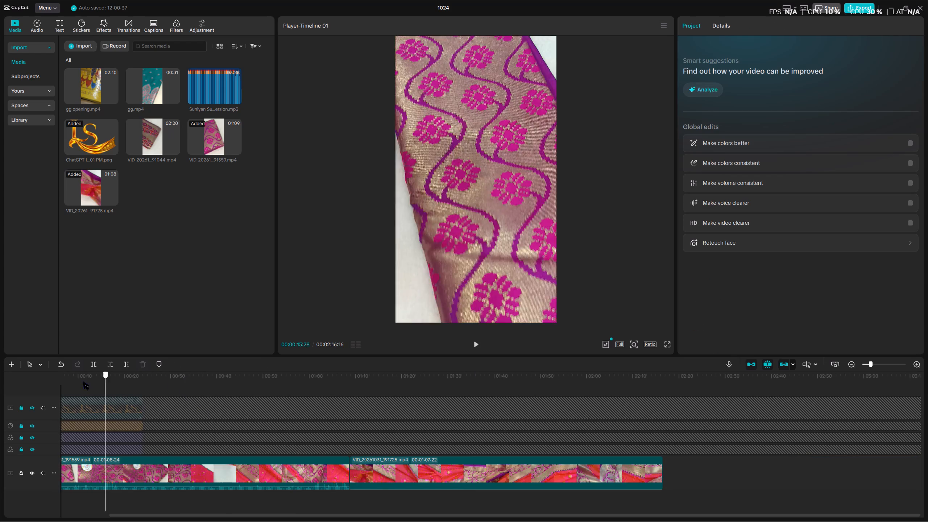
left_click_drag(83, 382, 26, 382)
left_click_drag(88, 375, 237, 384)
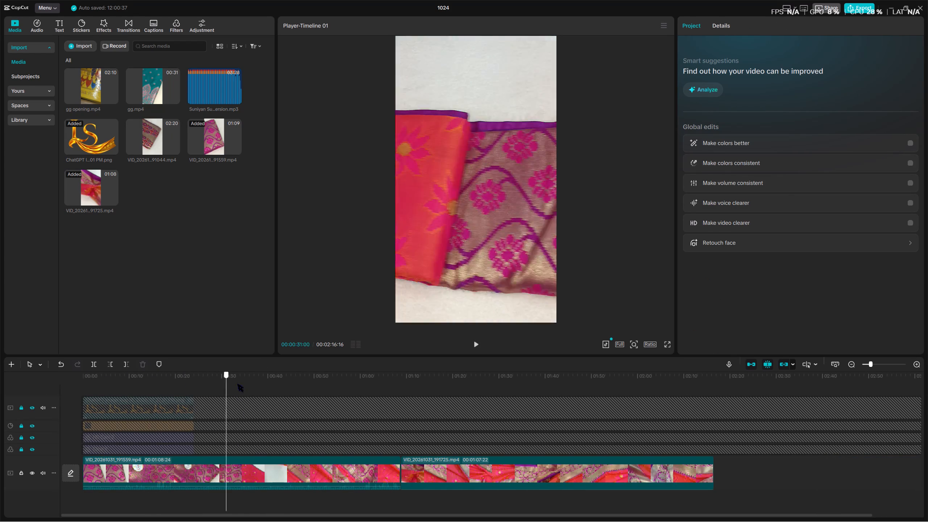
left_click_drag(237, 384, 546, 391)
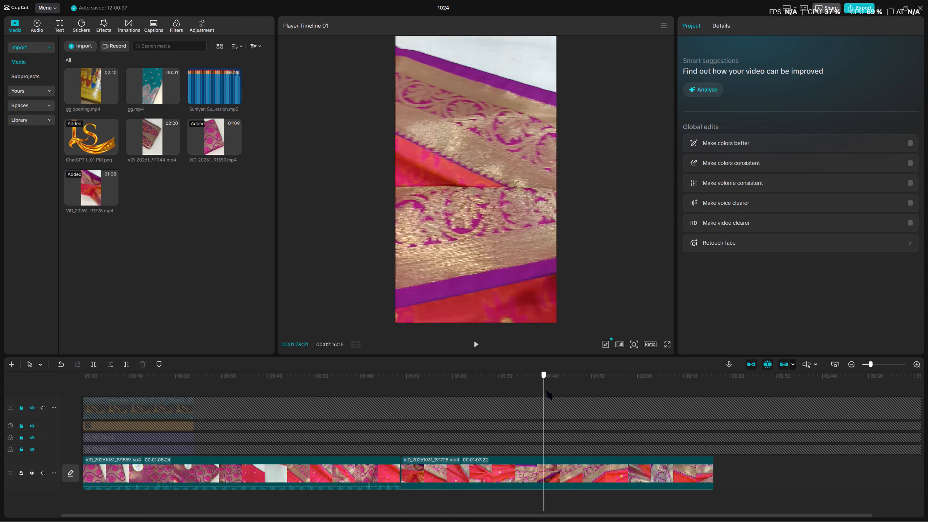
left_click_drag(546, 391, 125, 400)
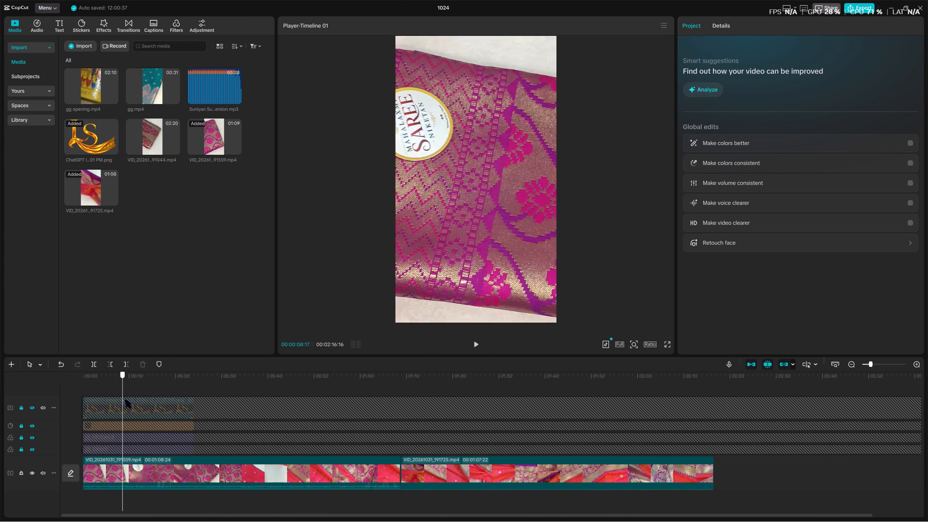
left_click_drag(125, 400, 248, 400)
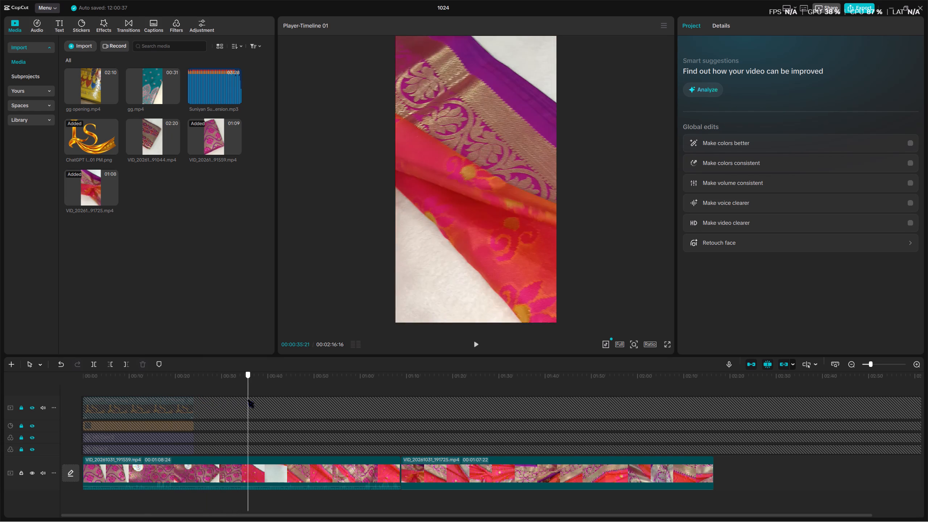
left_click_drag(248, 400, 355, 384)
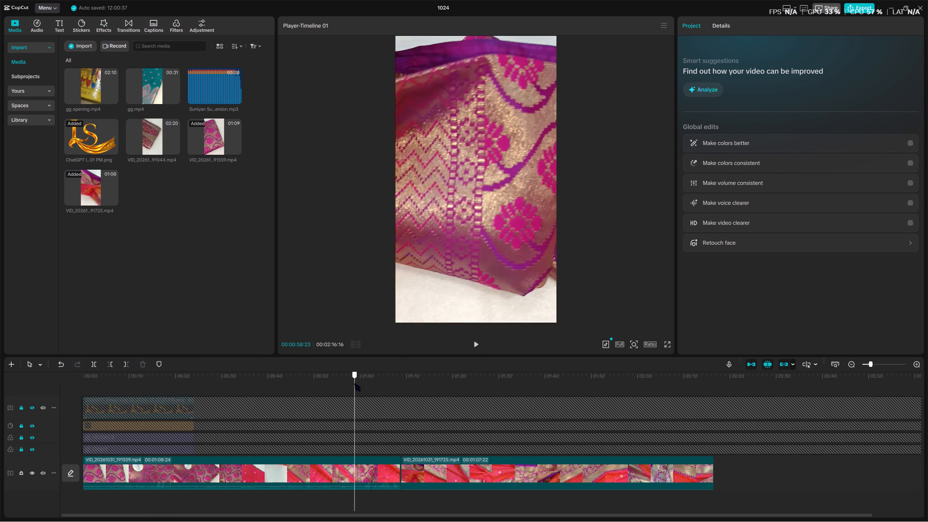
left_click_drag(355, 384, 477, 379)
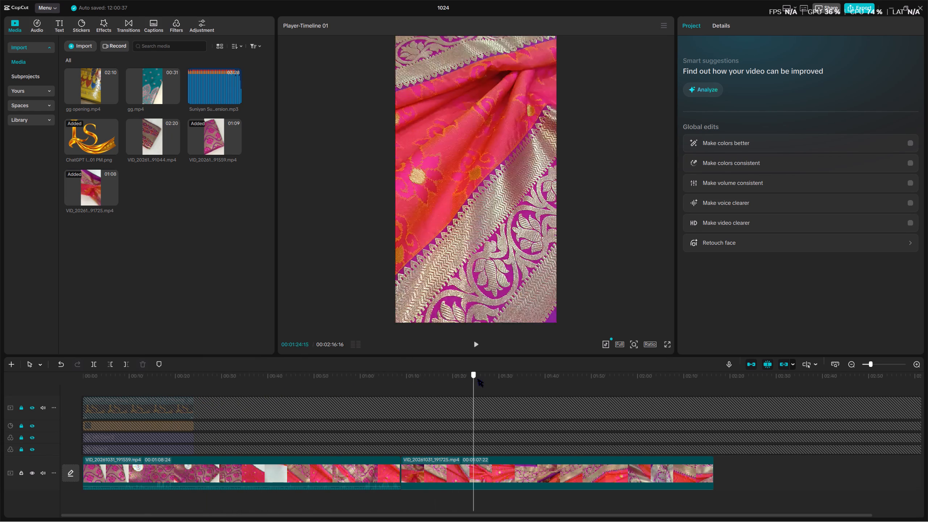
left_click_drag(477, 379, 589, 376)
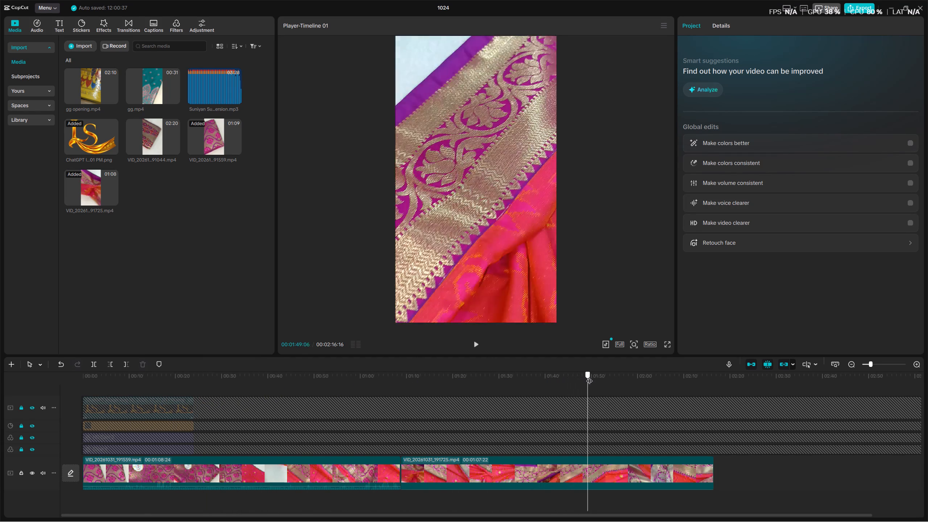
left_click_drag(589, 376, 673, 372)
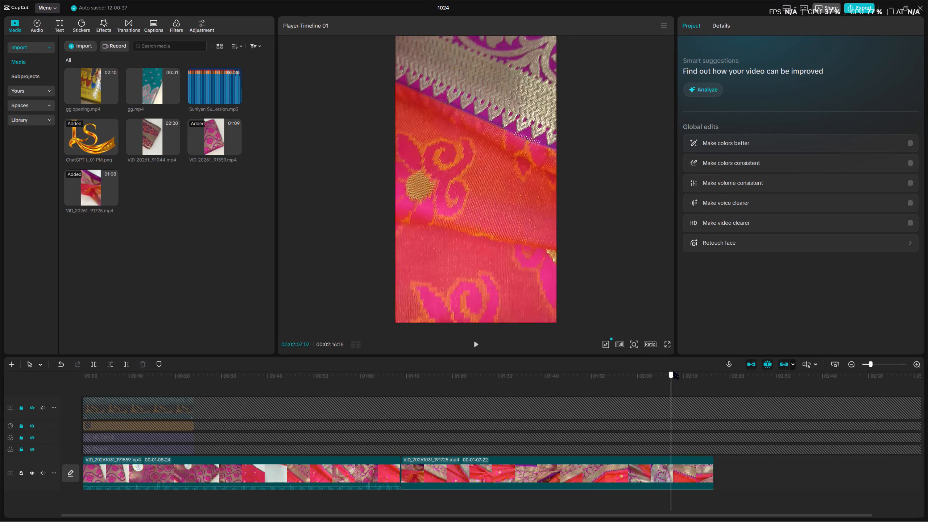
left_click_drag(673, 372, 586, 378)
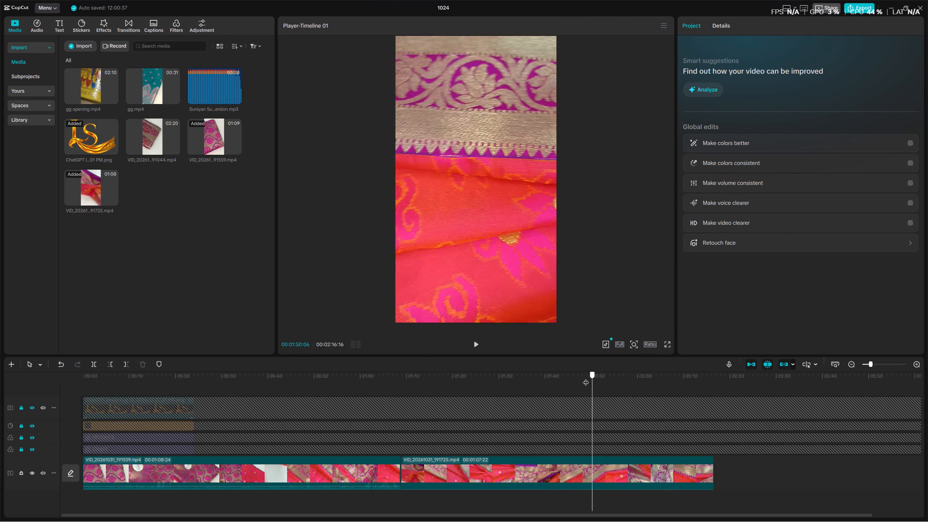
left_click_drag(586, 378, 308, 383)
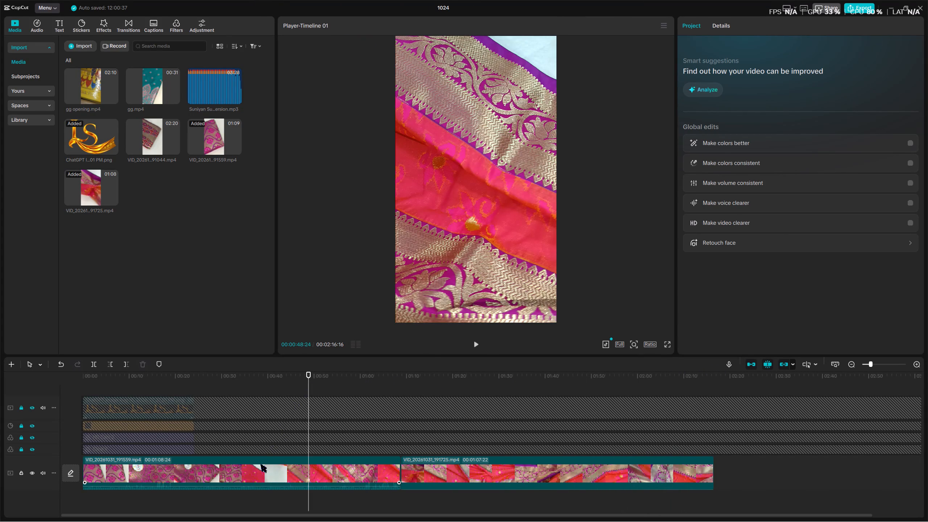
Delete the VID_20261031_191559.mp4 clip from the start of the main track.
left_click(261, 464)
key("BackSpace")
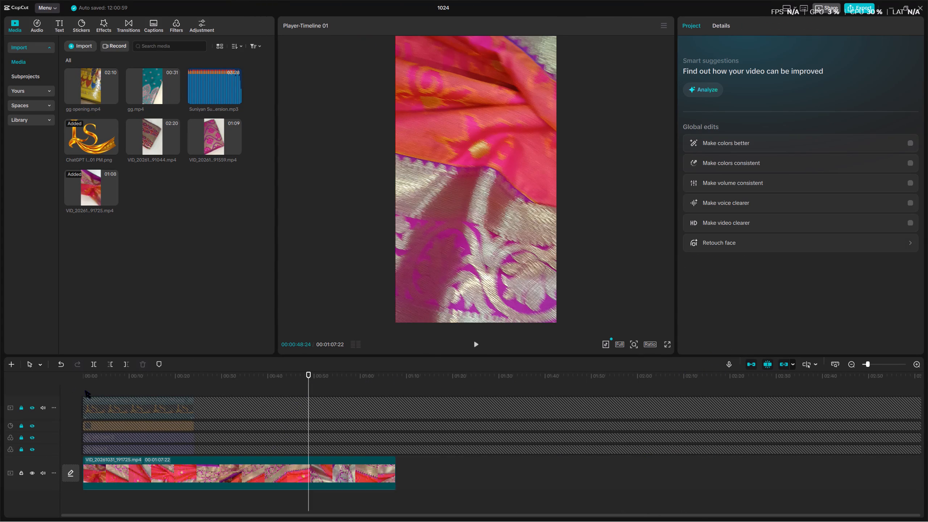
Replay the first four seconds of VID_20261031_191725.mp4 from the timeline start to examine the opening saree border shot.
left_click_drag(99, 381, 34, 386)
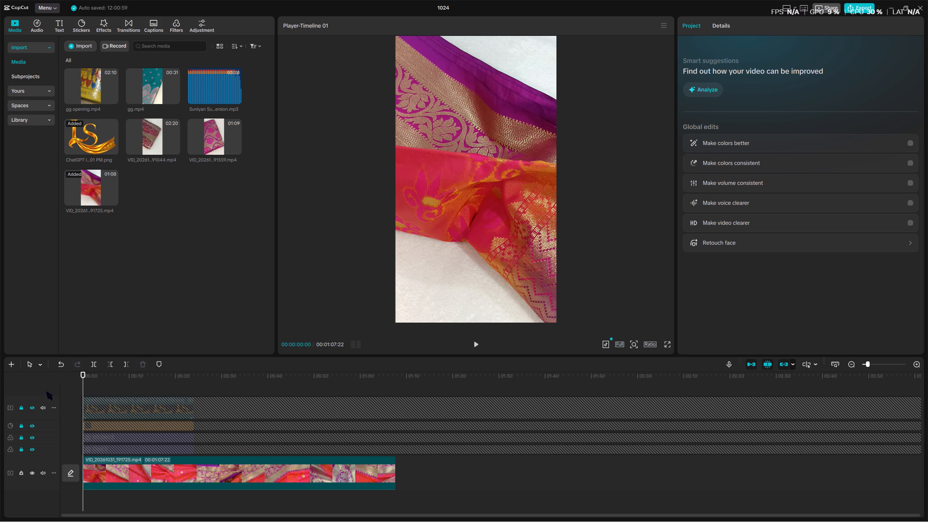
scroll(111, 402, "up", 8, "ctrl")
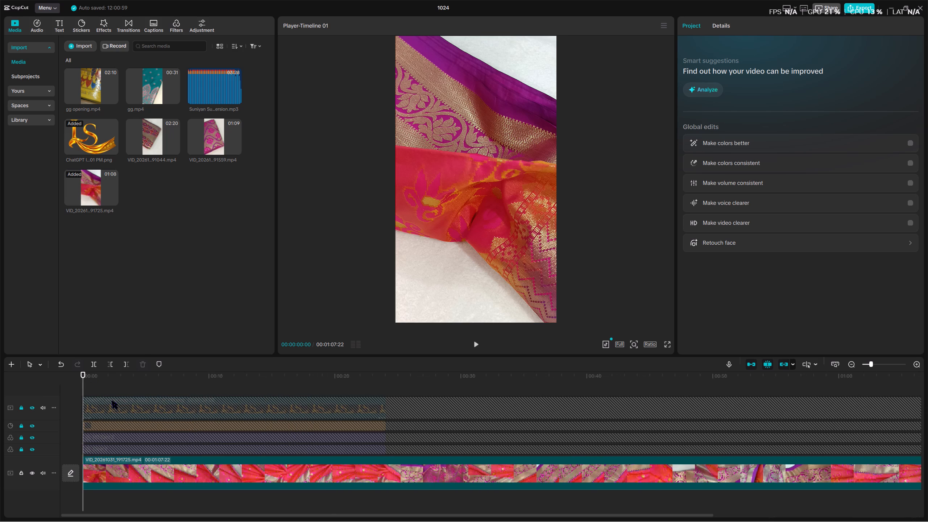
key("space")
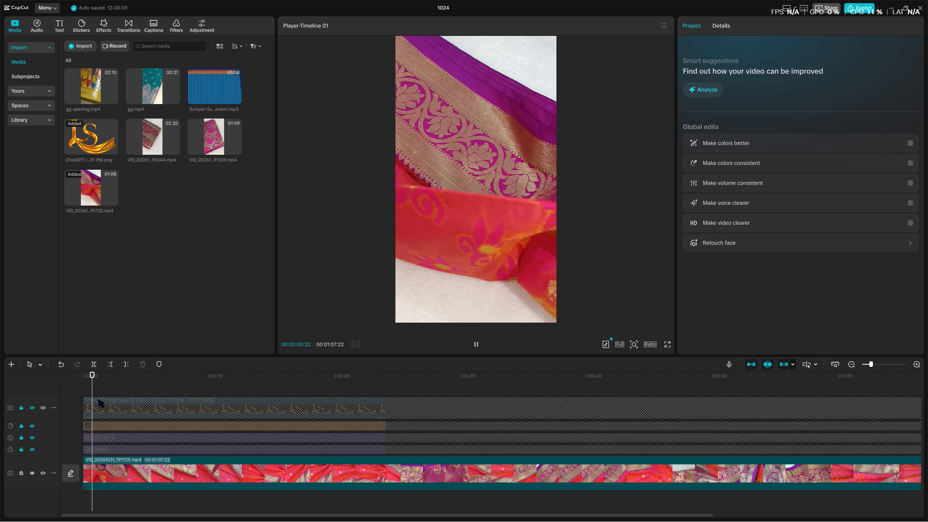
key("space")
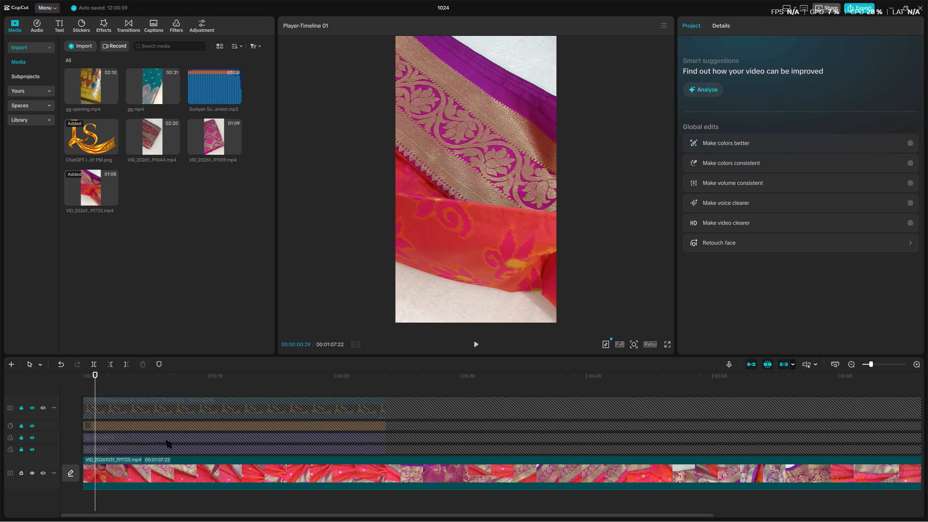
scroll(187, 443, "down", 4, "ctrl")
scroll(187, 444, "up", 2, "ctrl")
left_click_drag(79, 377, 66, 380)
left_click_drag(86, 372, 74, 375)
key("space")
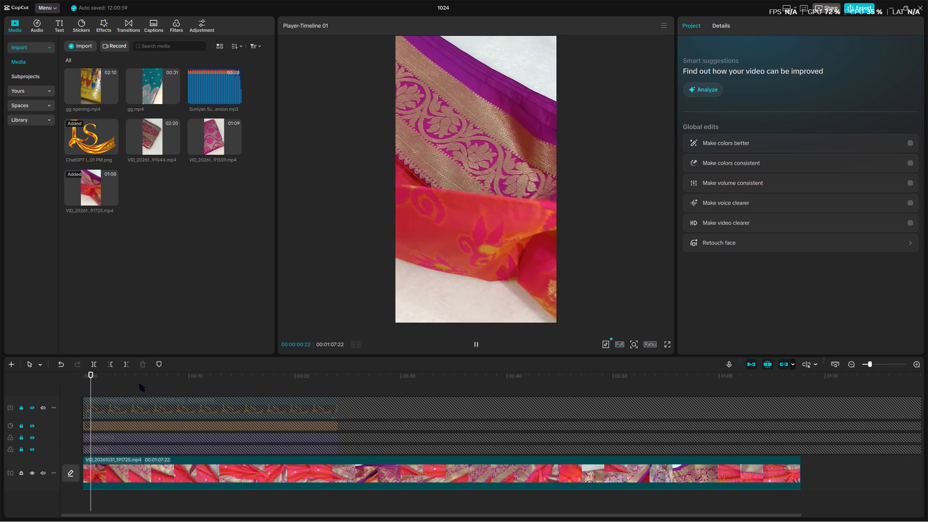
key("space")
key("space")
left_click_drag(100, 375, 70, 378)
key("space")
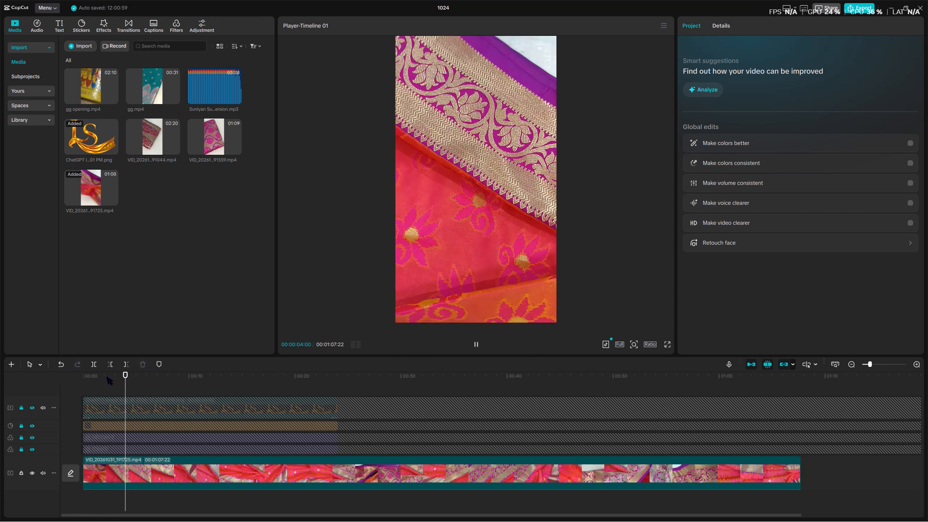
left_click_drag(107, 376, 99, 377)
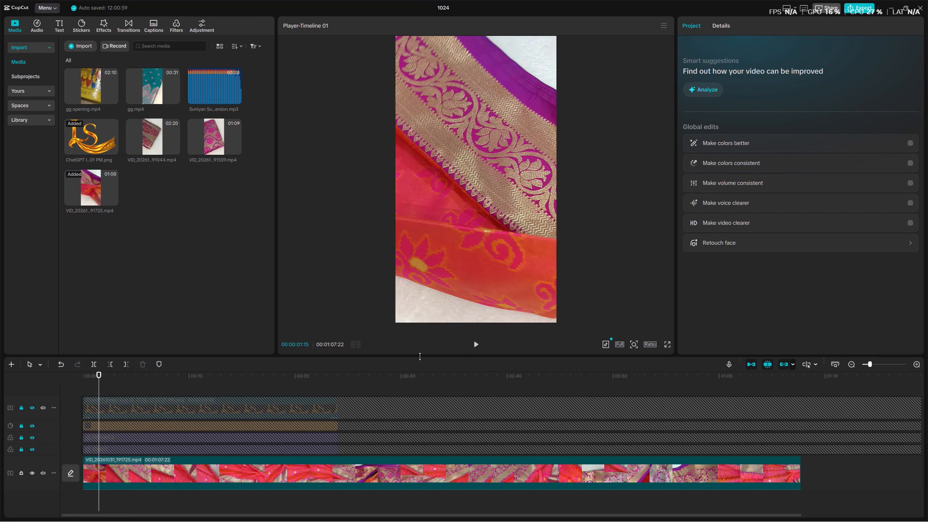
Enlarge the preview slightly and replay the opening eight seconds of the clip, checking the motion from about 2 seconds on.
left_click_drag(420, 356, 419, 367)
scroll(110, 399, "down", 3)
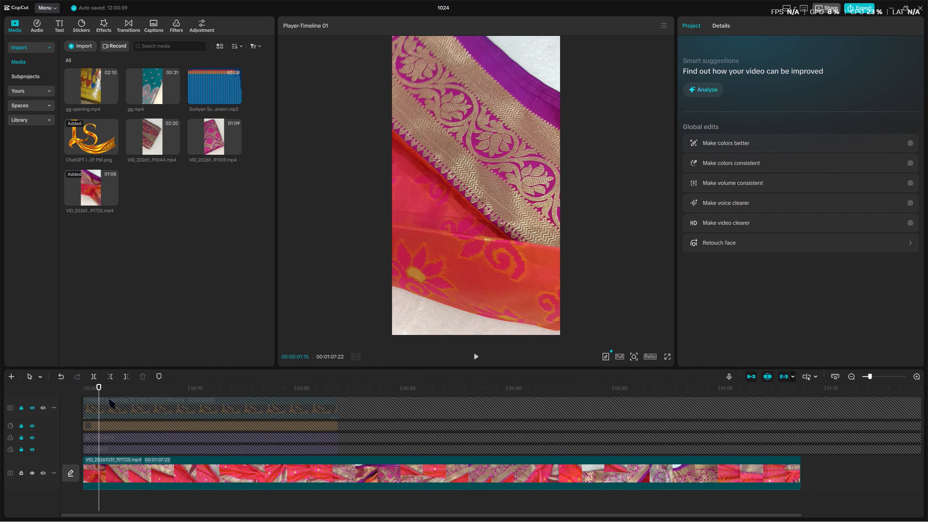
left_click_drag(96, 386, 72, 391)
key("space")
left_click_drag(90, 388, 105, 389)
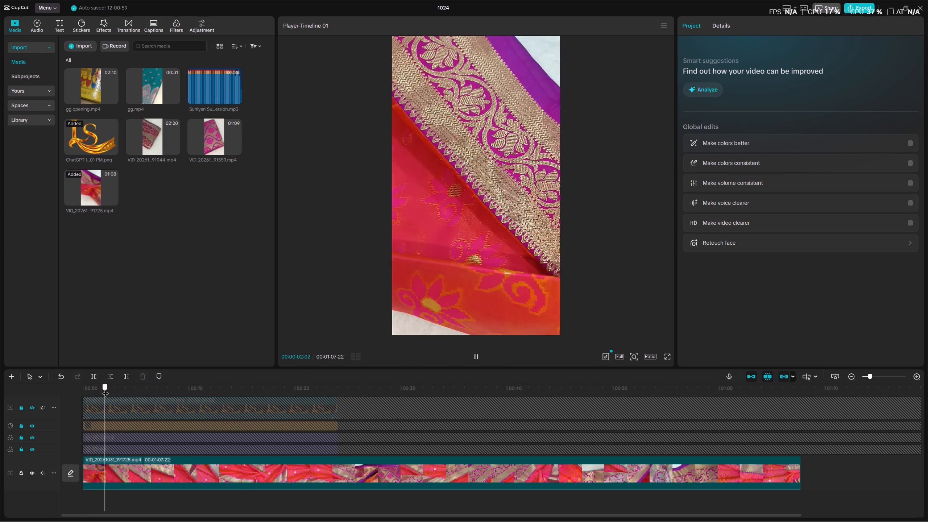
left_click_drag(105, 389, 106, 389)
key("space")
key("space")
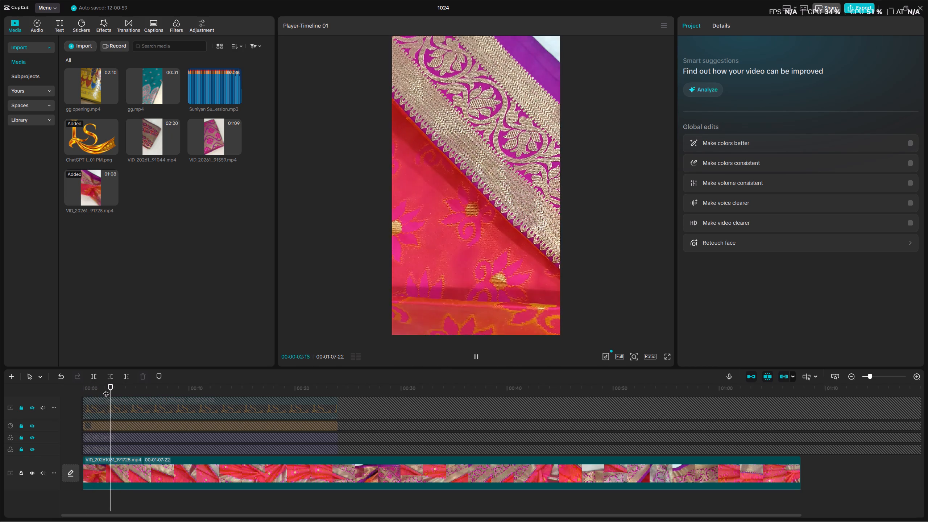
left_click(106, 389)
key("space")
key("space")
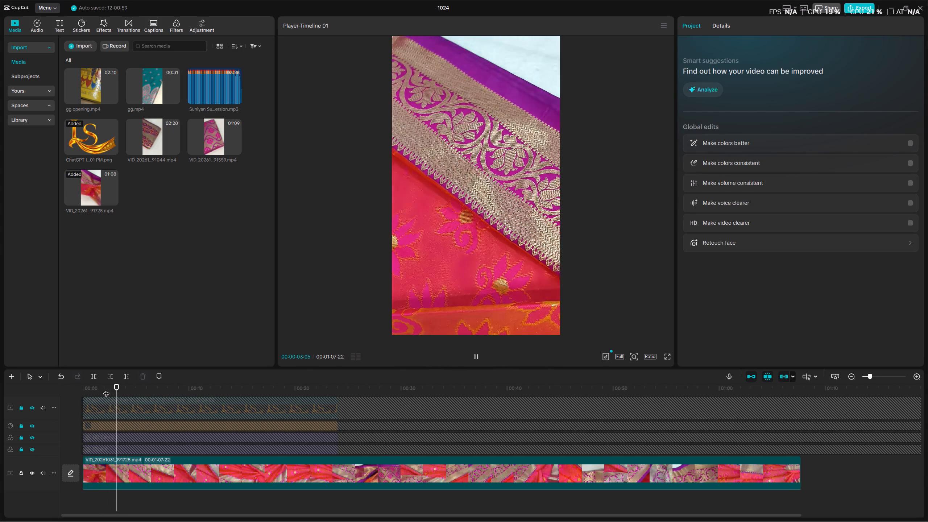
left_click(106, 389)
key("space")
key("space")
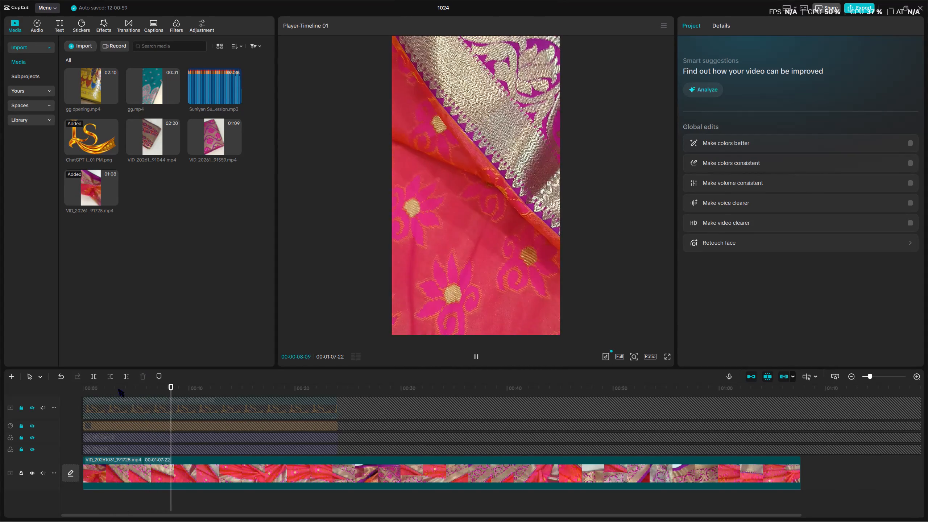
Replay the stretch between about 5 and 7 seconds to examine the border and flower motif shot closely.
left_click_drag(141, 389, 145, 389)
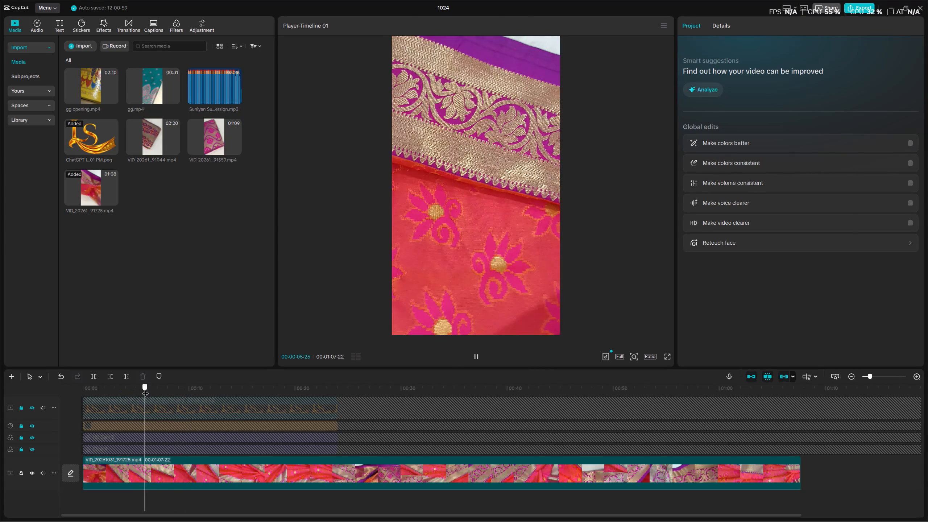
left_click_drag(145, 389, 152, 390)
key("space")
key("space")
left_click(152, 390)
key("space")
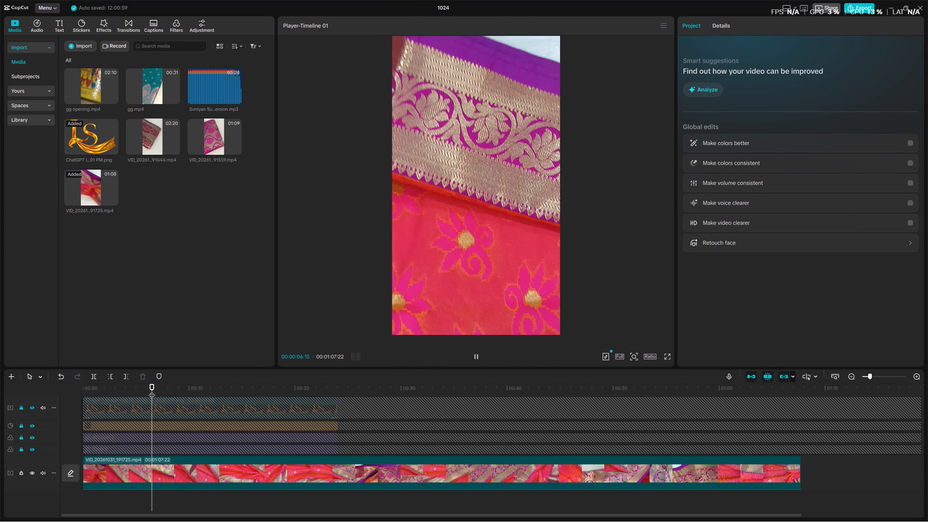
key("space")
left_click_drag(152, 390, 142, 394)
left_click(142, 394)
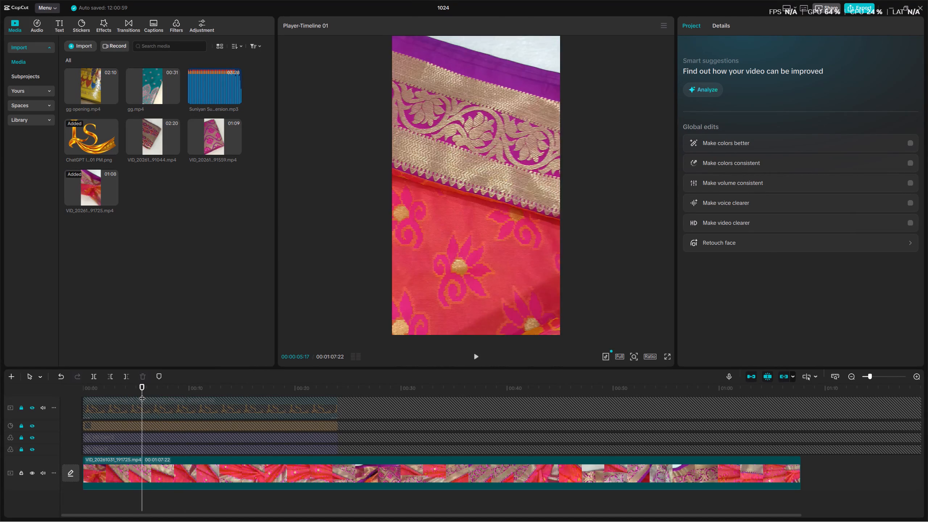
key("space")
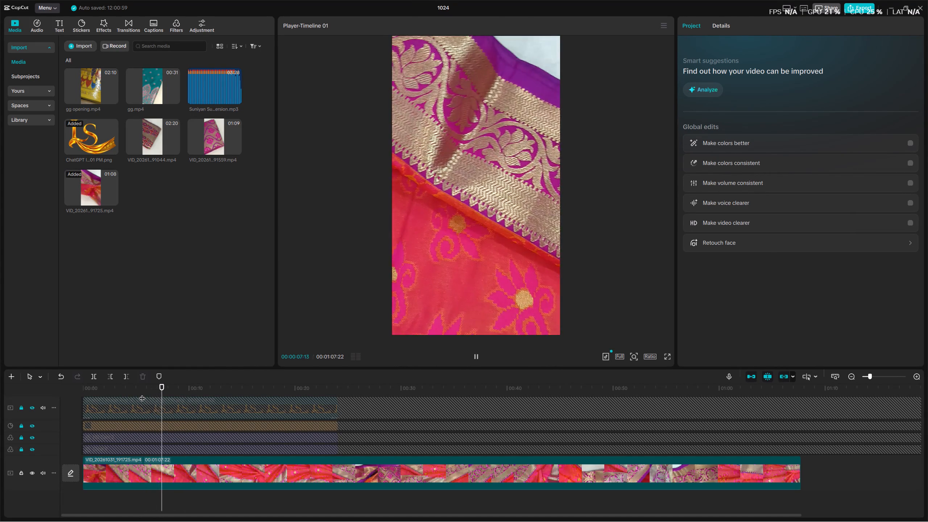
Scrub back and forth between about 7 and 37 seconds of the clip to examine the draped folds, border and pallu shots.
left_click_drag(146, 394, 187, 395)
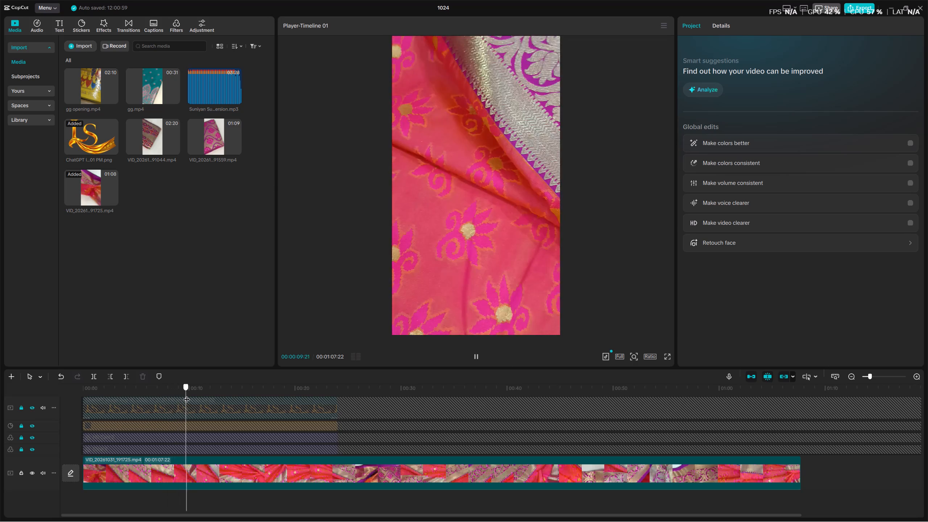
left_click_drag(187, 395, 237, 397)
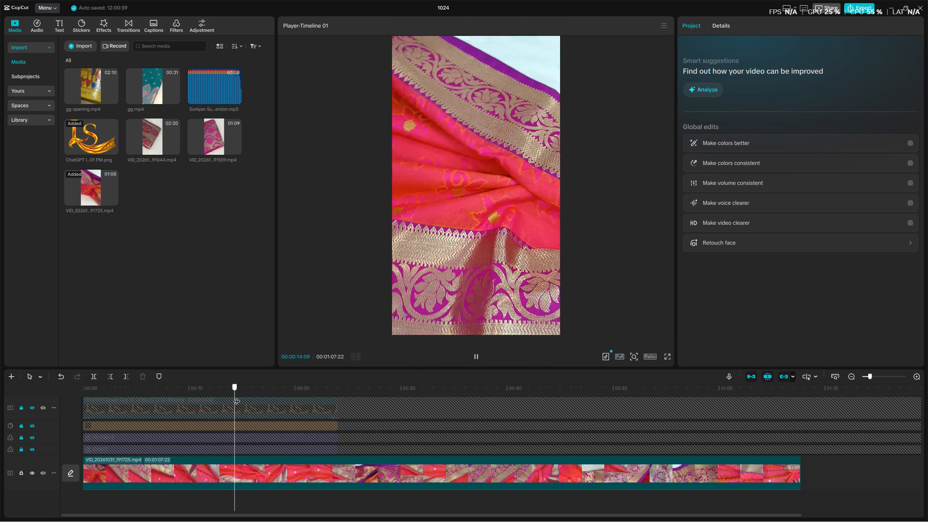
left_click_drag(237, 397, 319, 398)
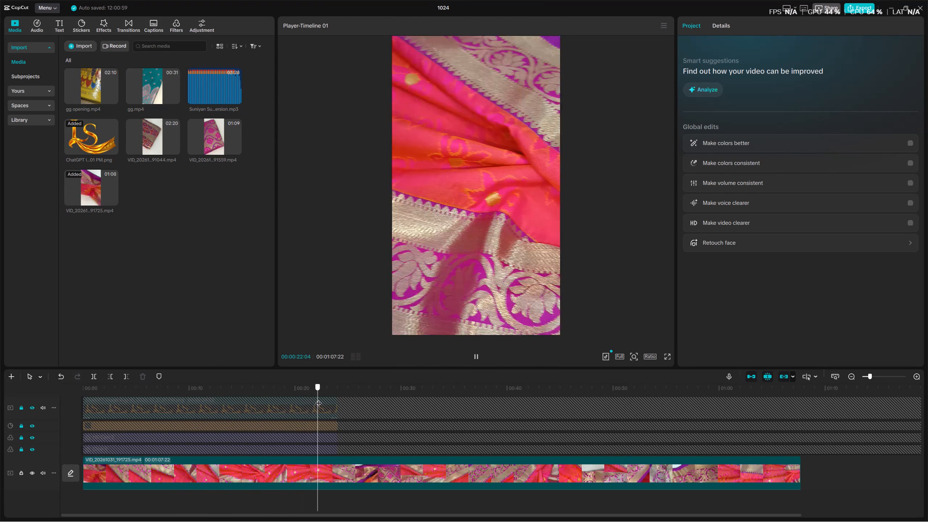
left_click_drag(319, 398, 279, 401)
key("space")
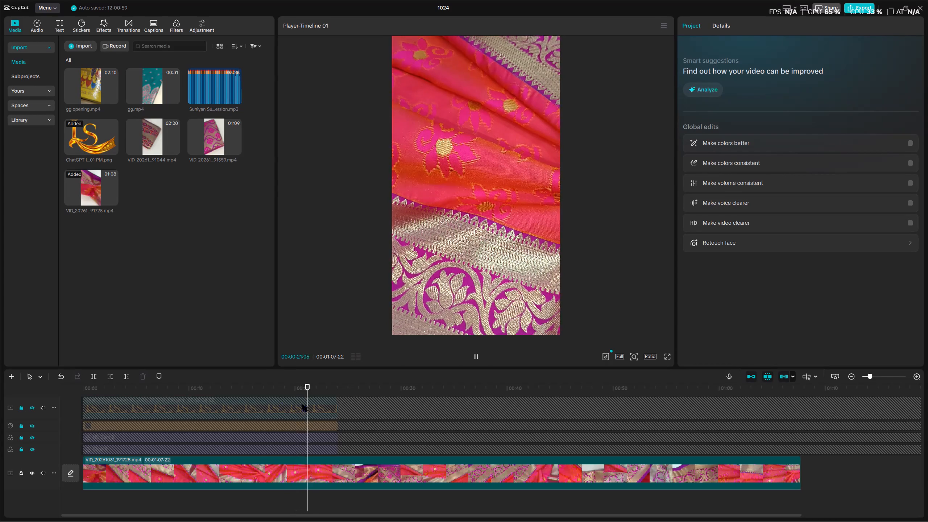
left_click_drag(286, 386, 353, 388)
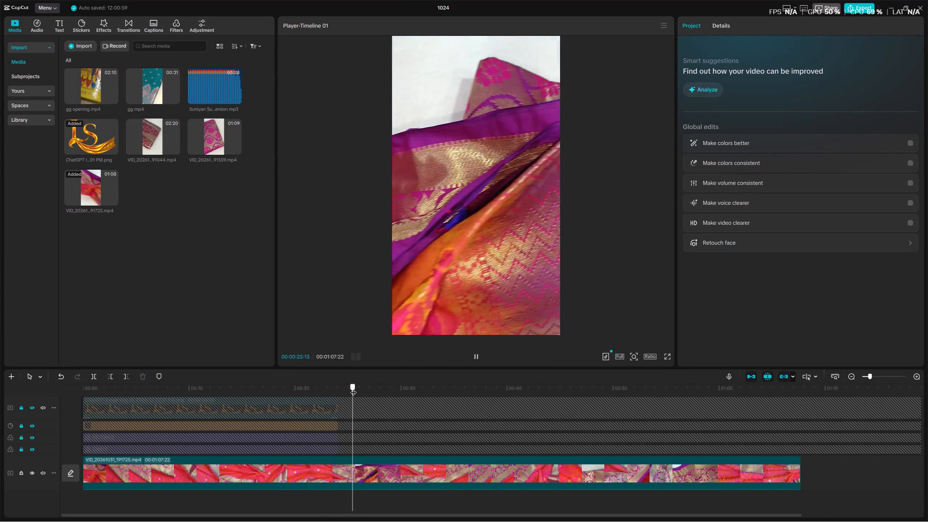
left_click_drag(353, 388, 388, 389)
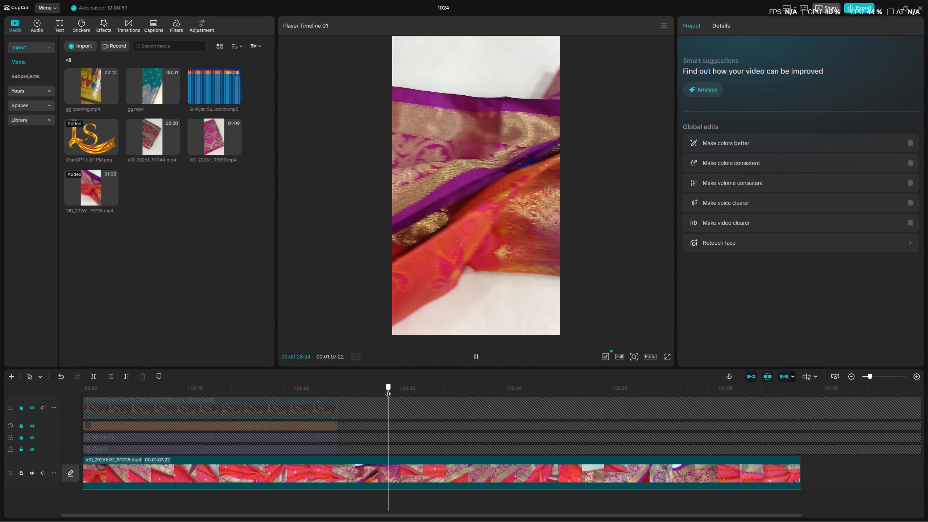
left_click_drag(388, 389, 438, 392)
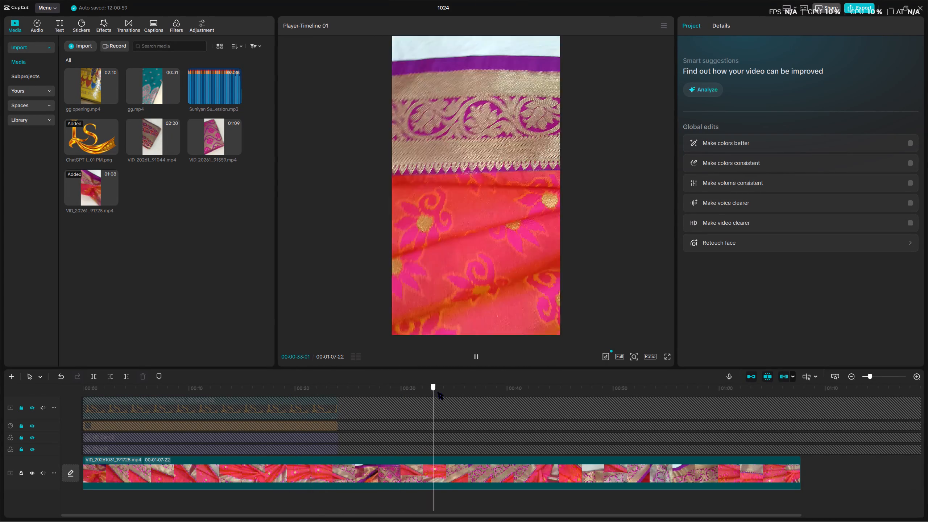
left_click_drag(438, 392, 279, 401)
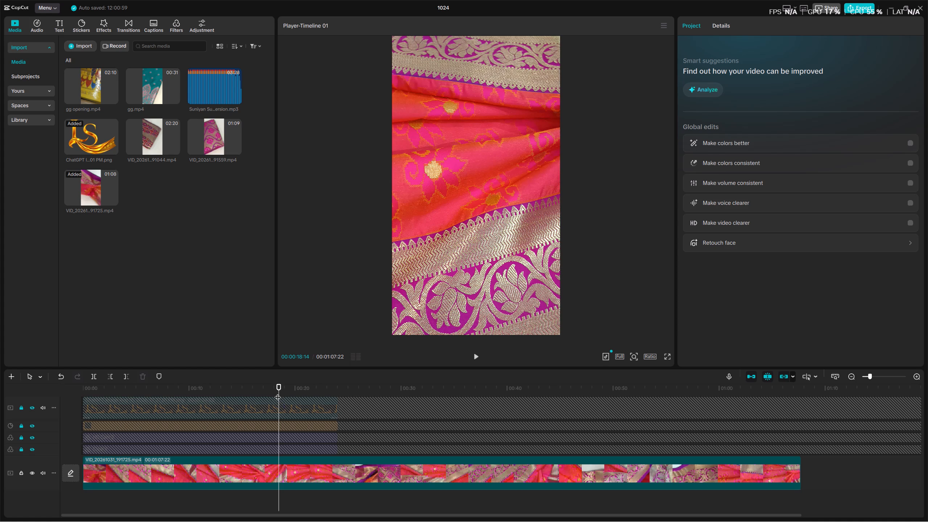
left_click_drag(278, 387, 344, 388)
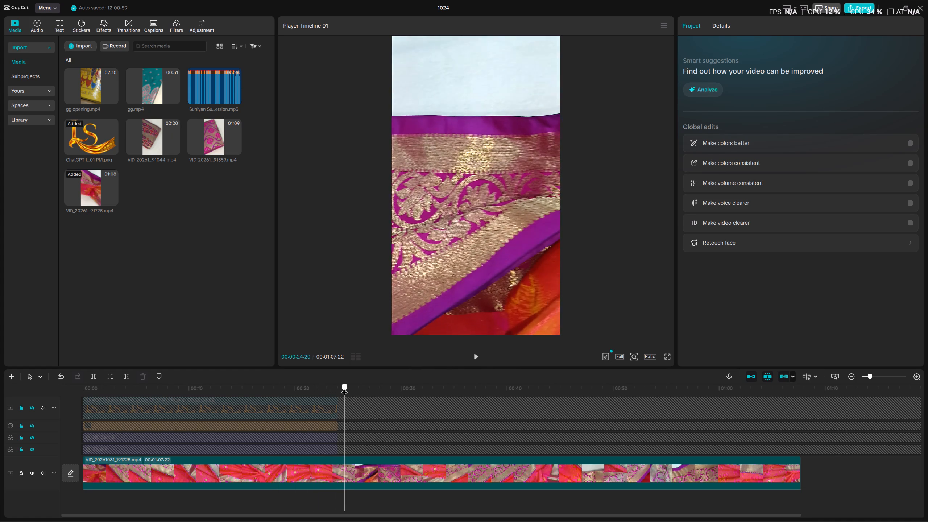
left_click_drag(344, 388, 341, 389)
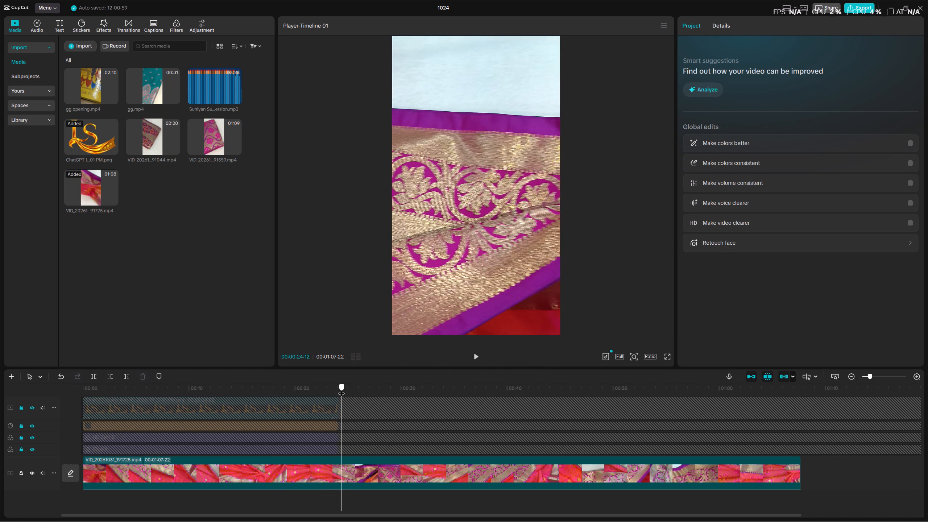
left_click_drag(341, 389, 368, 382)
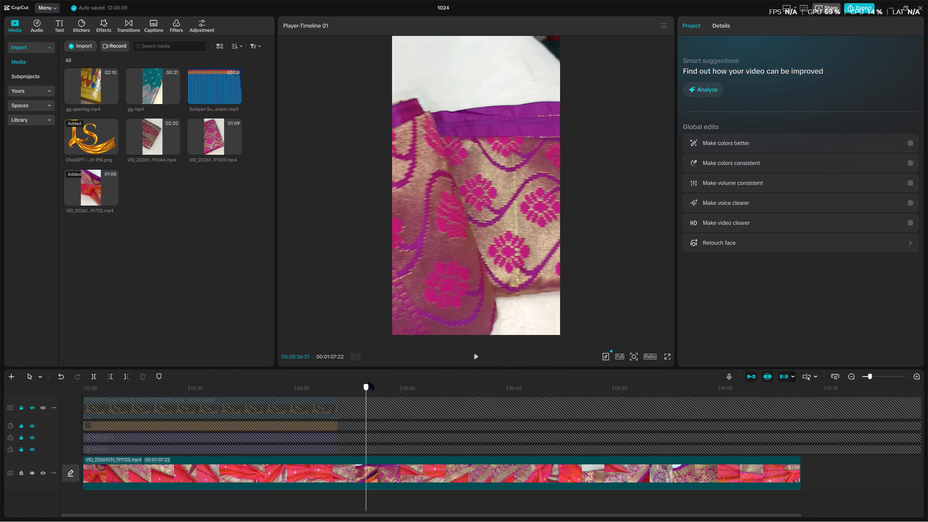
left_click_drag(368, 382, 418, 381)
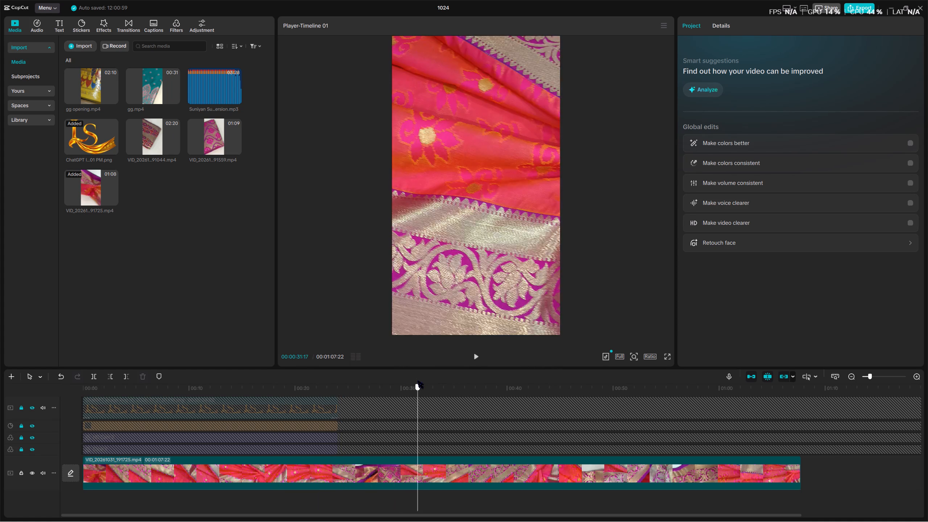
left_click_drag(418, 381, 477, 377)
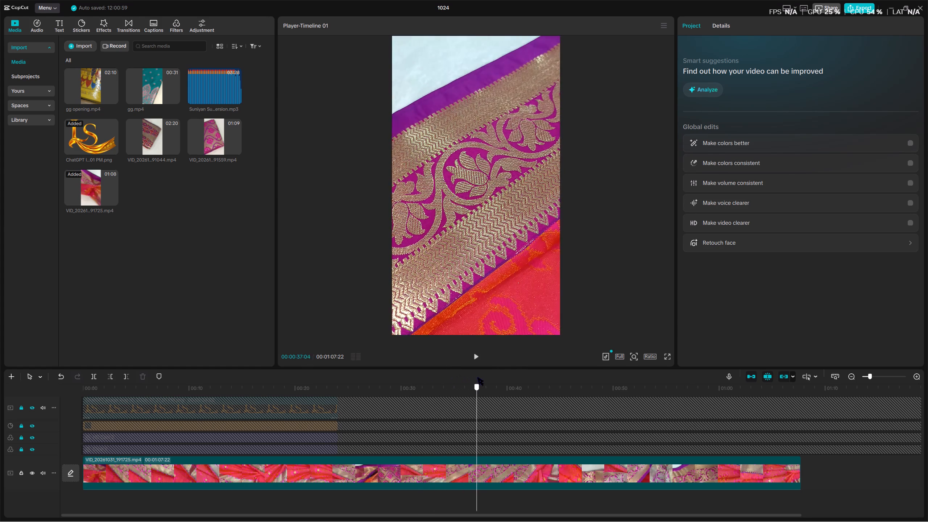
Replay the diagonal gold-and-purple border shot between about 35 and 40 seconds of the clip to examine where its steady part starts.
left_click_drag(477, 377, 457, 381)
key("space")
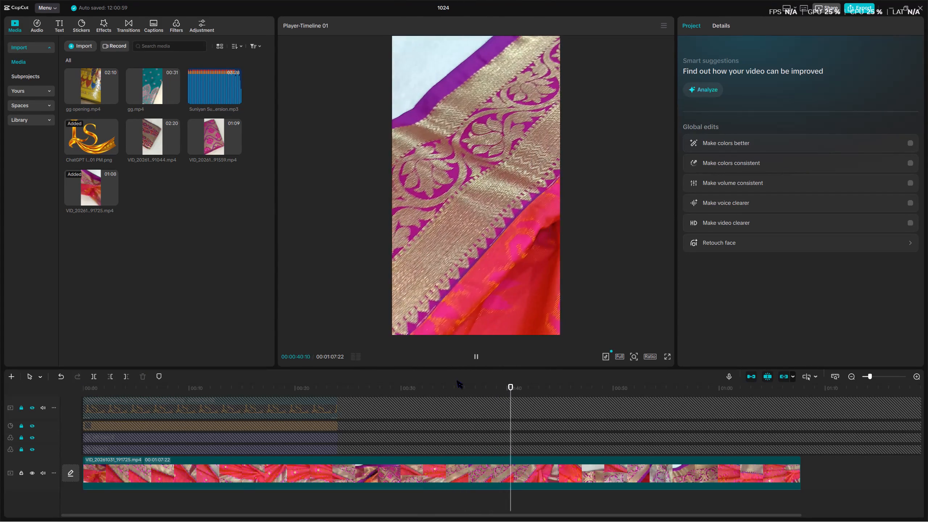
left_click(498, 384)
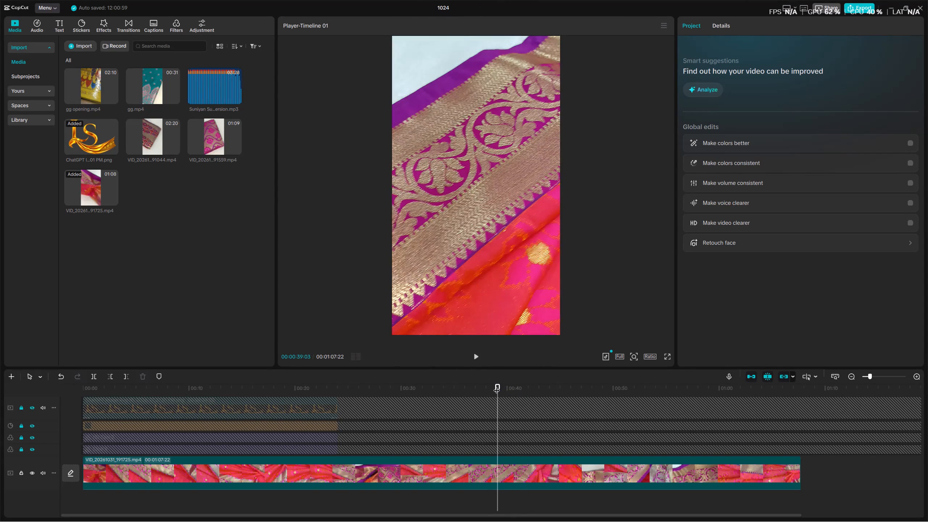
key("space")
left_click(490, 386)
key("space")
key("space")
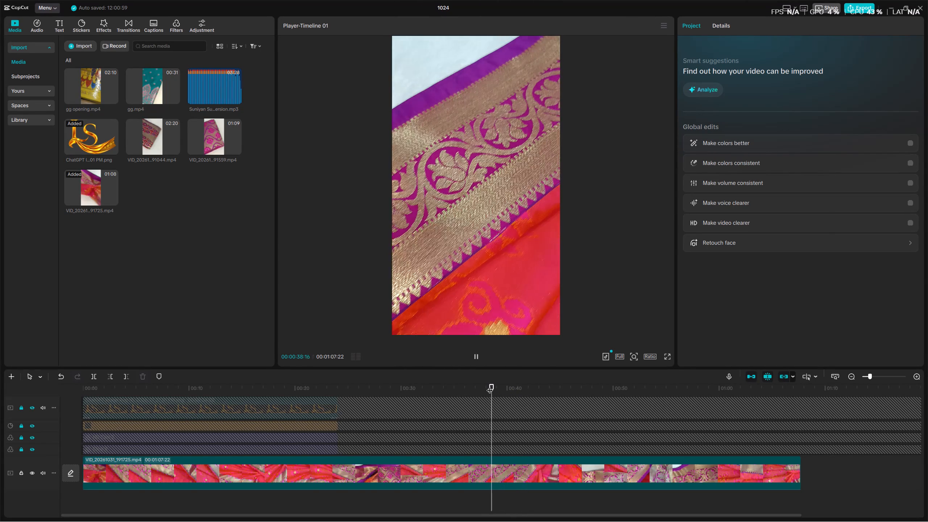
left_click(482, 384)
key("space")
key("space")
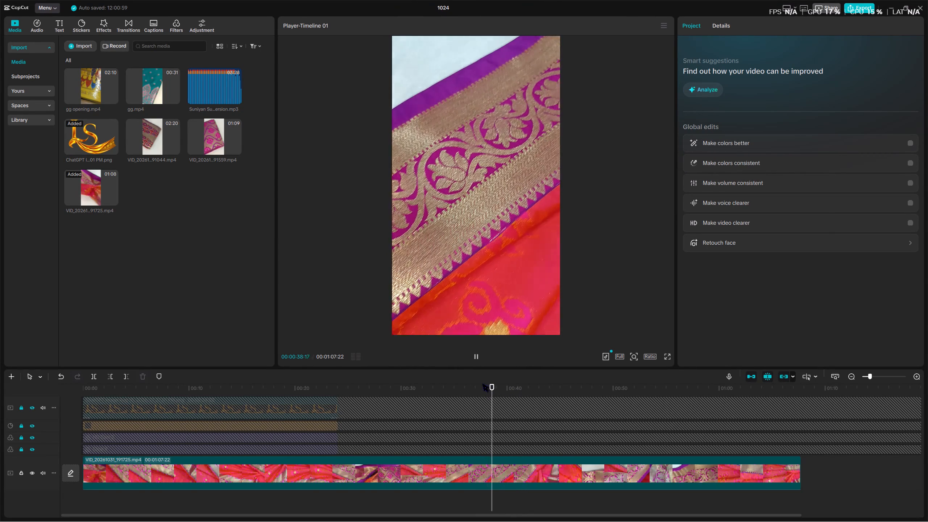
left_click(490, 382)
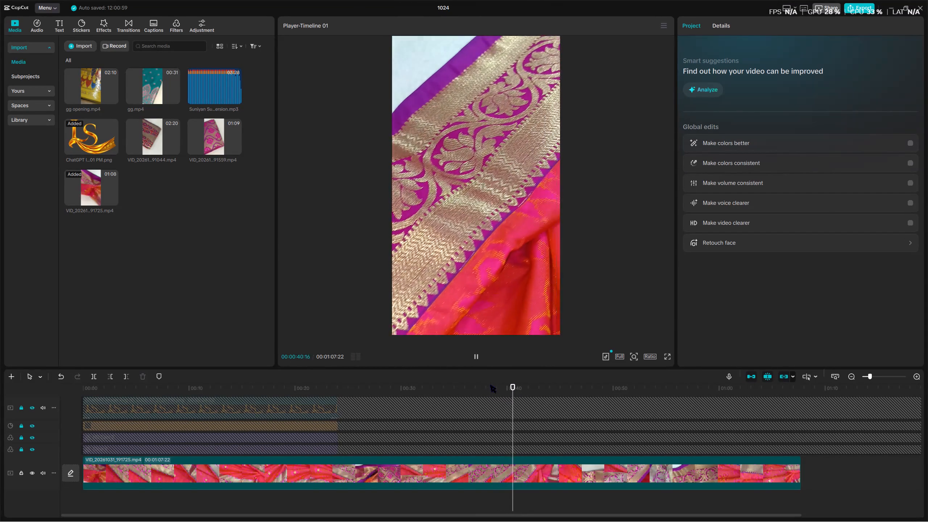
Recheck the diagonal border shot from about 38 seconds and split the main-track clip at 00:00:38:12.
left_click(490, 385)
key("space")
key("space")
left_click(490, 385)
key("space")
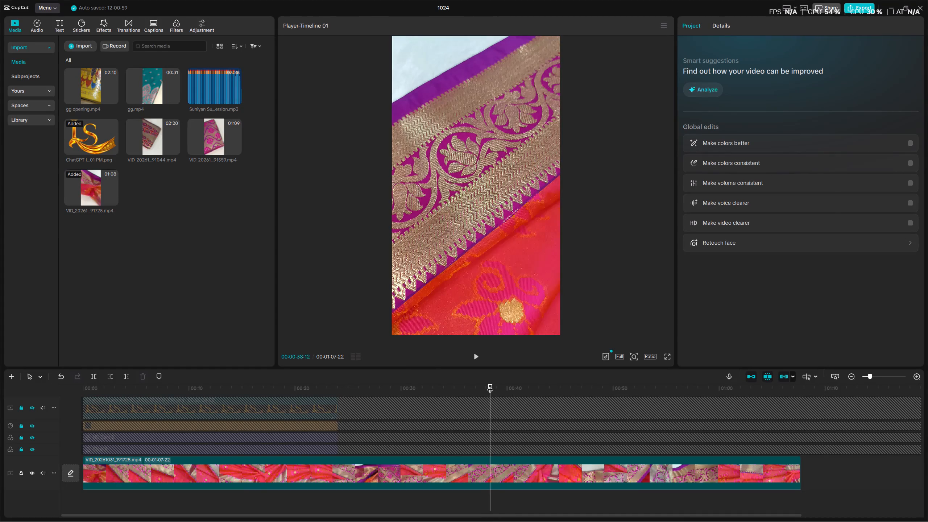
key("space")
left_click(490, 385)
key("space")
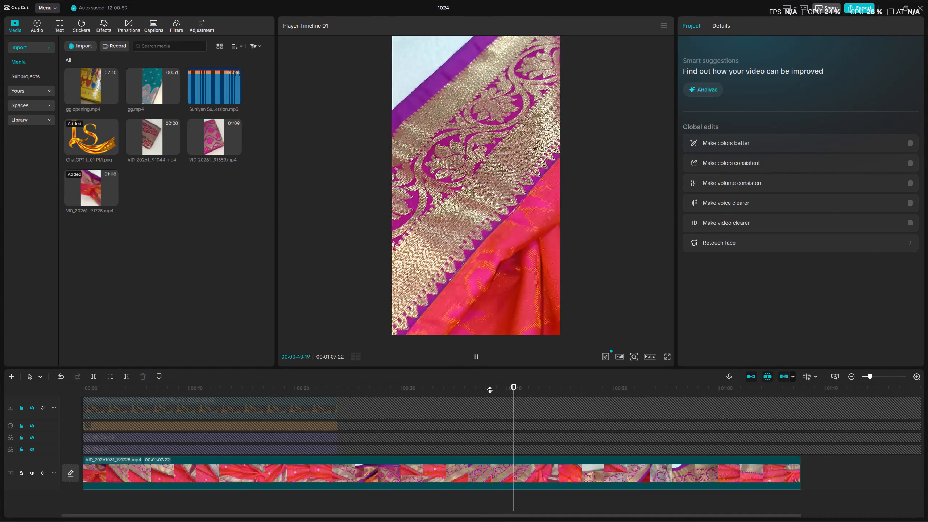
left_click(490, 385)
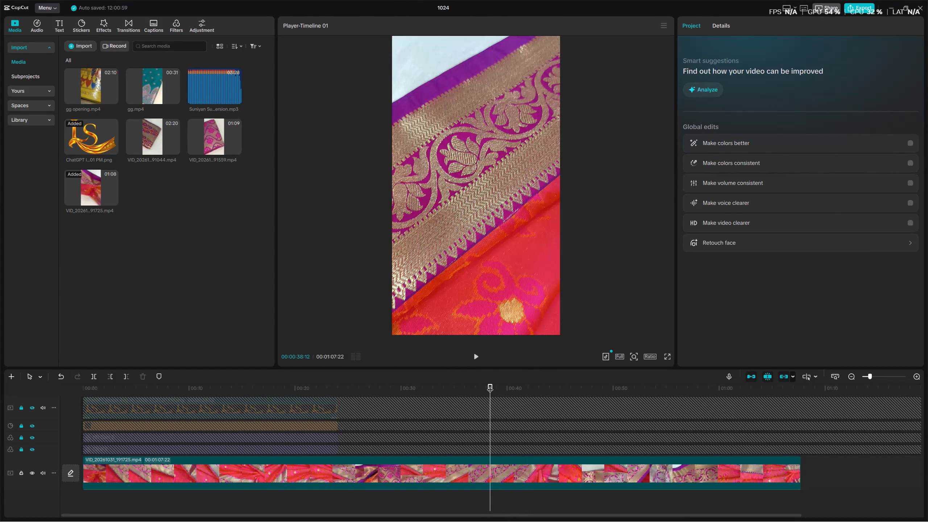
key("ctrl+b")
Play the border shot through and split the clip at its end, at 00:00:40:26.
key("space")
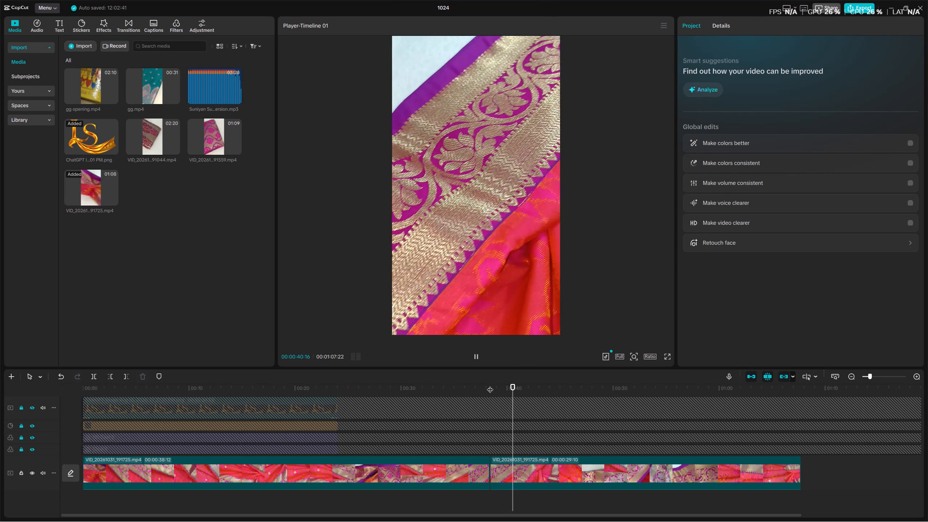
key("space")
key("ctrl+b")
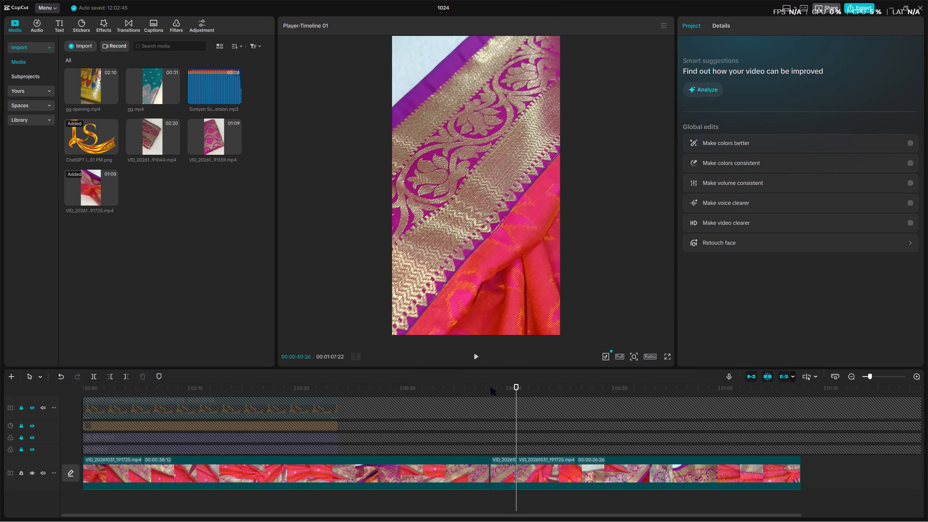
Play and scrub from about 41 to 55 seconds to examine the border and draped-fold shots after the last cut.
key("space")
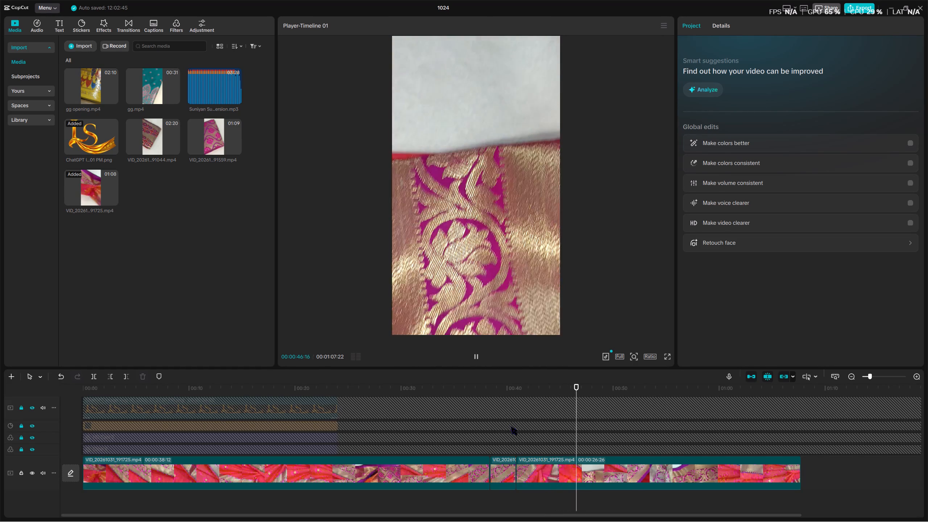
key("space")
key("space")
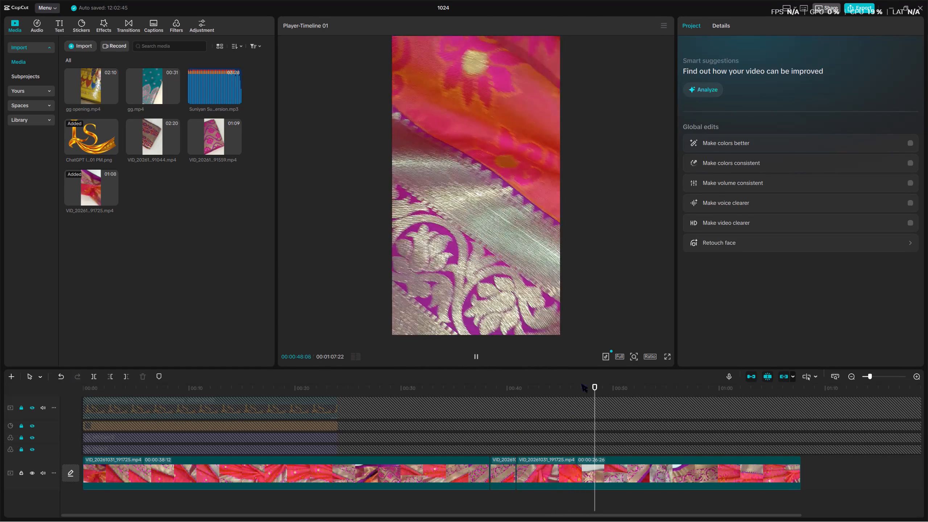
left_click_drag(581, 386, 584, 390)
left_click_drag(586, 389, 595, 390)
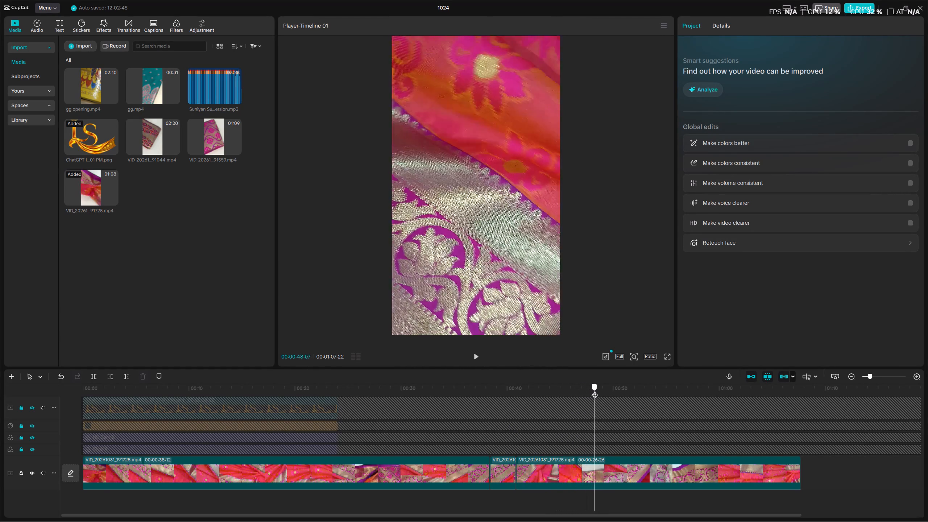
left_click_drag(595, 390, 619, 386)
left_click_drag(619, 386, 630, 384)
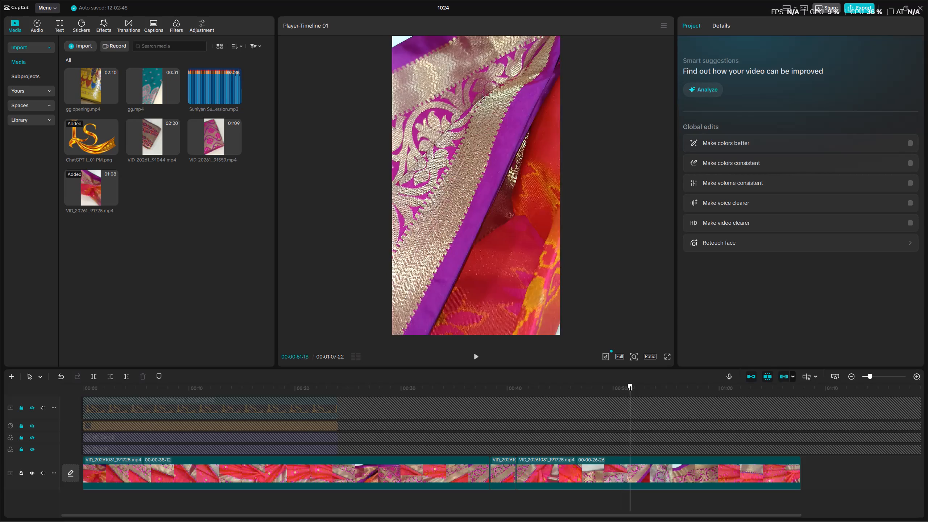
left_click_drag(630, 384, 671, 381)
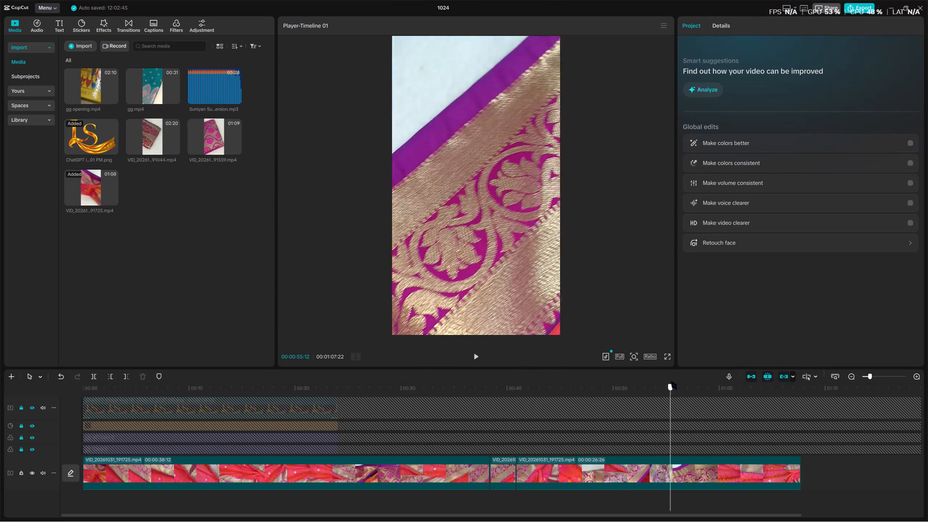
left_click_drag(671, 381, 659, 384)
Replay the close-up border shot from about 54 seconds and split the clip at 00:00:54:09.
key("space")
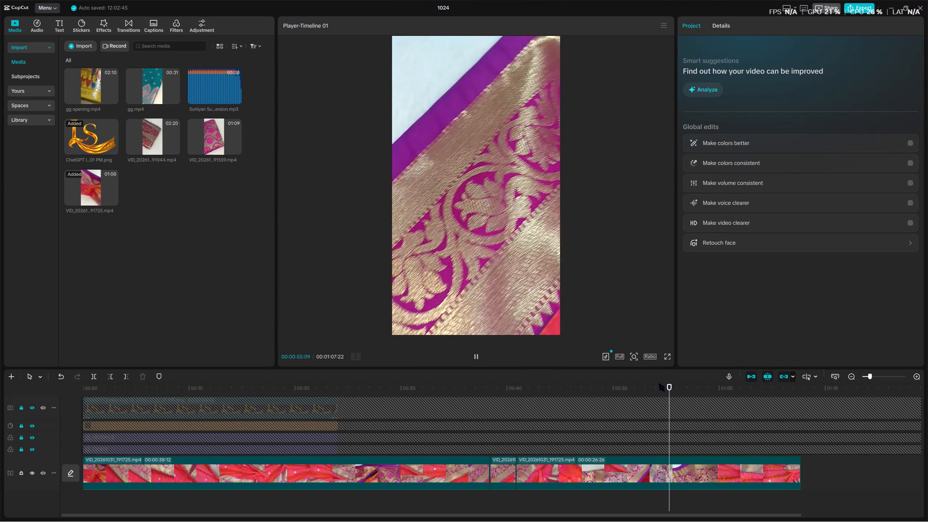
left_click(659, 384)
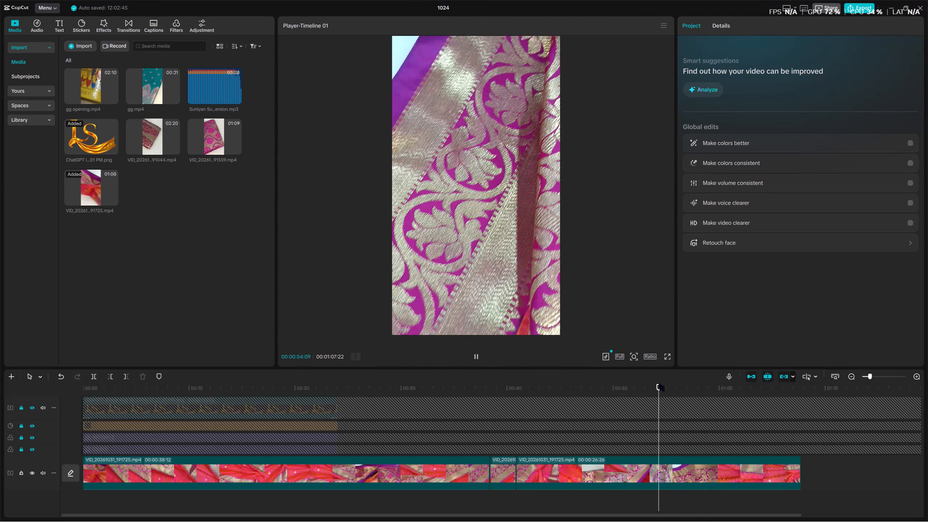
key("space")
key("space")
left_click(659, 384)
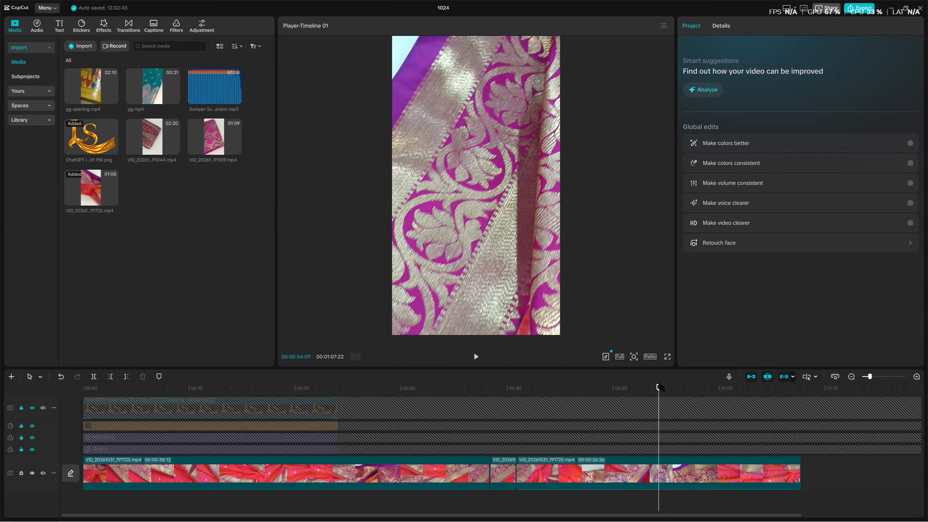
key("ctrl+b")
Review the border shot from the 54-second cut onward and split the clip at its end, at 00:00:58:08.
left_click_drag(657, 385, 659, 385)
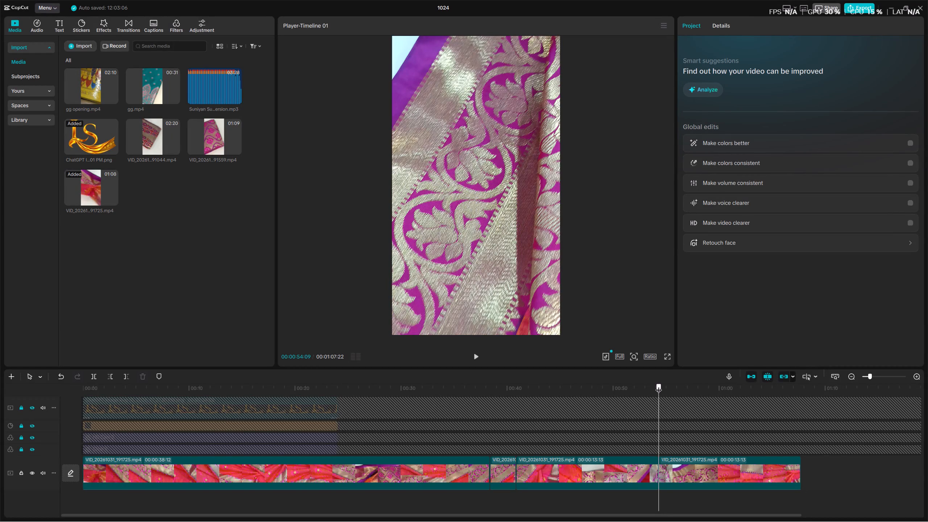
left_click_drag(659, 385, 676, 384)
key("space")
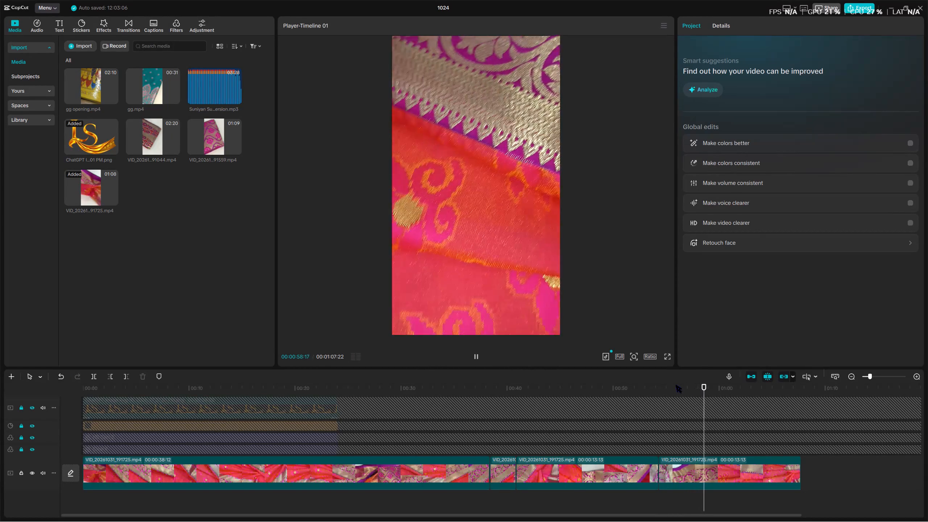
key("space")
left_click(676, 385)
left_click_drag(675, 386, 657, 394)
key("space")
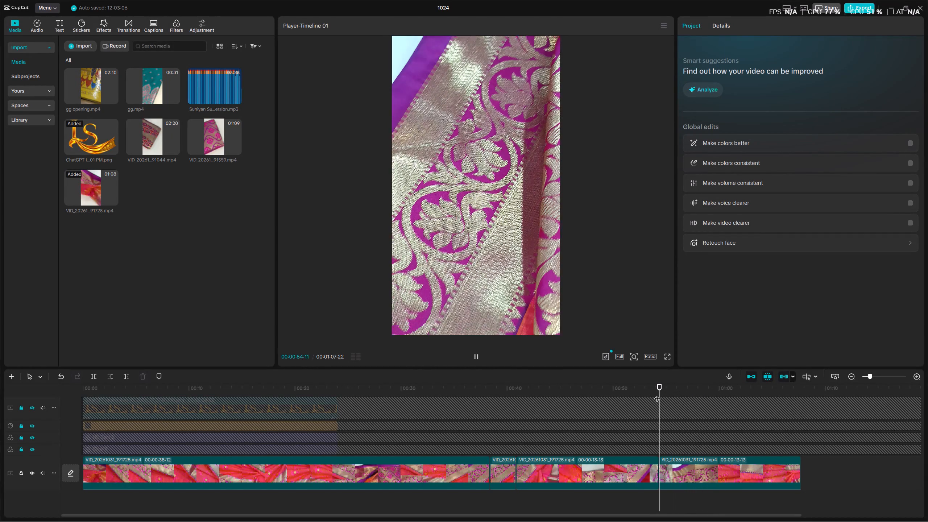
left_click(657, 394)
key("space")
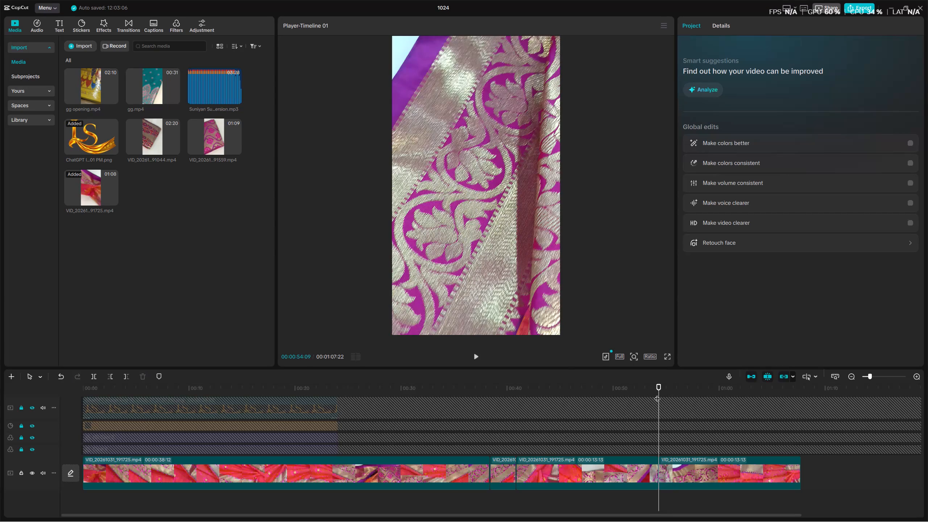
key("space")
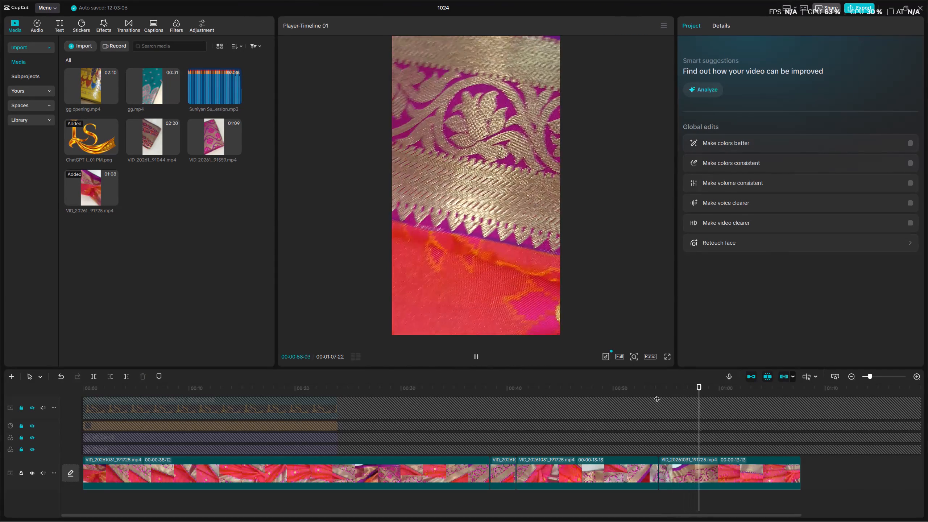
key("space")
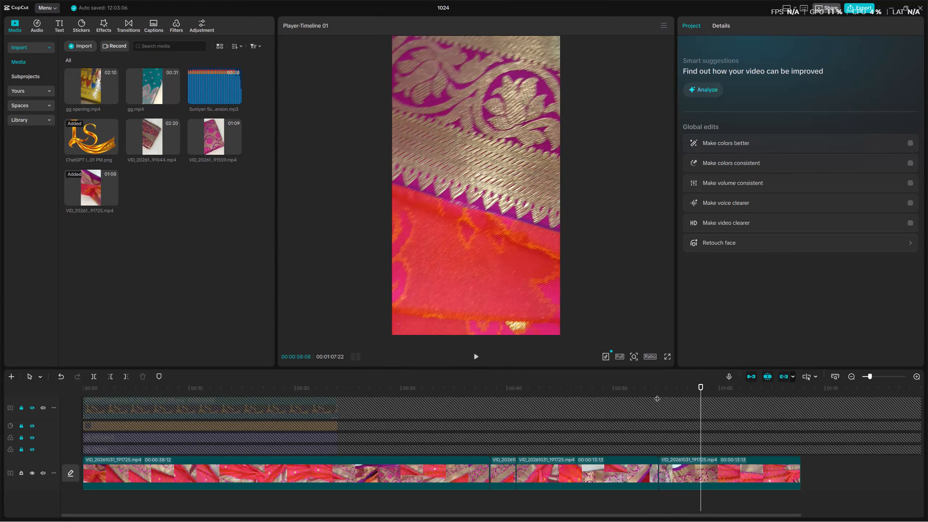
key("ctrl+b")
Play on from the 58-second cut and replay the pink floral folds from about 59 seconds to examine the shot.
key("space")
key("space")
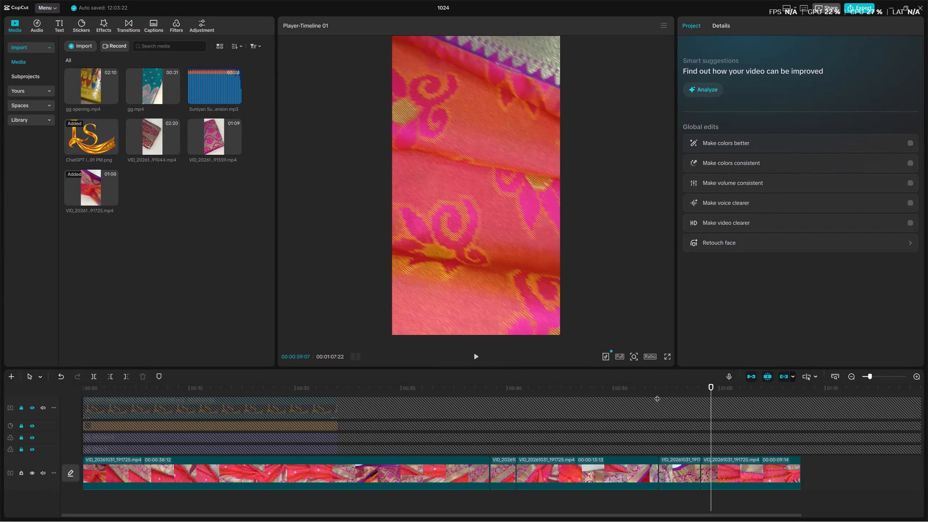
key("space")
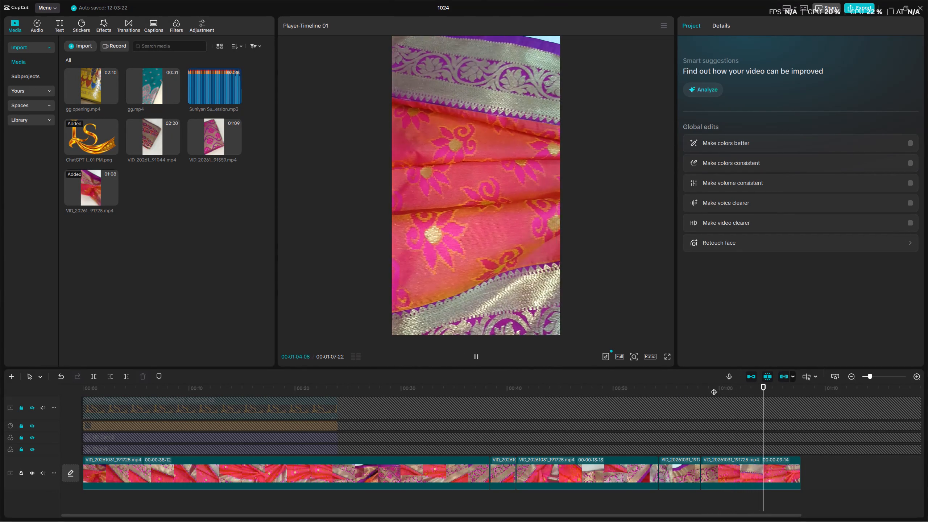
left_click_drag(720, 387, 729, 387)
key("space")
left_click_drag(728, 388, 727, 388)
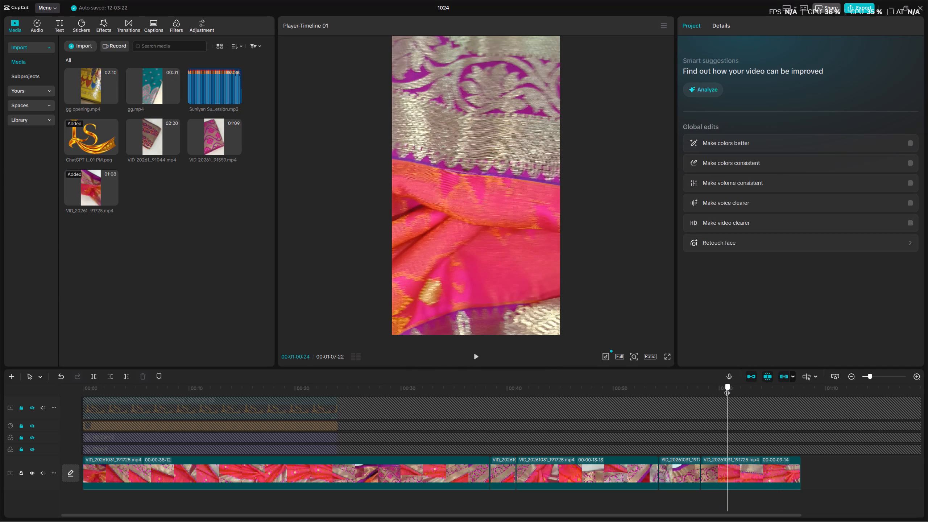
left_click_drag(727, 388, 722, 390)
key("space")
left_click_drag(722, 390, 716, 392)
left_click_drag(716, 392, 714, 393)
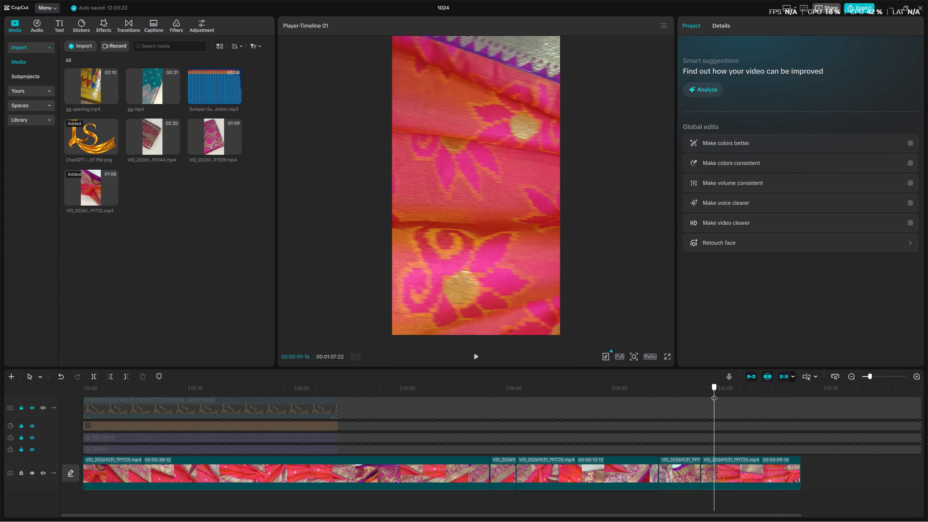
left_click_drag(714, 393, 711, 394)
left_click(711, 394)
key("space")
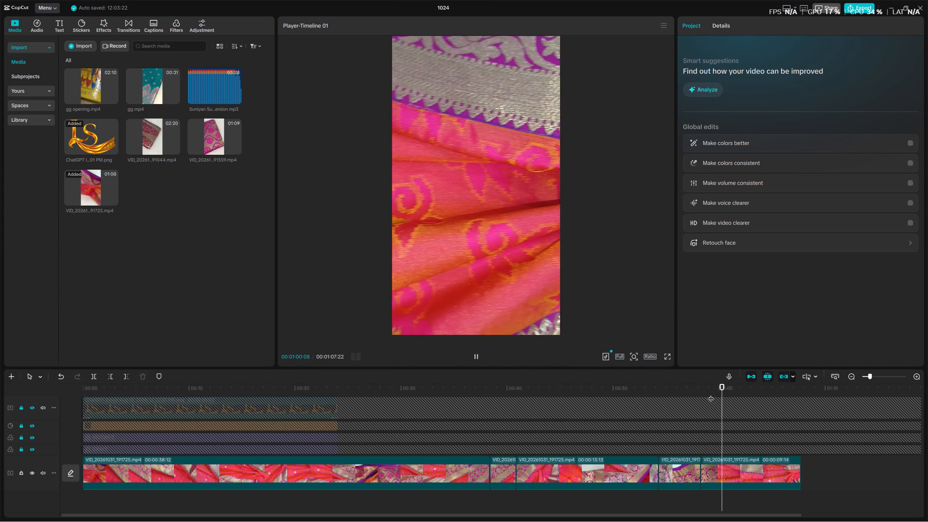
left_click(711, 394)
key("space")
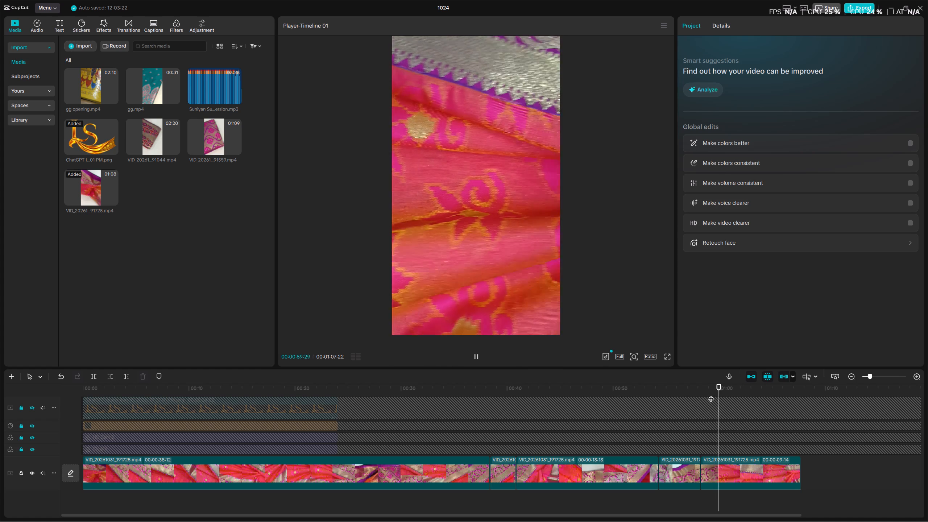
Scrub back and forth between about 59 seconds and 1:07 to examine the closing folds and border shots.
left_click_drag(711, 394, 748, 392)
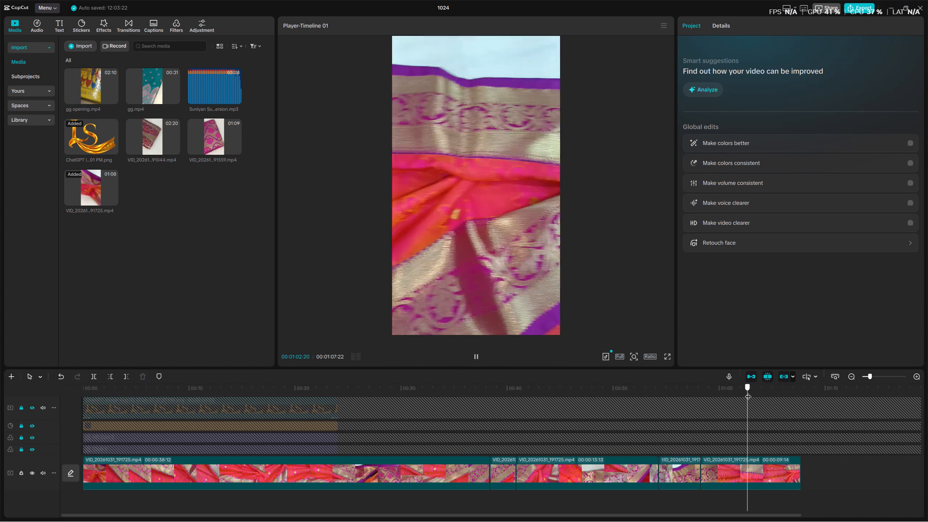
left_click_drag(748, 392, 765, 393)
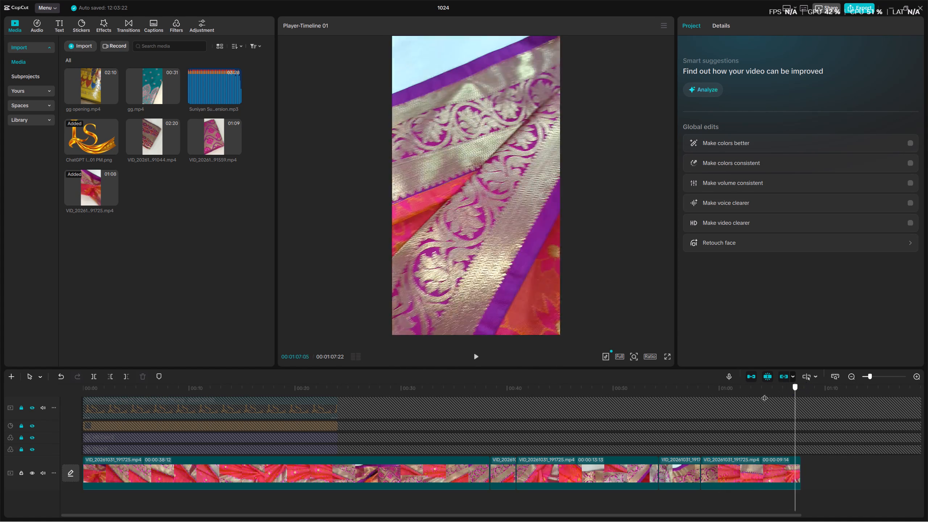
left_click_drag(765, 393, 717, 401)
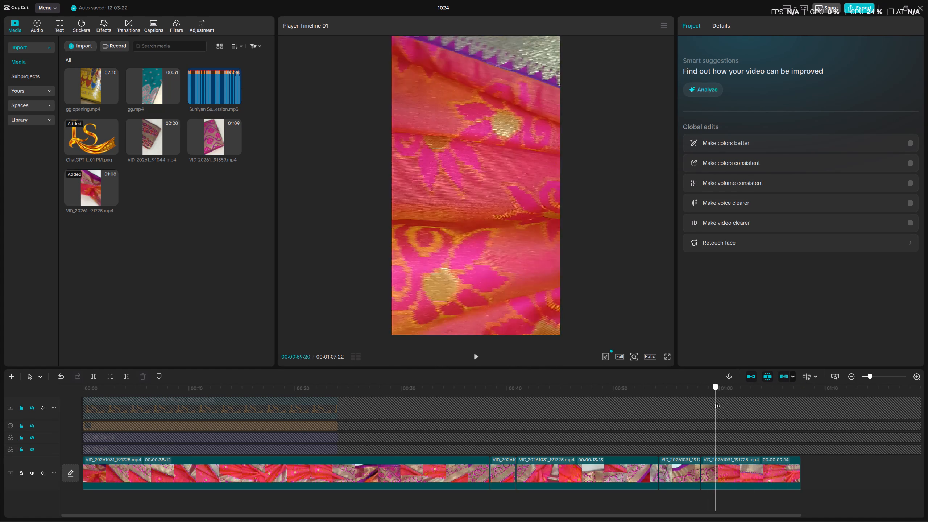
left_click_drag(717, 401, 764, 396)
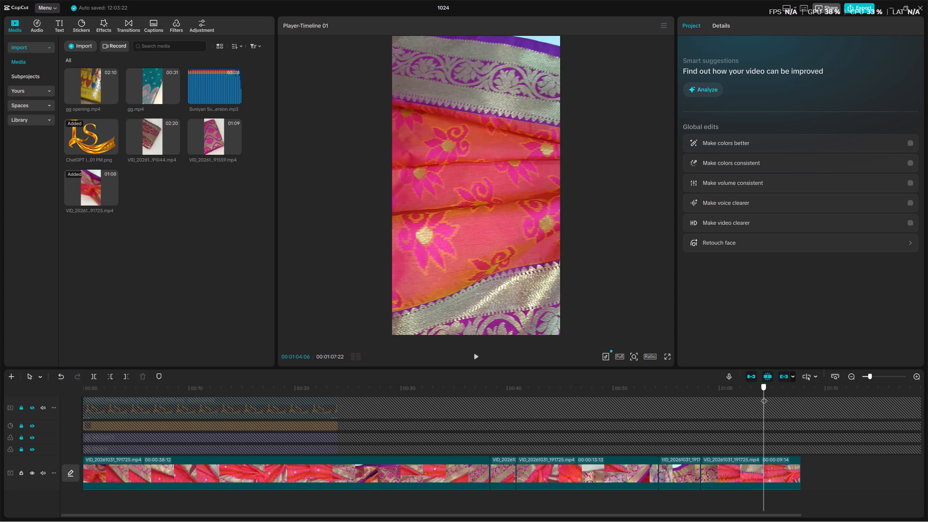
left_click_drag(764, 396, 786, 395)
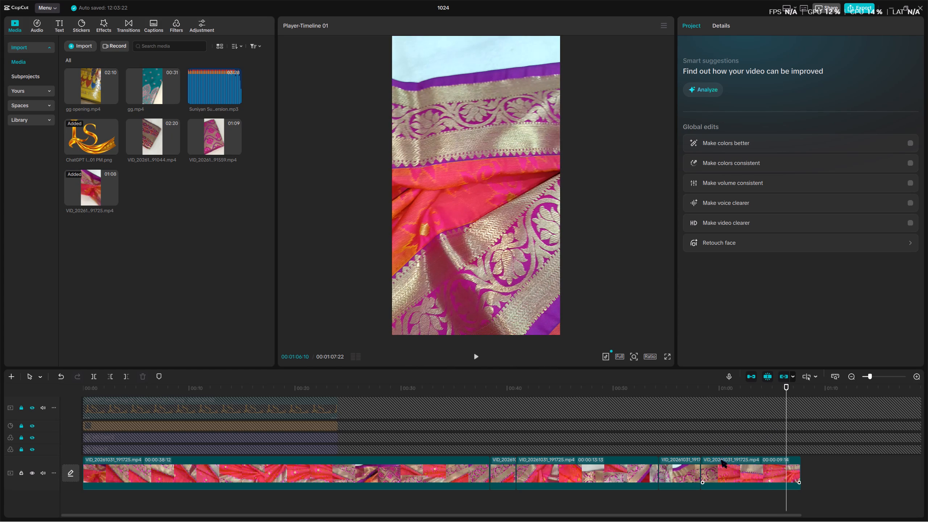
Delete the last clip segment on the main track, everything after the 00:00:58:08 cut.
left_click(720, 463)
key("BackSpace")
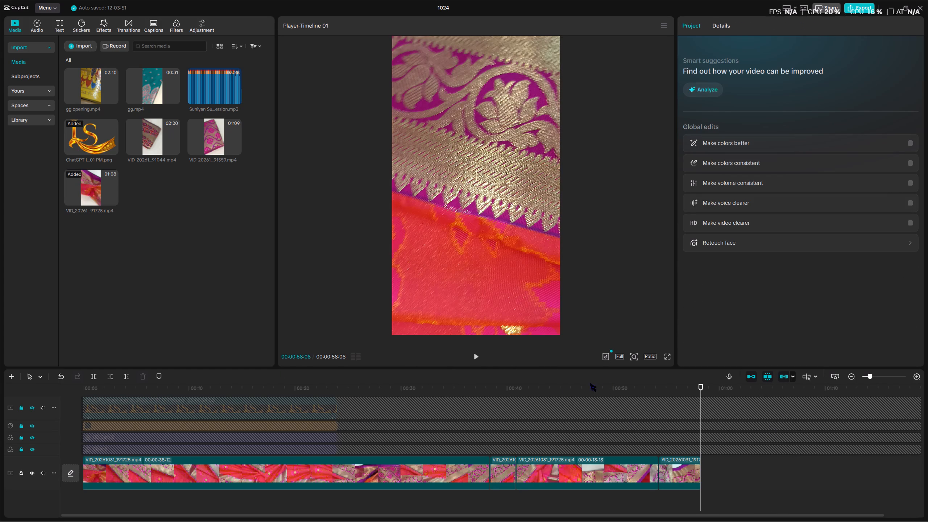
Scrub the main track backward from about 50 seconds to about 20 seconds to examine the border and fold shots.
left_click_drag(562, 394, 611, 387)
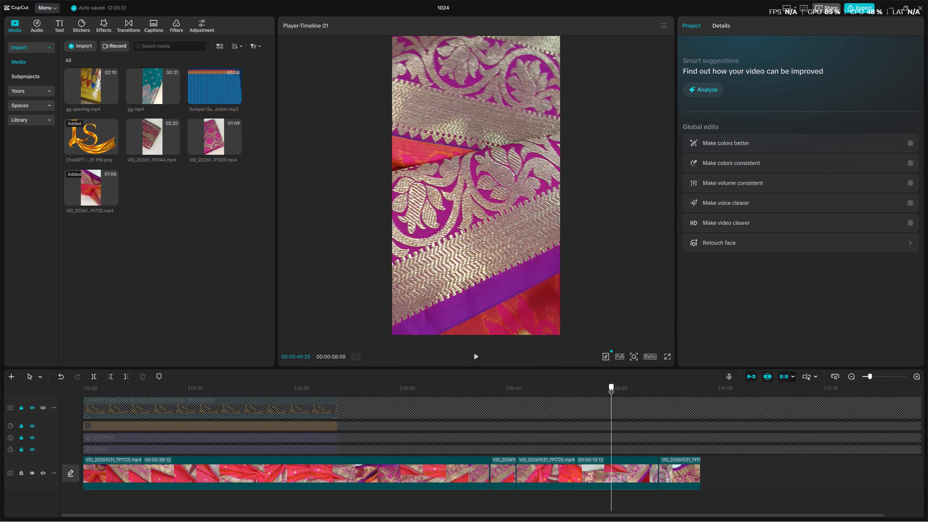
left_click_drag(611, 387, 592, 387)
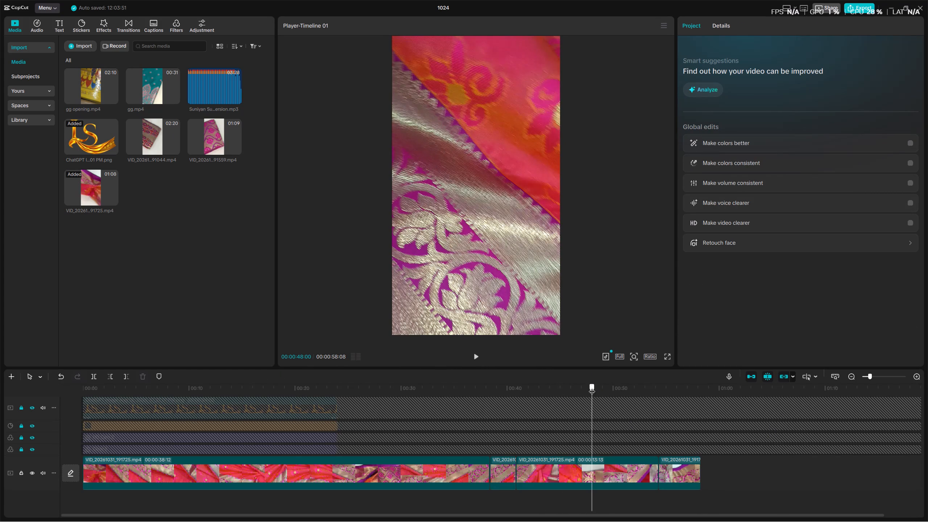
left_click_drag(592, 387, 593, 395)
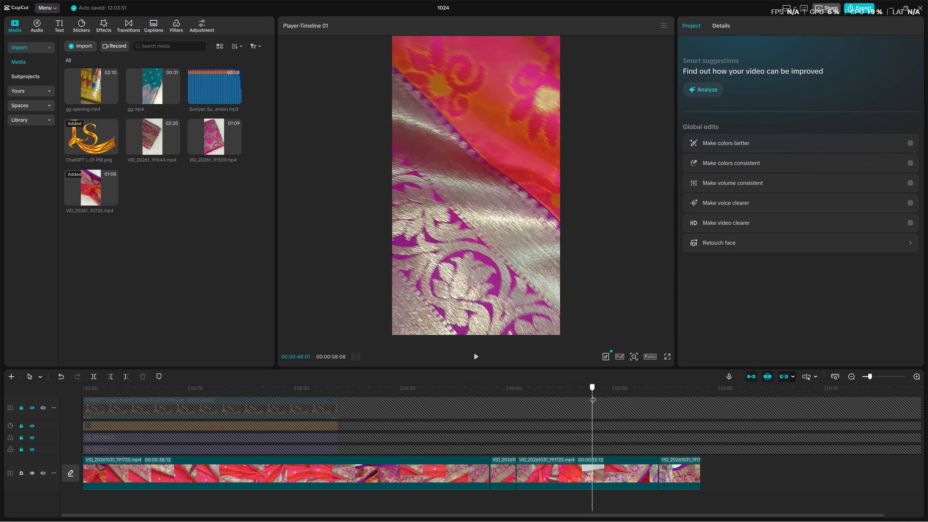
left_click_drag(593, 395, 575, 393)
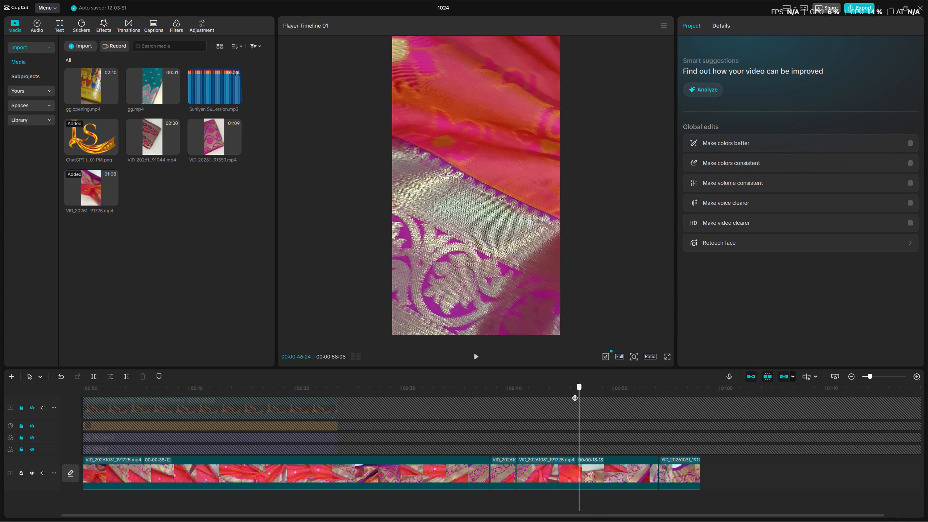
left_click_drag(575, 393, 515, 398)
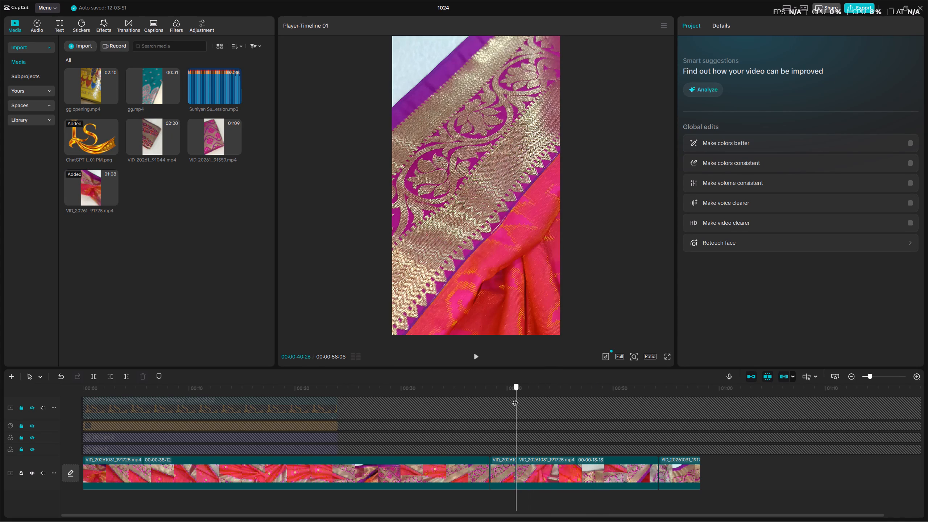
left_click_drag(515, 398, 403, 396)
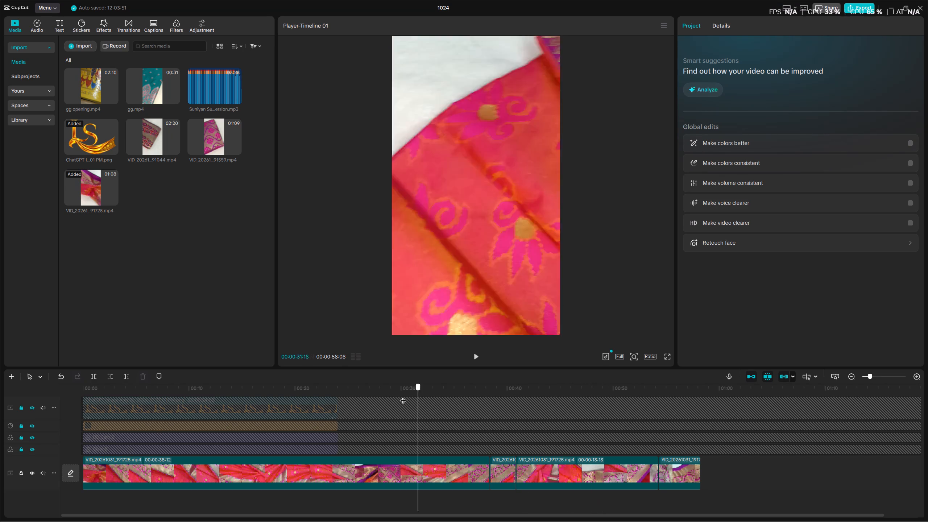
left_click_drag(403, 396, 397, 391)
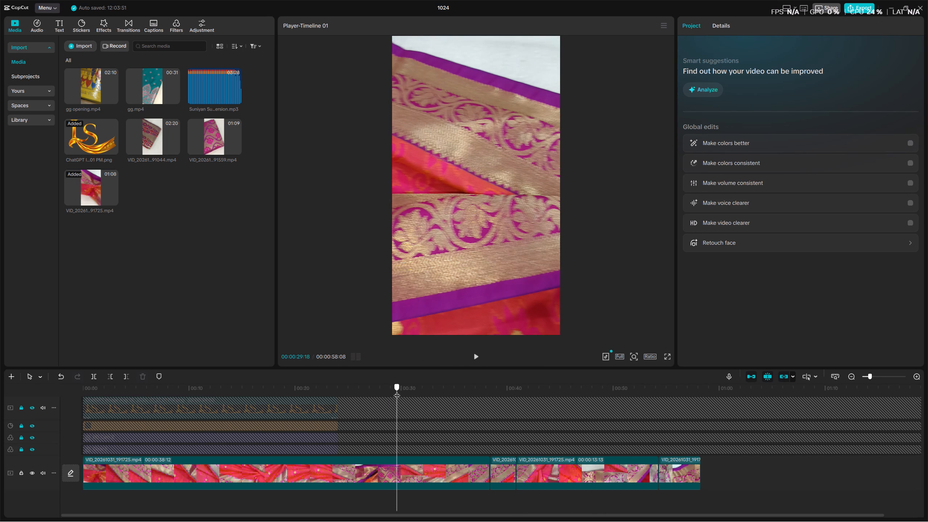
left_click_drag(397, 391, 397, 397)
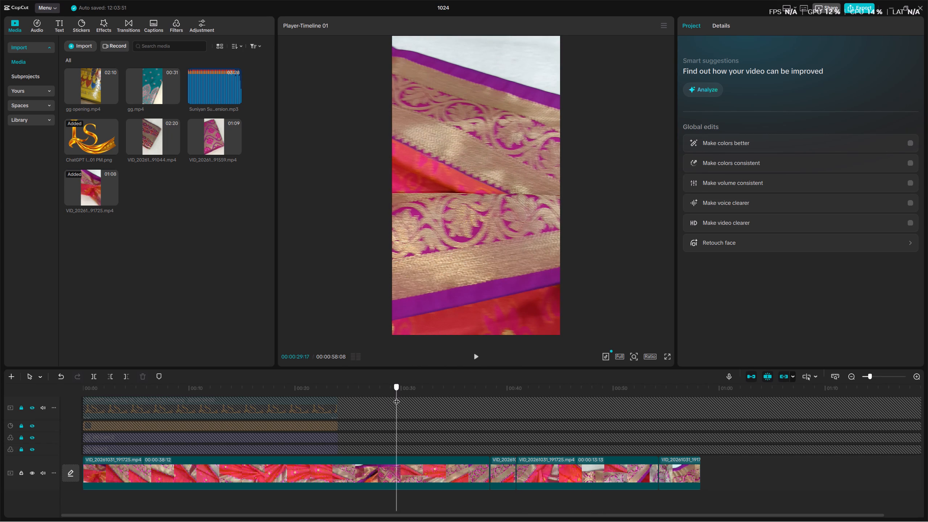
left_click_drag(397, 397, 390, 395)
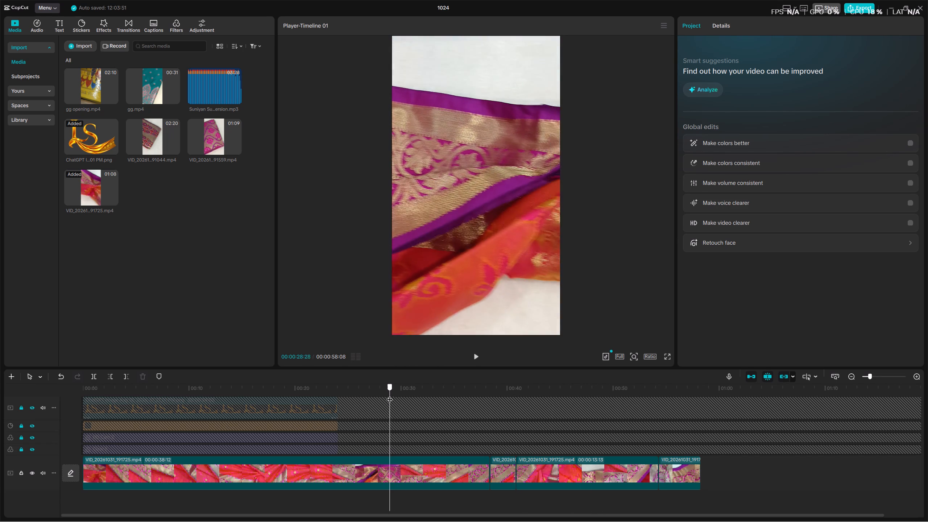
left_click_drag(390, 395, 322, 410)
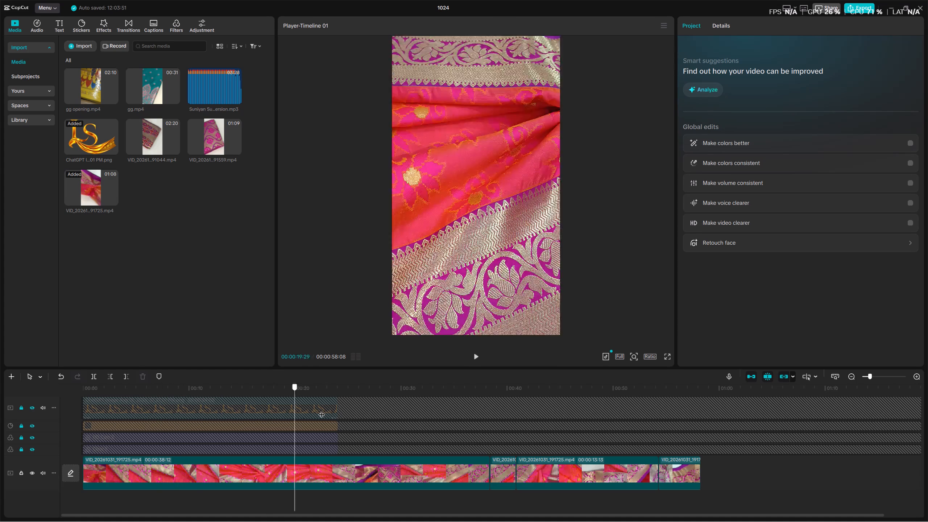
Scrub around the 00:00:38:12 cut and replay from about 37 to 42 seconds to examine the short diagonal border clip.
left_click_drag(322, 410, 491, 412)
left_click_drag(490, 400, 488, 403)
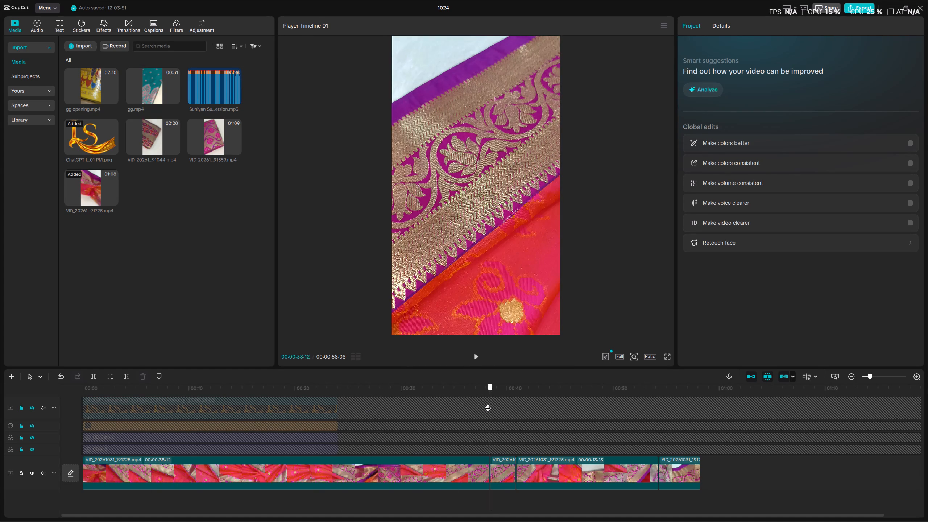
left_click_drag(488, 403, 492, 405)
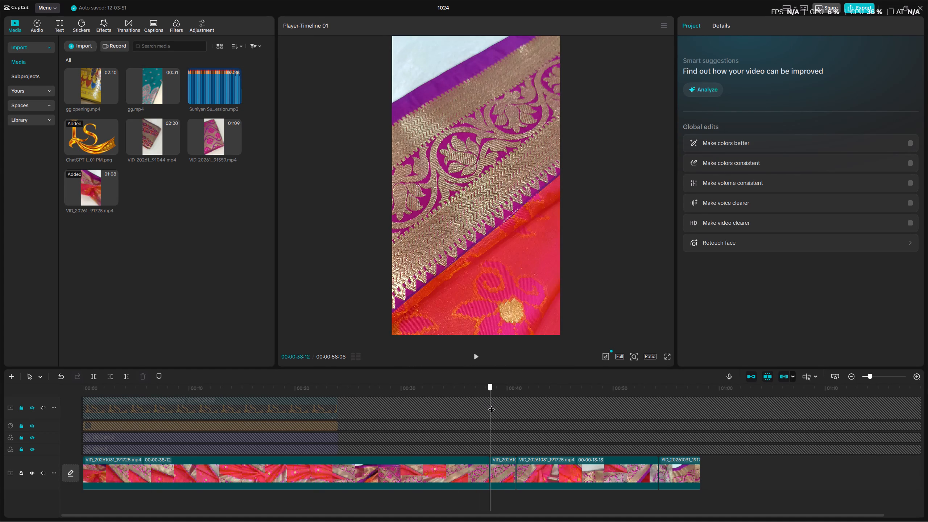
left_click_drag(492, 405, 494, 406)
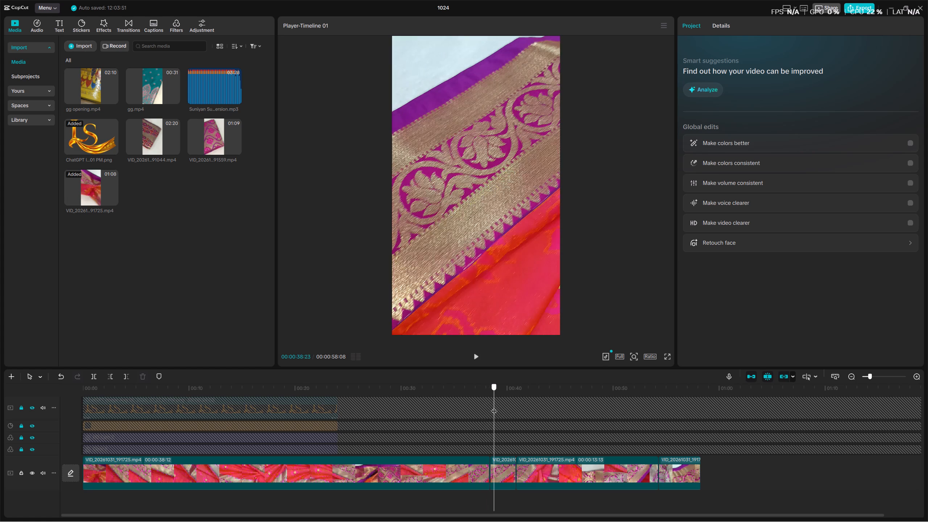
left_click_drag(494, 406, 484, 410)
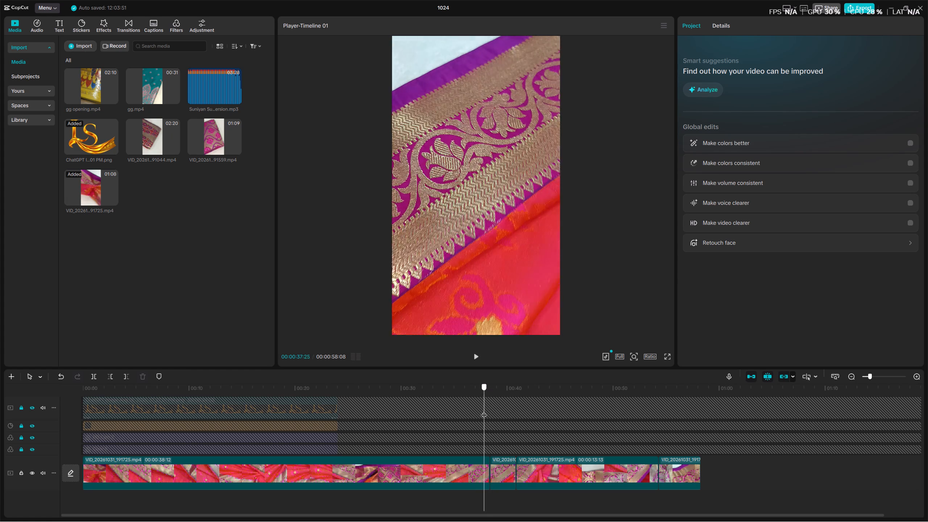
left_click_drag(484, 410, 490, 409)
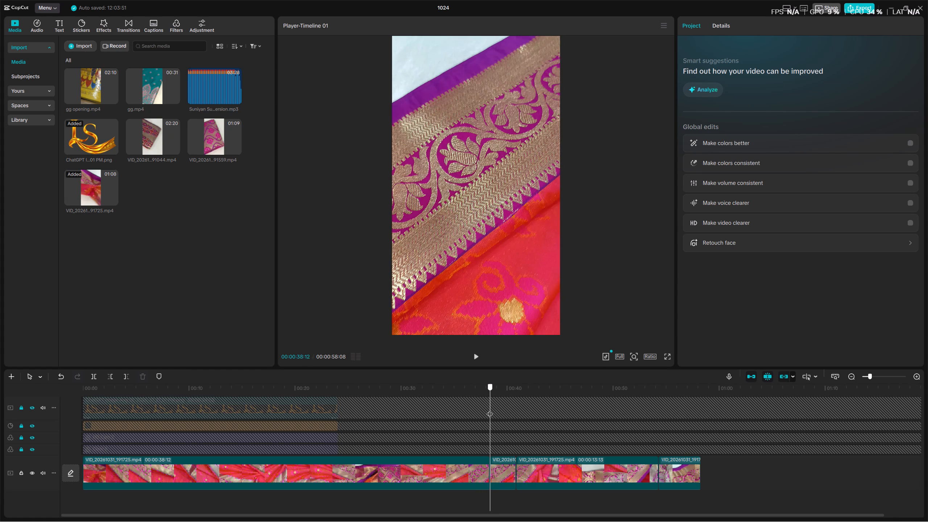
left_click_drag(490, 409, 477, 417)
key("space")
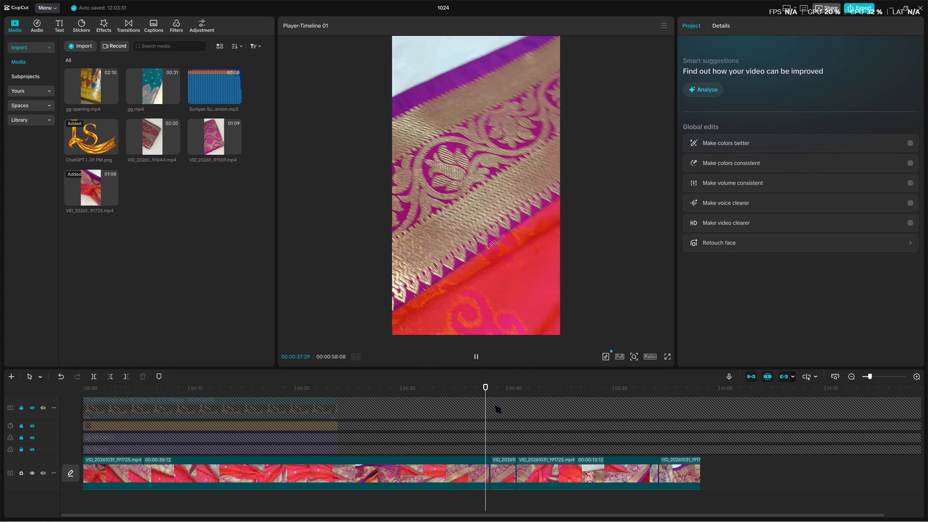
left_click(469, 389)
key("space")
key("space")
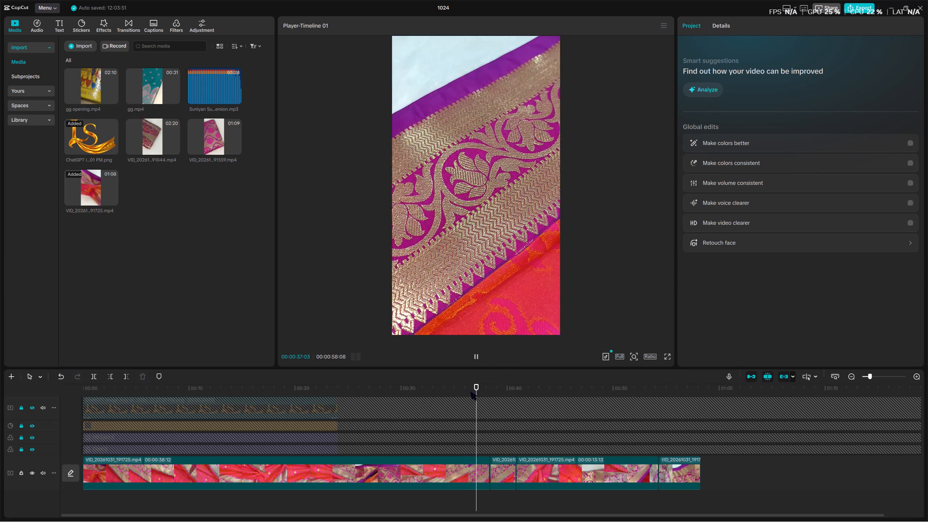
key("space")
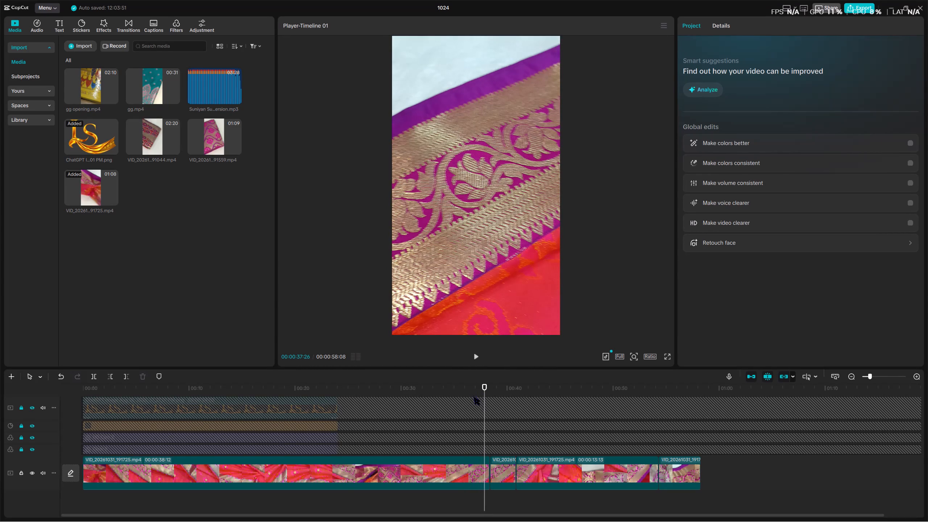
key("space")
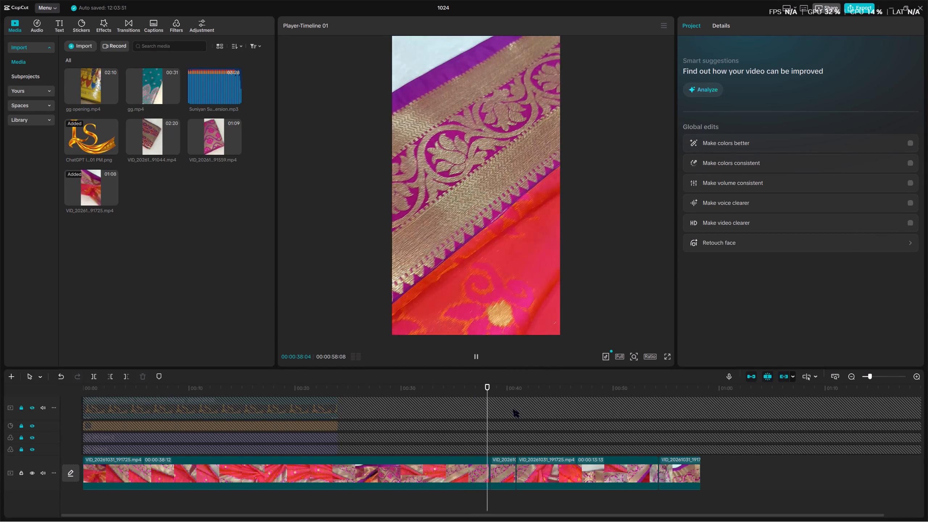
key("space")
key("space")
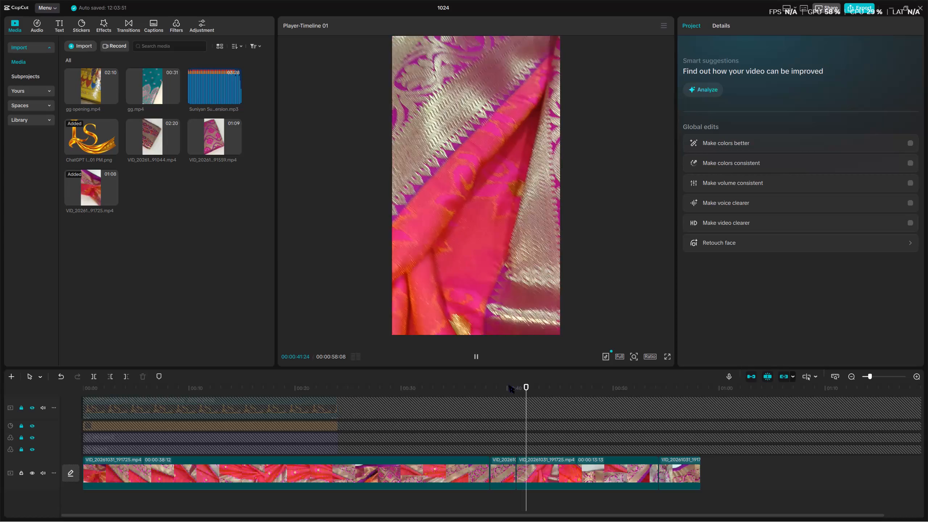
key("space")
Review the clip between the 00:00:40:26 and 00:00:54:09 cuts, replaying its shots around 49 and 53 seconds, and delete it.
left_click(589, 481)
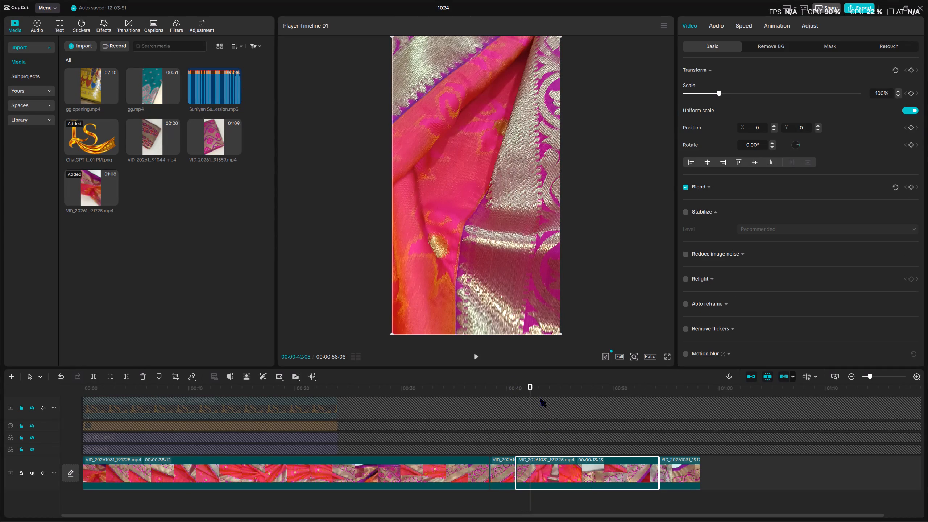
left_click_drag(533, 383, 543, 385)
left_click_drag(530, 387, 580, 385)
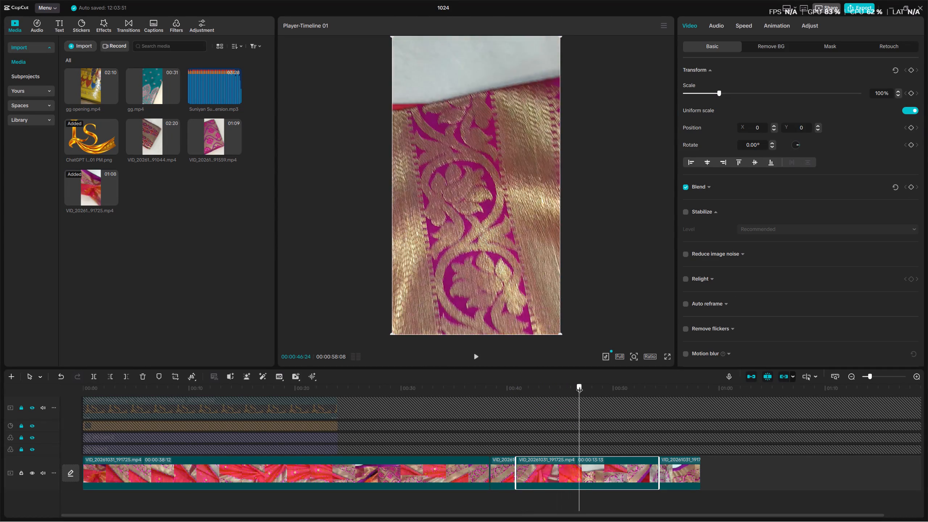
left_click_drag(580, 385, 614, 389)
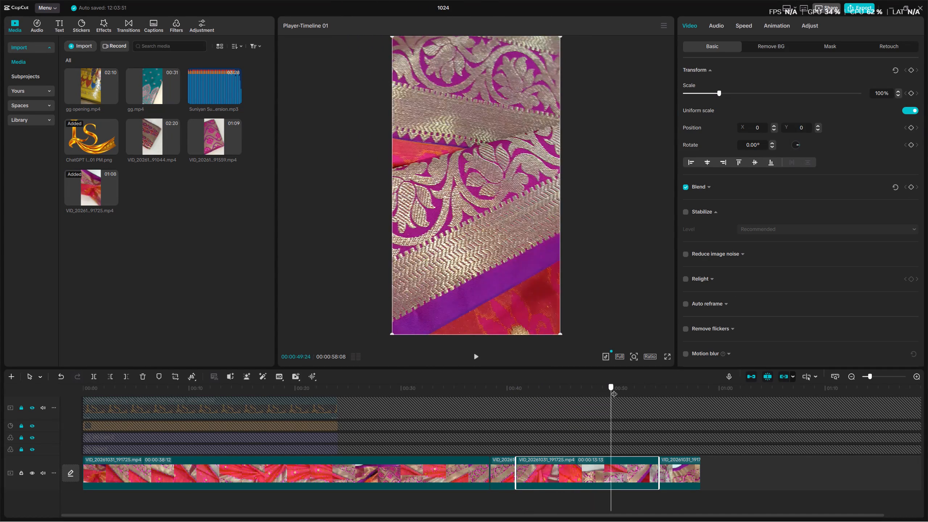
left_click_drag(614, 389, 596, 396)
key("space")
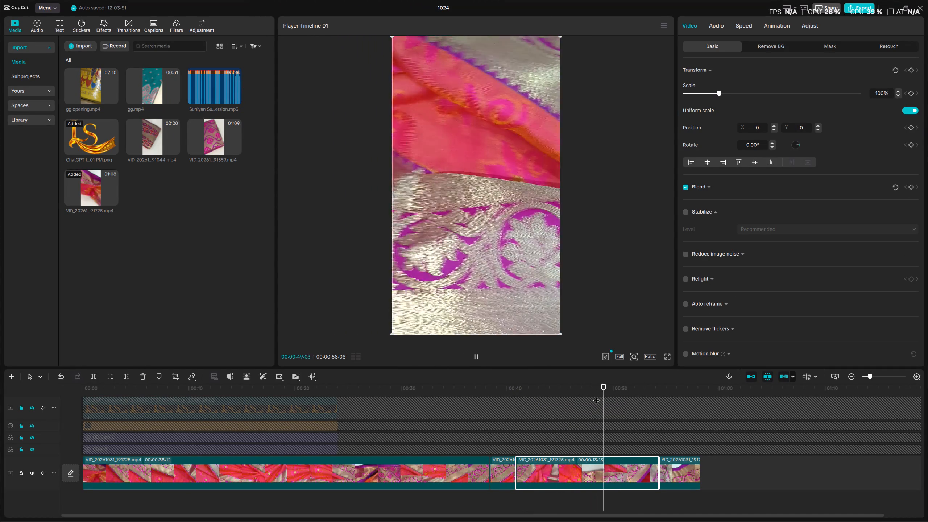
left_click(596, 396)
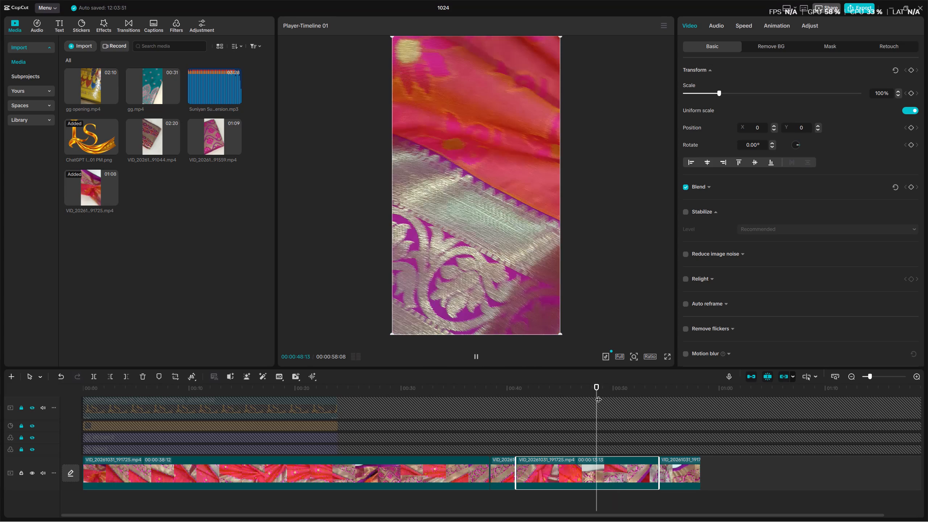
key("space")
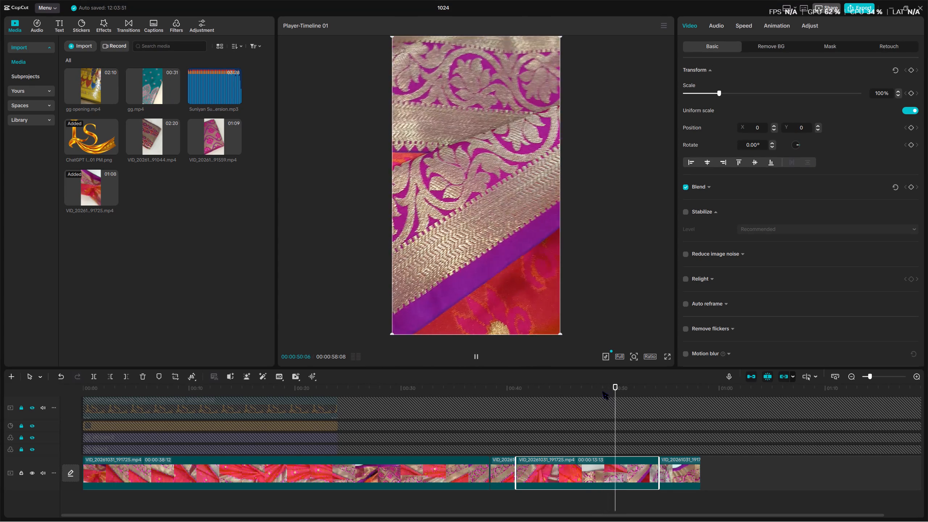
left_click(602, 391)
key("space")
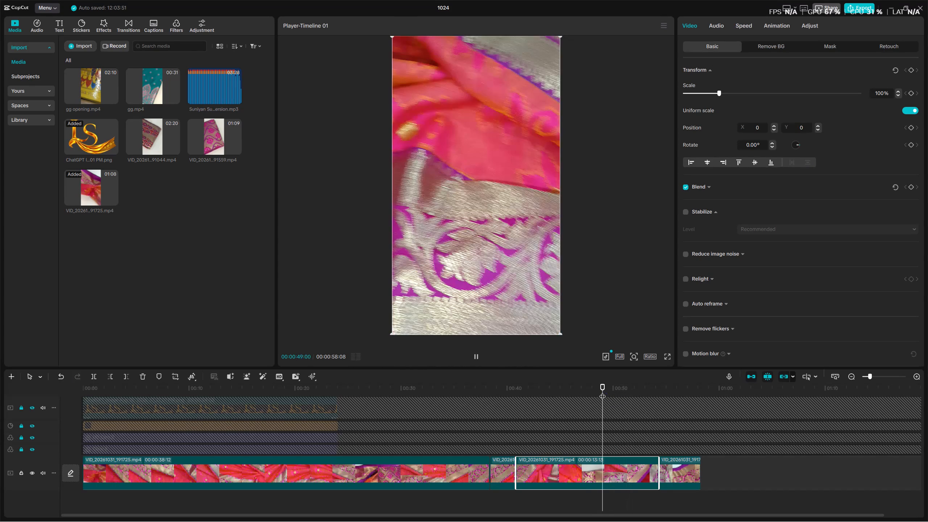
key("space")
key("space")
left_click(602, 391)
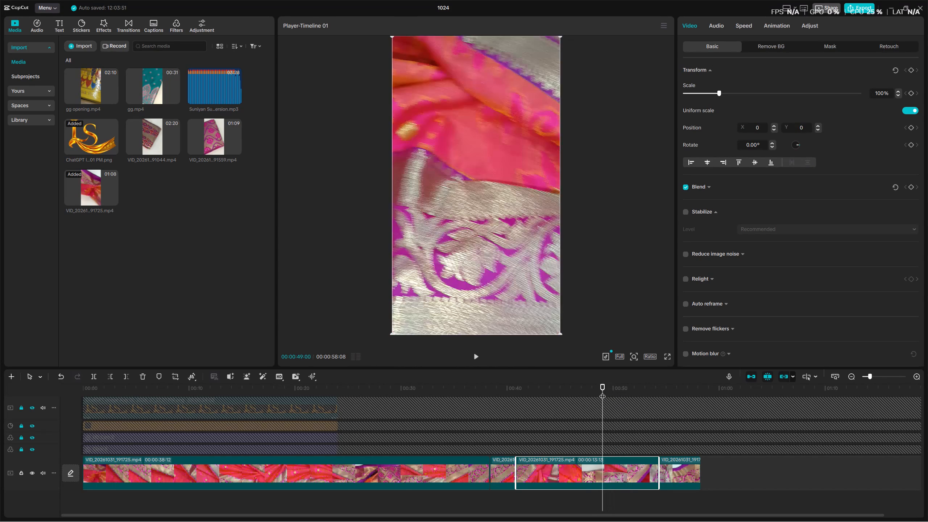
key("space")
left_click_drag(602, 391, 609, 390)
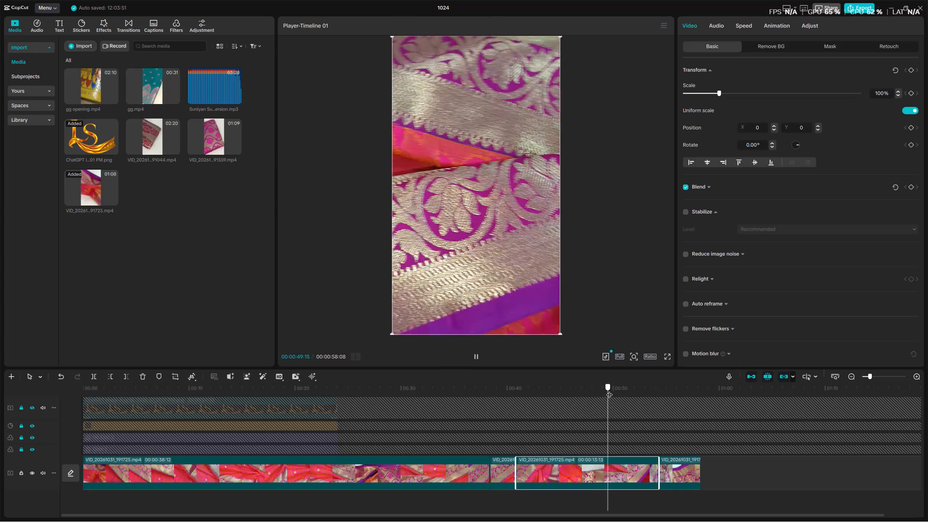
left_click_drag(609, 390, 650, 386)
key("space")
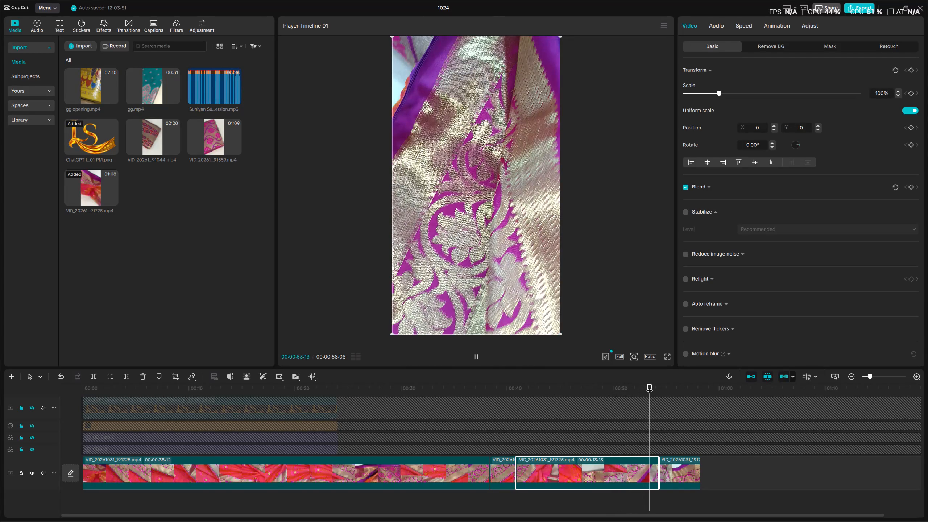
key("space")
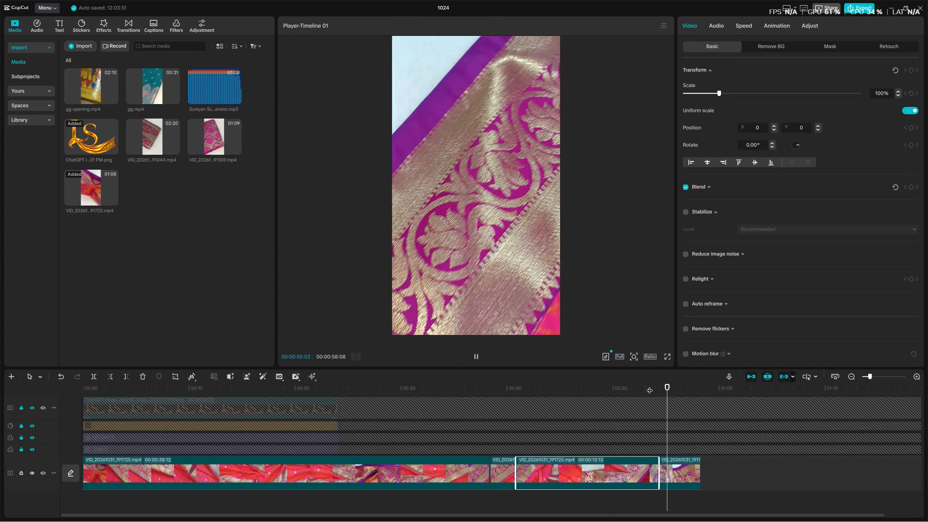
key("space")
left_click_drag(650, 386, 659, 386)
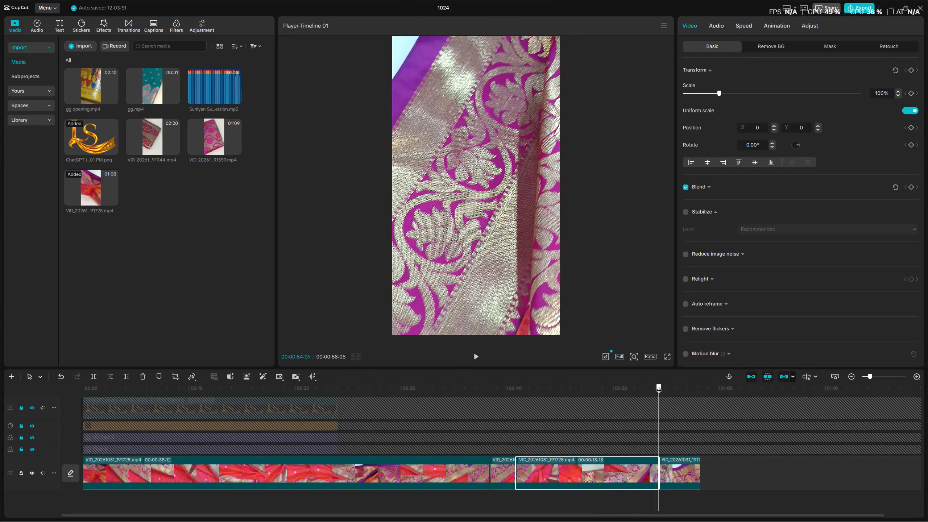
left_click_drag(659, 386, 658, 388)
left_click_drag(658, 389, 667, 387)
left_click_drag(667, 388, 647, 395)
key("BackSpace")
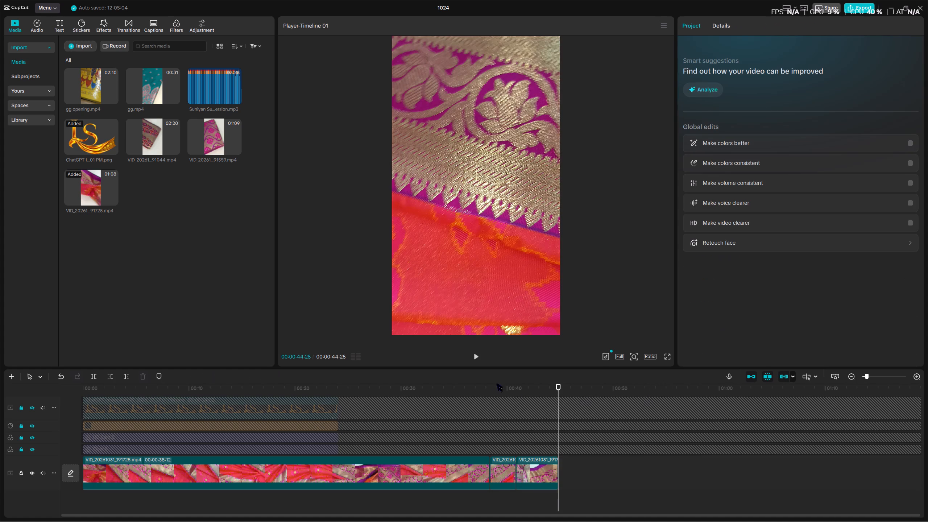
Replay the opening shots, checking around 8 to 10 seconds, and split the first main-track clip at 00:00:09:29.
left_click_drag(484, 384, 521, 385)
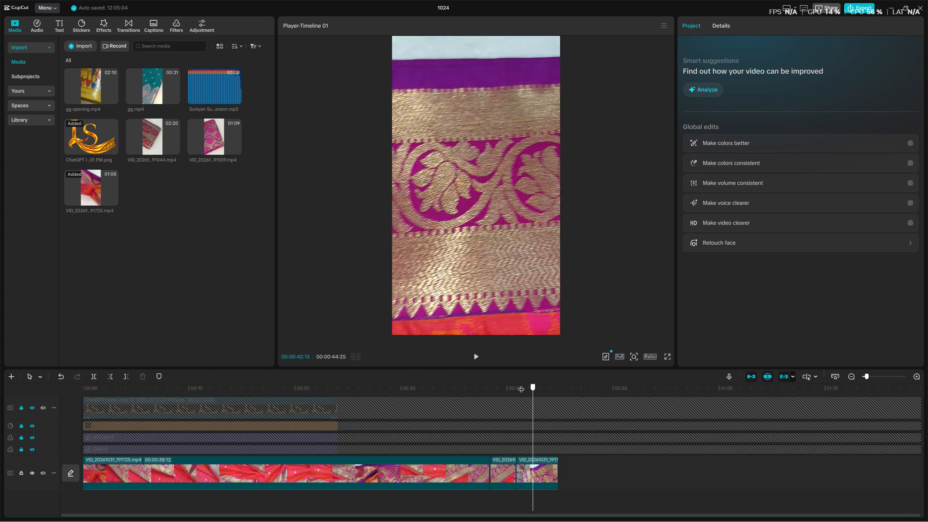
left_click_drag(521, 385, 155, 385)
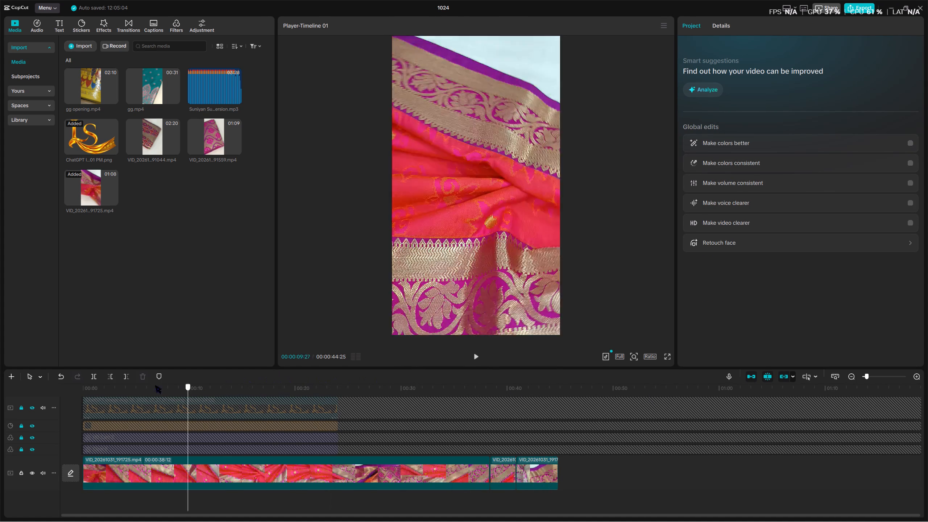
left_click_drag(155, 385, 72, 388)
key("space")
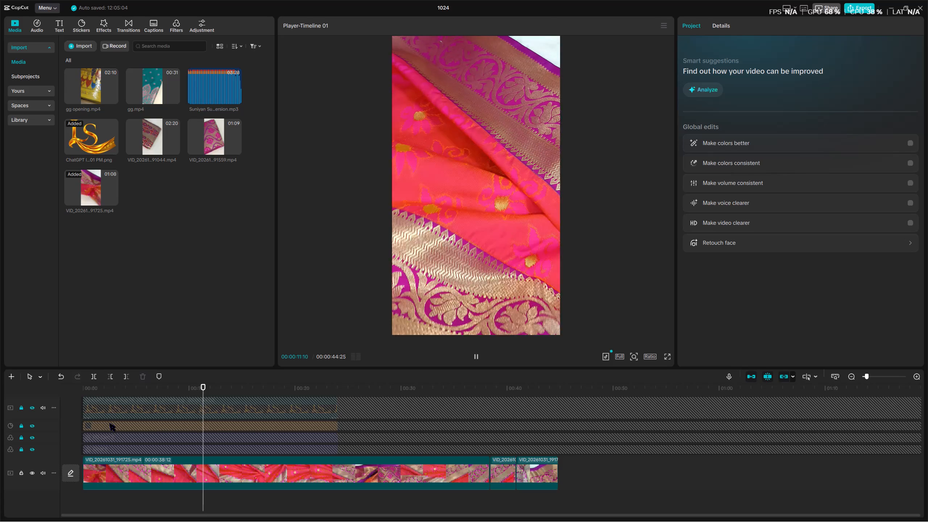
left_click(165, 390)
key("space")
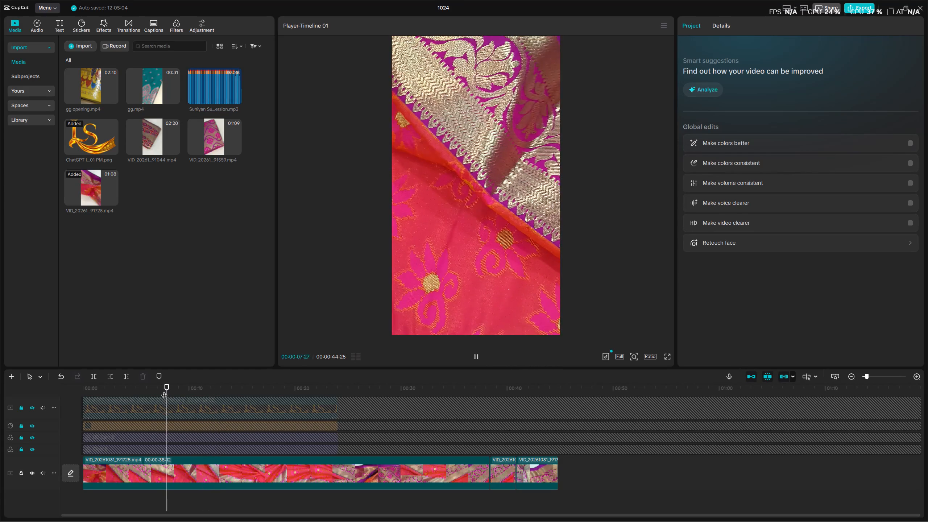
key("space")
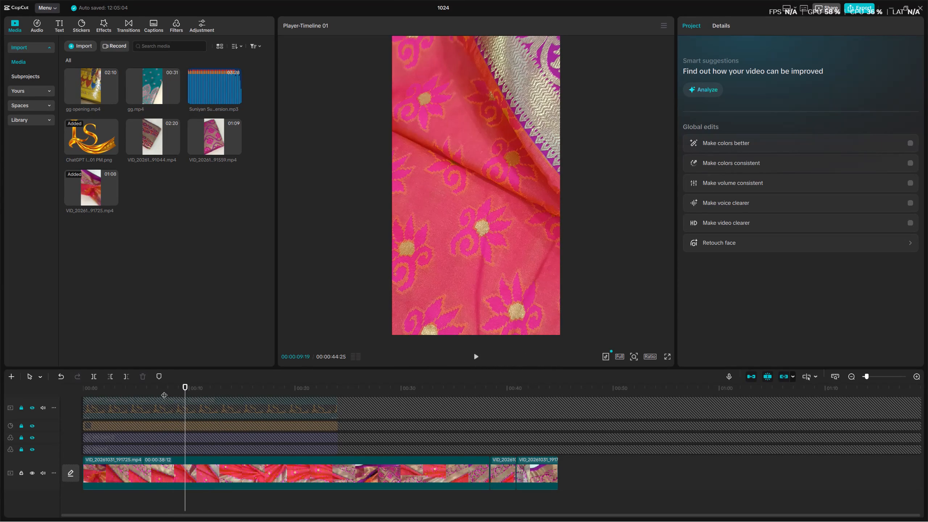
left_click(184, 388)
key("space")
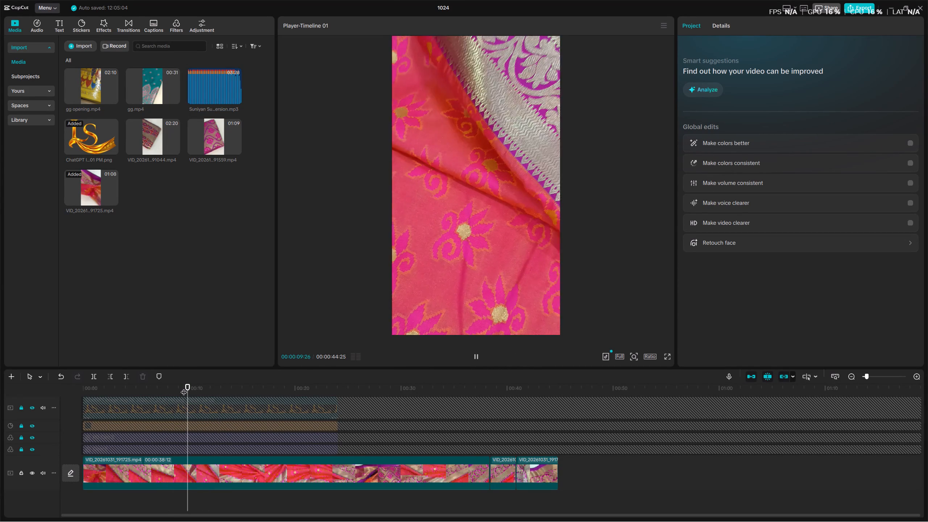
left_click_drag(184, 388, 188, 388)
key("space")
key("space")
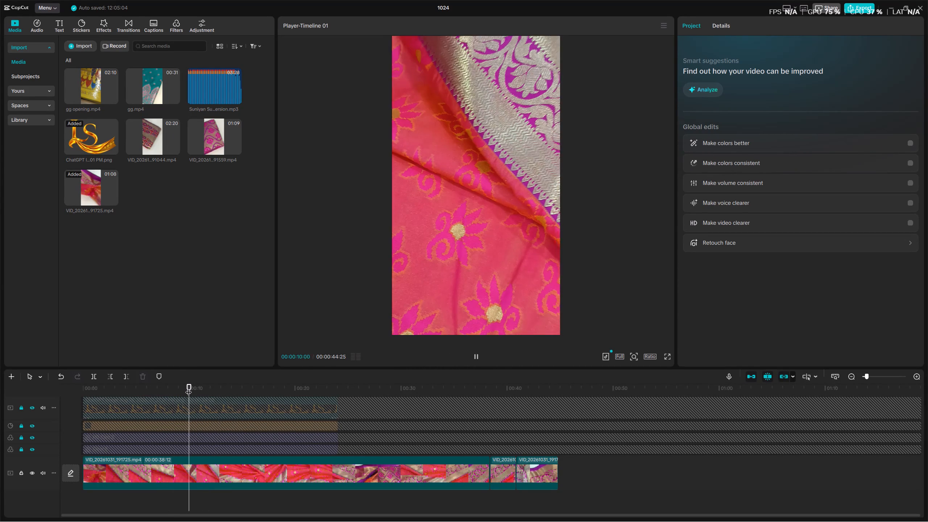
left_click(188, 388)
key("space")
key("space")
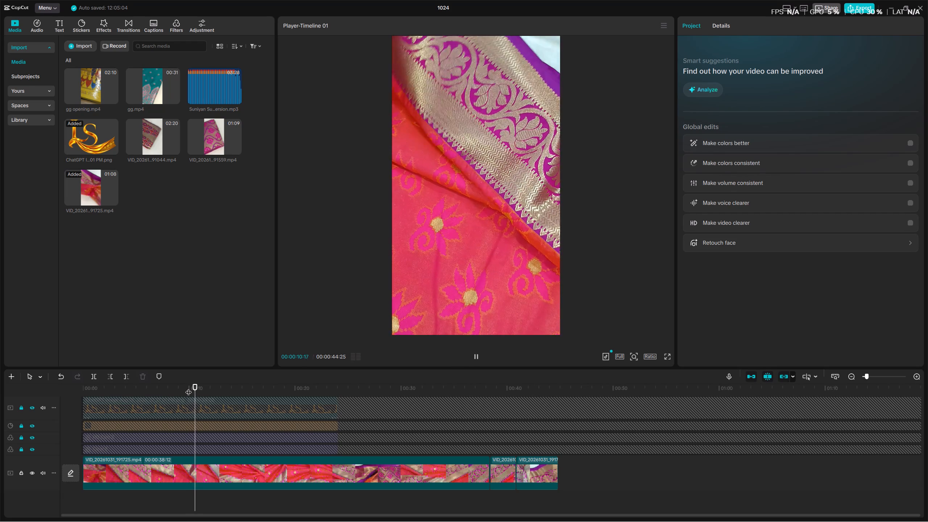
left_click(188, 388)
key("ctrl+b")
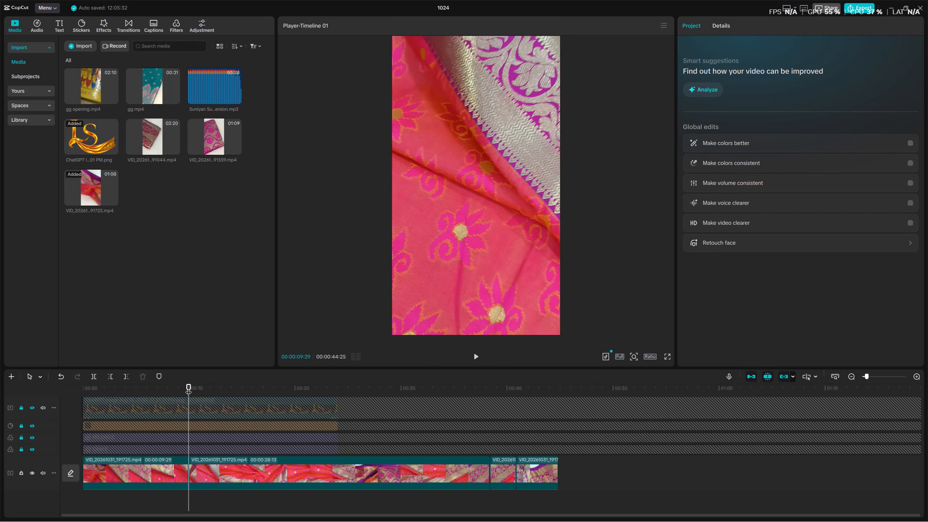
Play on from the 00:00:09:29 cut through the diagonal border shot and split the main-track clip at 00:00:12:26.
key("space")
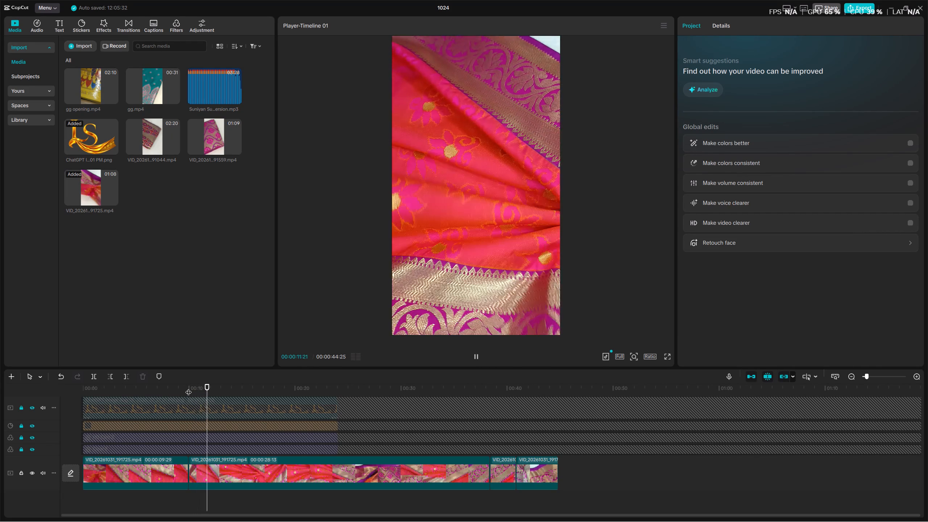
key("space")
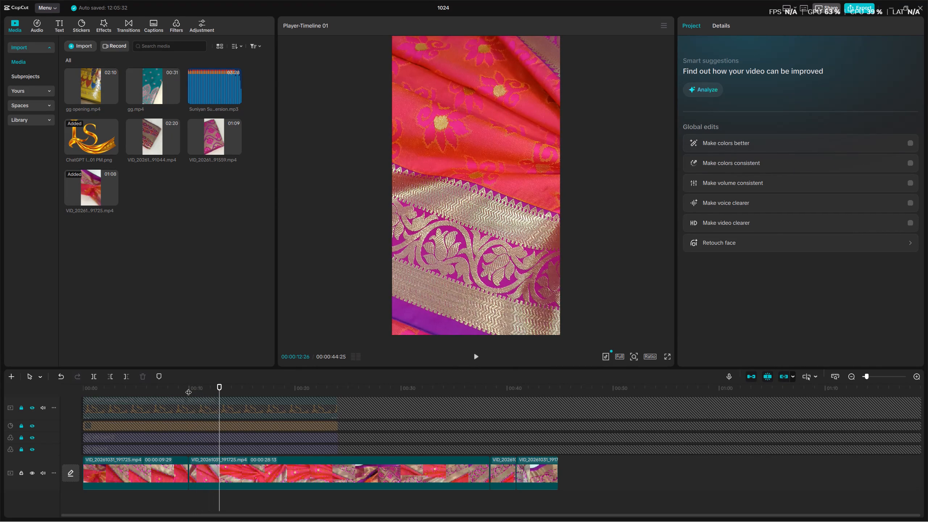
key("ctrl+b")
Review the pleated fold shot around 17 to 18 seconds and split the main-track clip at 00:00:17:04.
key("space")
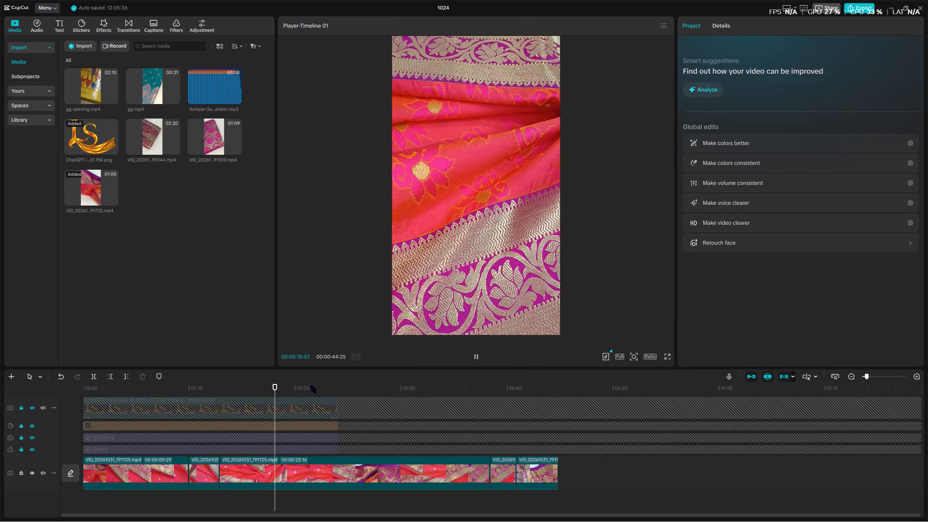
left_click(268, 388)
key("space")
left_click(265, 388)
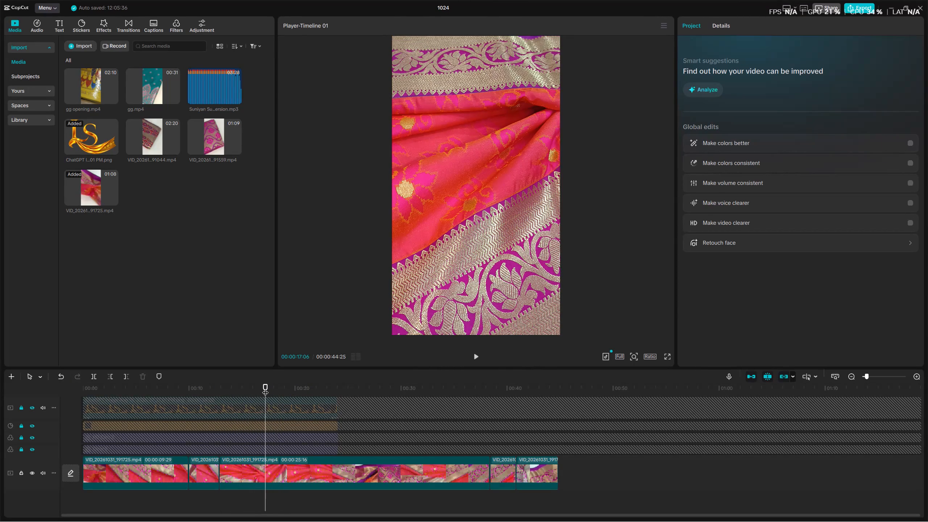
key("space")
left_click(265, 388)
left_click(262, 389)
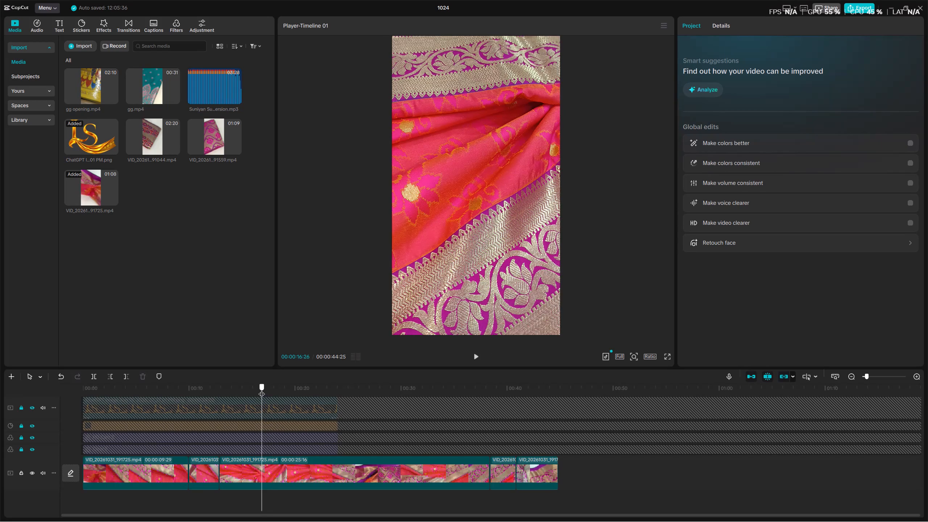
key("space")
left_click(262, 389)
key("space")
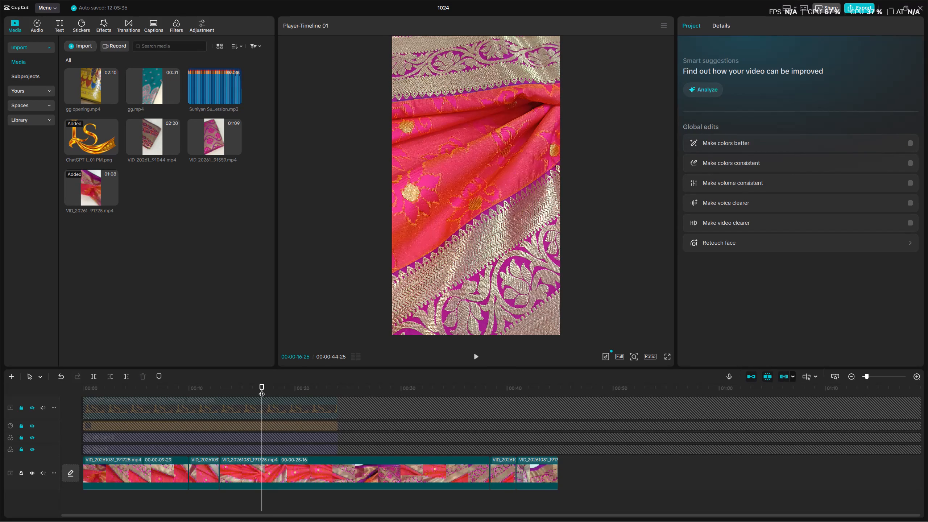
key("space")
key("space")
key("ctrl+b")
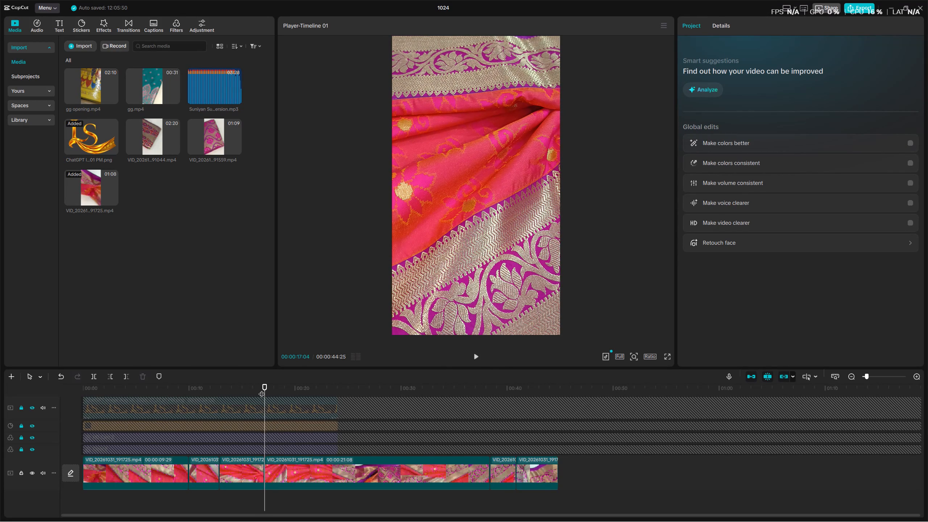
Replay the pleated fold shot from the 00:00:17:04 cut and split the main-track clip at about 00:00:18:26.
left_click(265, 385)
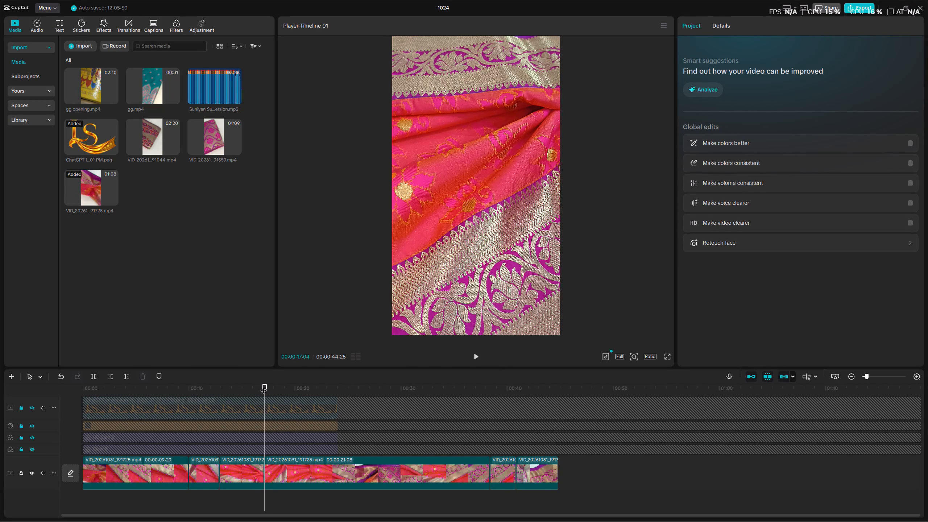
key("space")
key("space")
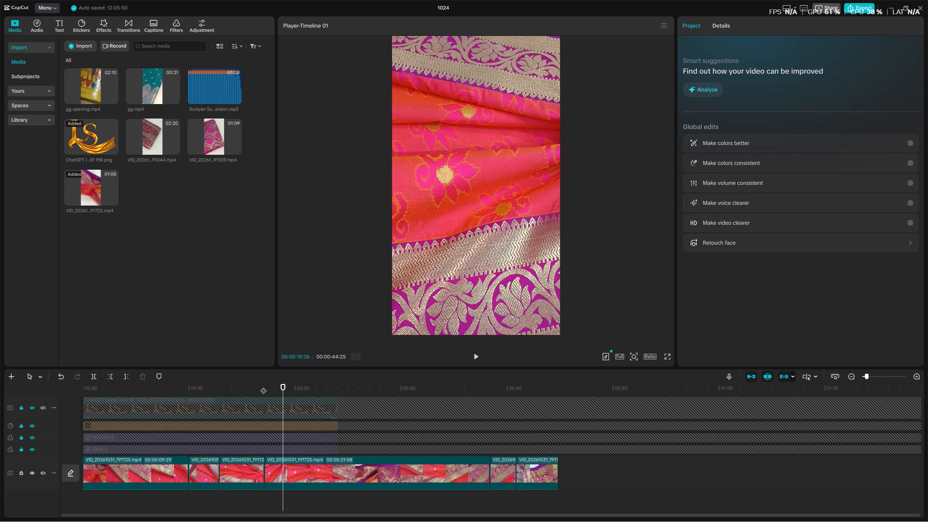
left_click(264, 386)
key("space")
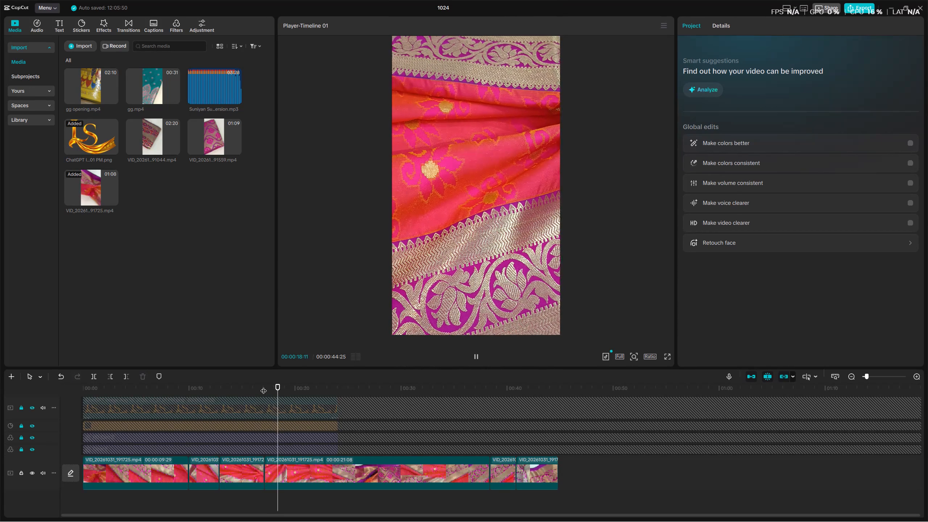
key("space")
key("space")
key("space")
key("ctrl+b")
key("space")
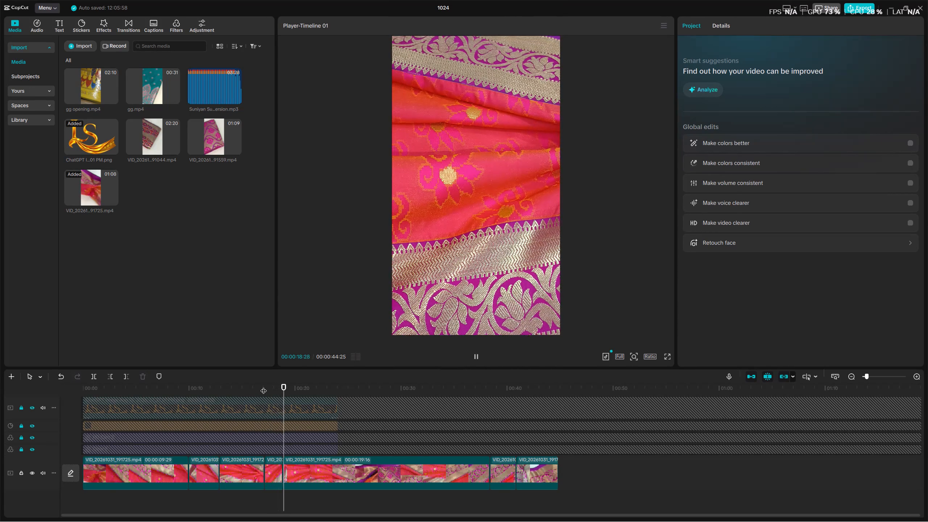
key("space")
Delete the main-track clip between the 00:00:12:26 and 00:00:17:04 cuts.
left_click(245, 479)
left_click(236, 392)
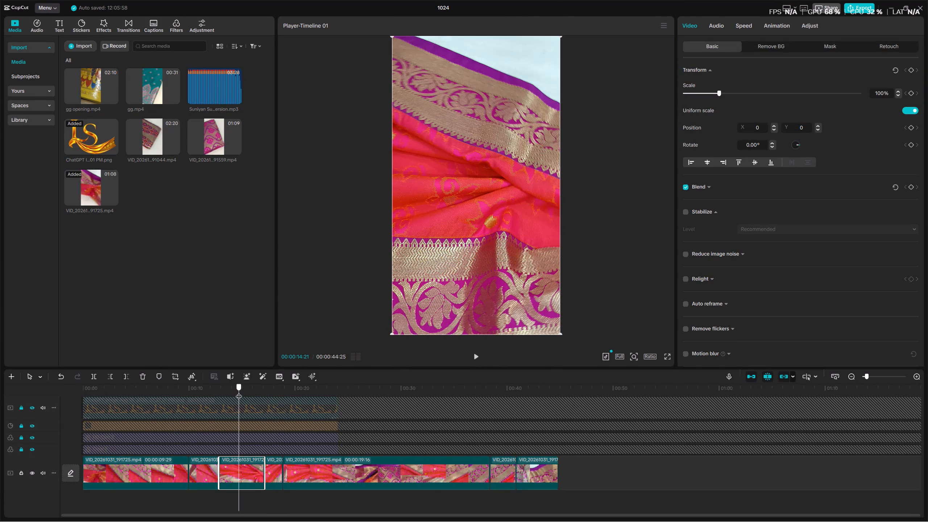
left_click(239, 391)
key("BackSpace")
Scrub and replay the main track between about 4 and 14 seconds to examine how the shots flow across the cuts.
left_click_drag(233, 391, 210, 398)
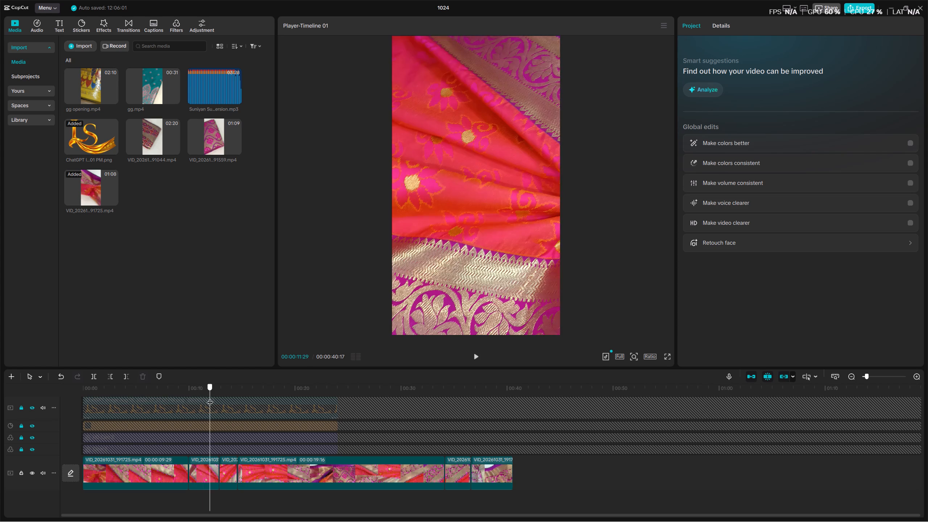
left_click_drag(210, 398, 189, 402)
key("space")
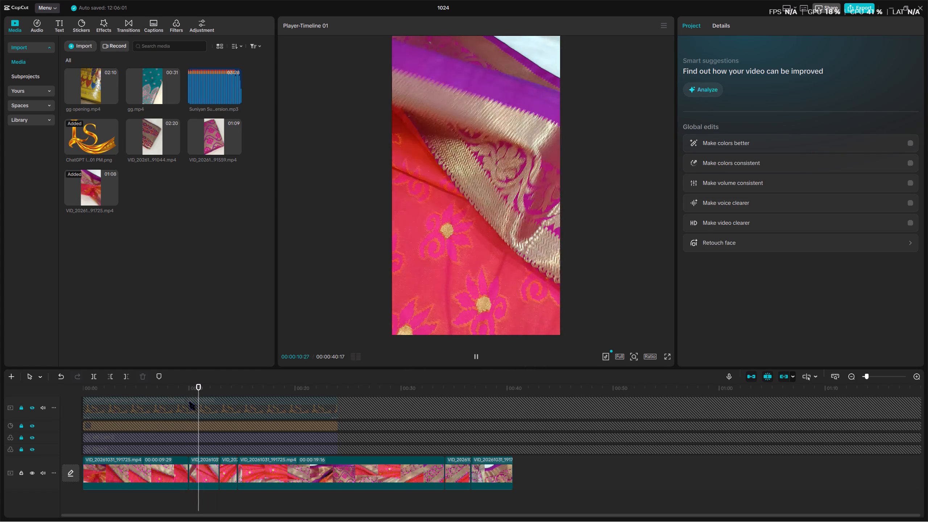
left_click_drag(189, 402, 181, 402)
left_click_drag(186, 385, 123, 389)
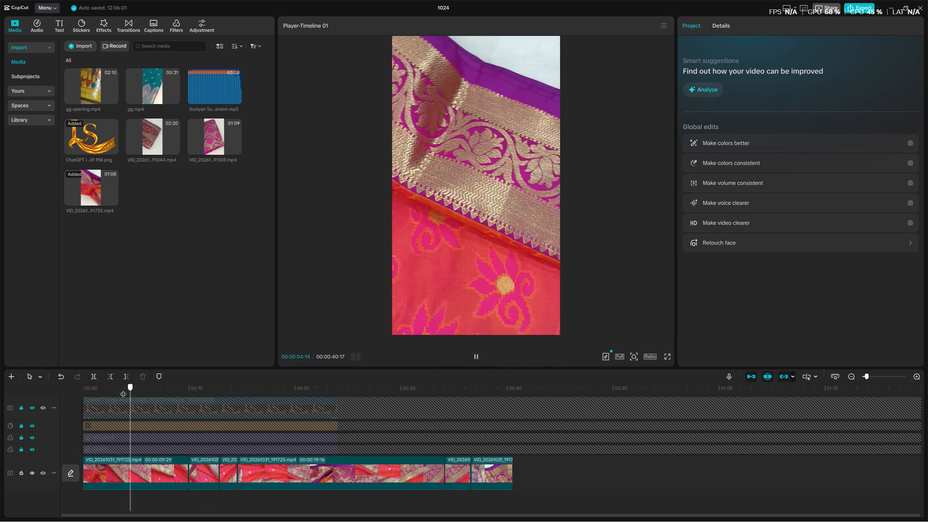
left_click_drag(123, 389, 232, 405)
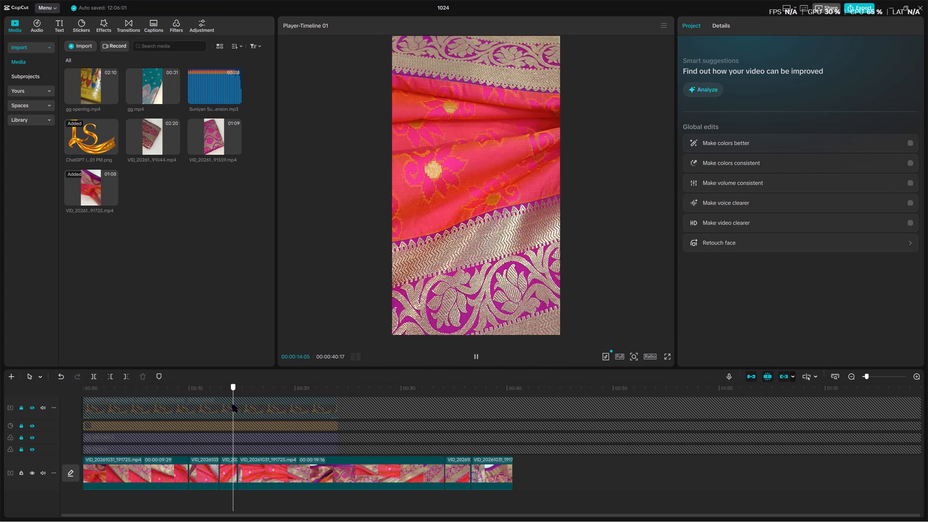
left_click_drag(232, 405, 206, 410)
key("space")
key("space")
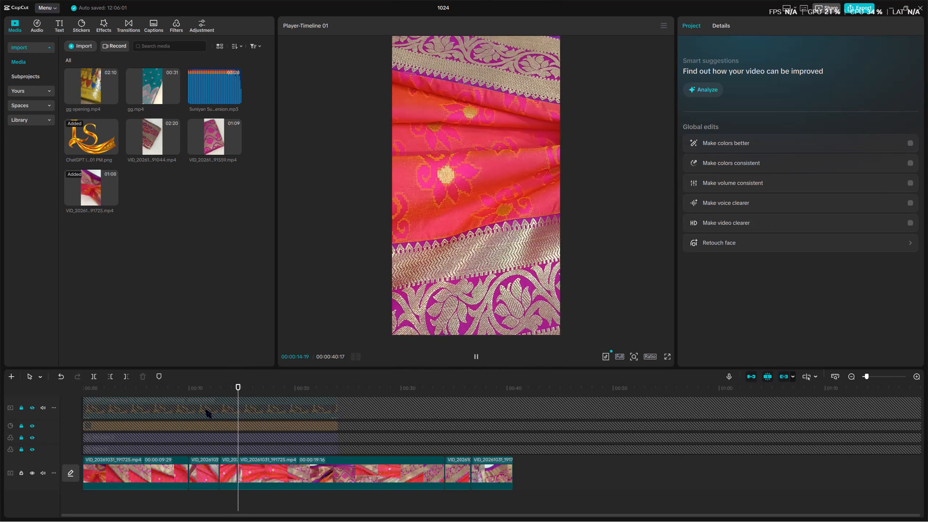
Replay the short fold clip from the 00:00:12:26 cut, step through its frames, and split it at 00:00:13:23.
left_click(206, 410)
left_click(213, 406)
left_click(219, 390)
key("space")
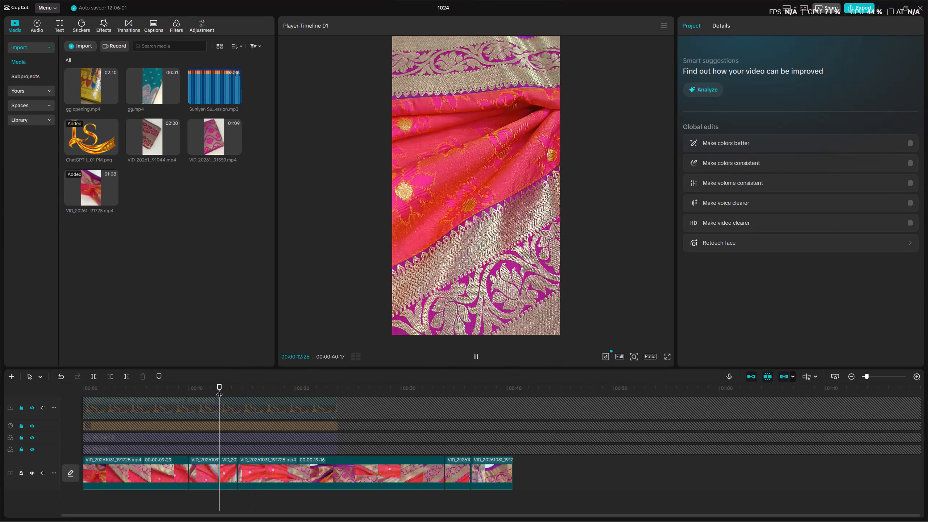
key("space")
key("space")
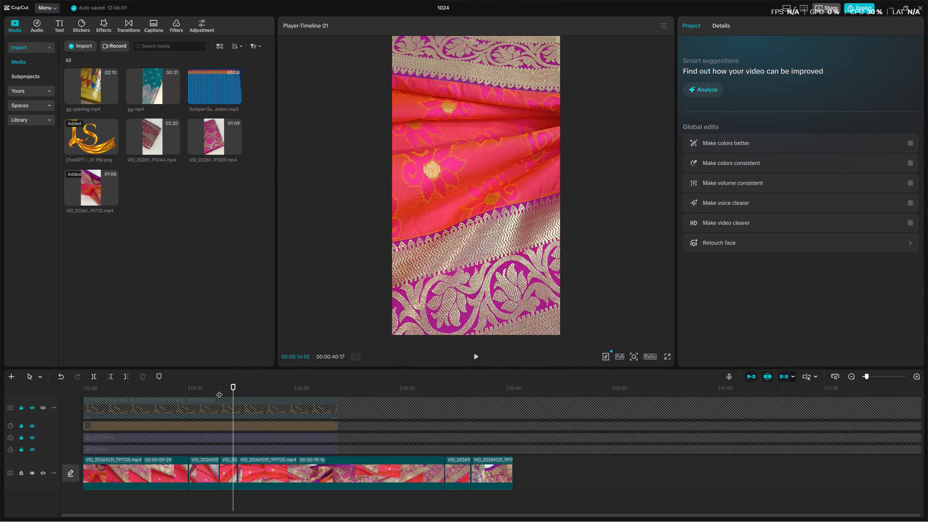
key("Left")
key("Left")
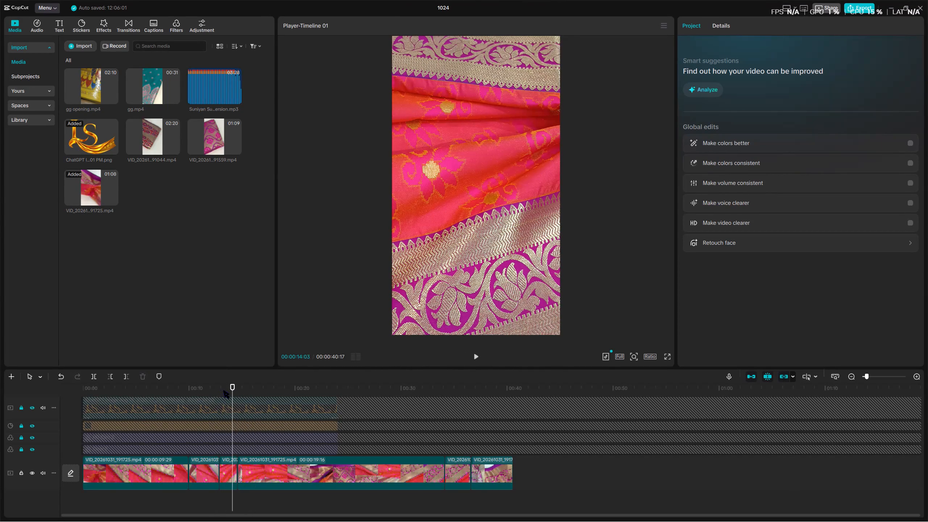
key("Left")
key("Left")
key("Left")
key("Left")
key("Left")
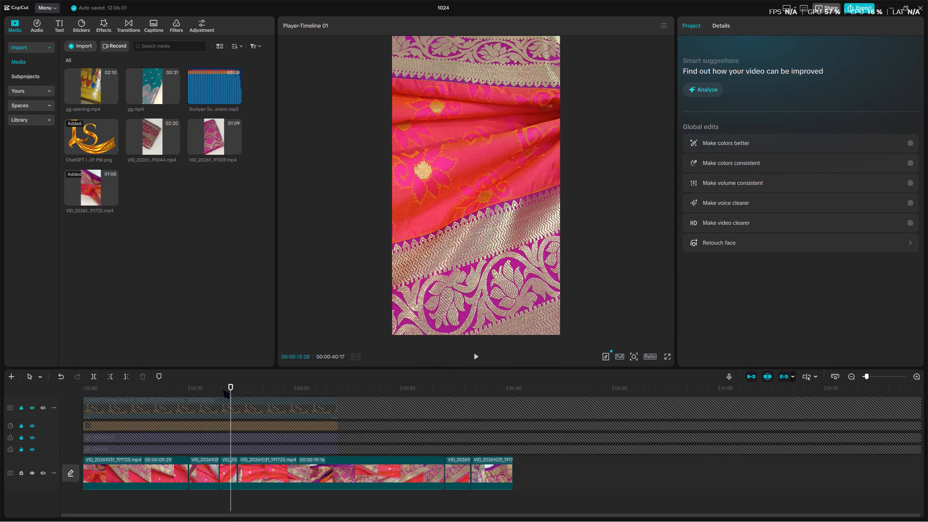
key("Left")
key("Left")
key("Left")
key("Left")
key("Left")
key("Left")
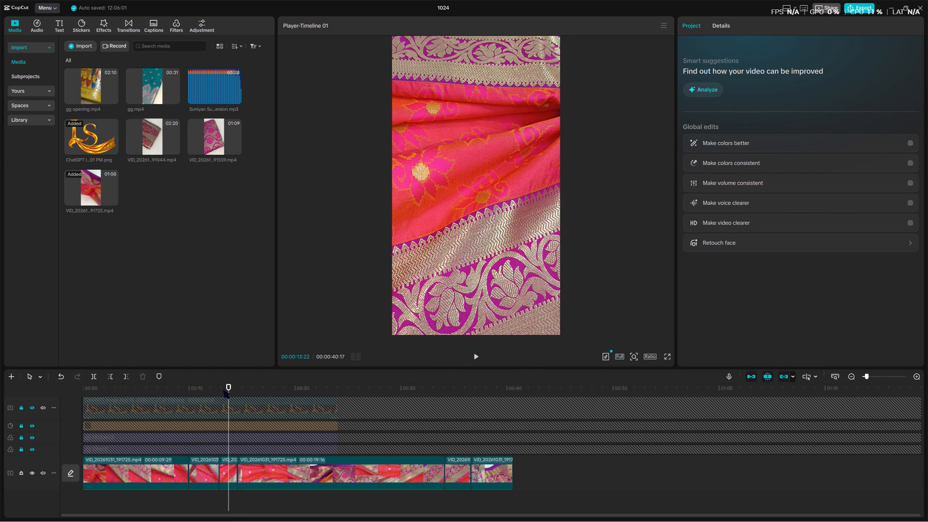
key("Right")
key("ctrl+b")
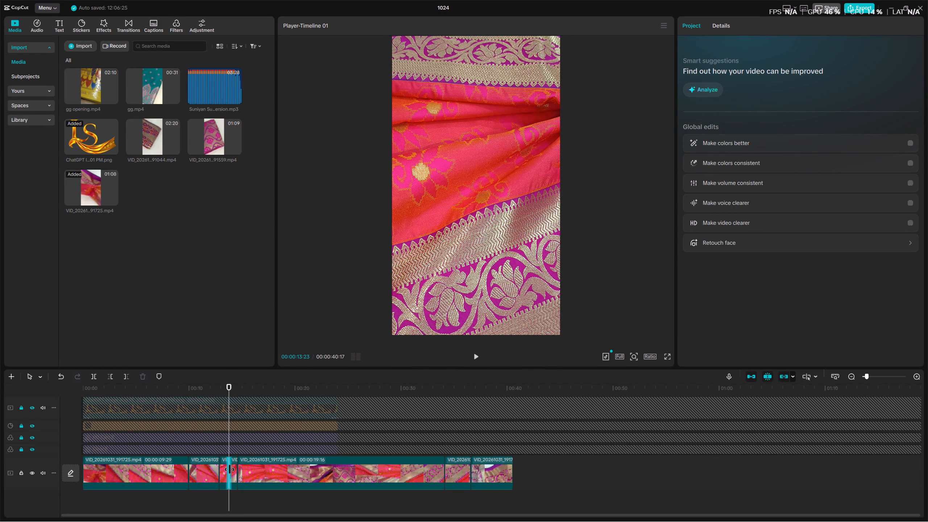
Replay the two short fold pieces from the 00:00:12:26 cut to about 14 seconds to examine their motion.
left_click(223, 384)
left_click_drag(223, 384, 220, 386)
key("space")
key("space")
left_click(220, 386)
key("space")
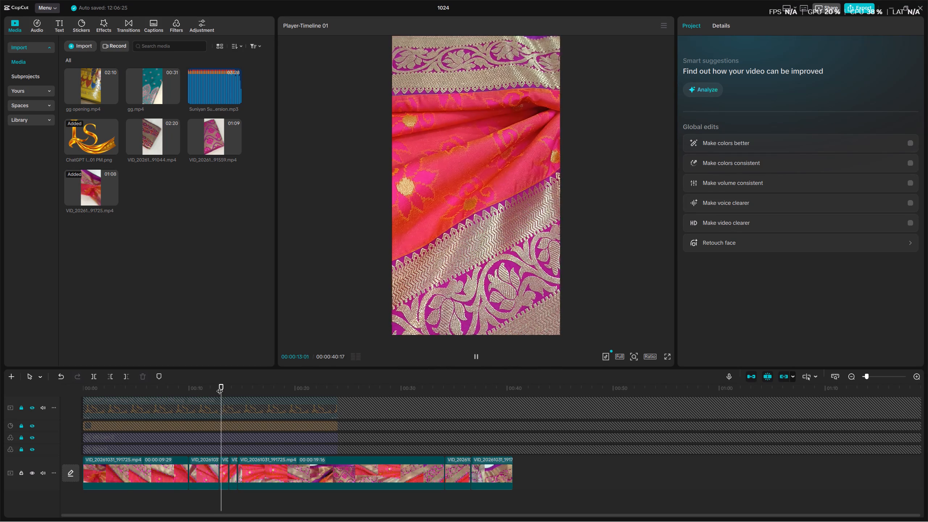
left_click(220, 386)
key("space")
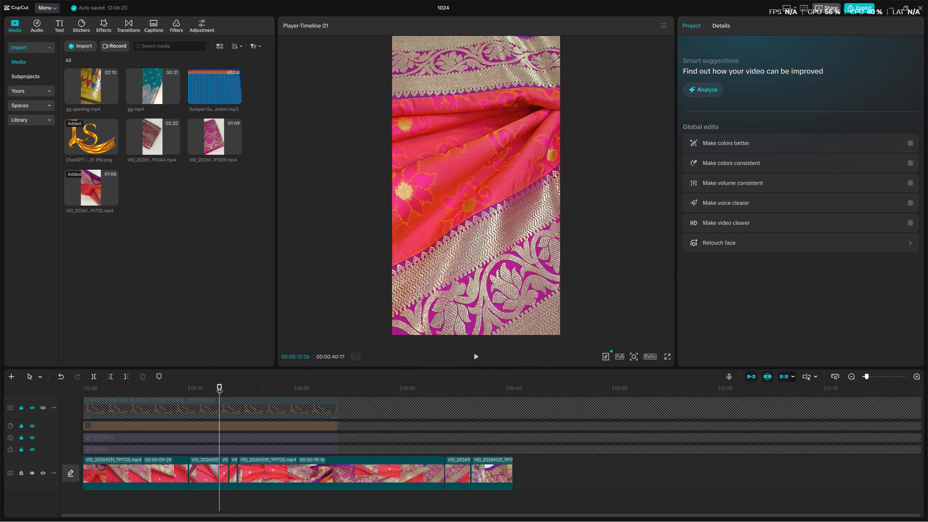
key("space")
key("space")
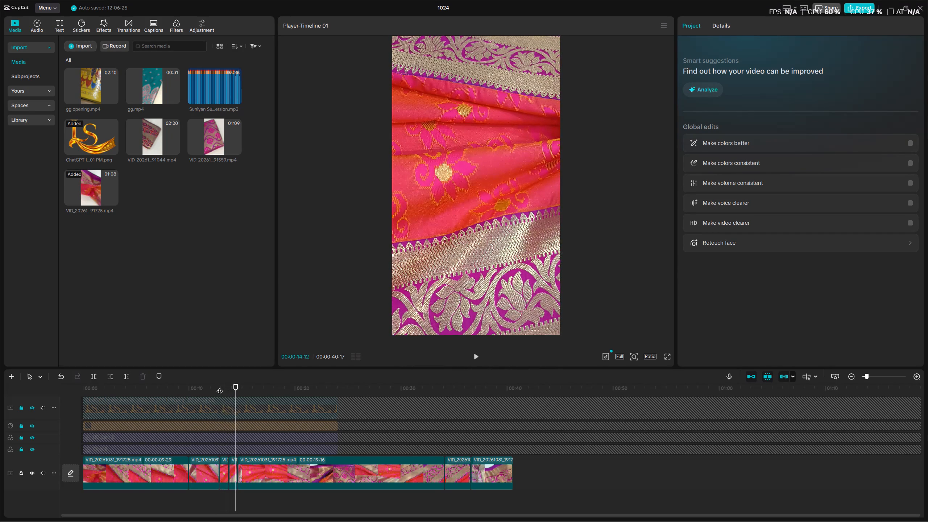
Undo the last split, made at 00:00:13:23 on the main track.
scroll(233, 461, "up", 6, "ctrl")
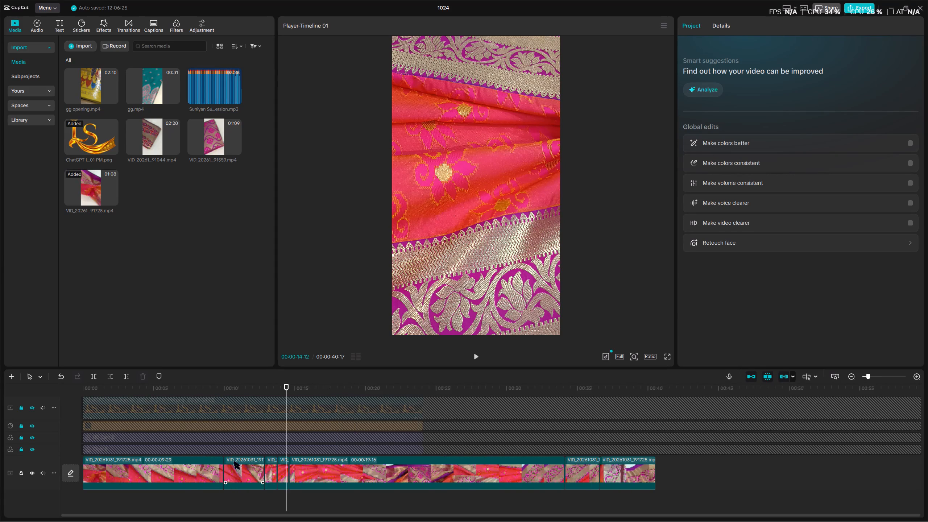
scroll(234, 461, "up", 11, "ctrl")
key("ctrl+z")
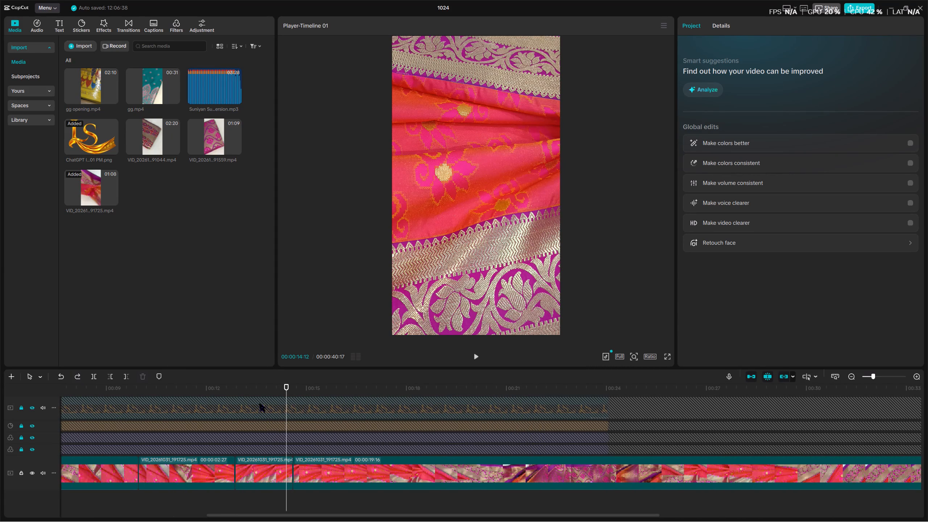
Split the short fold clip at 00:00:13:15 and 00:00:13:27, and delete the piece between the two cuts.
left_click_drag(252, 385, 256, 384)
key("ctrl+b")
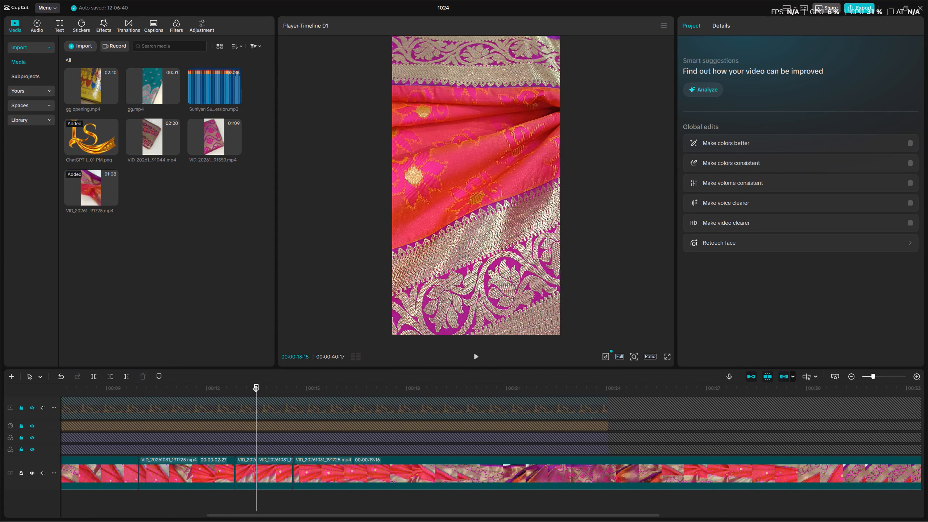
left_click_drag(256, 384, 269, 386)
key("ctrl+b")
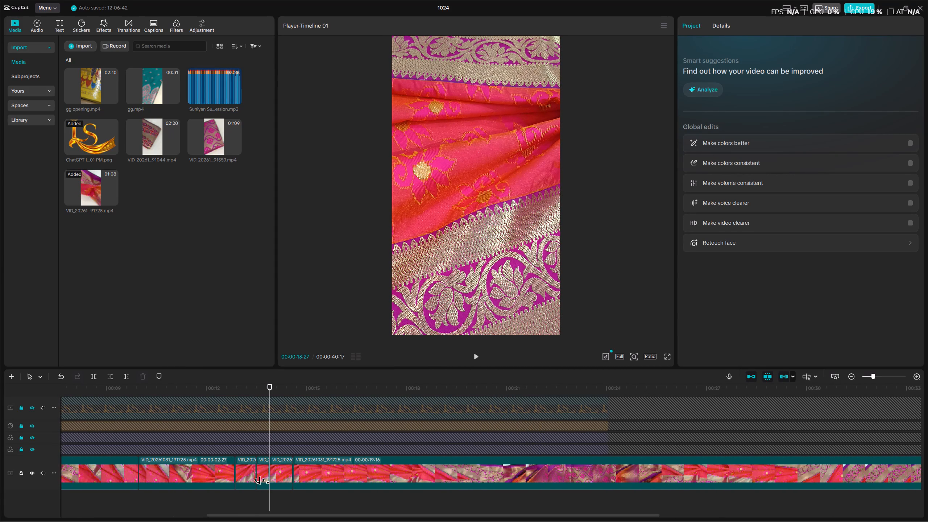
left_click(265, 473)
key("BackSpace")
Replay the main track from just before the 00:00:12:26 cut to about 14 seconds to examine the new join.
left_click(239, 388)
key("space")
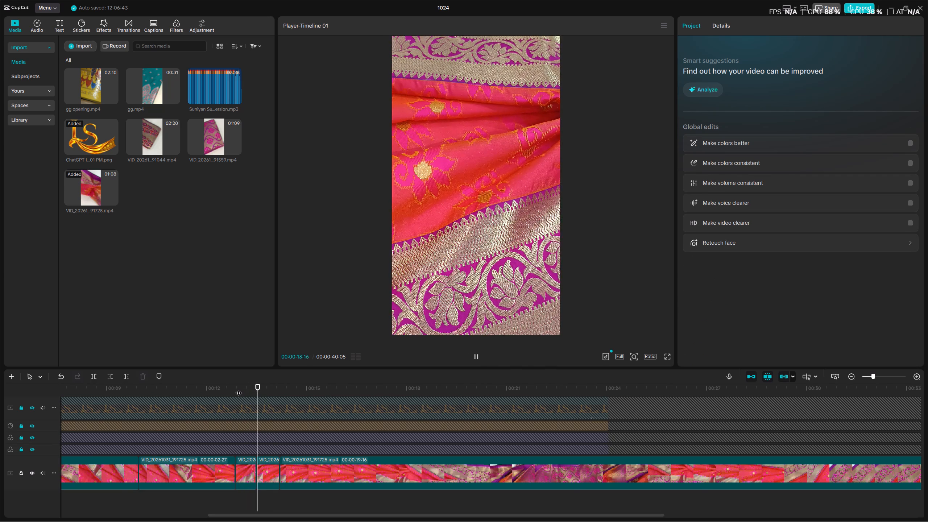
left_click_drag(239, 388, 224, 399)
key("space")
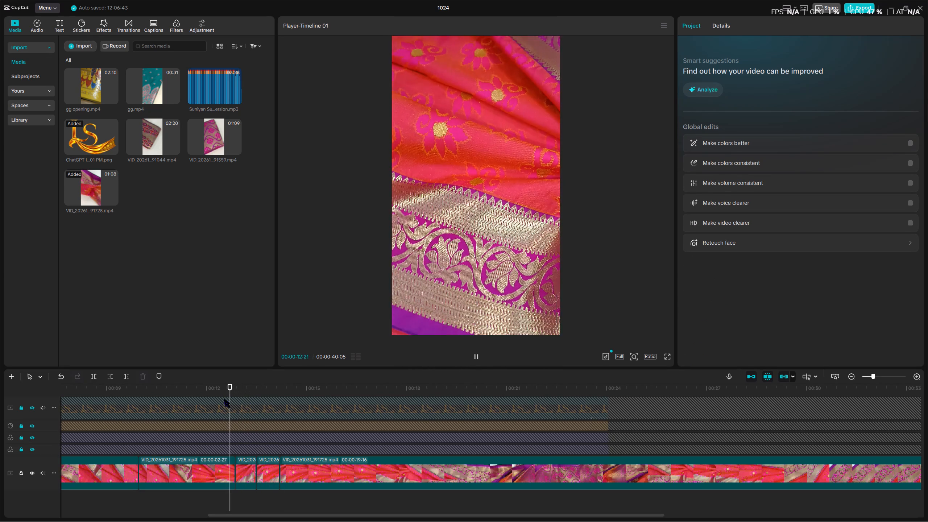
key("space")
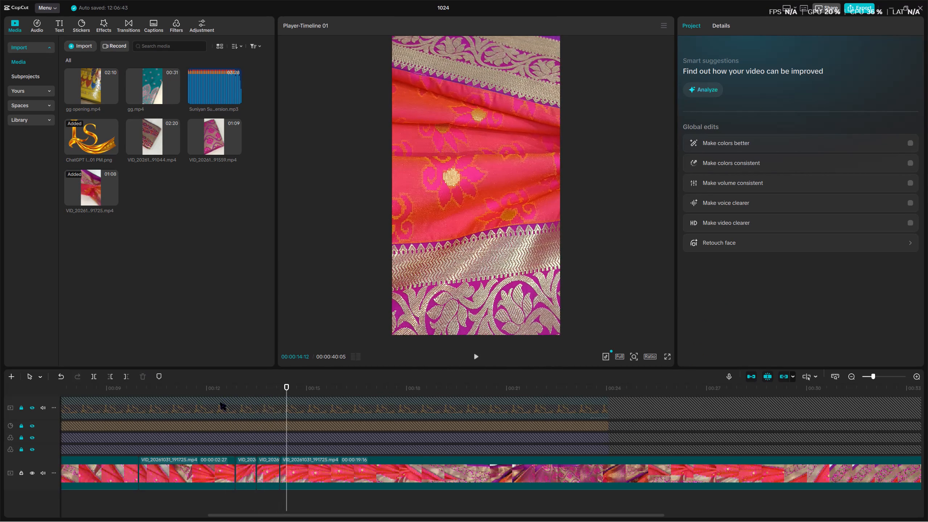
left_click(275, 399)
left_click(274, 388)
key("space")
left_click_drag(273, 388, 265, 391)
key("space")
key("space")
left_click(265, 391)
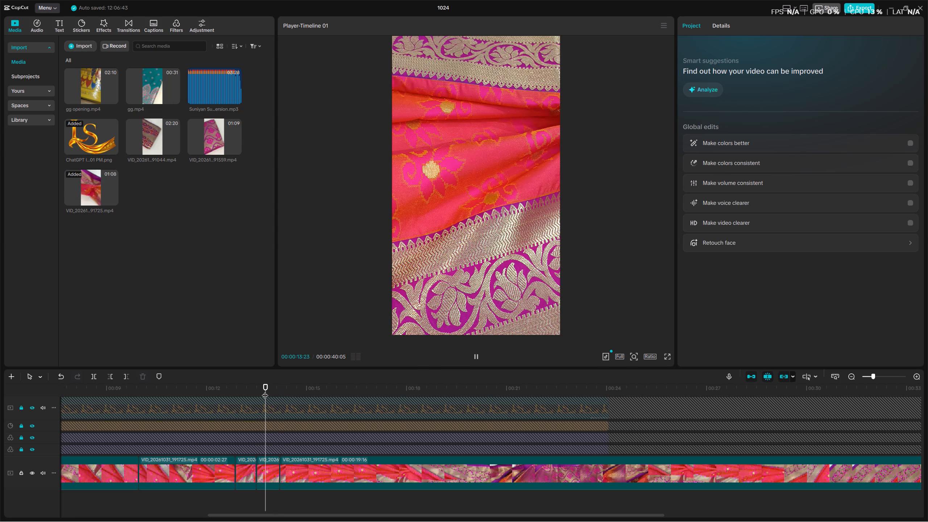
key("space")
key("space")
key("space")
key("space")
key("space")
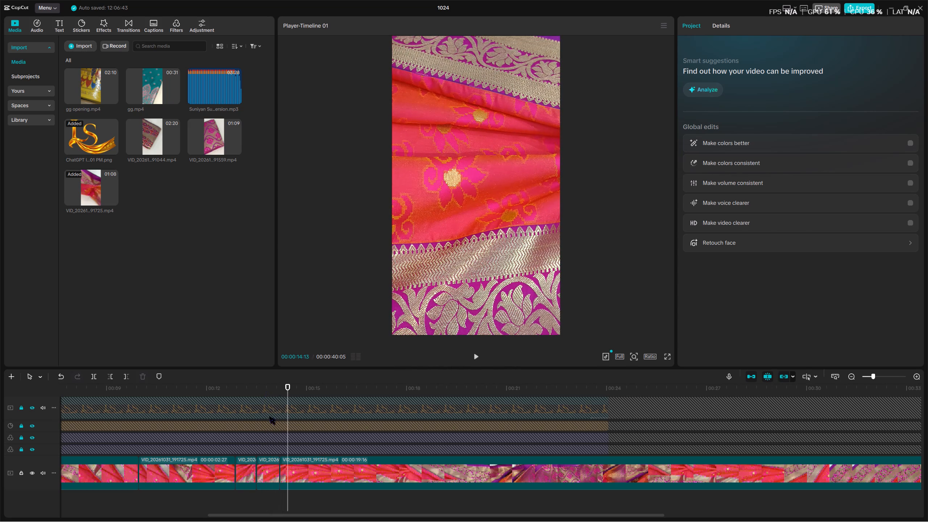
Replay the two short fold pieces repeatedly from about 00:00:12:28 into the following long clip to check their motion.
left_click(286, 463)
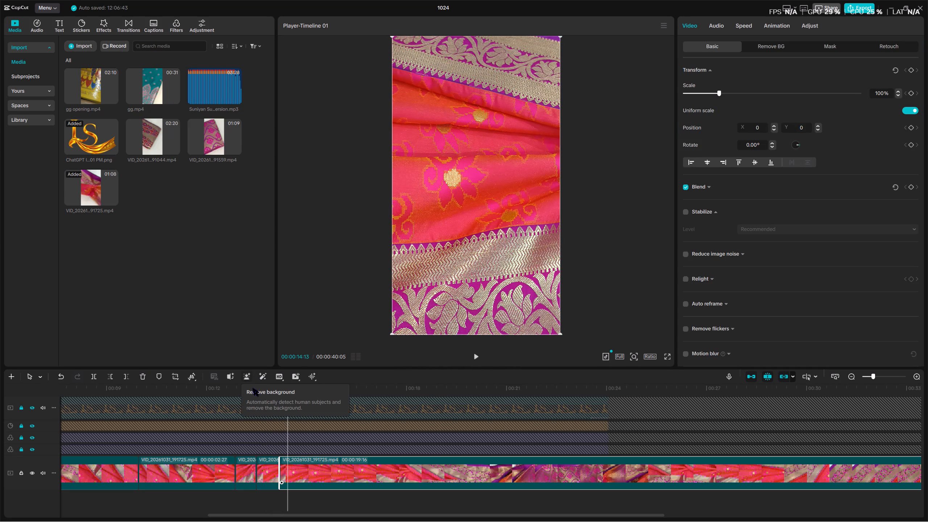
left_click(253, 388)
key("space")
left_click(238, 390)
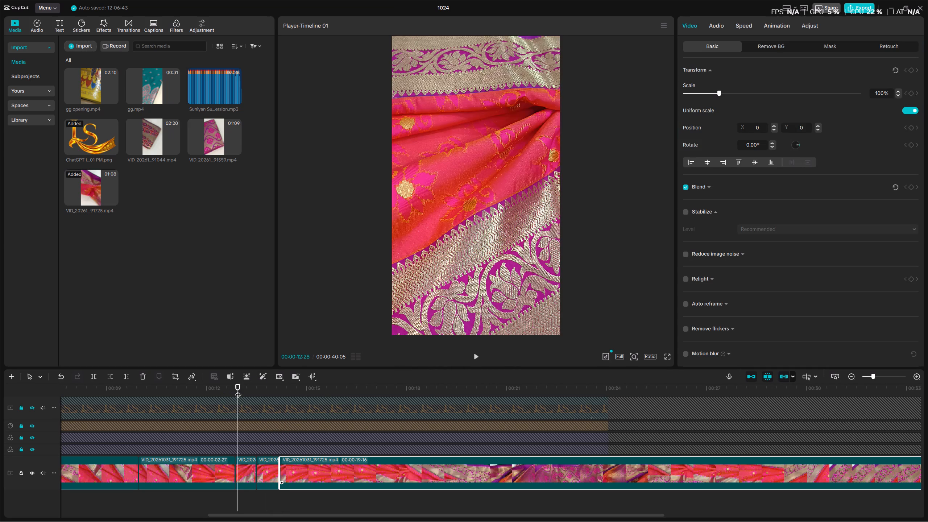
key("space")
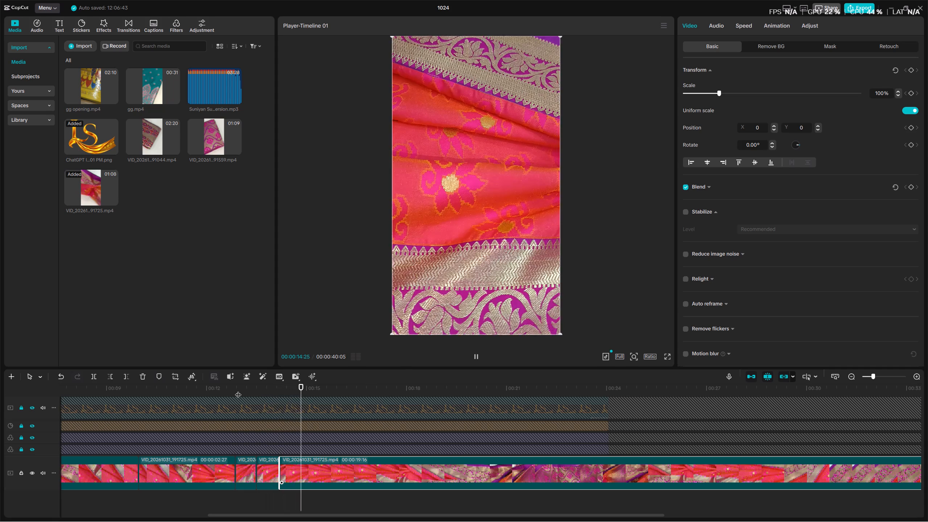
left_click(238, 390)
key("space")
key("space")
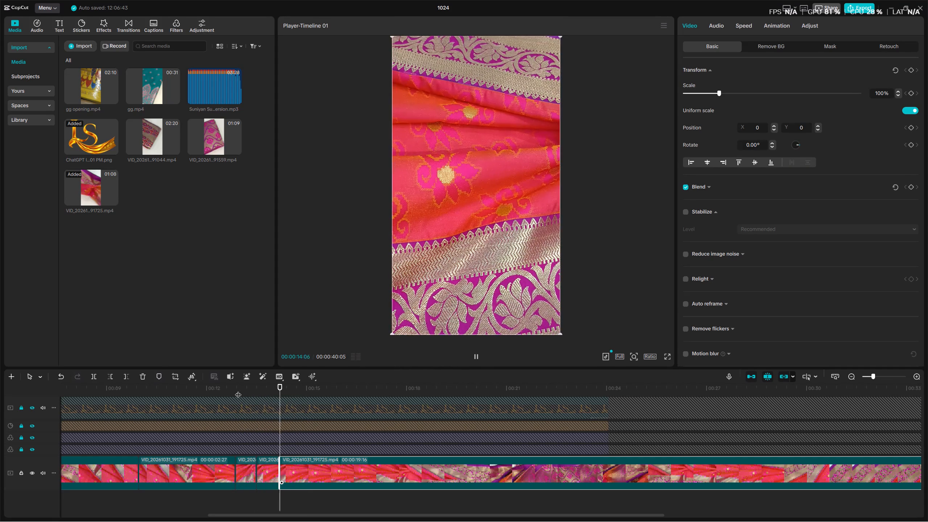
key("space")
left_click(238, 390)
key("space")
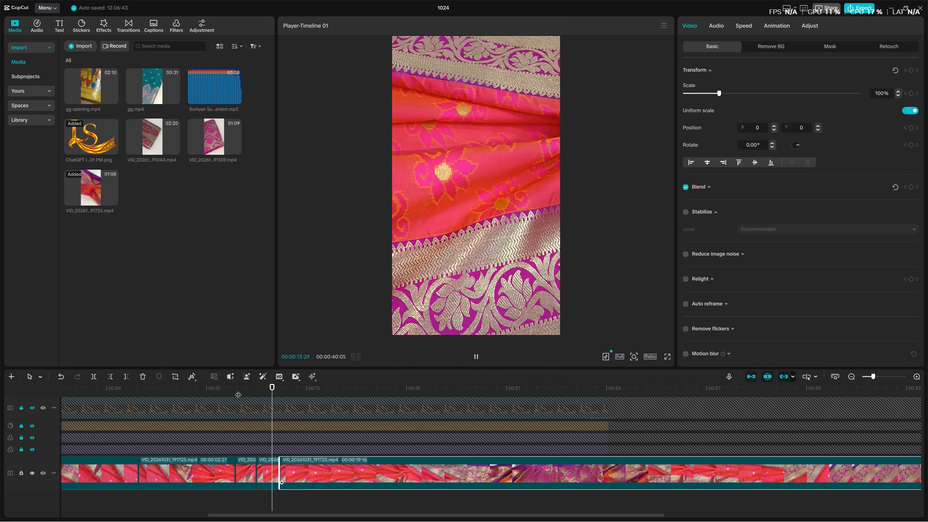
key("space")
Scrub back and forth through the second short fold piece between 00:00:13:15 and 00:00:14:00 to compare its frames.
left_click_drag(274, 390, 256, 391)
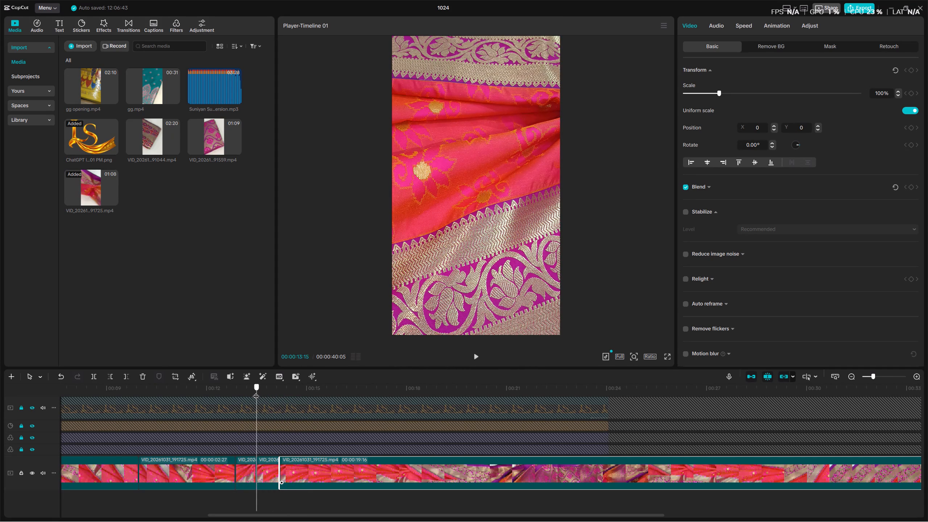
left_click_drag(256, 391, 272, 393)
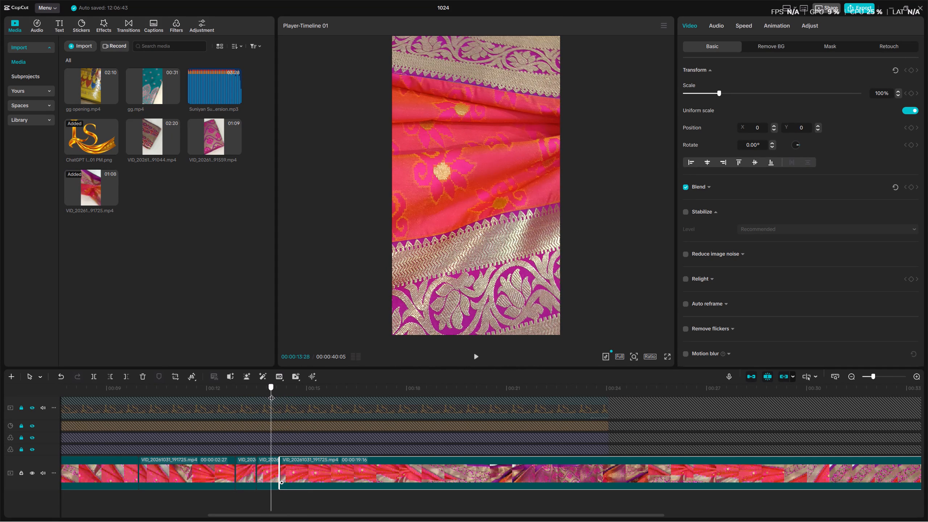
left_click_drag(272, 393, 265, 397)
scroll(265, 397, "up", 8, "ctrl")
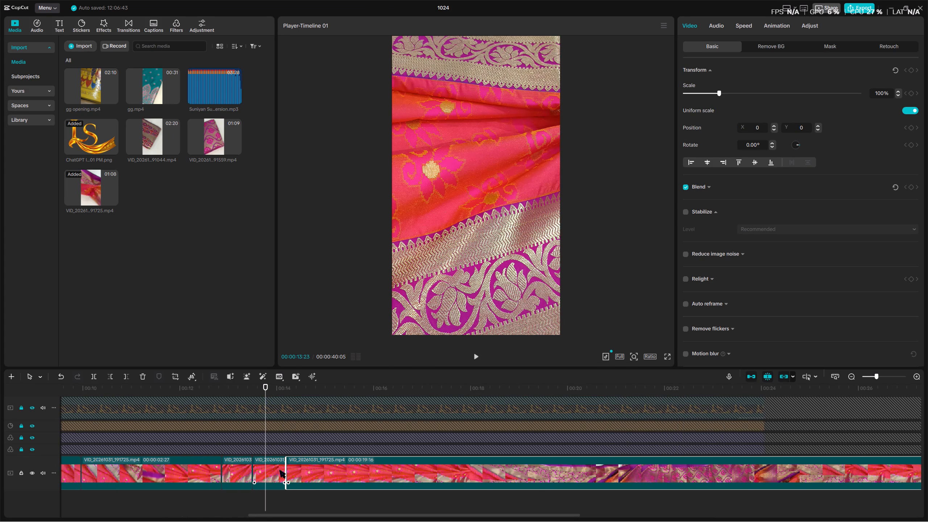
left_click_drag(266, 389, 272, 390)
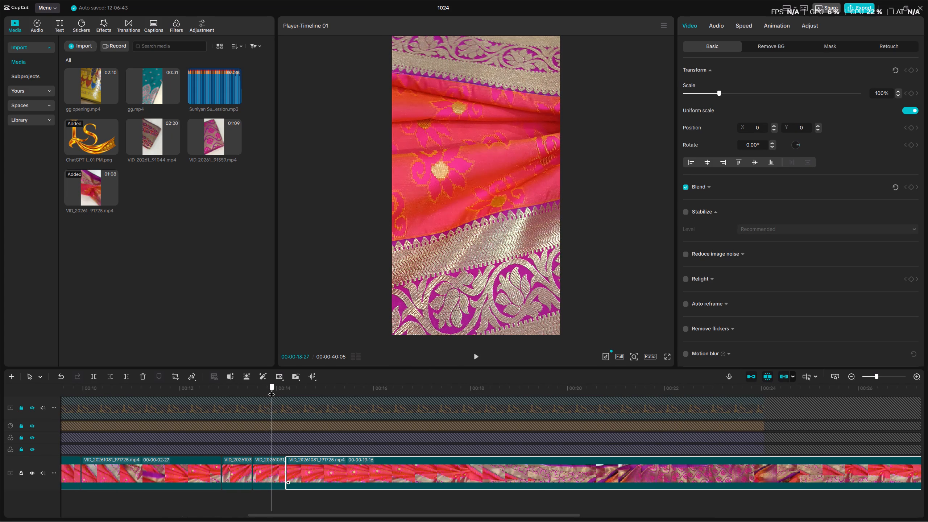
left_click_drag(272, 390, 268, 397)
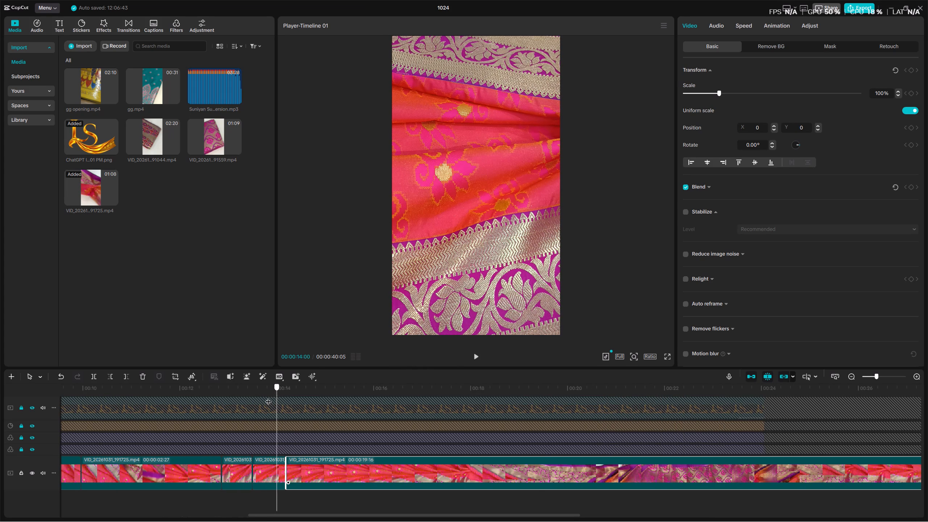
left_click_drag(268, 397, 259, 402)
Lift the fold piece after the 00:00:13:15 cut onto an overlay track, trim about two frames off its end, and reinsert it at that cut.
left_click_drag(260, 472, 236, 446)
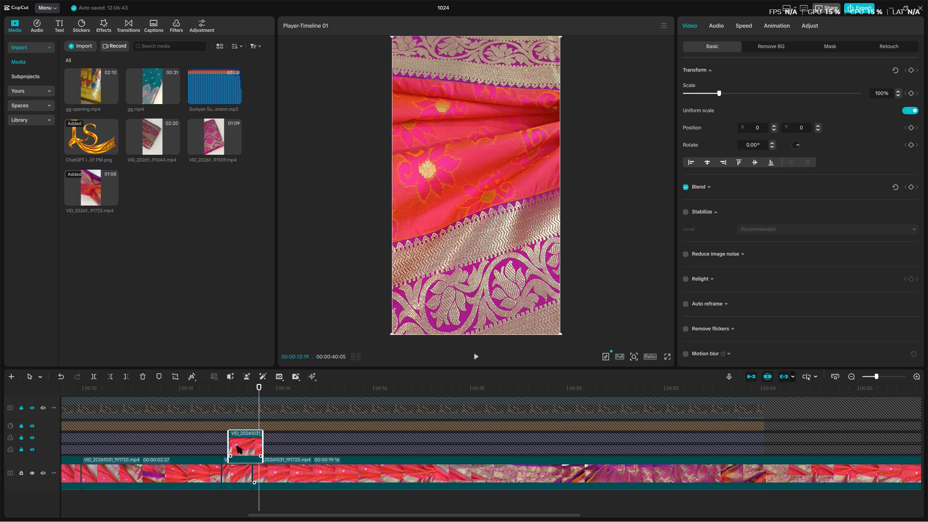
left_click_drag(236, 446, 228, 439)
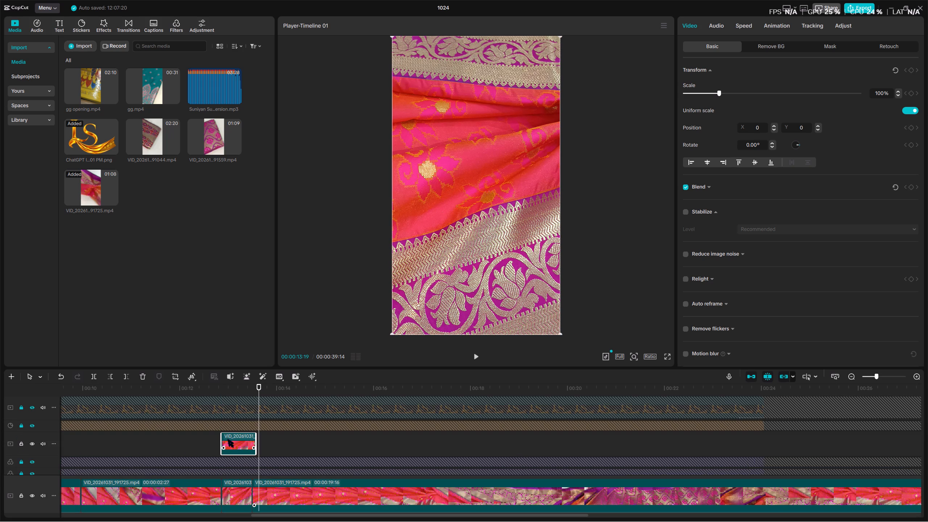
left_click_drag(258, 446, 253, 446)
left_click_drag(242, 442, 273, 496)
Scrub back from the 00:00:13:15 cut to 00:00:13:09 to examine the end of the first short fold piece.
scroll(270, 463, "down", 5)
left_click_drag(251, 389, 243, 389)
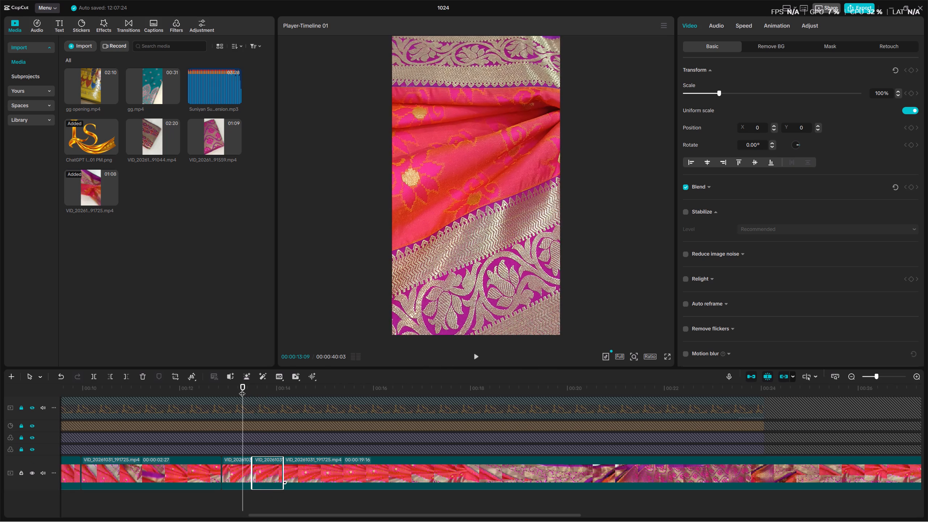
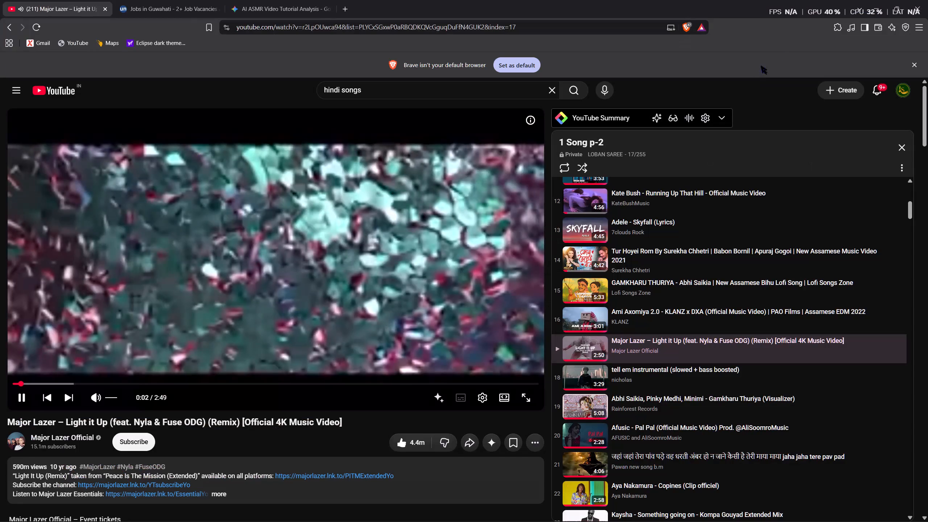
Switch back to CapCut and review the short fold pieces from 00:00:13:00 up to the long clip's start at 00:00:14:04.
left_click(877, 10)
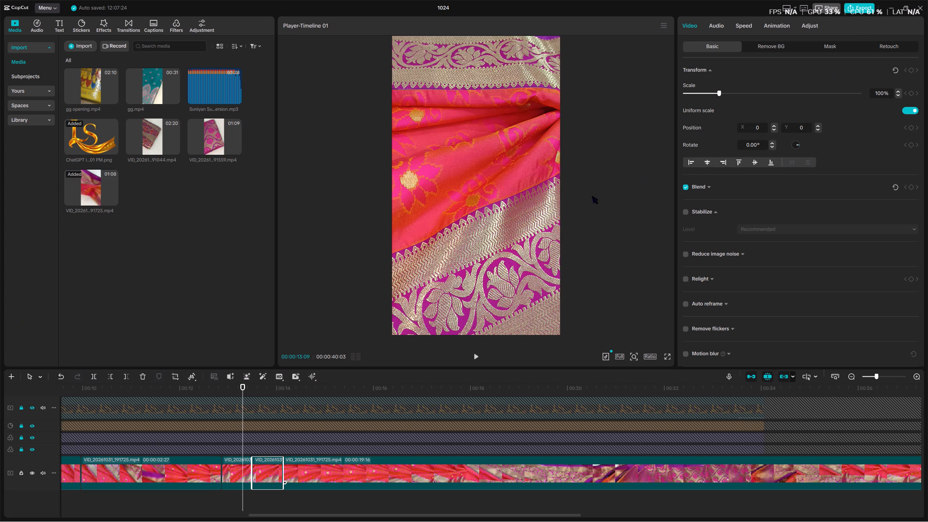
left_click_drag(233, 391, 229, 396)
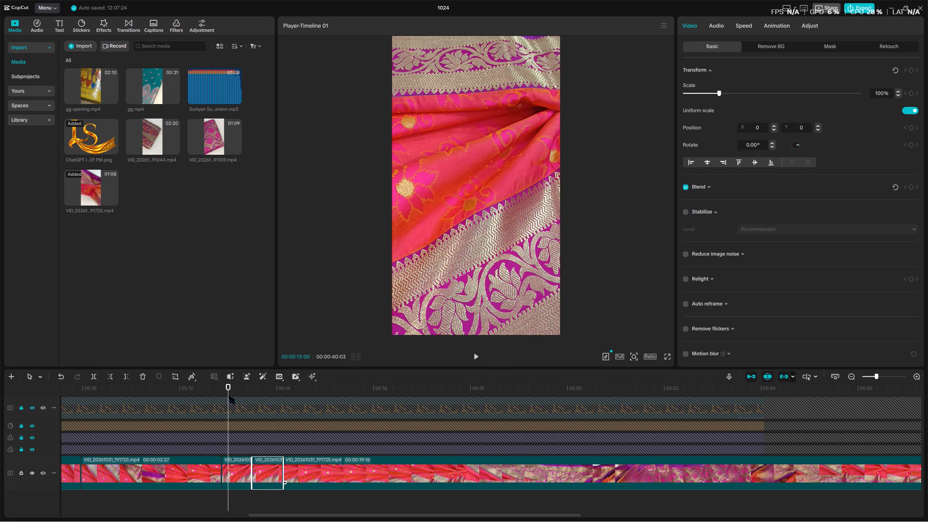
key("space")
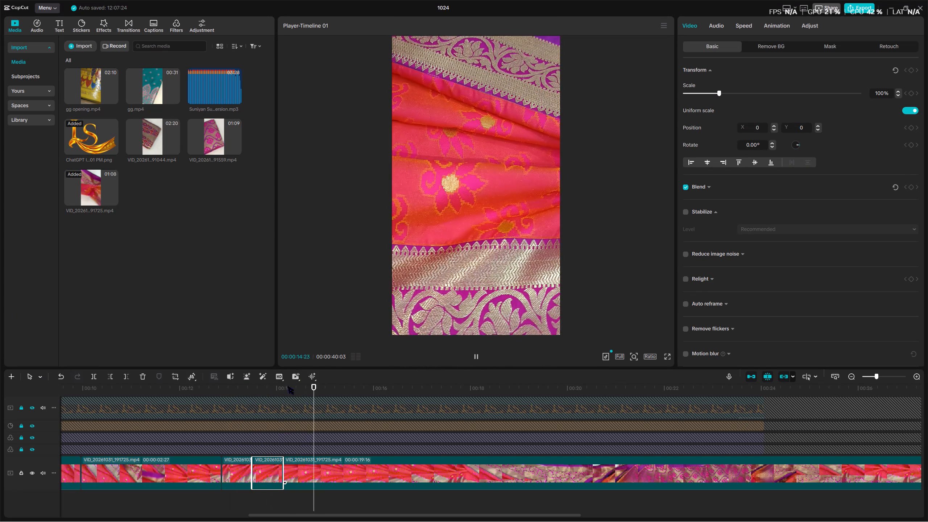
left_click_drag(290, 387, 335, 395)
scroll(336, 395, "down", 14, "ctrl")
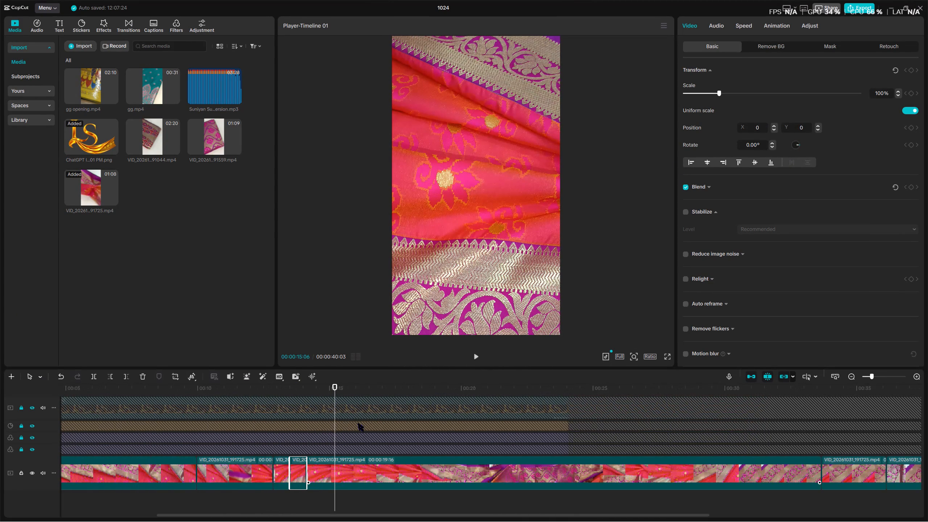
scroll(358, 423, "down", 9, "ctrl")
scroll(331, 411, "up", 1, "ctrl")
left_click_drag(318, 386, 316, 388)
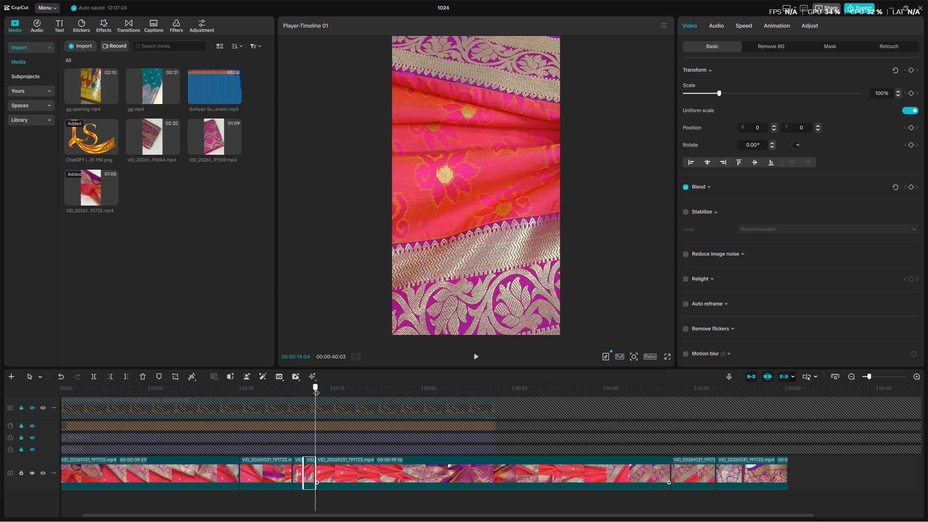
left_click_drag(316, 388, 352, 389)
left_click(331, 395)
double_click(312, 388)
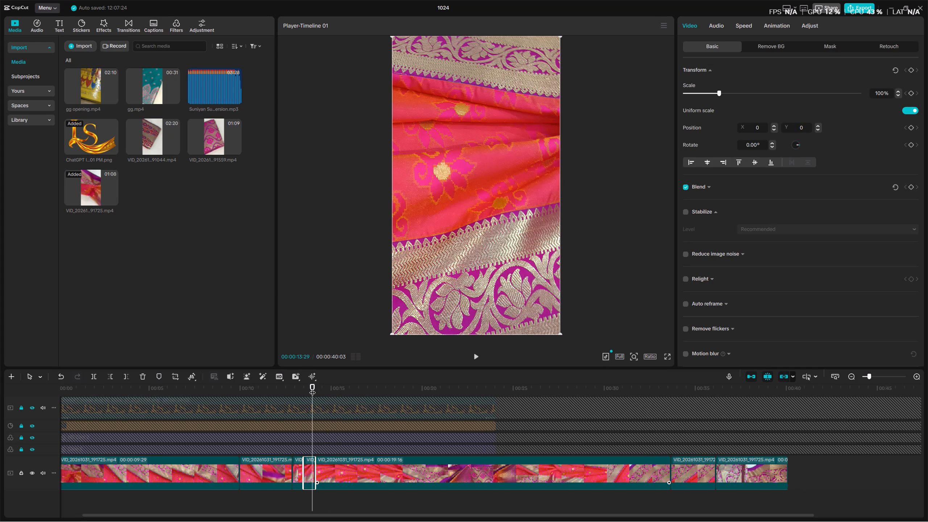
left_click(326, 499)
left_click_drag(319, 385, 314, 389)
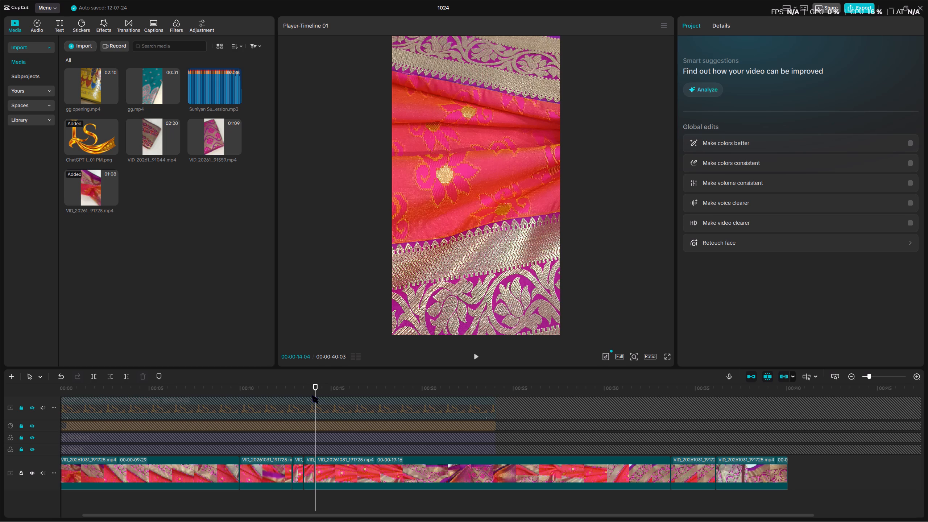
left_click_drag(312, 394, 309, 394)
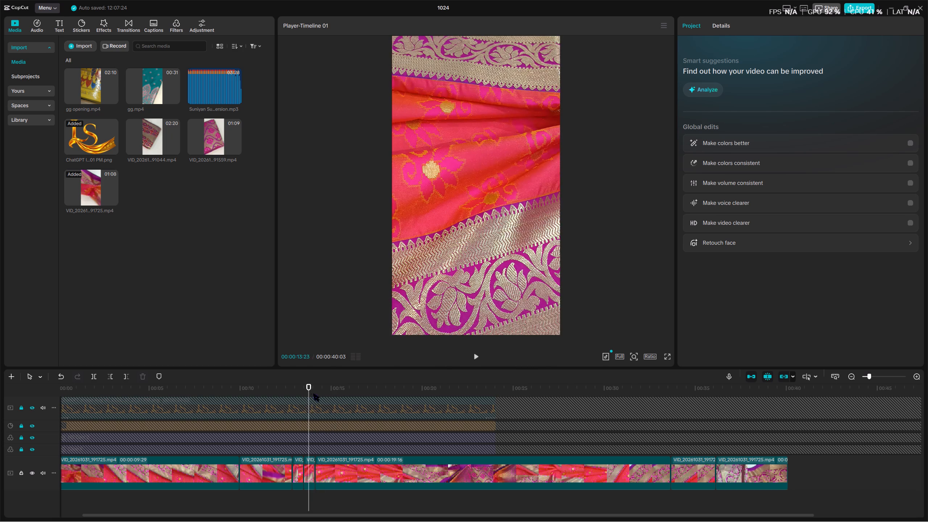
Replay the long clip from about 00:00:14:04 and repeatedly from 00:00:17:12 to examine its motion.
left_click(313, 394)
key("space")
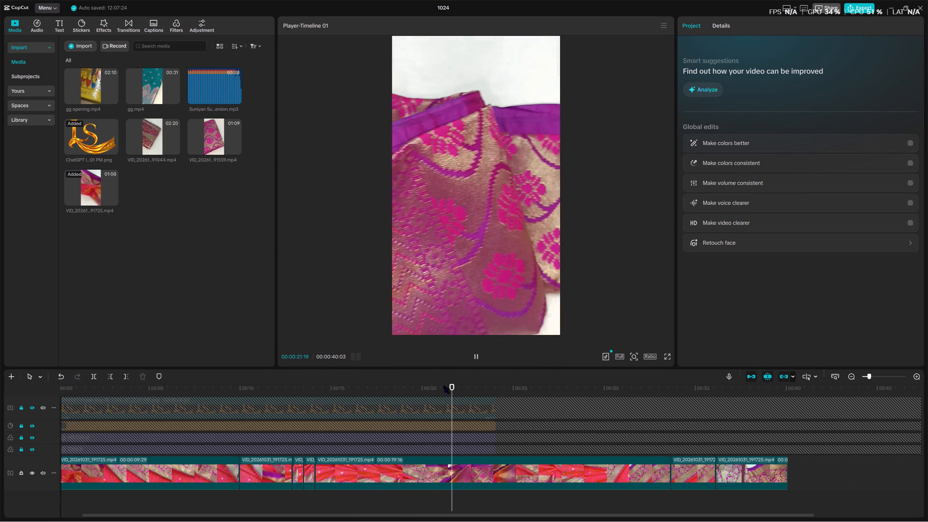
left_click_drag(436, 387, 315, 402)
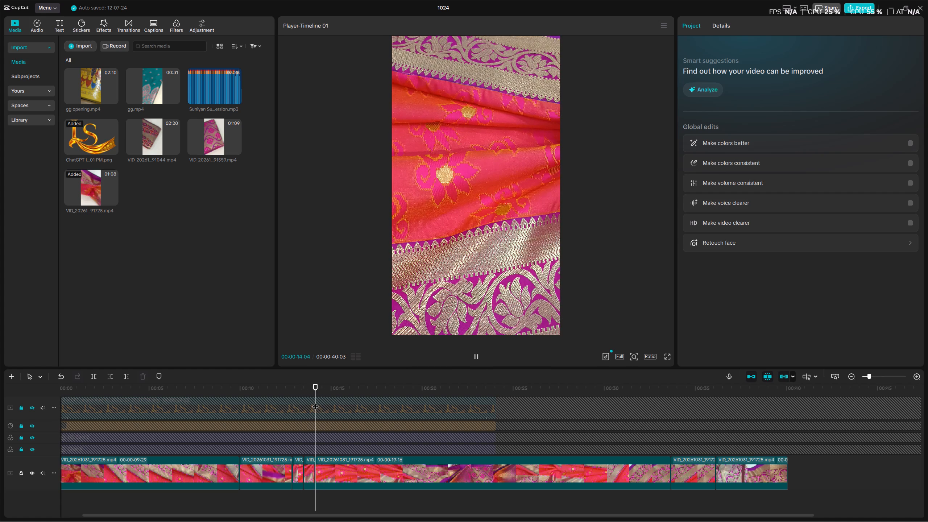
key("space")
key("space")
key("space")
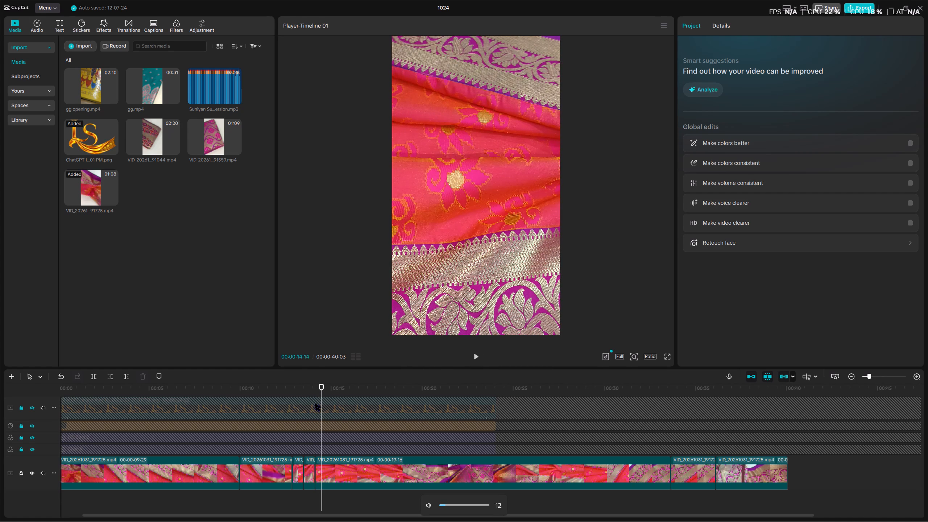
key("space")
key("space")
left_click(315, 403)
left_click(315, 389)
key("space")
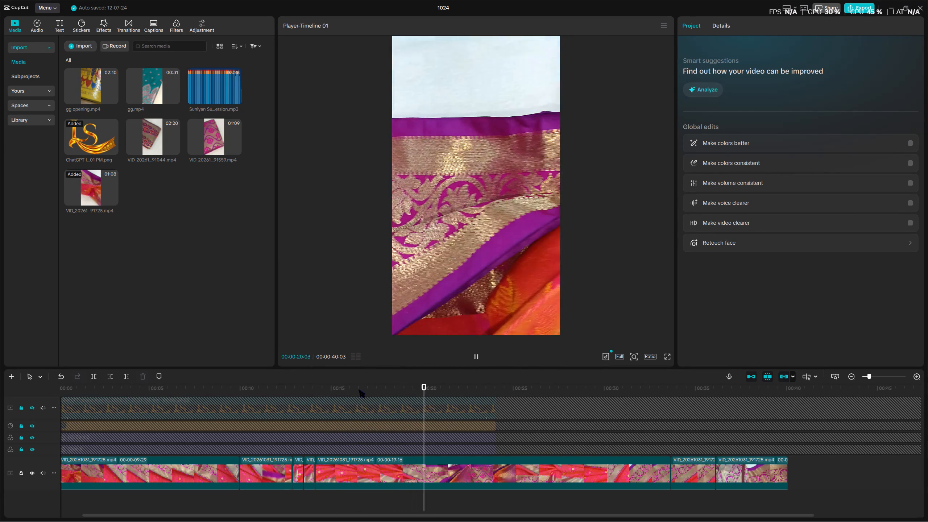
left_click(375, 389)
key("space")
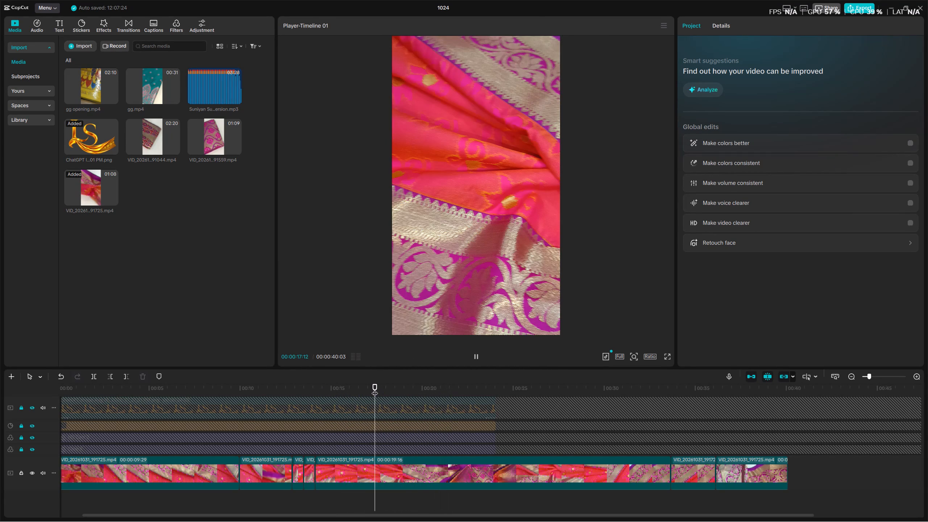
key("space")
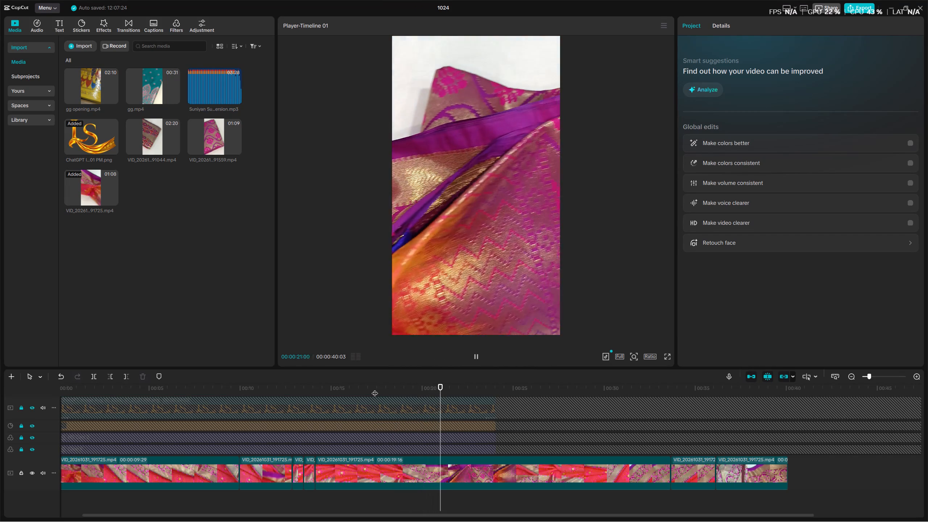
left_click(375, 389)
key("space")
key("space")
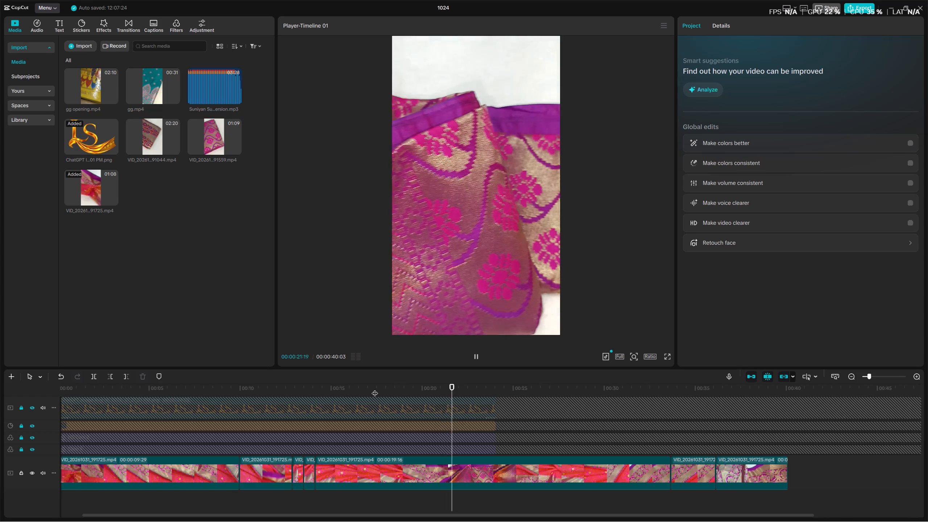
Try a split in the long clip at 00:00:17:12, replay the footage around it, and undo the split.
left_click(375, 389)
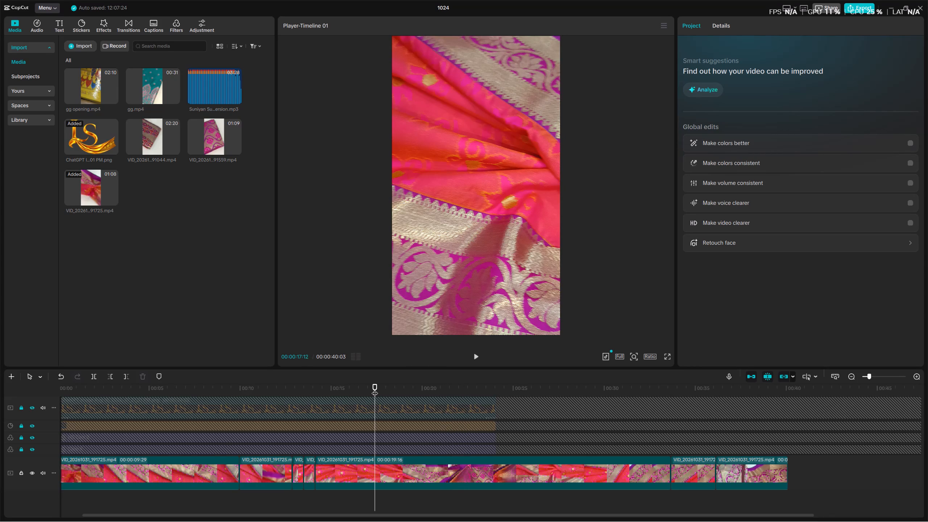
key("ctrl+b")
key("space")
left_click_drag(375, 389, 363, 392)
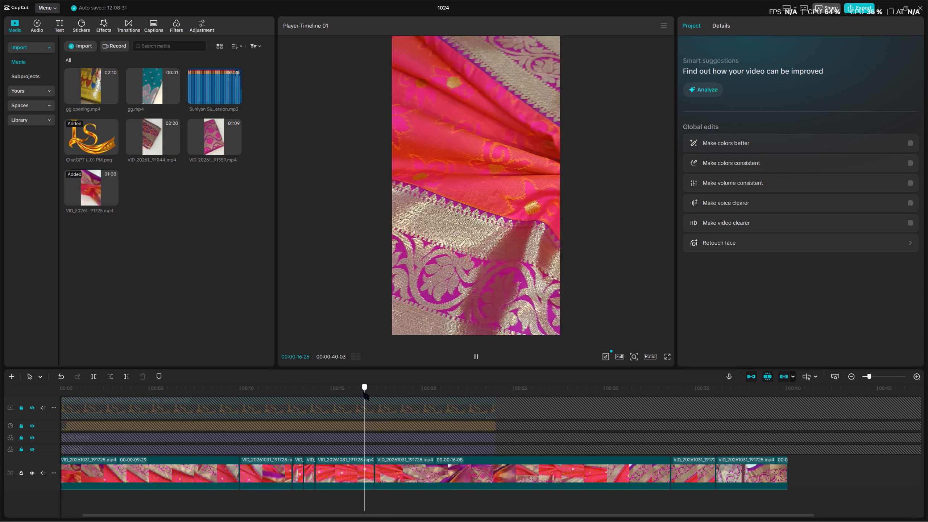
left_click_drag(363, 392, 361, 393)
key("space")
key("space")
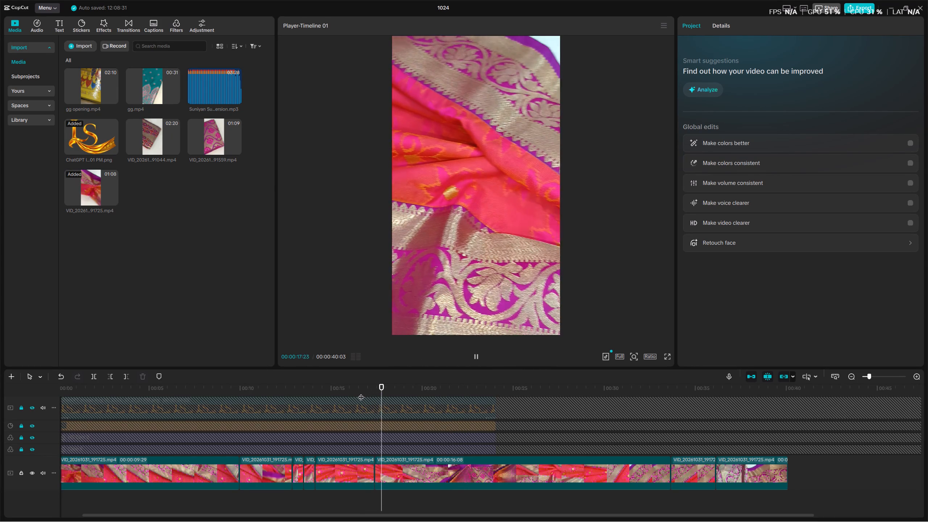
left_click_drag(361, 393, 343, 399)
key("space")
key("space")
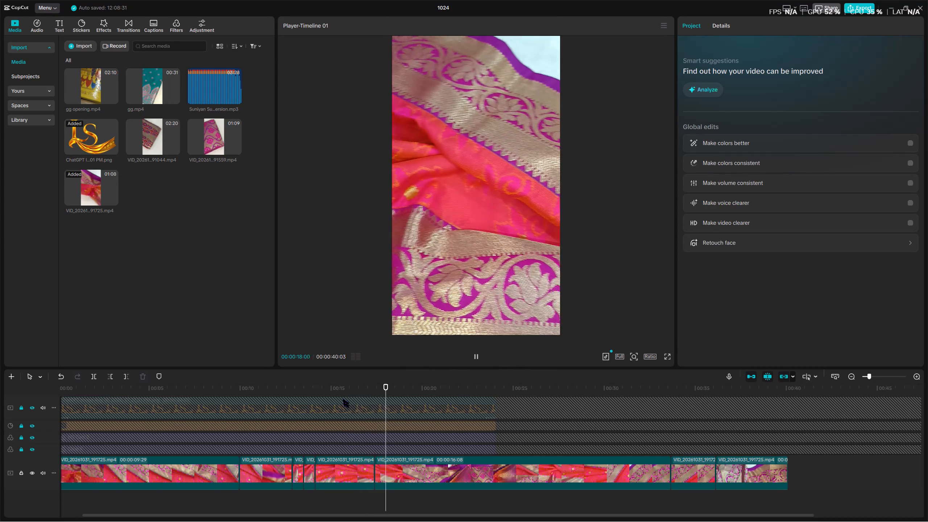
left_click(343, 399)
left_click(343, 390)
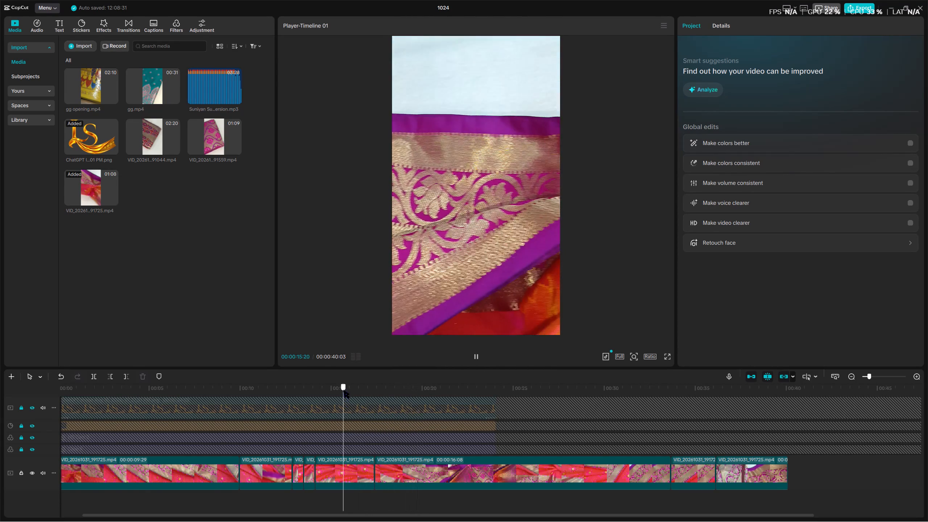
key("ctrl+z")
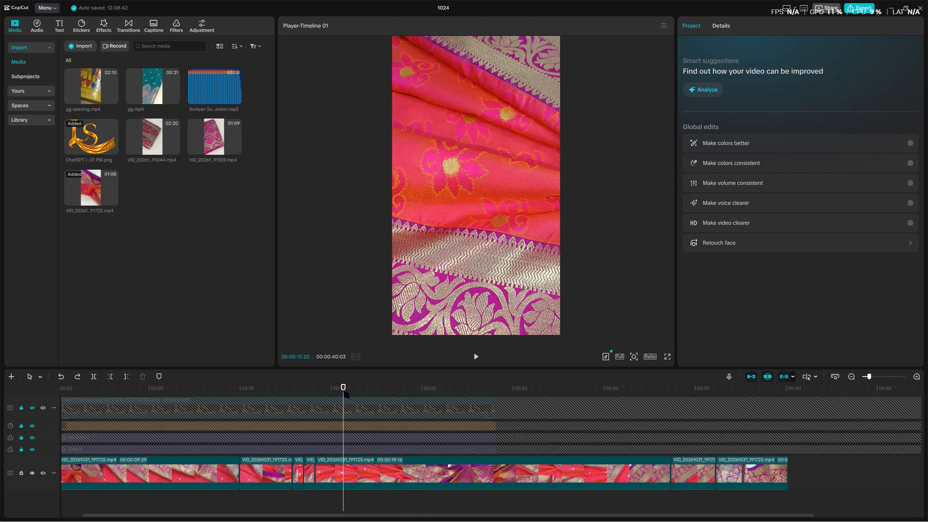
Split the long clip at 00:00:15:20.
key("ctrl+b")
Preview the footage after the 00:00:15:20 cut and split the clip again at 00:00:16:25.
key("space")
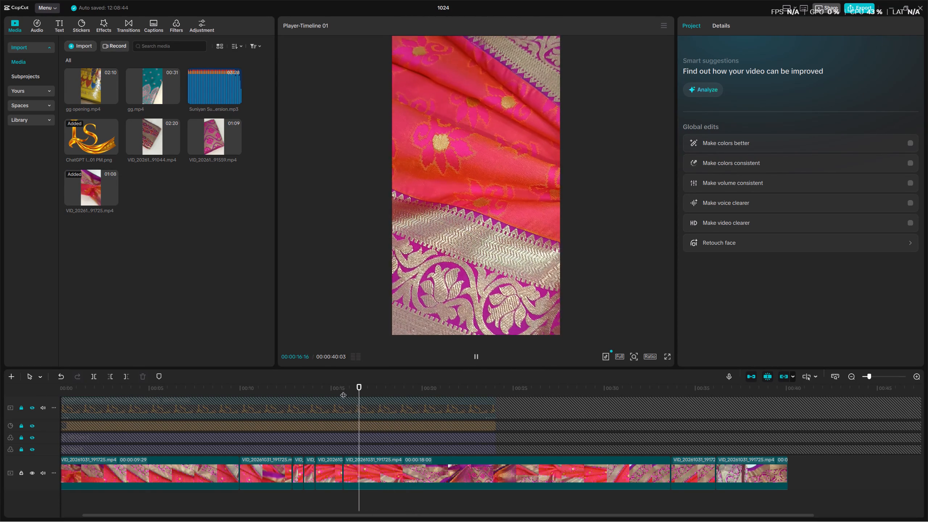
key("space")
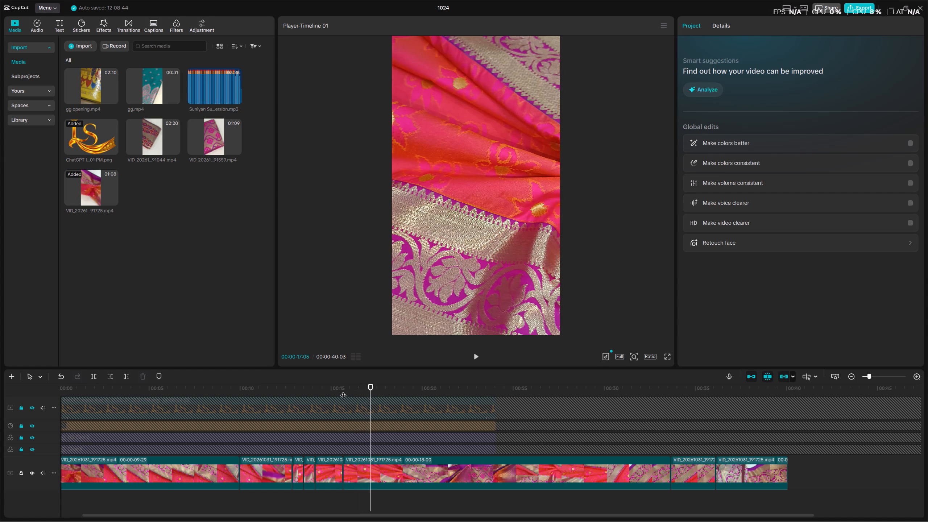
key("Left")
key("Left")
key("Left")
key("Left")
key("Left")
key("Left")
key("Left")
key("Left")
key("Left")
key("Left")
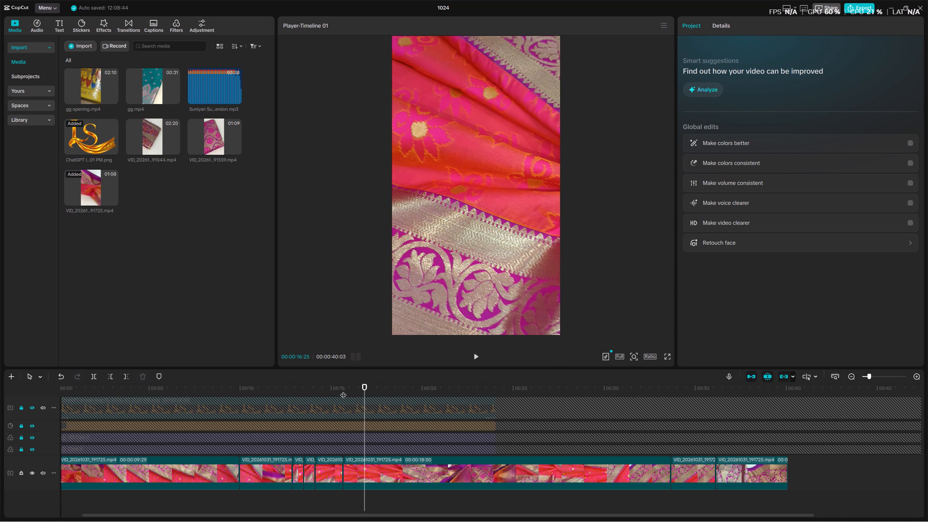
key("ctrl+b")
Split the long clip at 00:00:17:08 and delete the short piece between 00:00:16:25 and that cut.
key("Right")
key("Right")
key("Right")
key("Right")
key("Right")
key("Right")
key("Right")
key("Right")
key("Right")
key("Right")
key("Right")
key("Right")
key("Right")
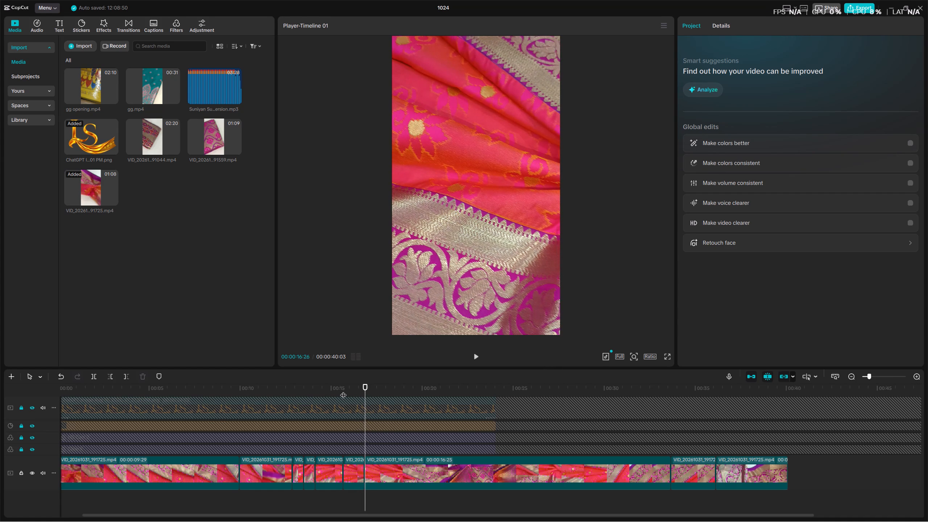
key("ctrl+b")
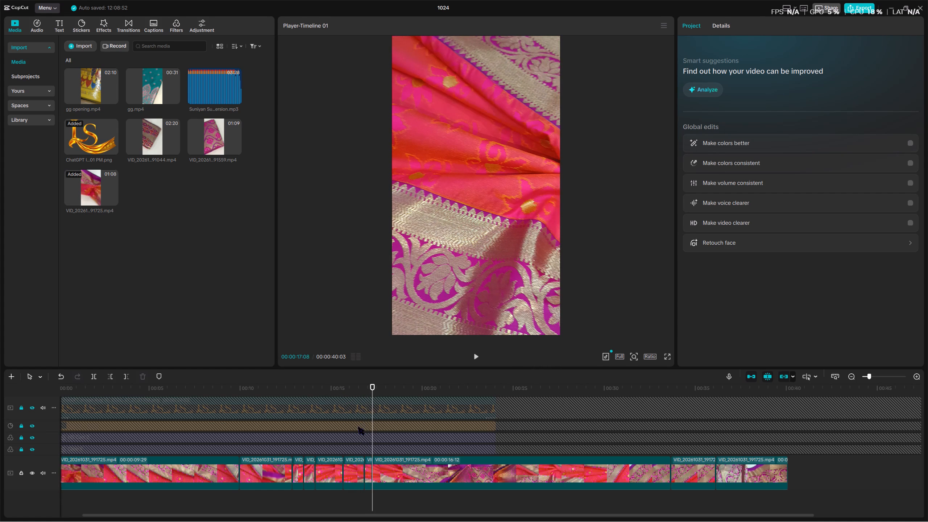
left_click(366, 468)
key("BackSpace")
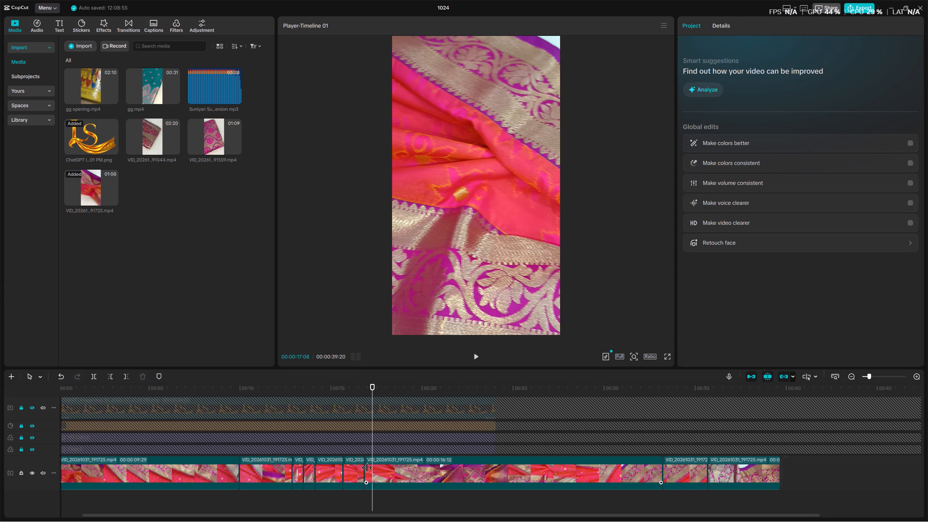
Scrub and replay across the 00:00:16:25 join to check how the shots flow together.
left_click_drag(344, 390, 356, 394)
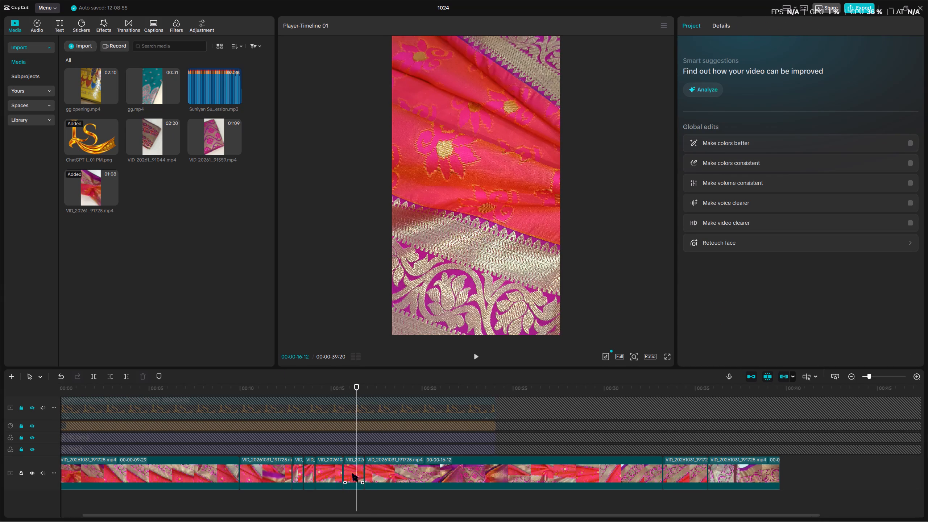
left_click_drag(356, 389, 371, 394)
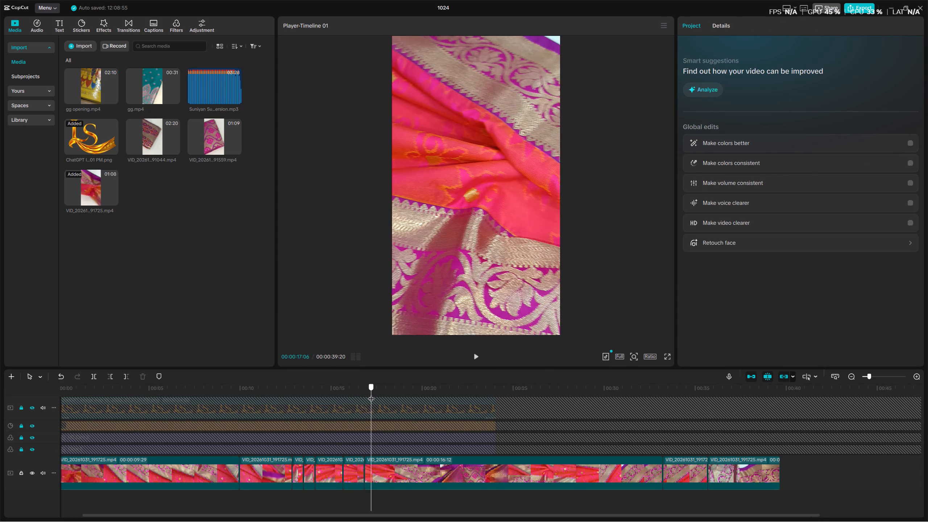
left_click_drag(371, 394, 358, 398)
key("space")
left_click(362, 396)
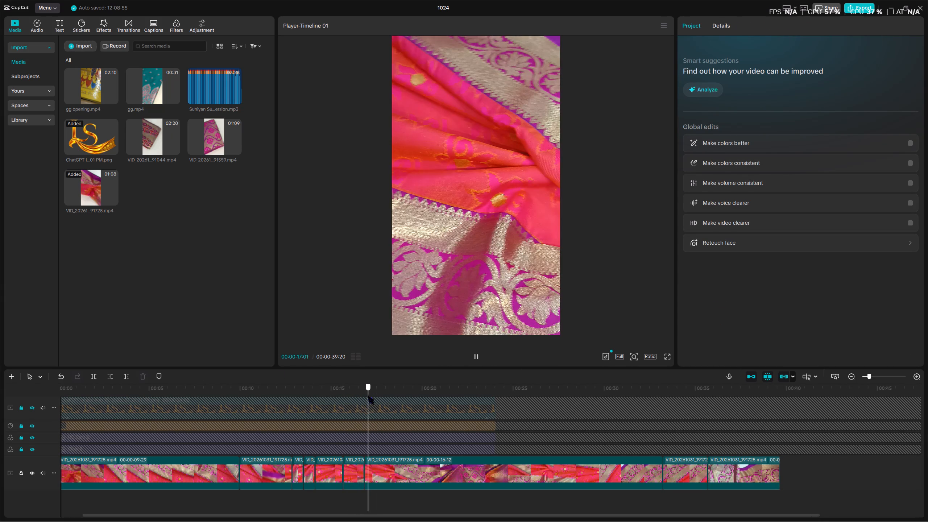
key("space")
key("space")
key("space")
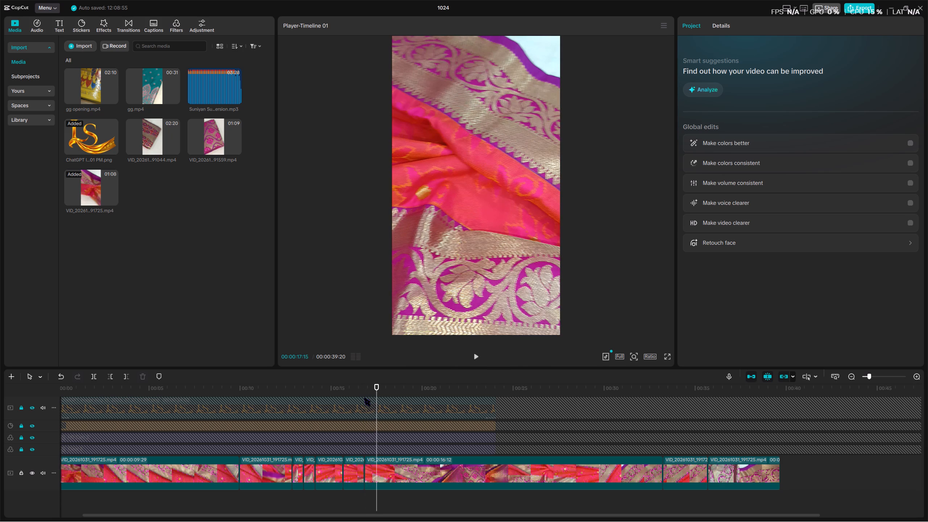
Split the following clip at 00:00:17:03 and delete the short piece between the 00:00:16:25 join and that cut.
left_click_drag(374, 390, 371, 391)
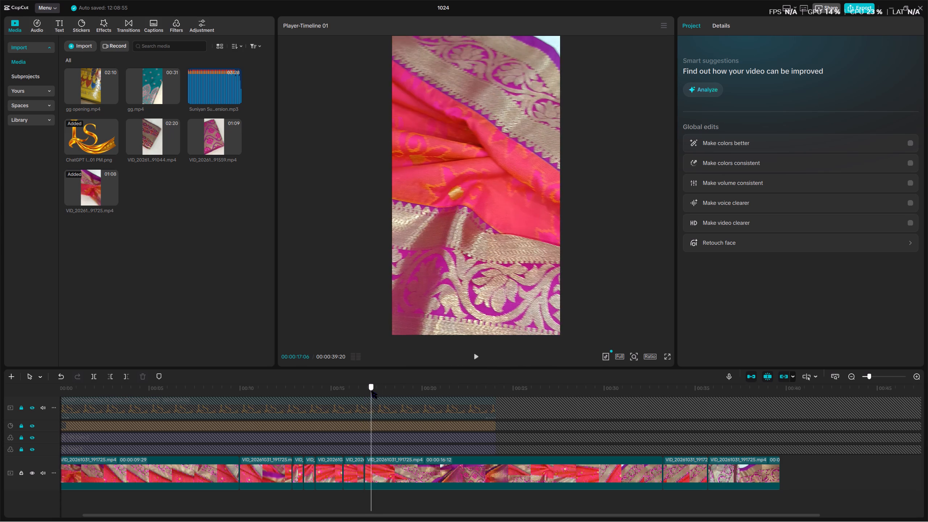
left_click_drag(371, 391, 369, 393)
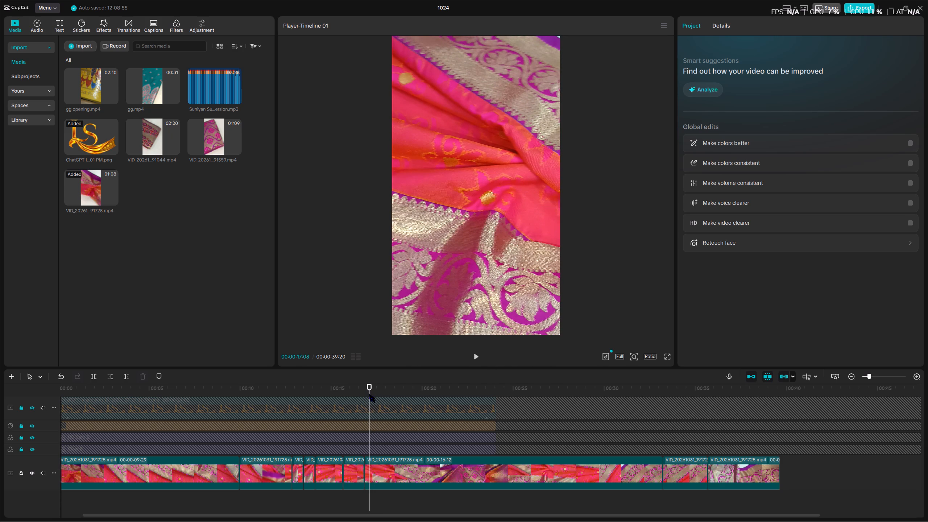
key("ctrl+b")
left_click(366, 468)
key("BackSpace")
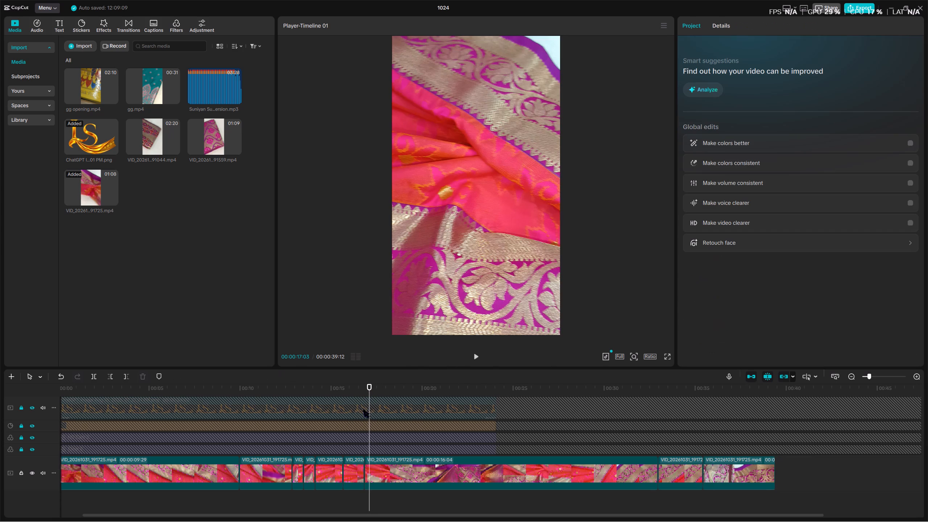
Replay the 00:00:16:25 join, and undo the last piece deletion together with the 00:00:17:03 split.
left_click(356, 389)
key("space")
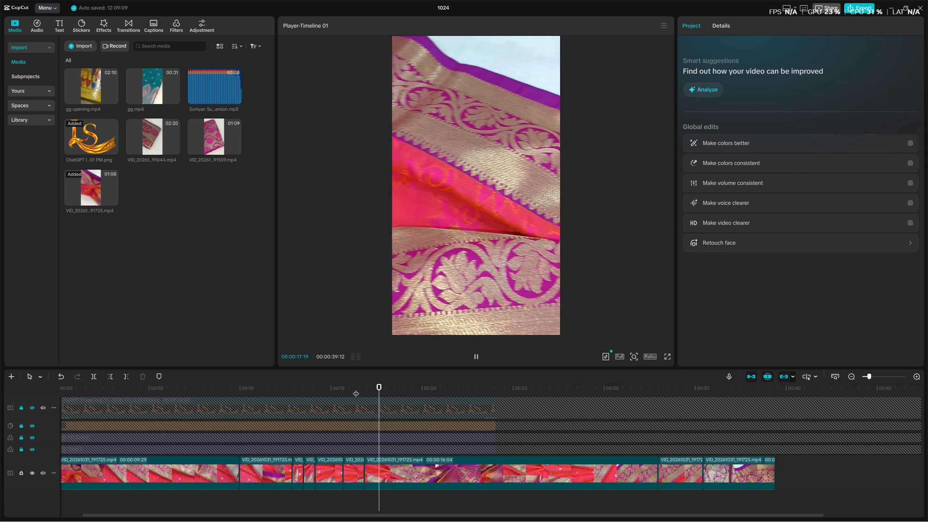
key("space")
left_click(356, 389)
key("ctrl+z")
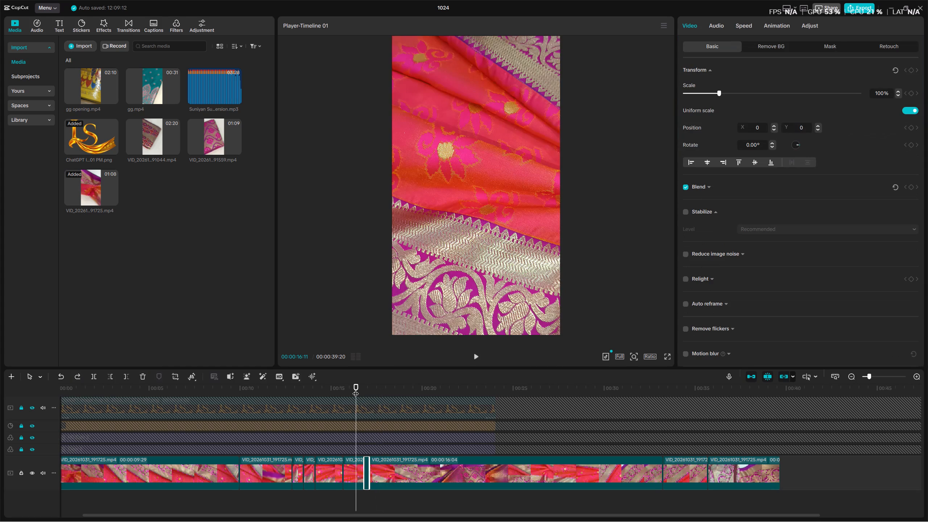
key("ctrl+z")
Lift the short clip onto a track above, aligned with the 00:00:15:20 cut, and split the long clip at its end, 00:00:16:25.
left_click(356, 389)
key("space")
key("space")
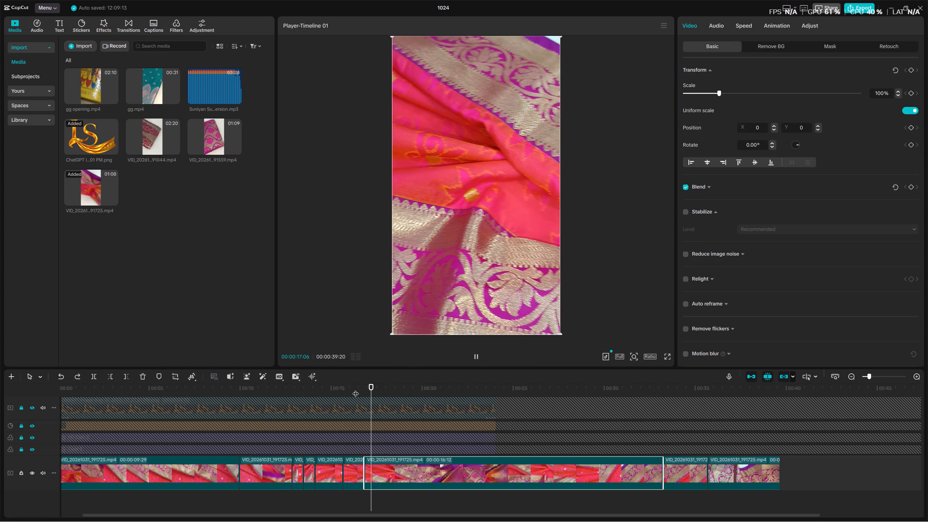
key("space")
key("space")
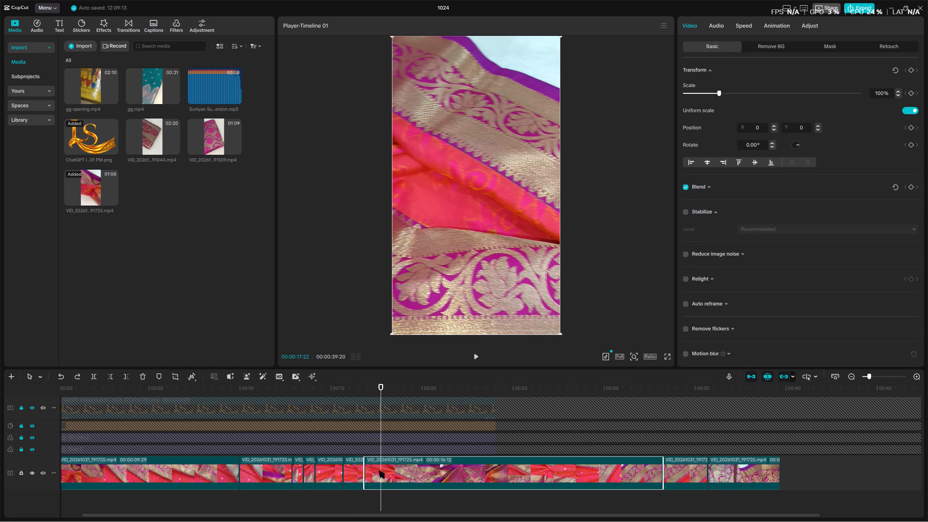
left_click_drag(352, 471, 359, 438)
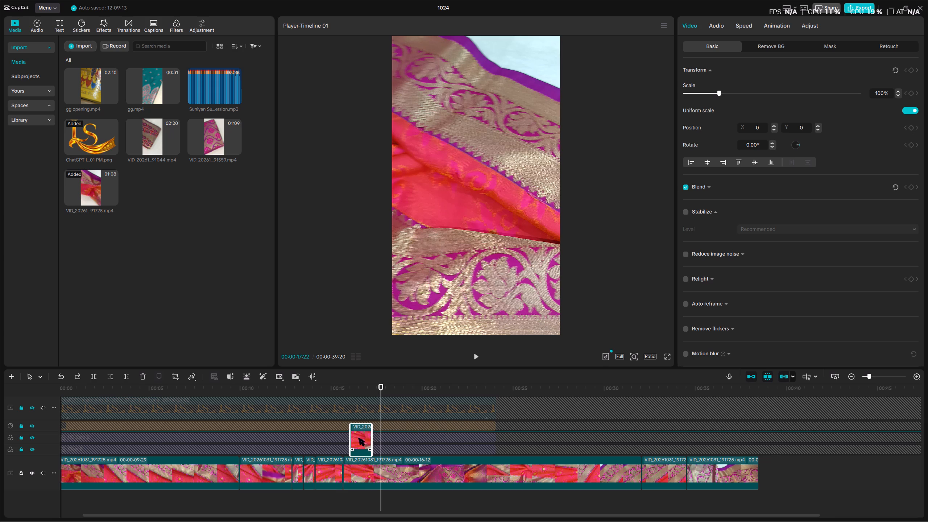
left_click_drag(359, 438, 354, 438)
left_click_drag(376, 384, 361, 390)
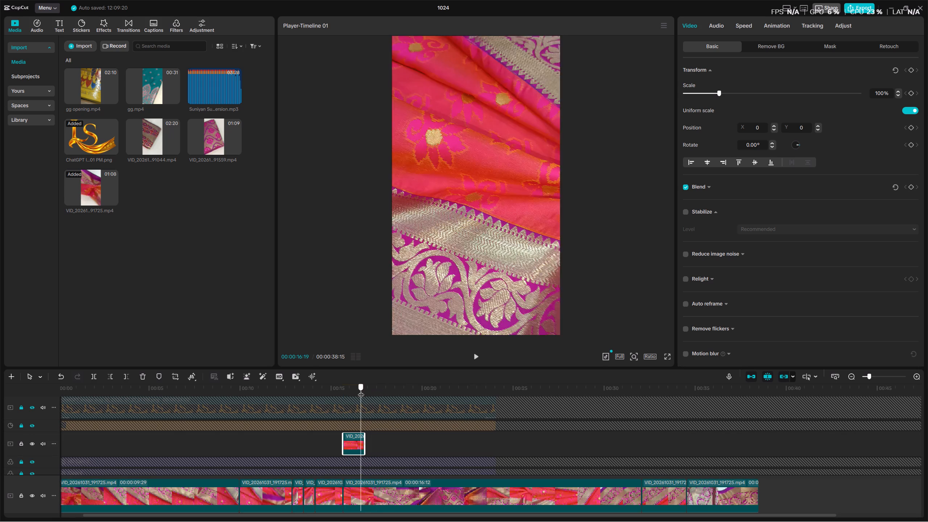
left_click_drag(361, 390, 365, 390)
left_click(360, 486)
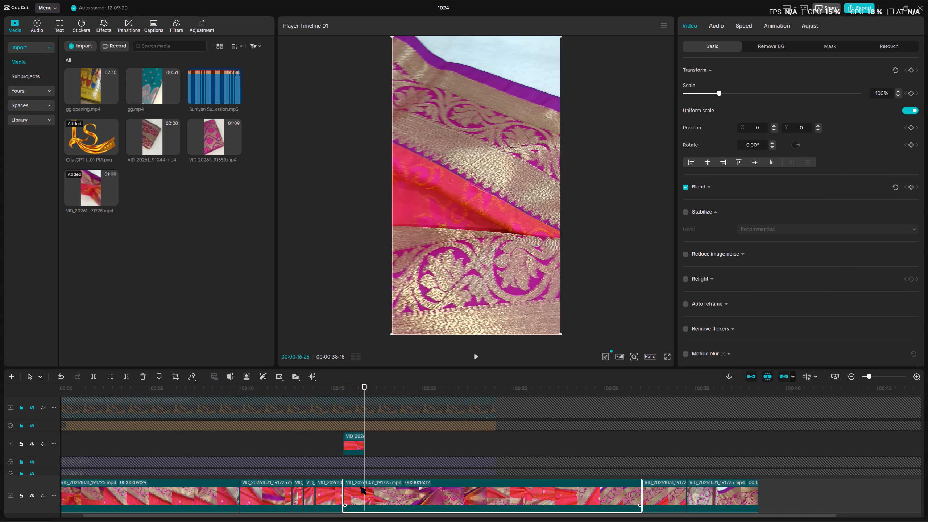
key("ctrl+b")
Return the lifted short clip to the main track at the 00:00:15:20 cut, ahead of the newly split piece.
left_click_drag(350, 439, 374, 443)
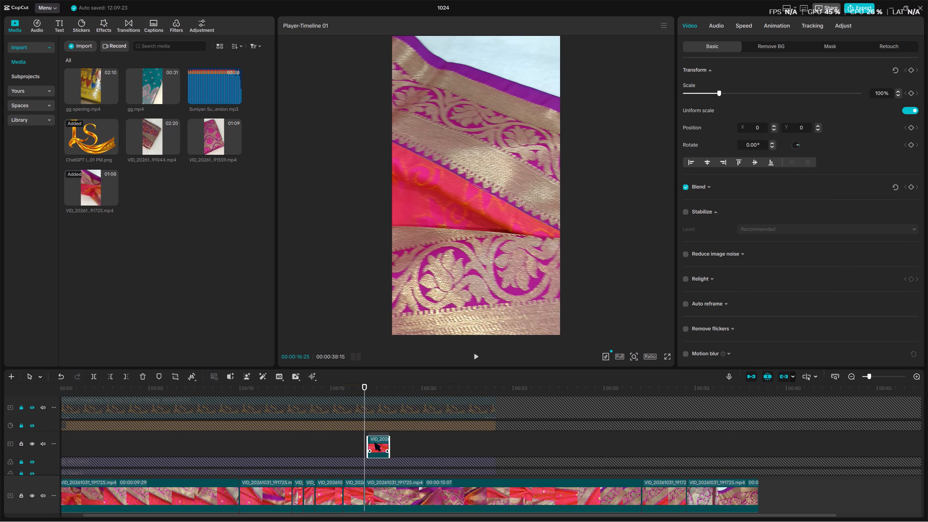
left_click_drag(374, 443, 344, 494)
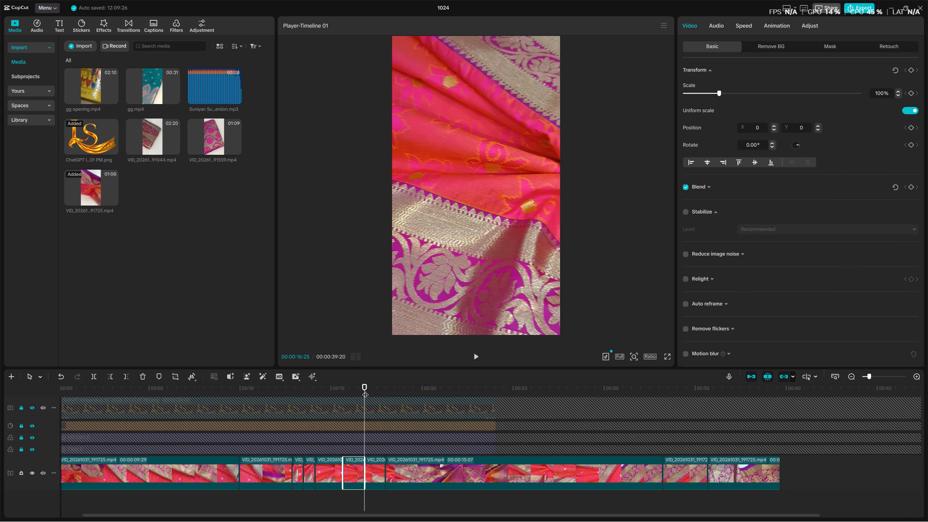
Review the footage past the 00:00:18:00 join, split the long clip at 00:00:18:13 and delete the short piece before that cut.
left_click_drag(365, 386, 354, 395)
key("space")
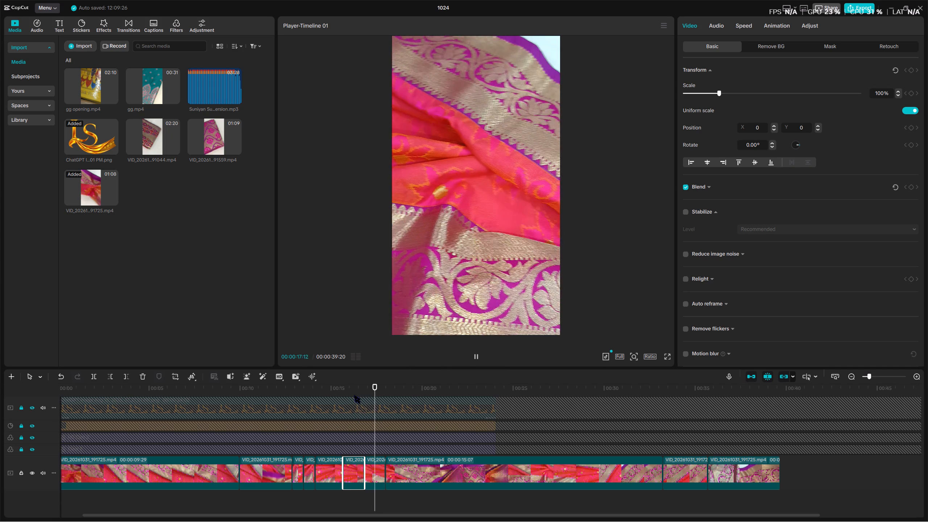
key("space")
key("space")
key("space")
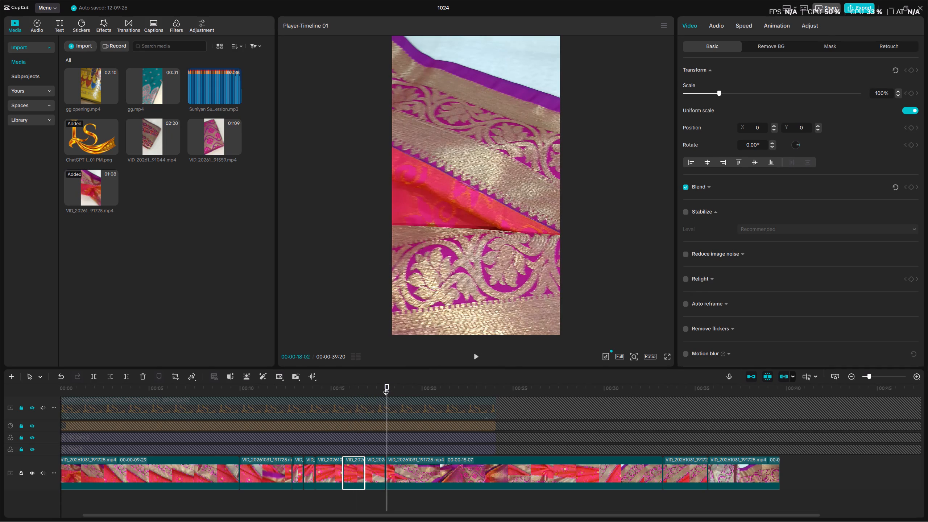
left_click_drag(387, 389, 393, 391)
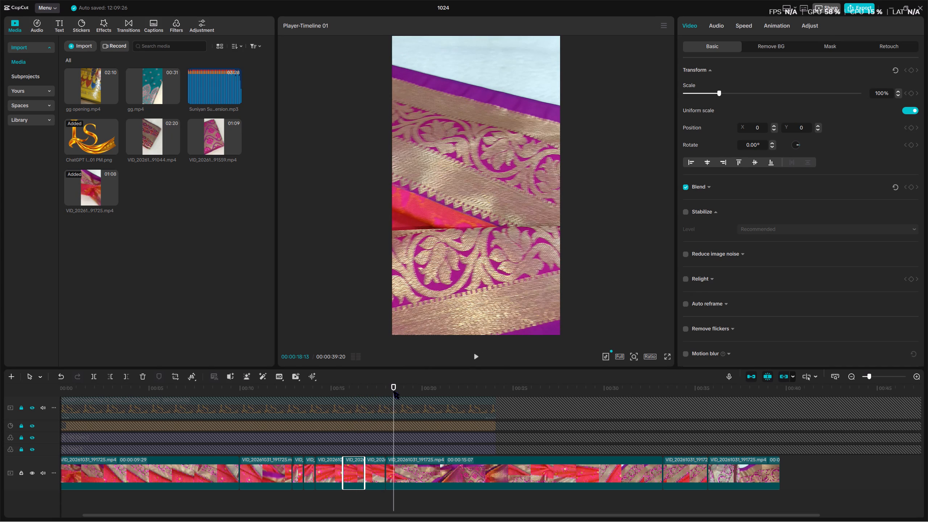
key("ctrl+n")
left_click(497, 293)
key("ctrl+b")
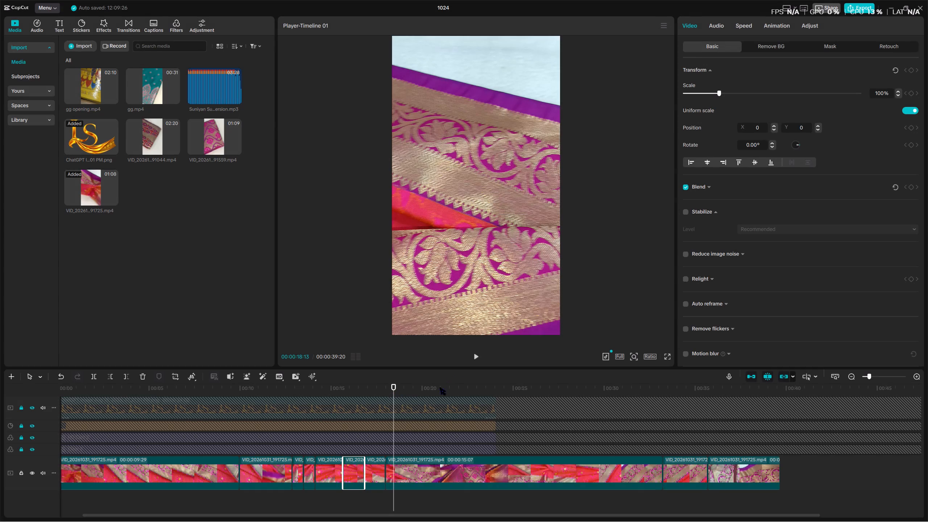
left_click(392, 470)
key("BackSpace")
Replay and scrub the footage from about 00:00:17:00 to 00:00:20:23 to examine the 00:00:18:00 join and the shot that follows.
left_click(378, 384)
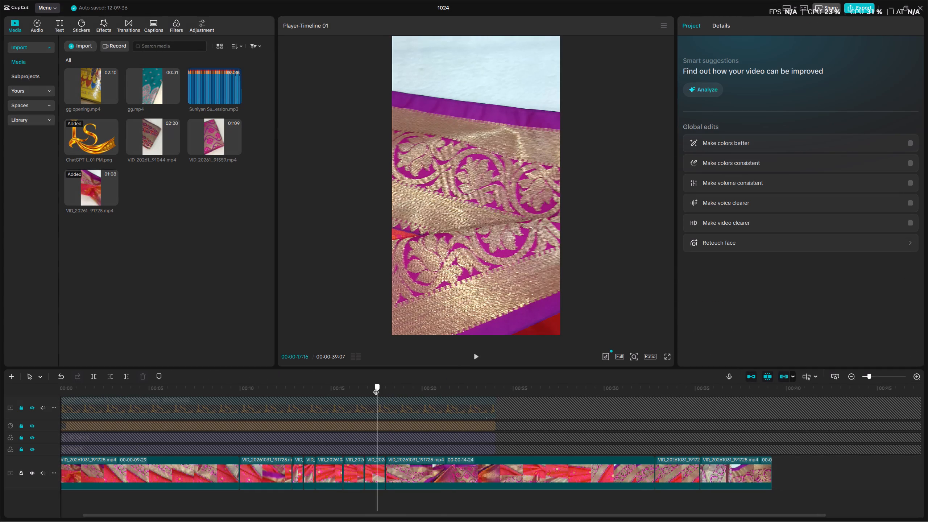
key("space")
left_click_drag(376, 388, 367, 393)
key("space")
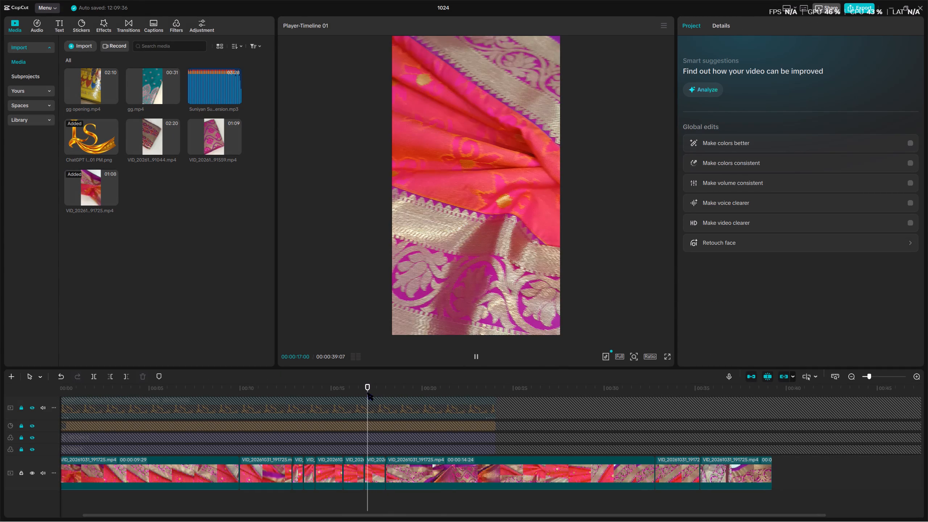
key("space")
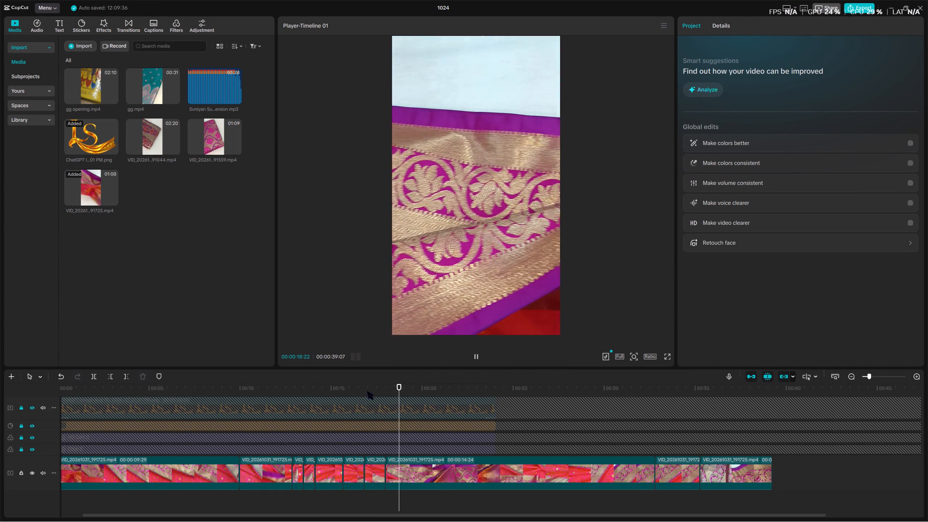
key("space")
key("space")
key("space")
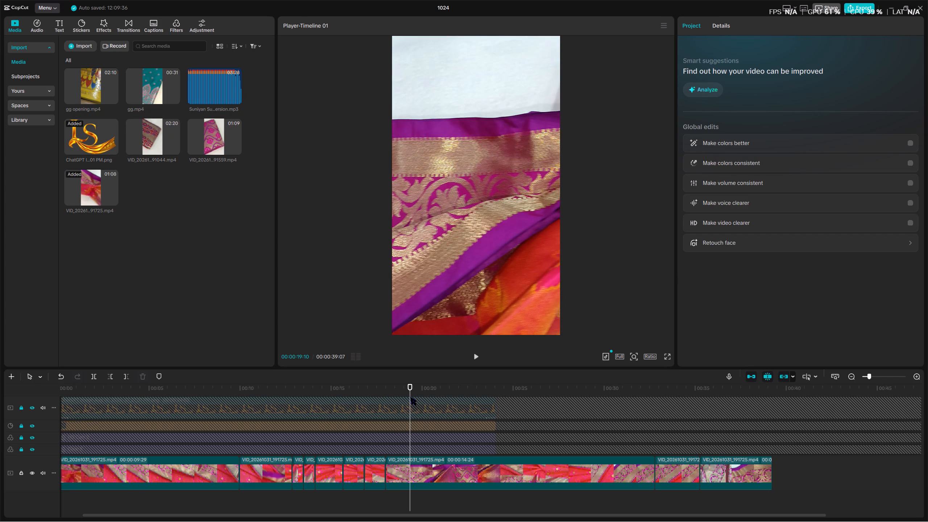
left_click_drag(397, 388, 436, 388)
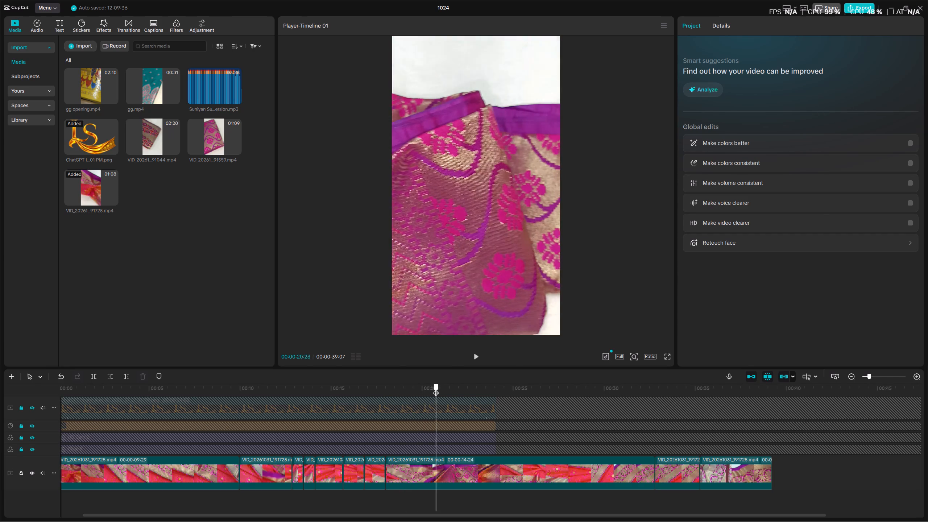
left_click_drag(436, 388, 403, 395)
Lift the short clip onto a track above, aligned with the 00:00:16:25 join, and split the long clip at its end, 00:00:18:00.
left_click_drag(378, 467, 387, 436)
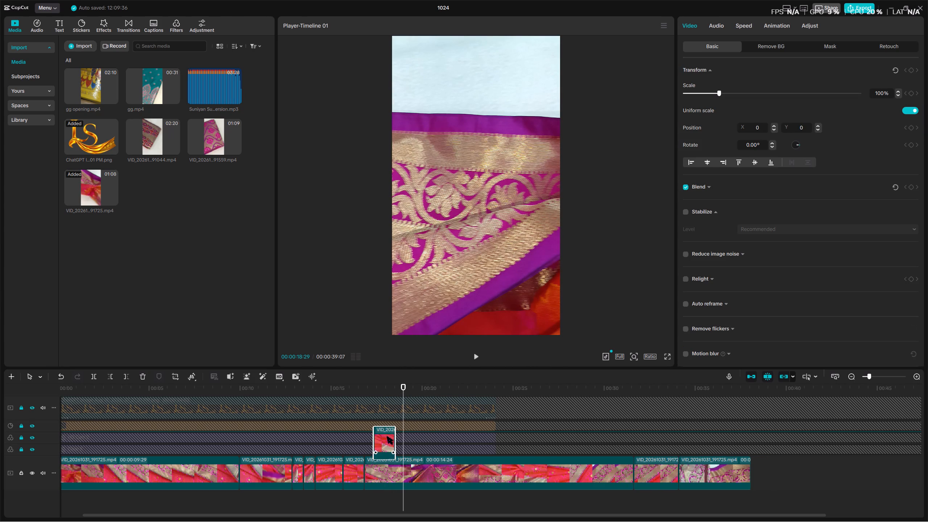
left_click_drag(387, 436, 380, 433)
left_click(388, 386)
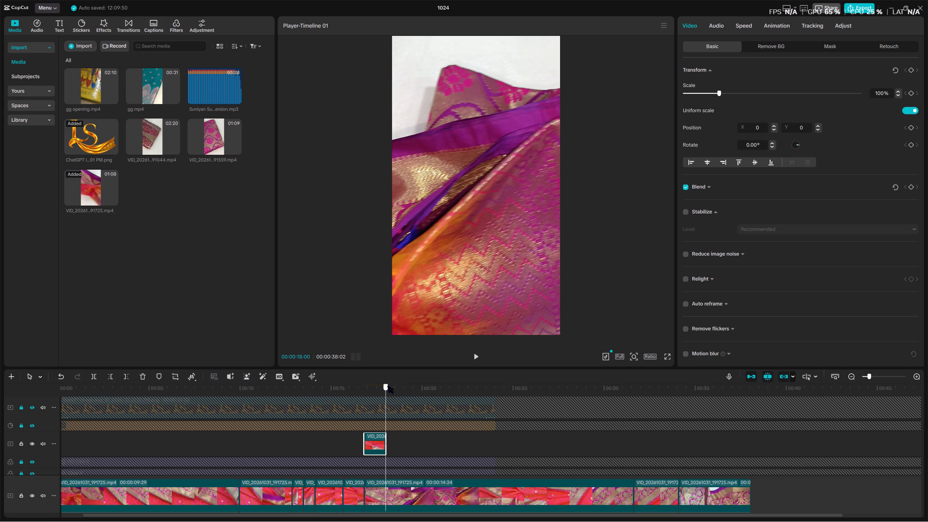
left_click(390, 496)
key("ctrl+b")
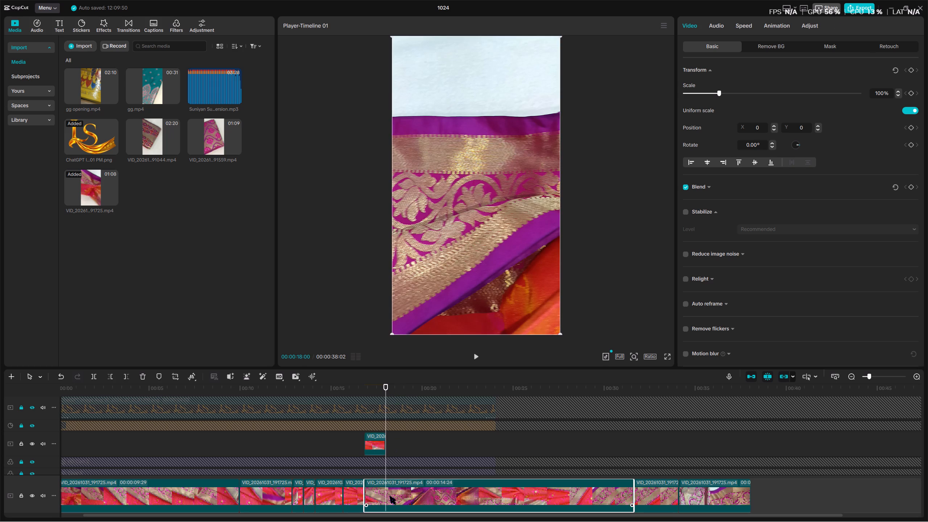
Return the lifted short clip to the main track at 00:00:16:25 and replay the footage around the 00:00:18:00 join.
left_click_drag(372, 442, 368, 494)
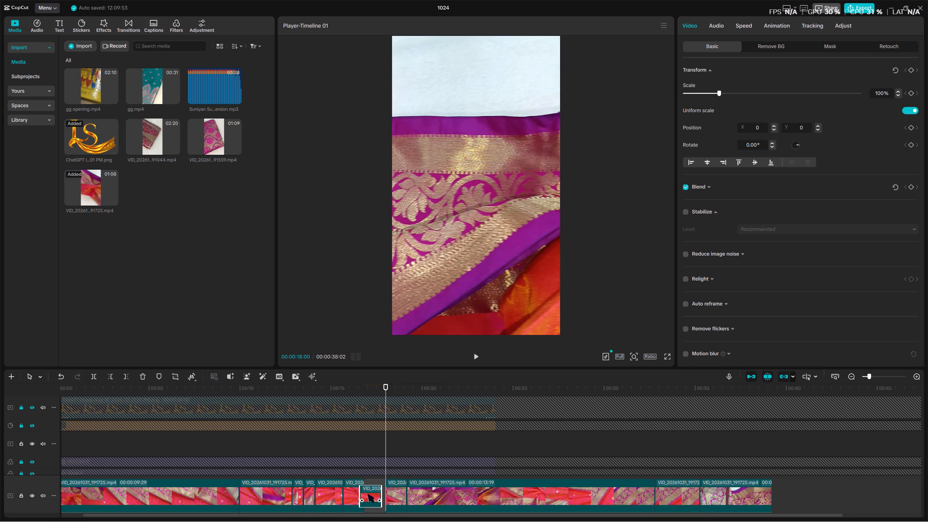
left_click_drag(368, 494, 370, 491)
left_click(382, 386)
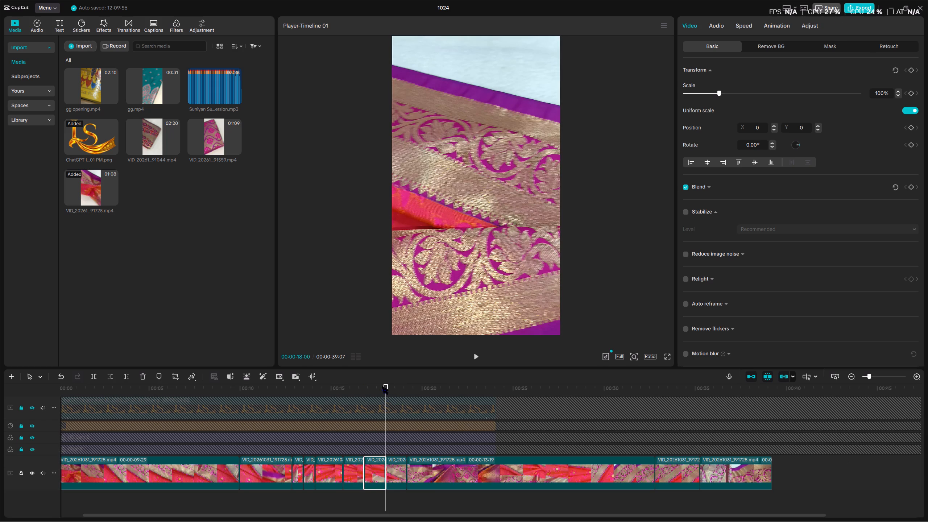
key("space")
key("space")
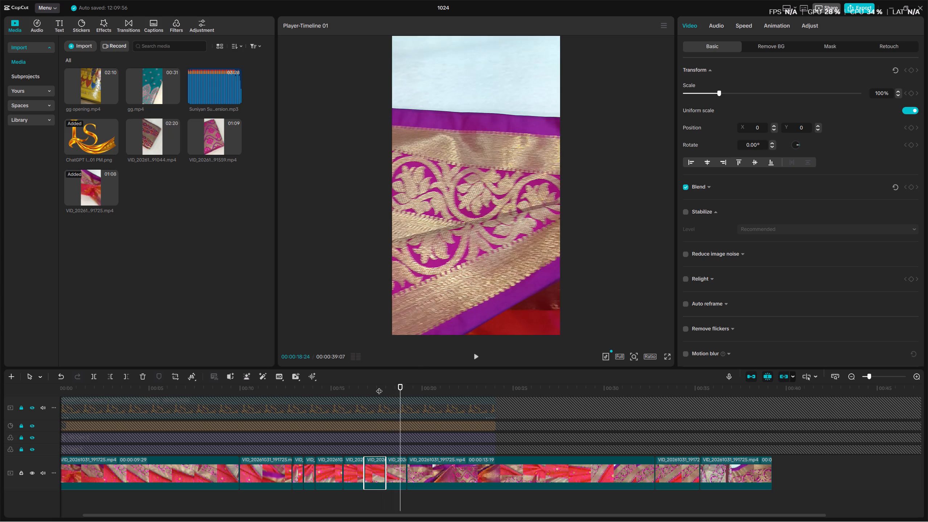
key("space")
key("space")
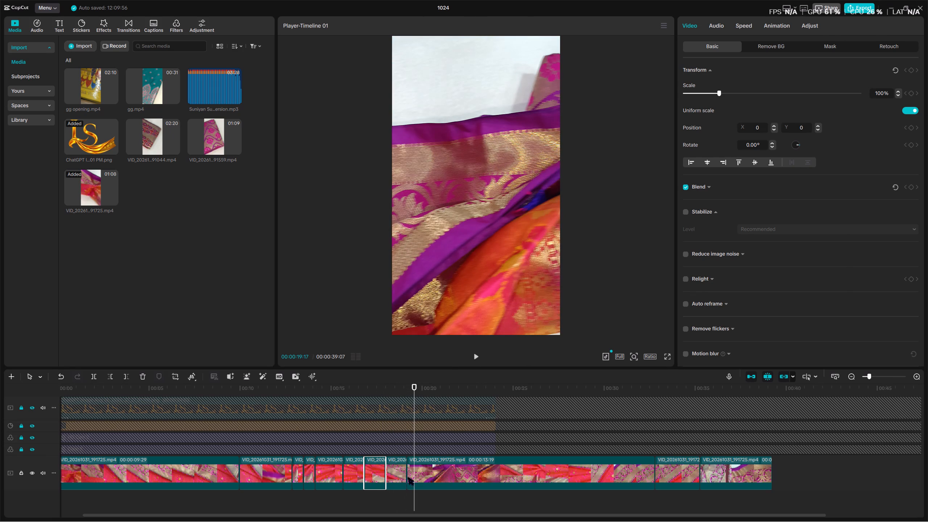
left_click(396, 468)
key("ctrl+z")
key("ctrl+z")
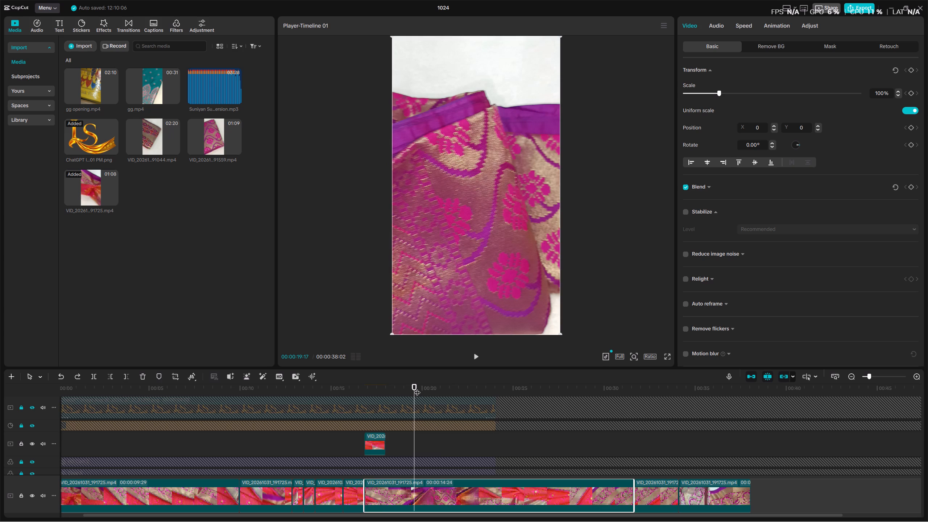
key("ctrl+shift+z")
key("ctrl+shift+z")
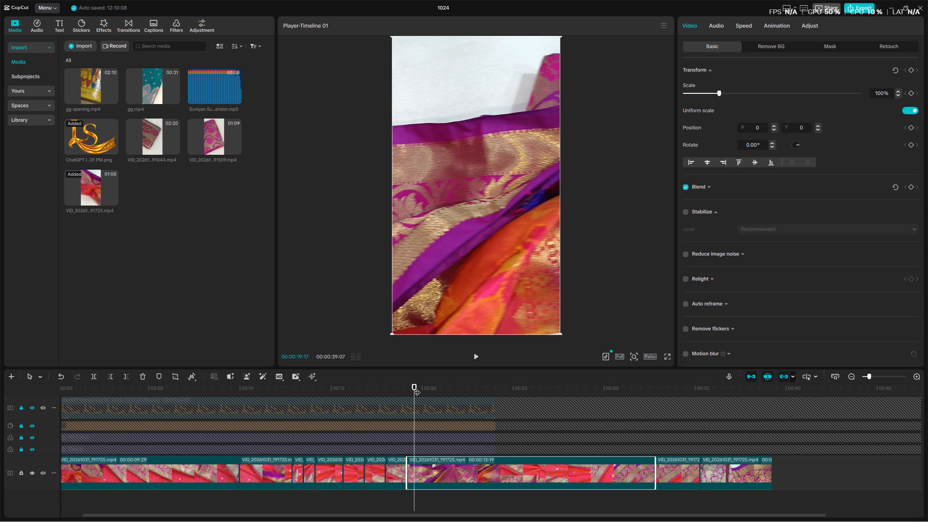
Review the footage from 00:00:18:00 onward, split the long clip at 00:00:19:14 and delete the long piece after that cut.
left_click_drag(415, 388, 432, 394)
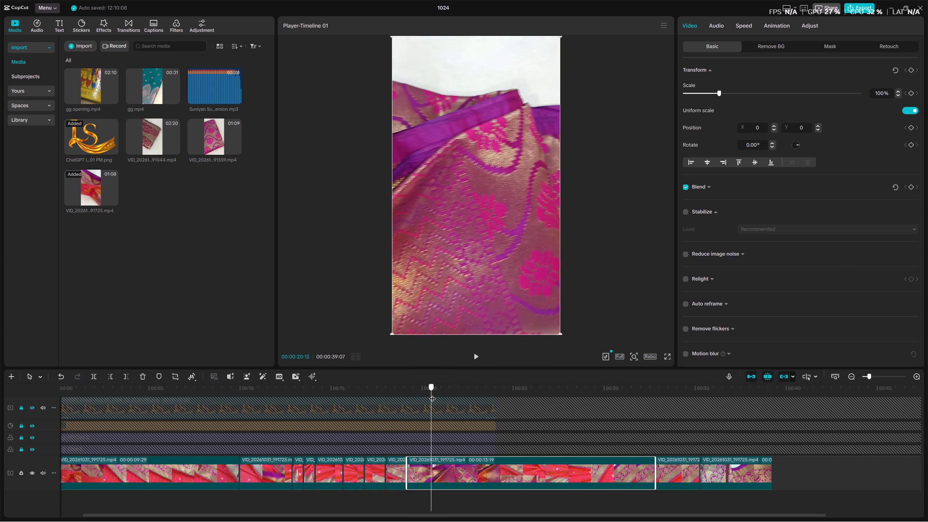
left_click_drag(432, 394, 434, 395)
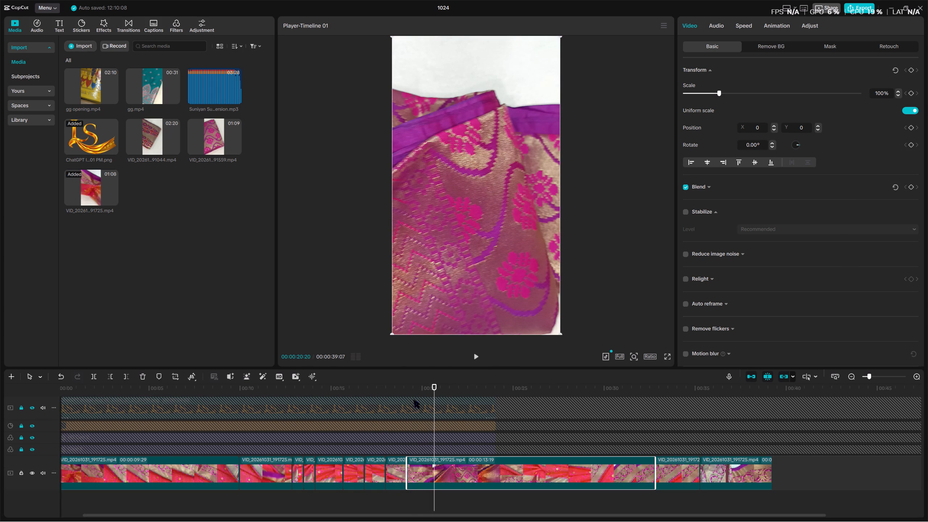
left_click_drag(413, 388, 387, 396)
key("space")
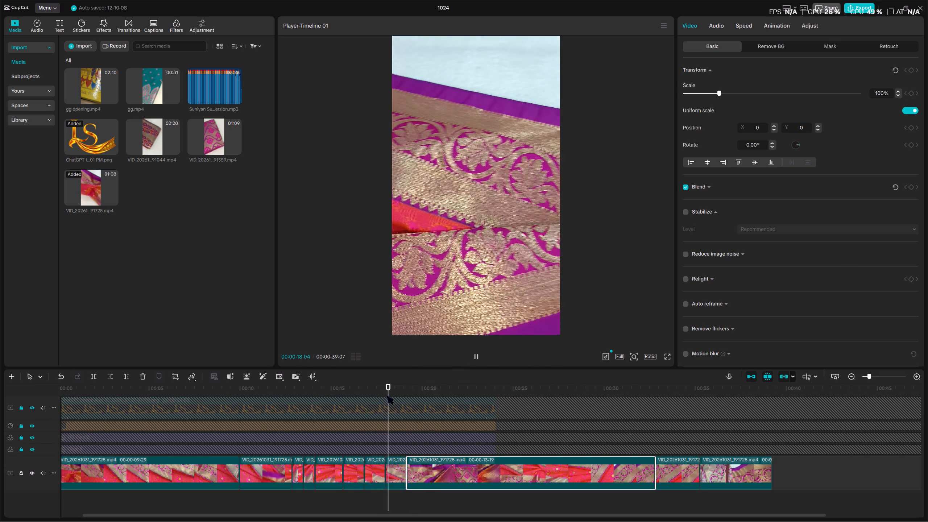
key("space")
key("space")
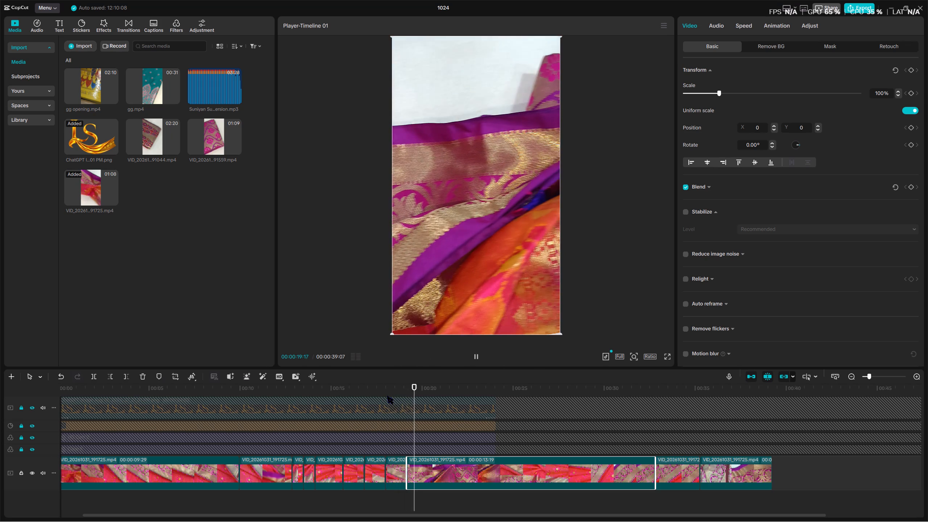
key("space")
left_click(413, 385)
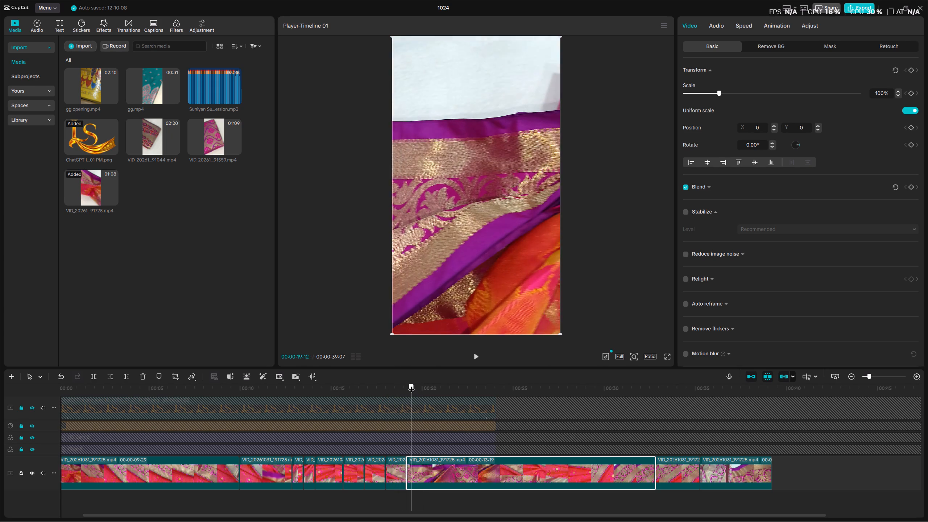
key("ctrl+b")
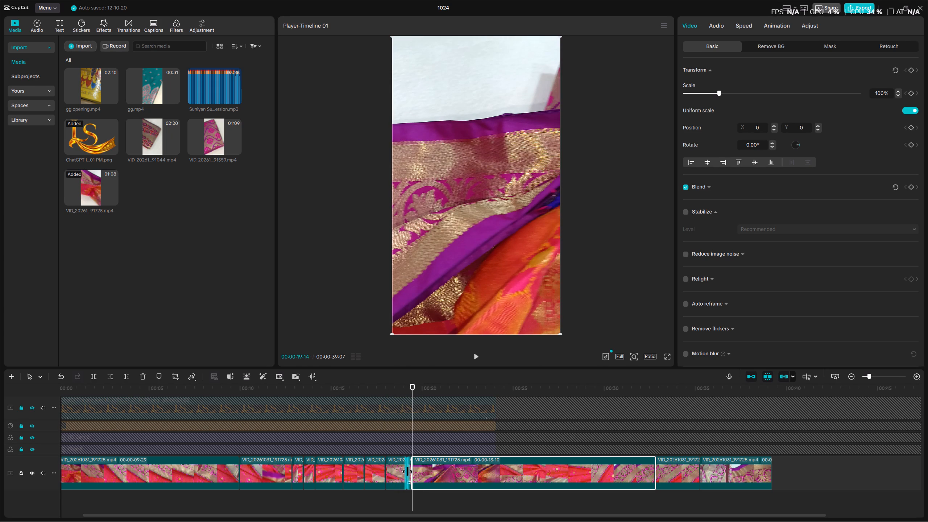
left_click(410, 469)
key("BackSpace")
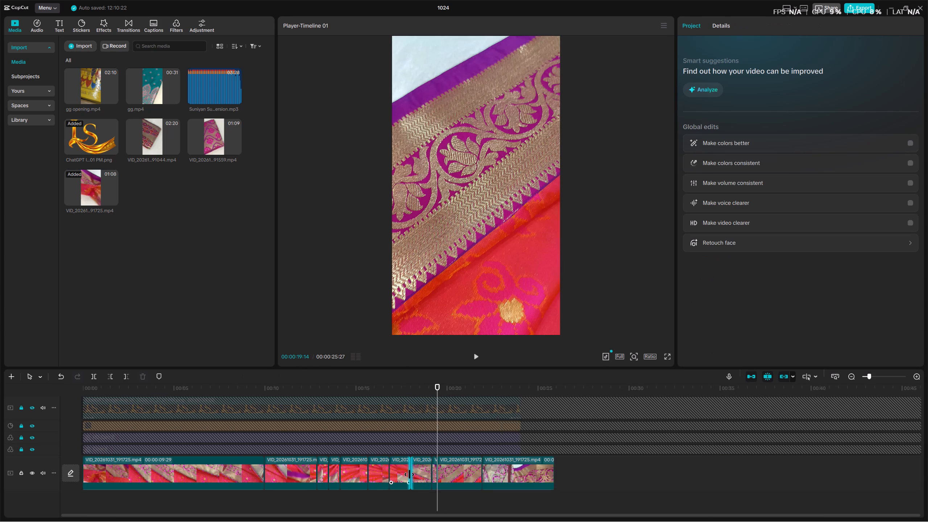
Undo the deletion of the long piece and instead delete the short sliver just before the 00:00:19:14 cut.
key("ctrl+z")
left_click(432, 465)
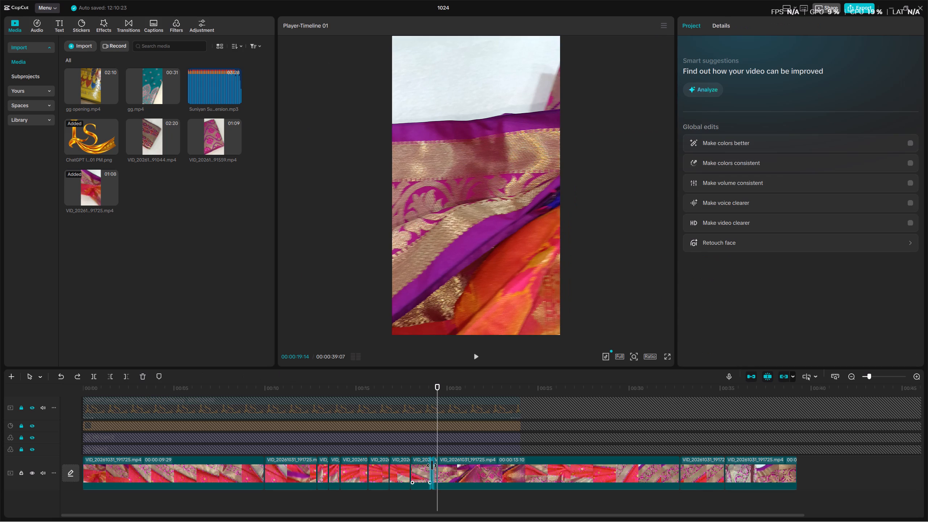
left_click(432, 465)
double_click(434, 464)
key("BackSpace")
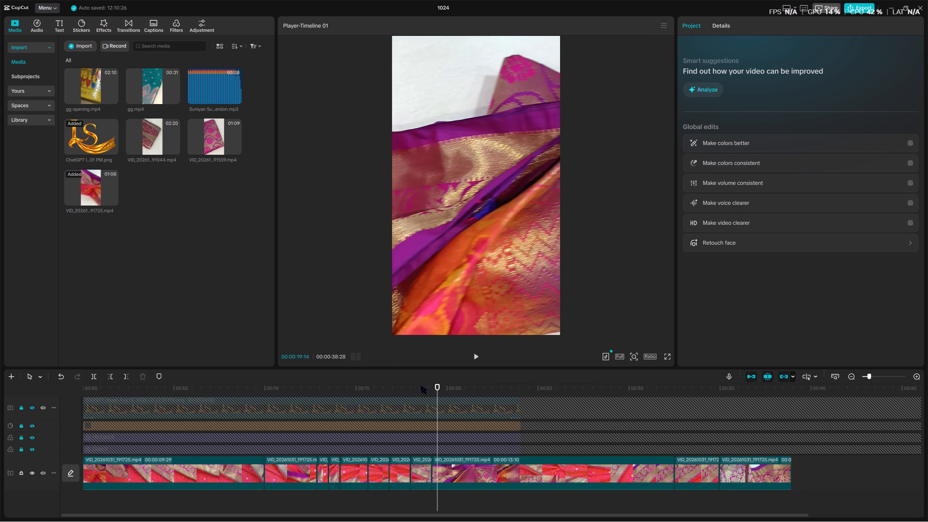
Review the footage from about 00:00:18:12 to 00:00:20:19 and split the long clip at 00:00:20:17.
left_click(428, 389)
left_click_drag(427, 391, 423, 393)
key("space")
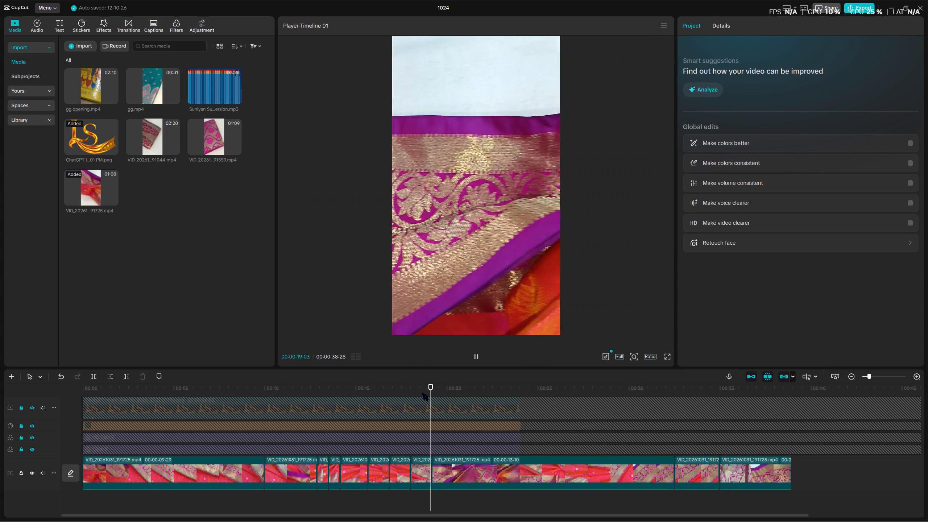
key("space")
left_click(418, 392)
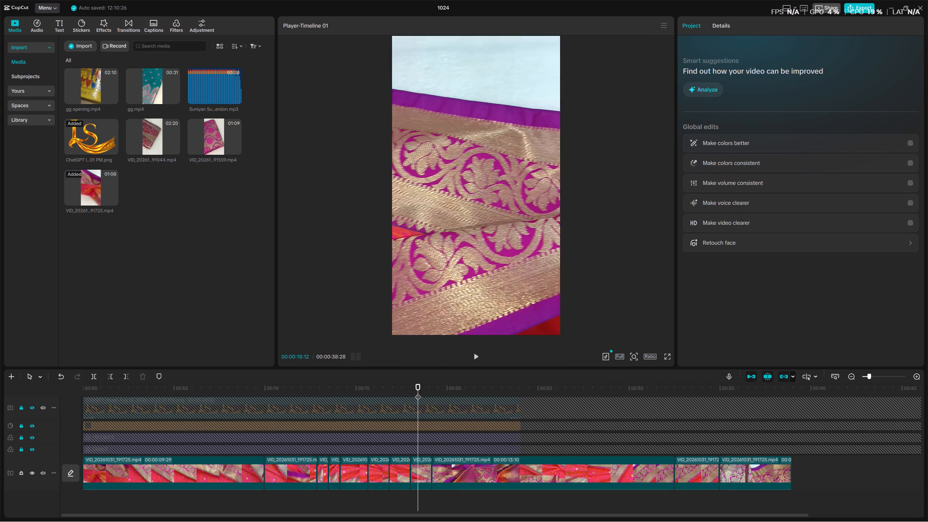
key("space")
key("space")
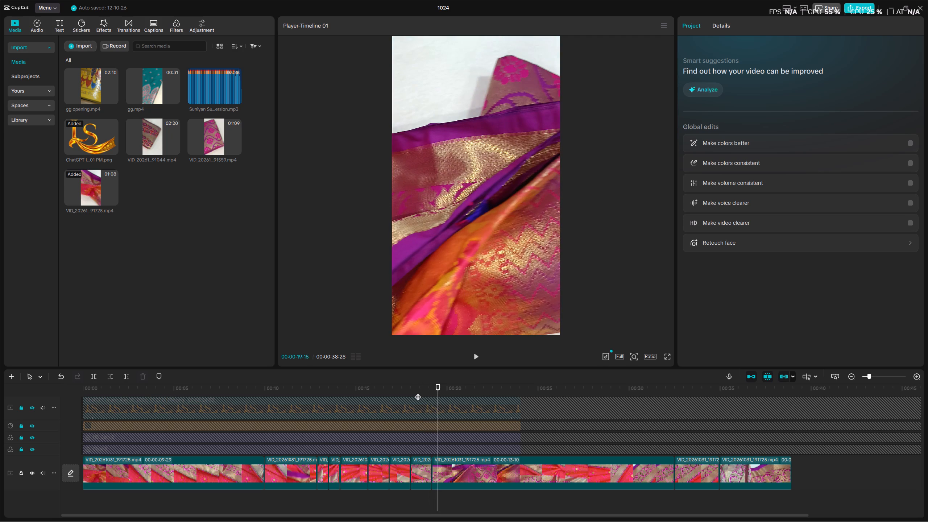
left_click_drag(426, 387, 435, 390)
left_click_drag(436, 390, 444, 392)
left_click_drag(445, 393, 446, 394)
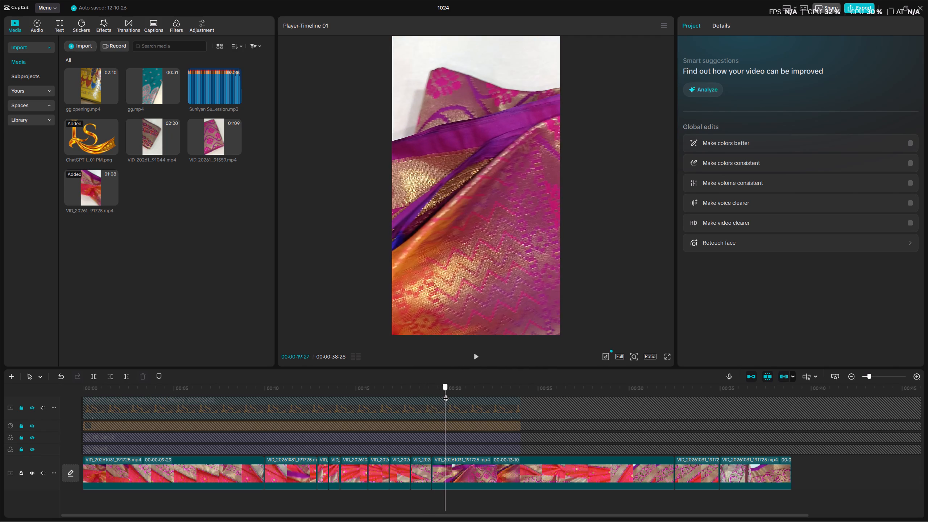
left_click_drag(446, 394, 459, 397)
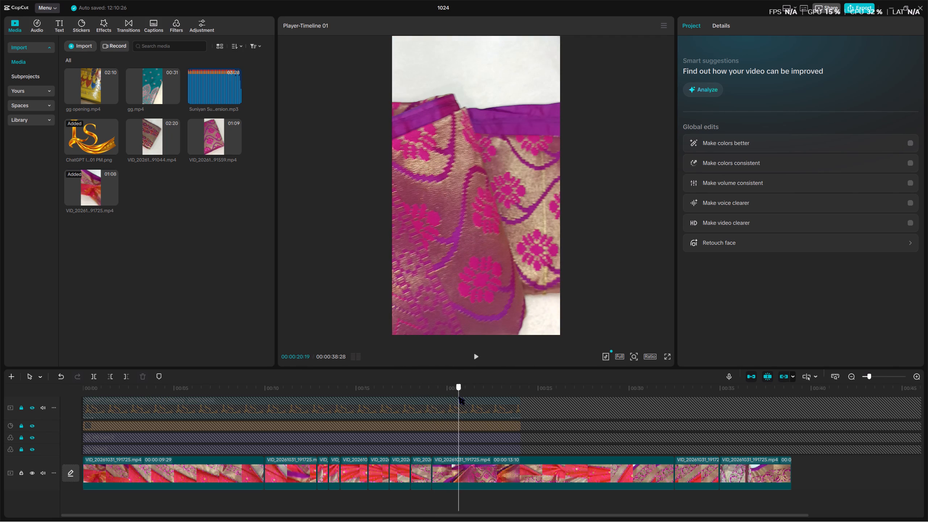
left_click_drag(459, 397, 457, 397)
left_click(457, 397)
key("ctrl+b")
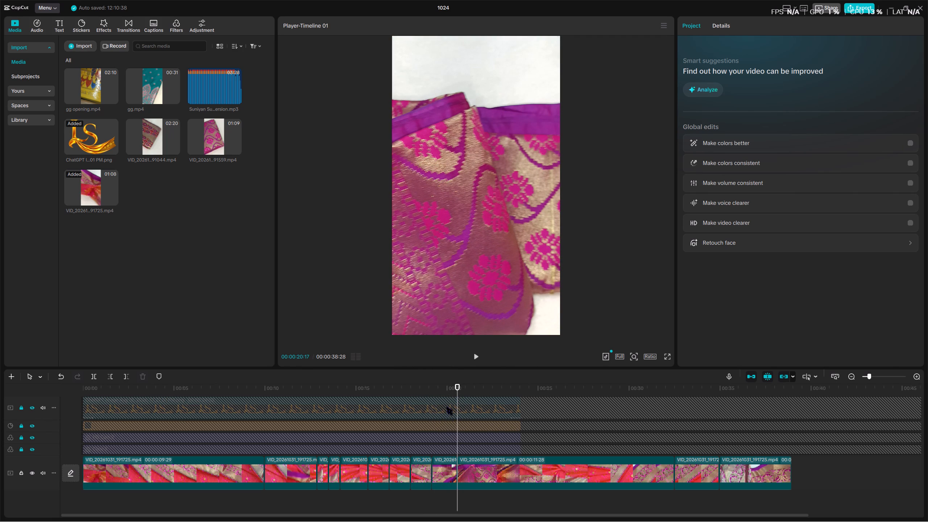
Lift the short clip before the 00:00:20:17 cut onto a track above, trim its end to 00:00:20:10 timing, and return it to the main track.
left_click(439, 388)
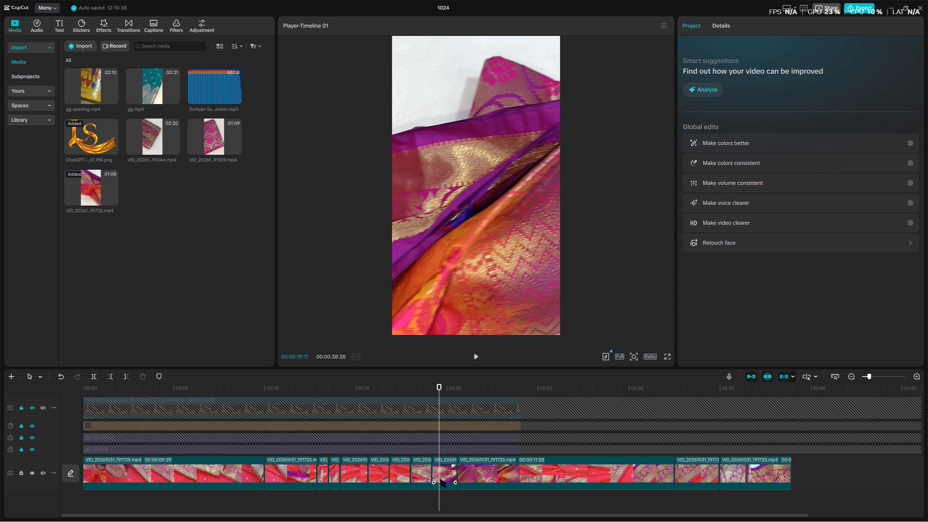
left_click_drag(443, 471, 420, 438)
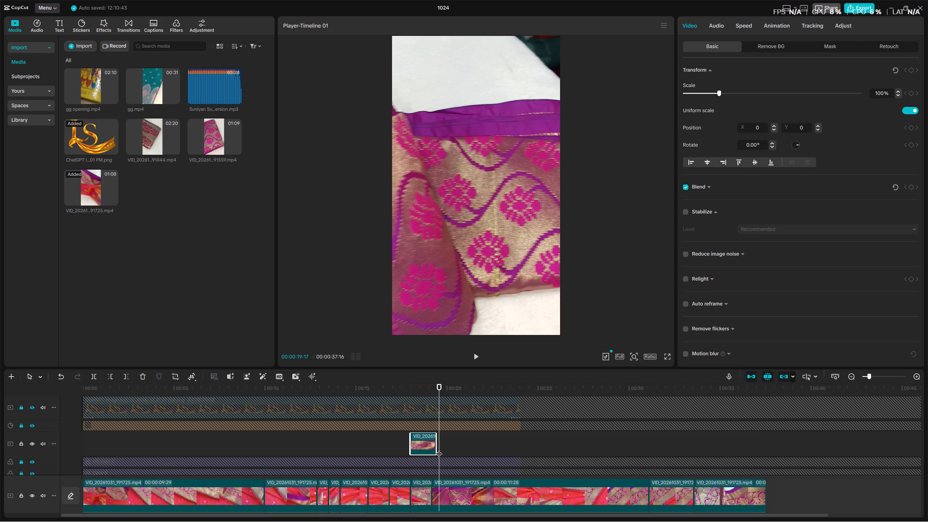
left_click_drag(437, 446, 428, 448)
left_click_drag(422, 444, 444, 509)
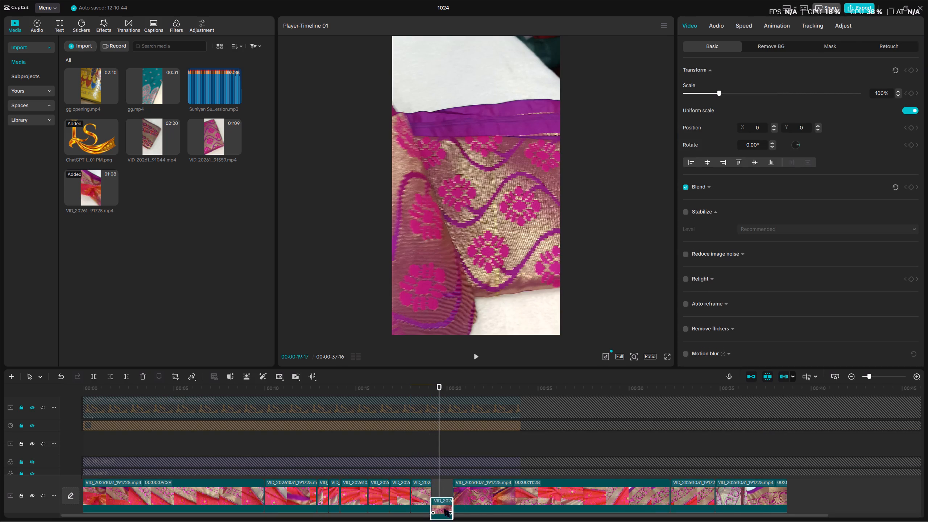
left_click_drag(444, 509, 447, 497)
Replay the footage from about 00:00:17:18 to 00:00:21:06 to examine the trimmed shot and its join at 00:00:20:10.
left_click_drag(436, 385, 404, 391)
key("space")
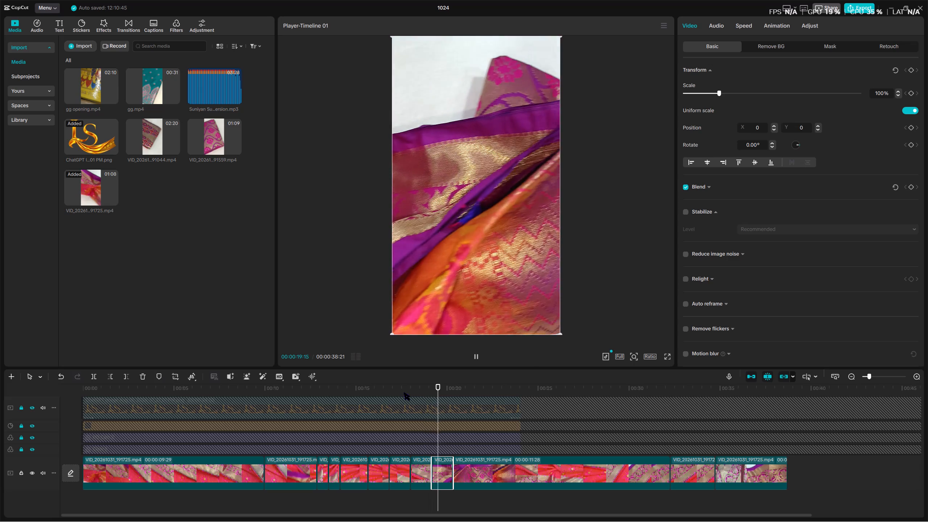
key("space")
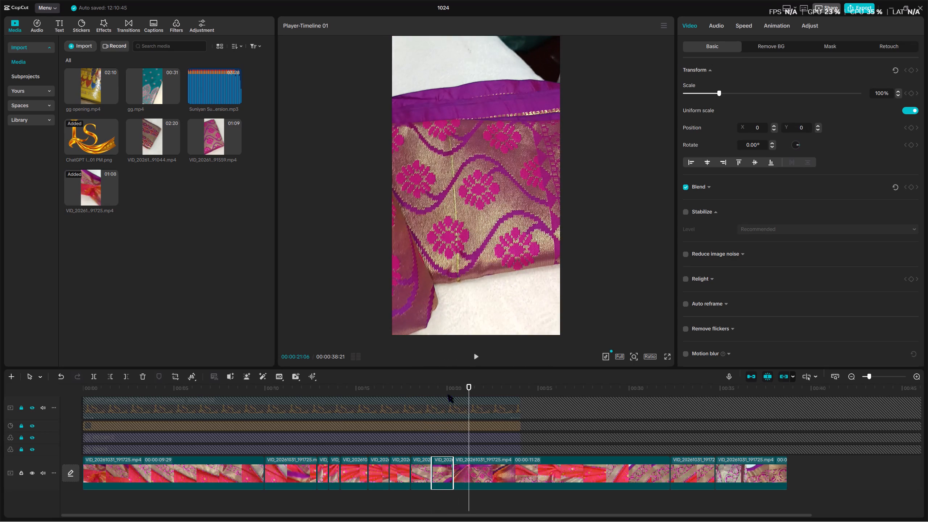
key("space")
key("space")
left_click_drag(470, 386, 455, 394)
key("space")
key("space")
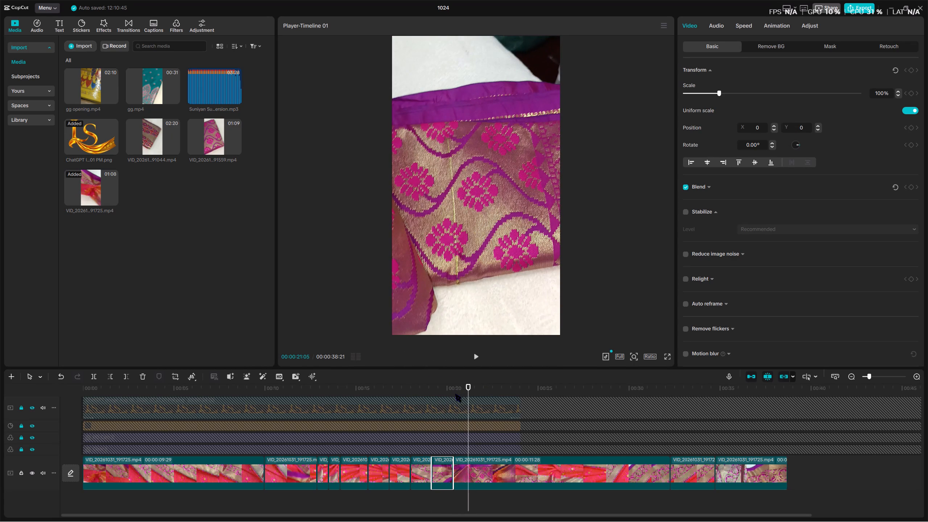
left_click(455, 394)
key("space")
key("space")
key("space")
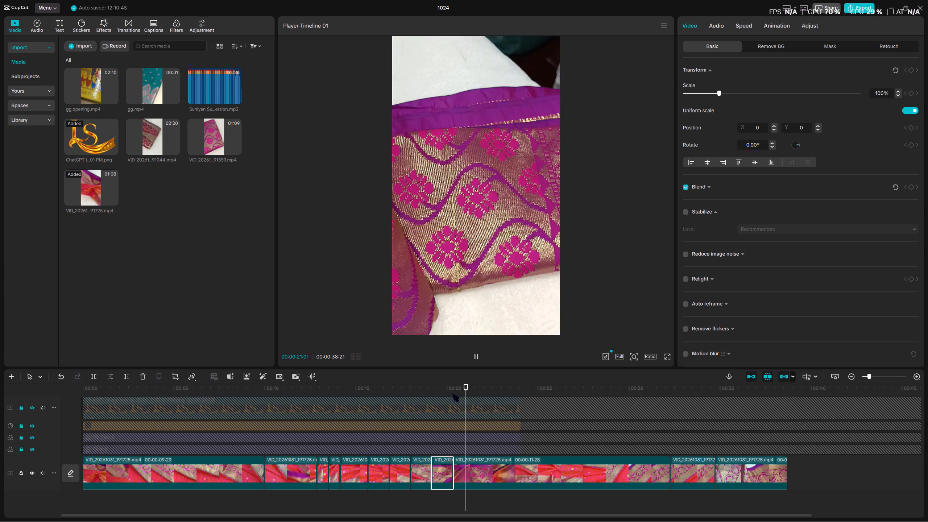
left_click(452, 394)
left_click_drag(447, 394, 440, 395)
key("space")
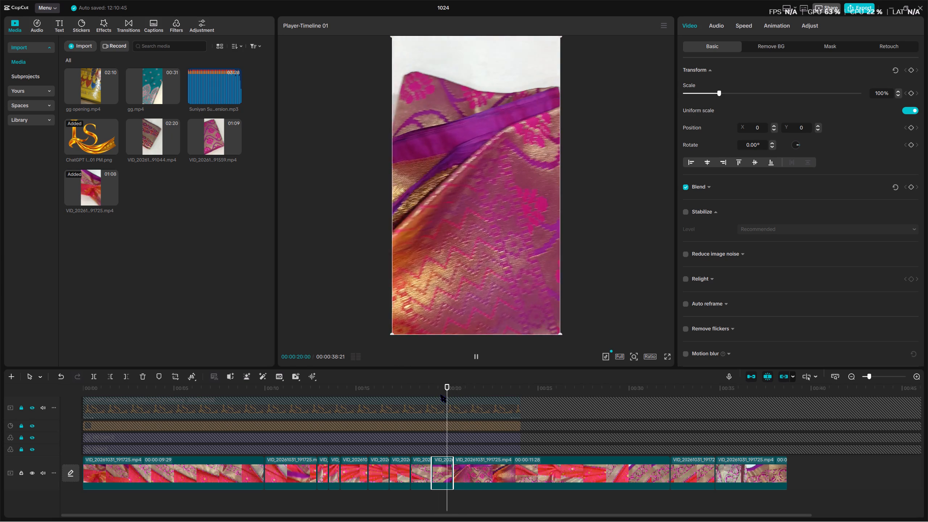
left_click(440, 395)
key("space")
key("space")
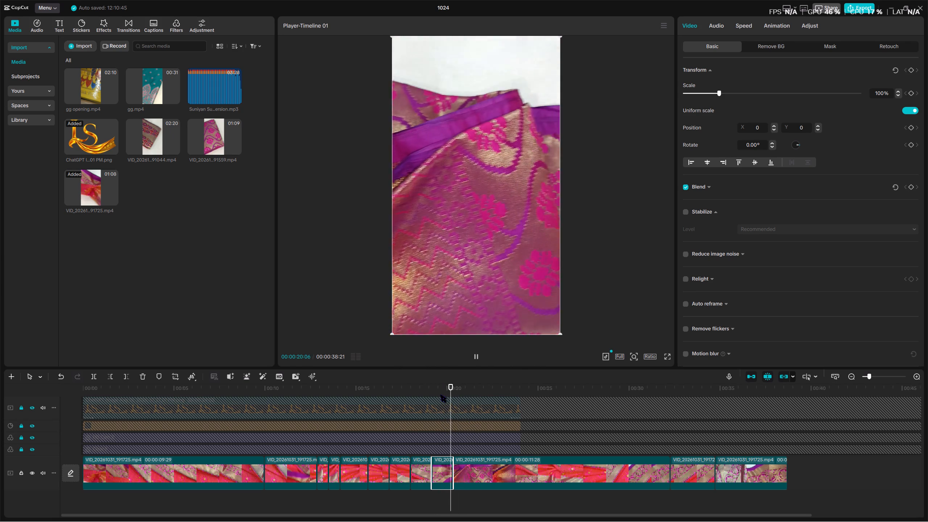
left_click(440, 395)
key("space")
key("space")
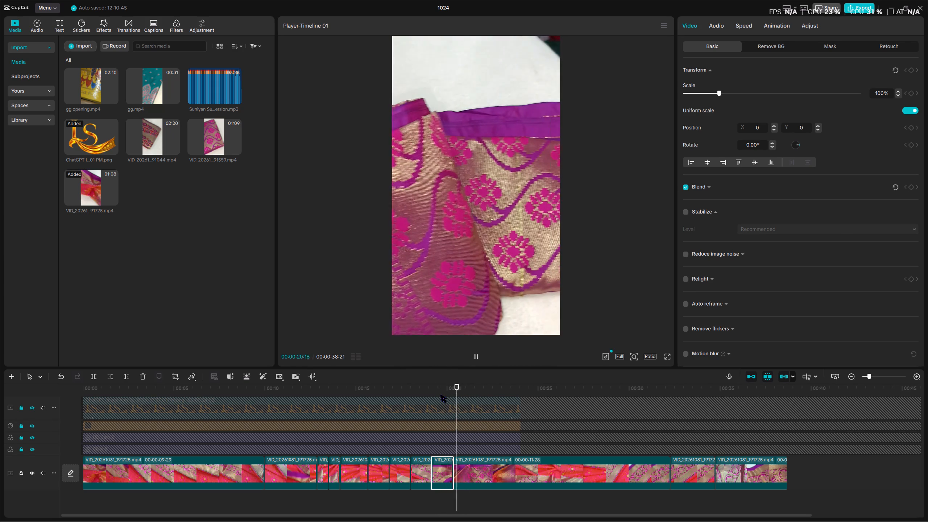
key("space")
Review the long clip from 00:00:20:10 onward and split it at 00:00:30:12, in the diagonal border close-up.
left_click_drag(460, 390, 456, 391)
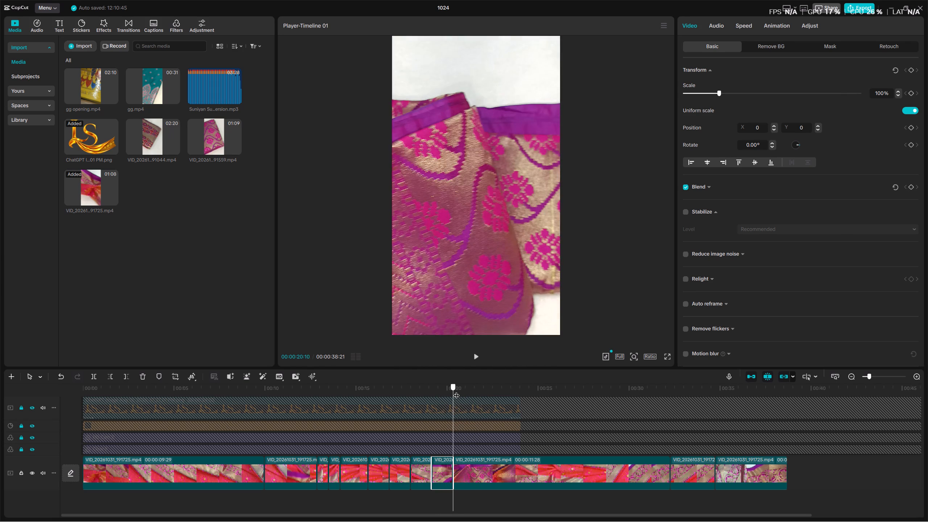
left_click_drag(456, 391, 529, 390)
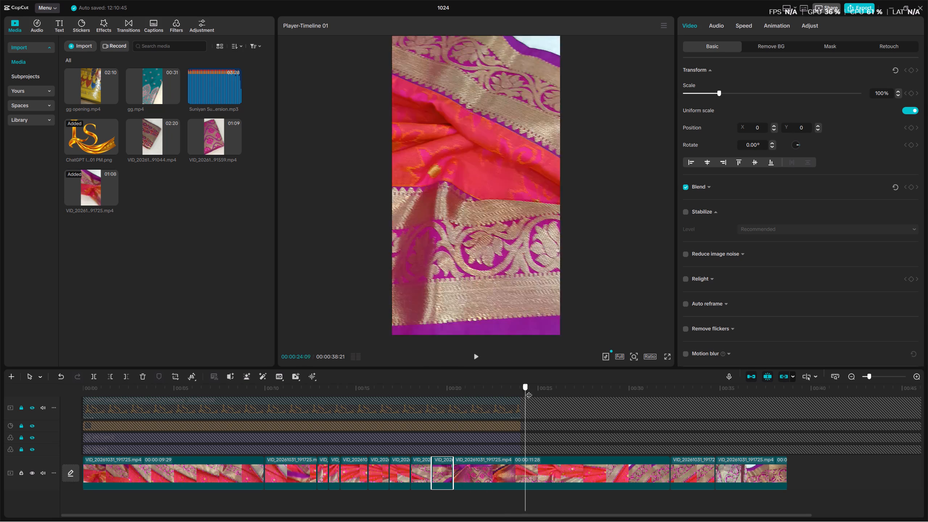
left_click_drag(529, 390, 589, 406)
key("space")
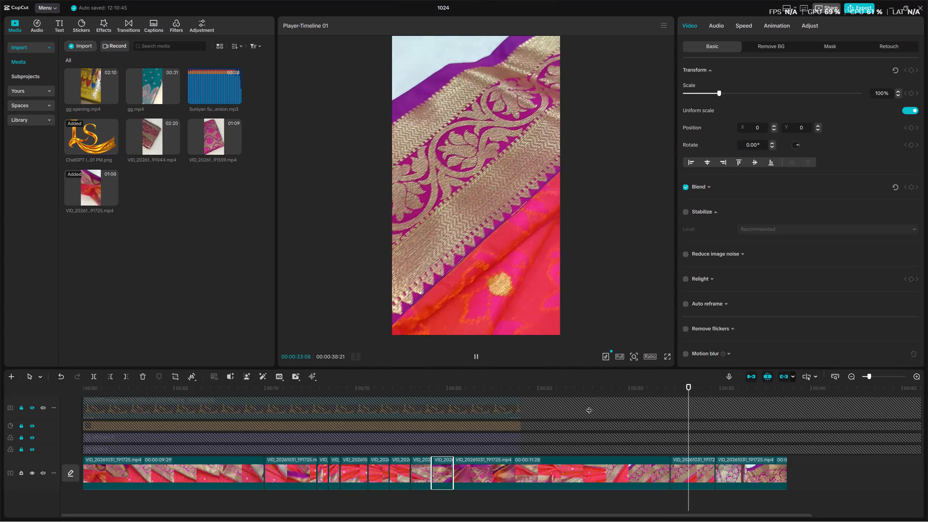
left_click(621, 388)
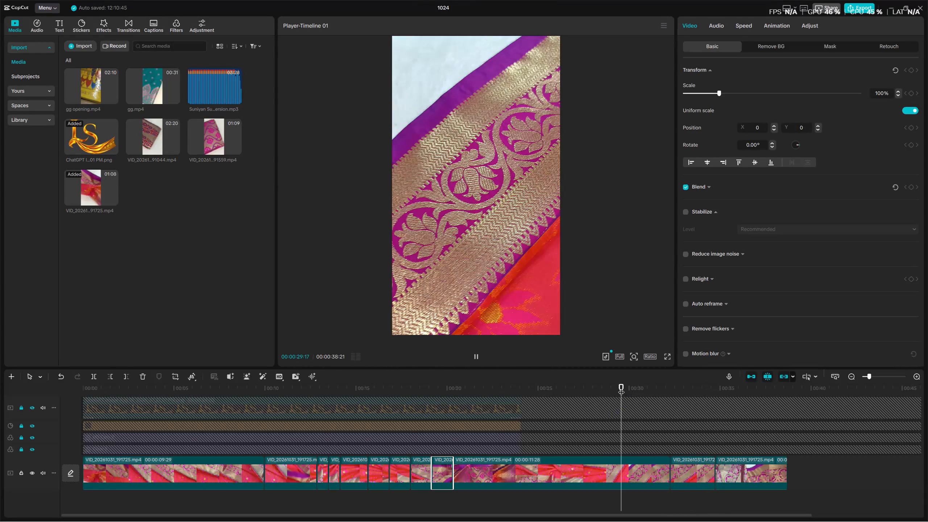
key("space")
left_click(621, 388)
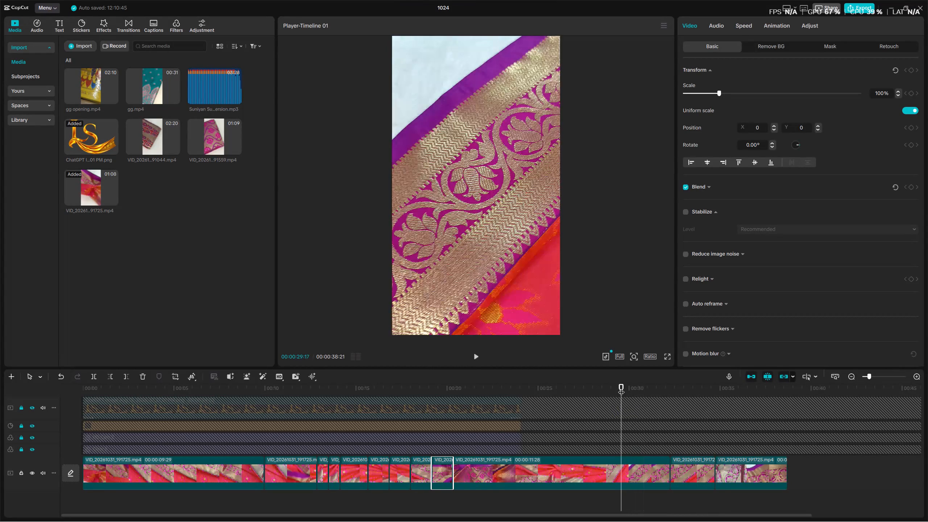
key("space")
key("space")
key("ctrl+b")
Play on from the 00:00:30:12 cut in short bursts and split the clip again at 00:00:31:20.
key("ctrl+space")
key("space")
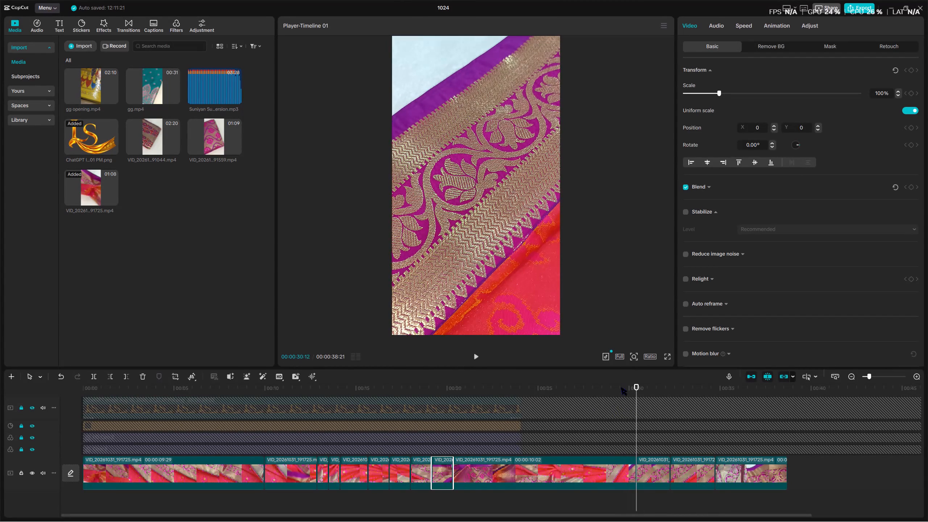
key("space")
key("space")
key("space")
key("space")
key("space")
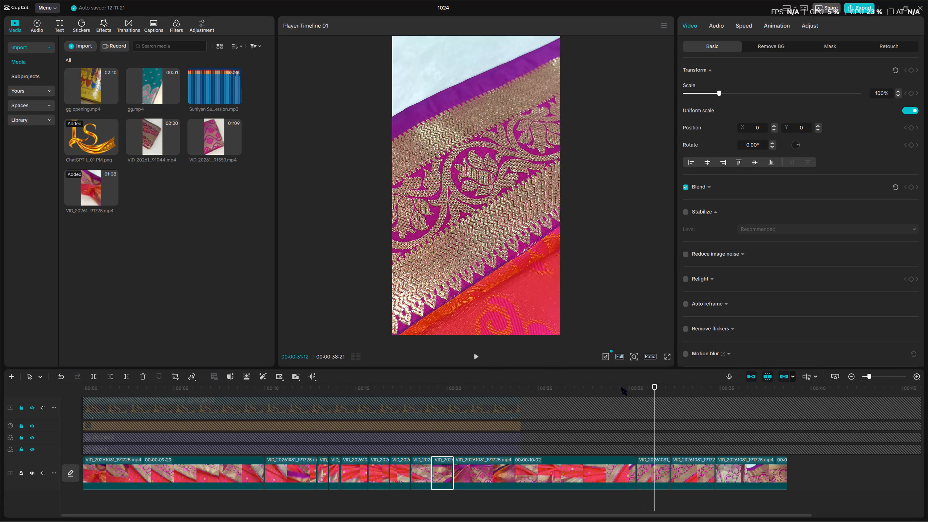
key("space")
key("space")
key("space")
key("space")
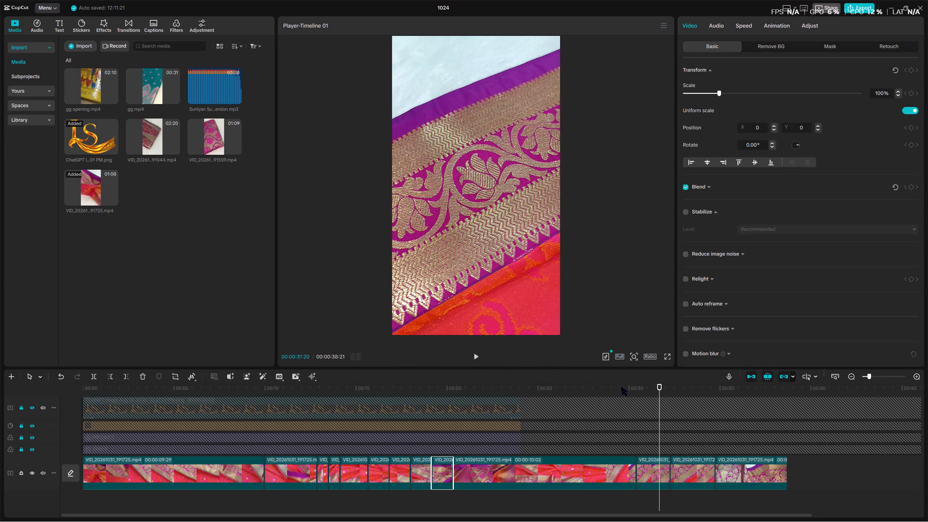
key("ctrl+b")
Cut the selected short clip ending at 00:00:20:10 out of the main track, undoing and redoing the removal.
key("Left")
key("Left")
key("Left")
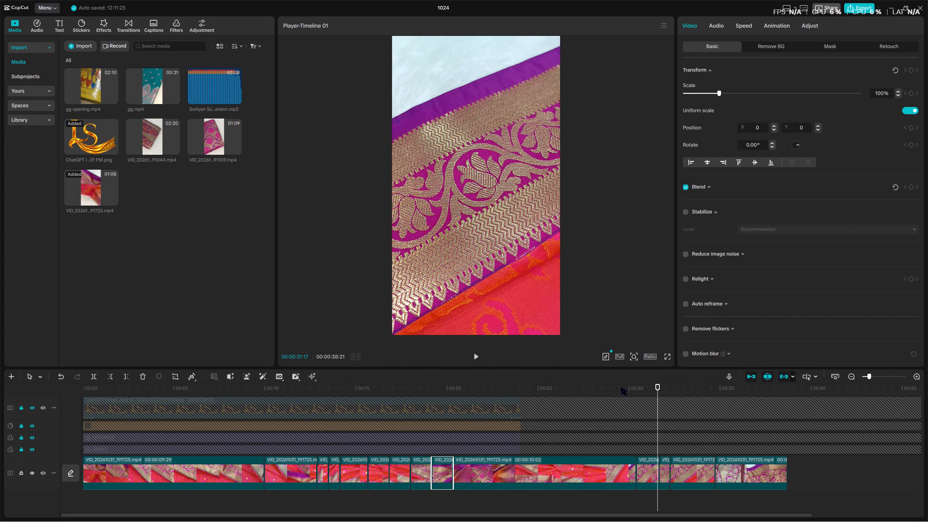
key("ctrl+x")
key("Left")
key("ctrl+shift+z")
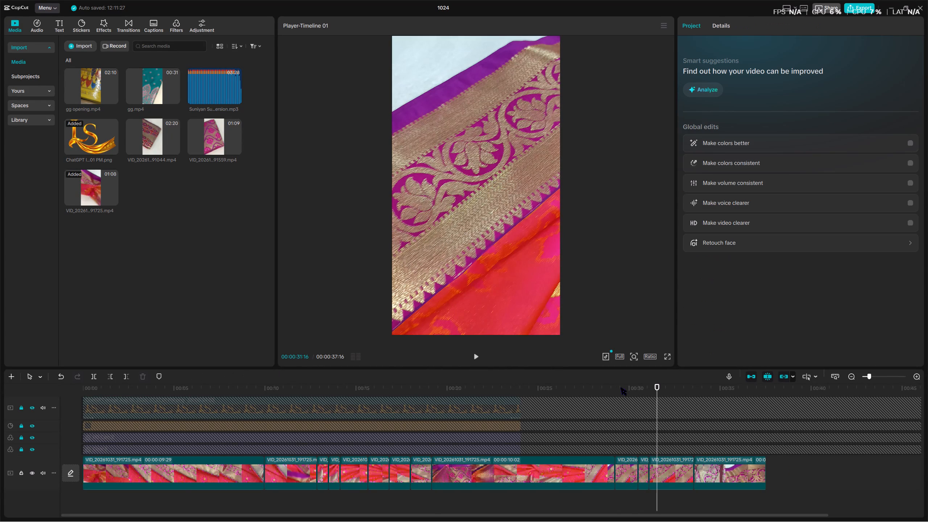
key("ctrl+shift+x")
key("ctrl+shift+z")
key("ctrl+shift+z")
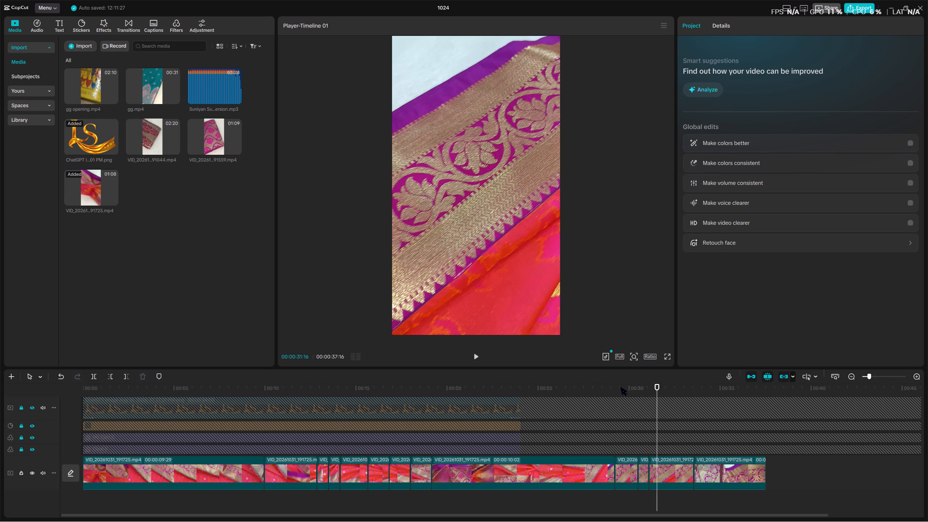
key("ctrl+z")
key("ctrl+shift+z")
key("ctrl+shift+z")
key("ctrl+shift+z")
key("ctrl+shift+z")
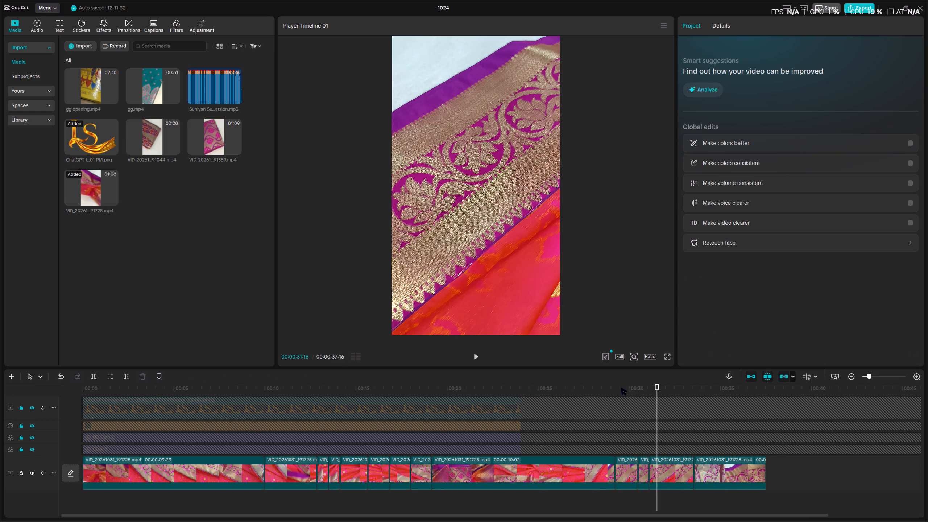
Review the footage around the 00:00:30:12 cut and delete the very short clip right after it.
left_click(621, 388)
key("space")
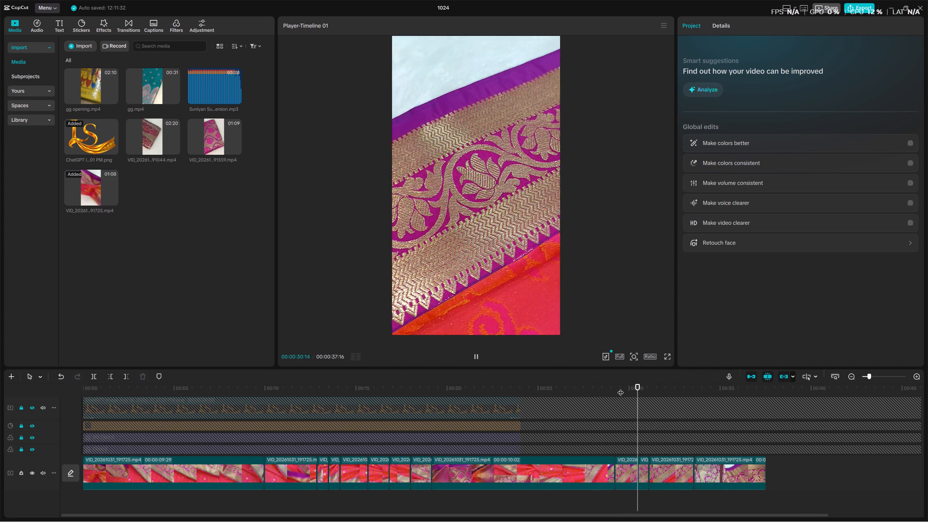
key("space")
left_click_drag(621, 388, 616, 389)
key("space")
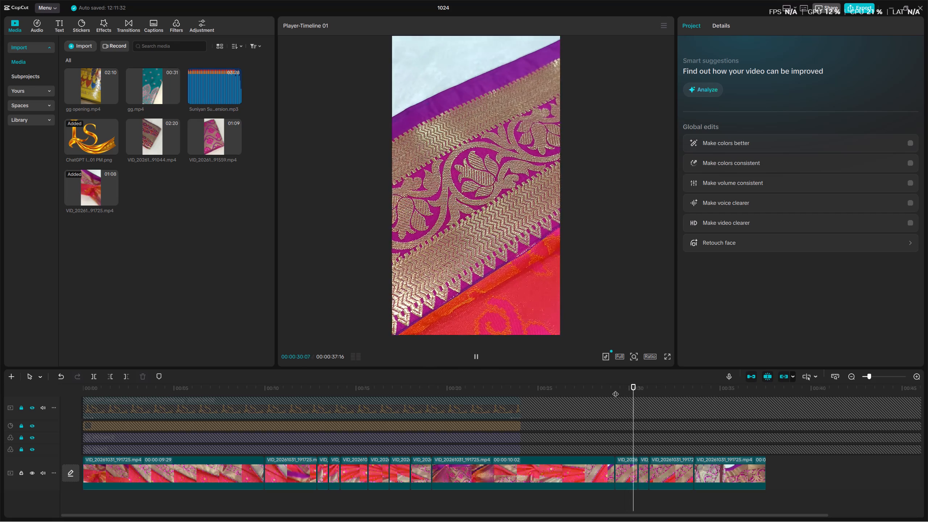
key("space")
left_click_drag(626, 386, 632, 385)
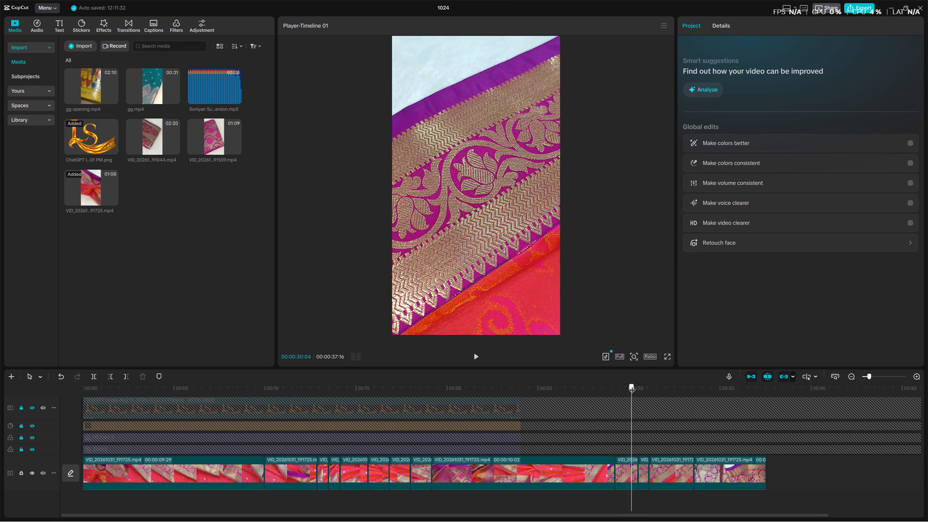
left_click_drag(632, 385, 629, 386)
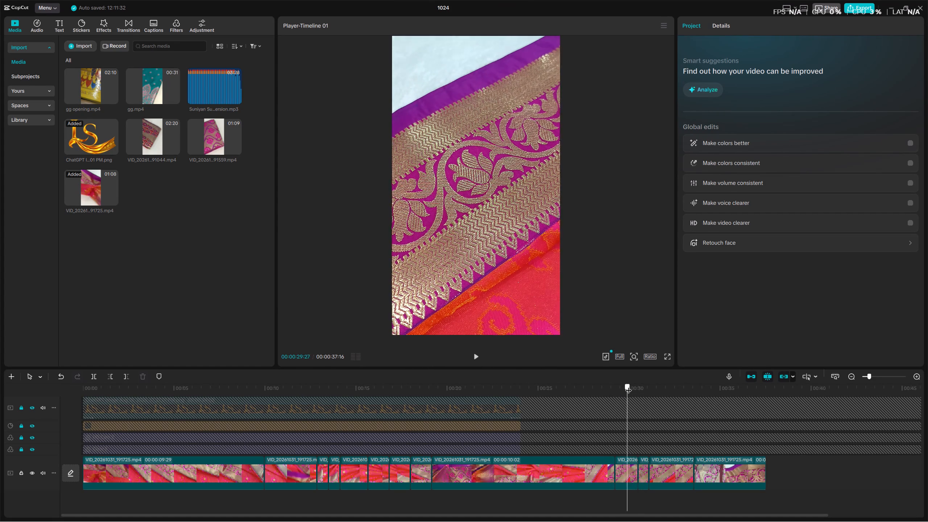
left_click_drag(629, 386, 639, 384)
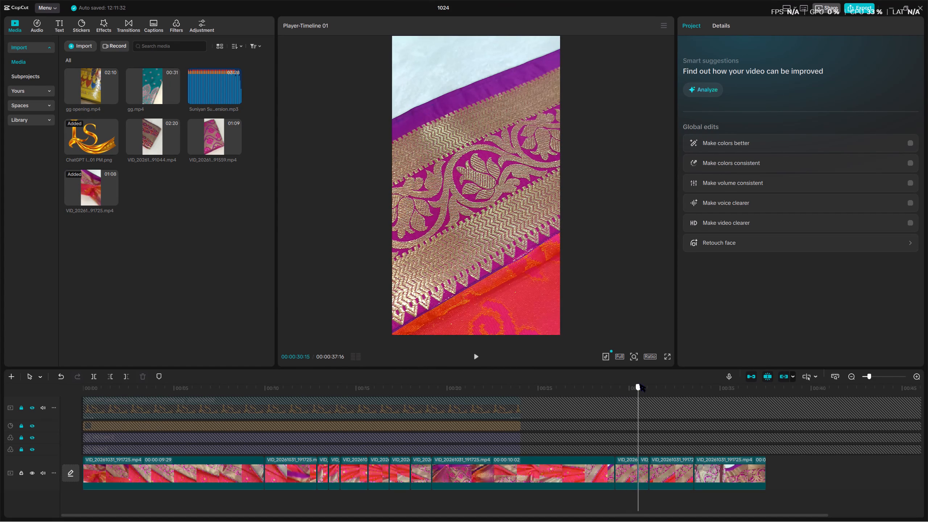
left_click_drag(639, 384, 628, 386)
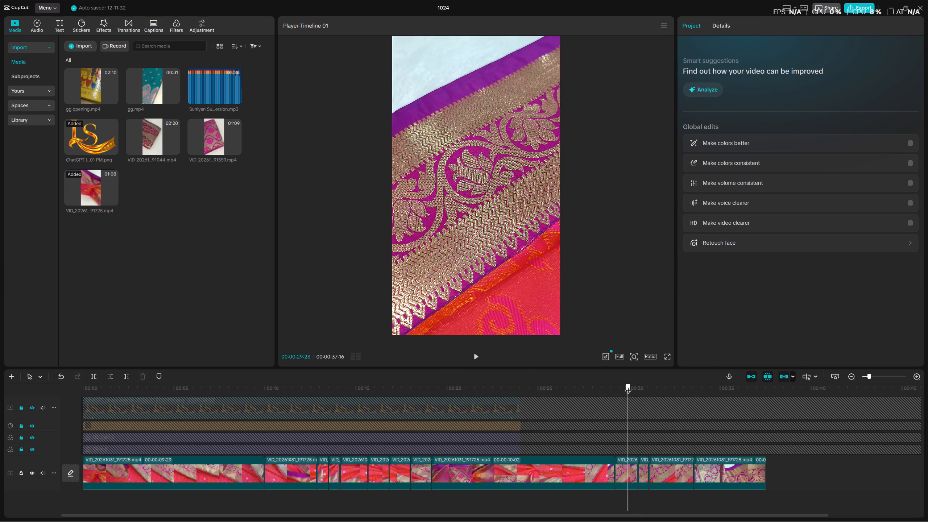
left_click_drag(628, 386, 635, 386)
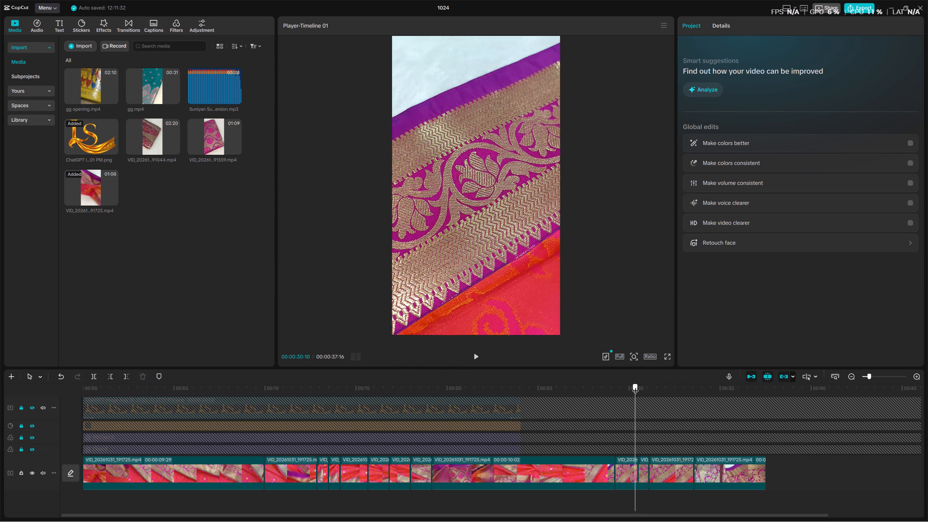
left_click_drag(635, 386, 638, 386)
left_click(646, 465)
key("BackSpace")
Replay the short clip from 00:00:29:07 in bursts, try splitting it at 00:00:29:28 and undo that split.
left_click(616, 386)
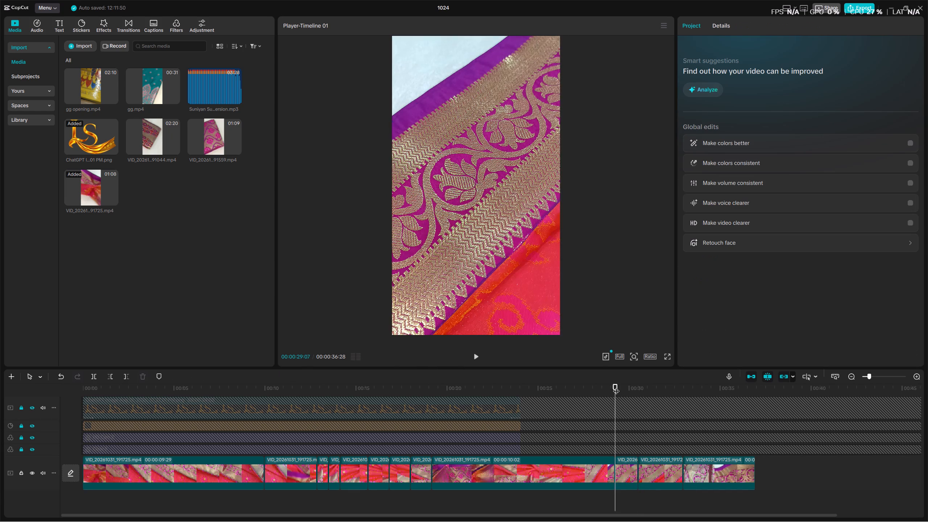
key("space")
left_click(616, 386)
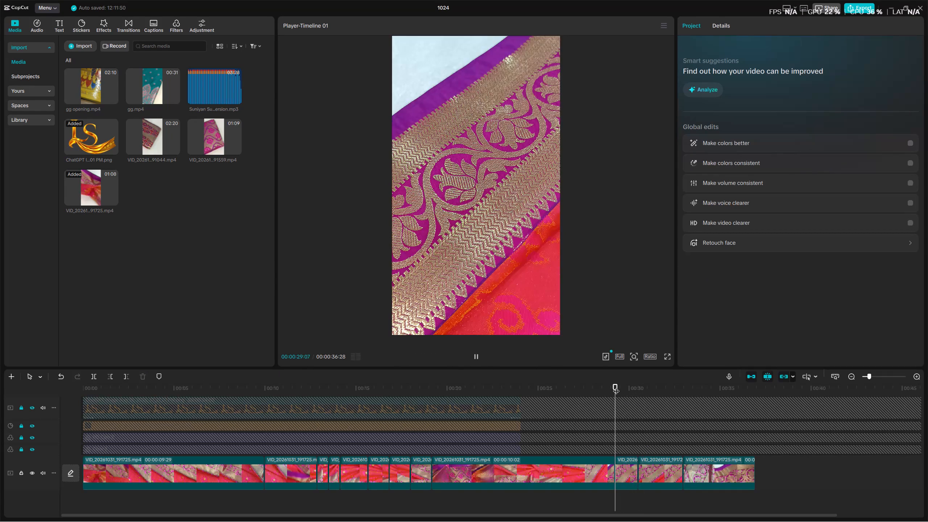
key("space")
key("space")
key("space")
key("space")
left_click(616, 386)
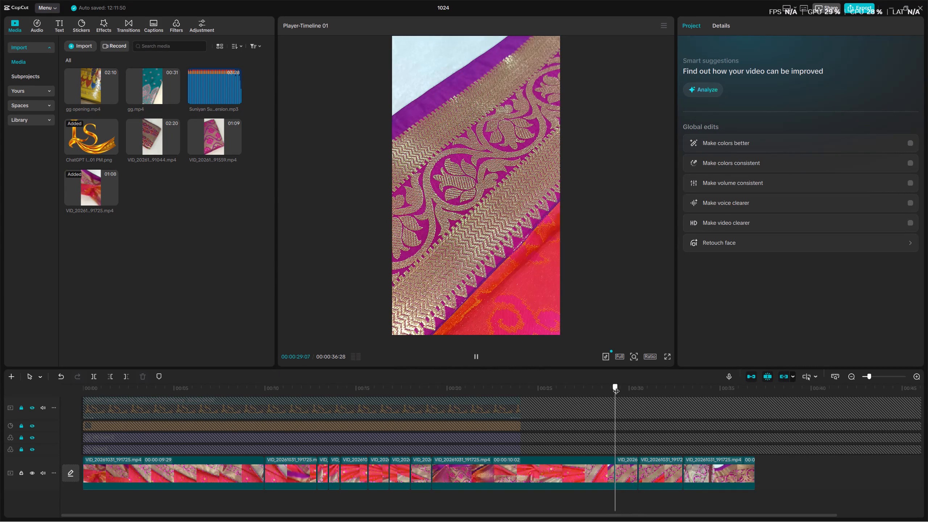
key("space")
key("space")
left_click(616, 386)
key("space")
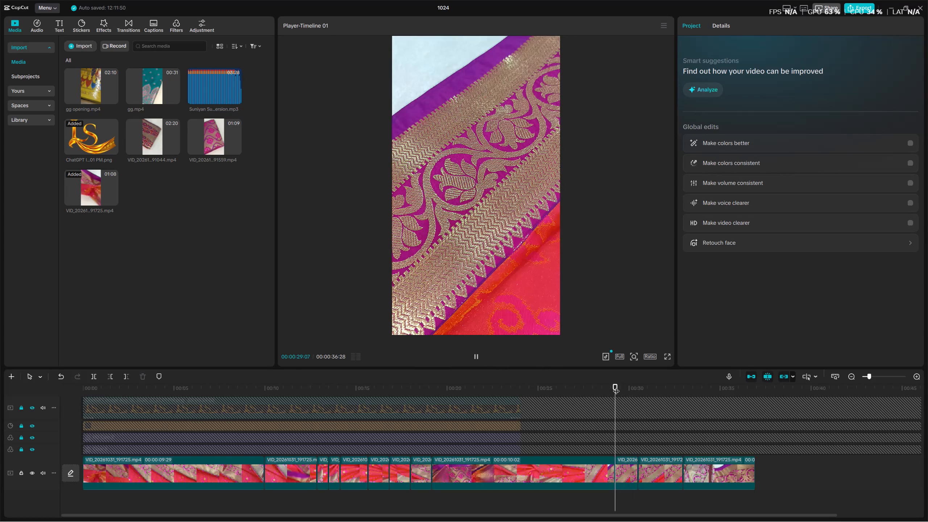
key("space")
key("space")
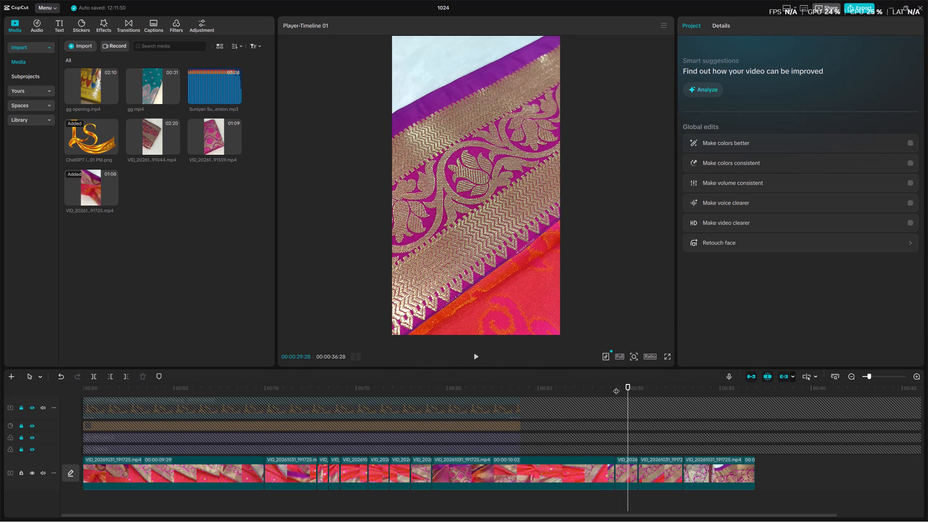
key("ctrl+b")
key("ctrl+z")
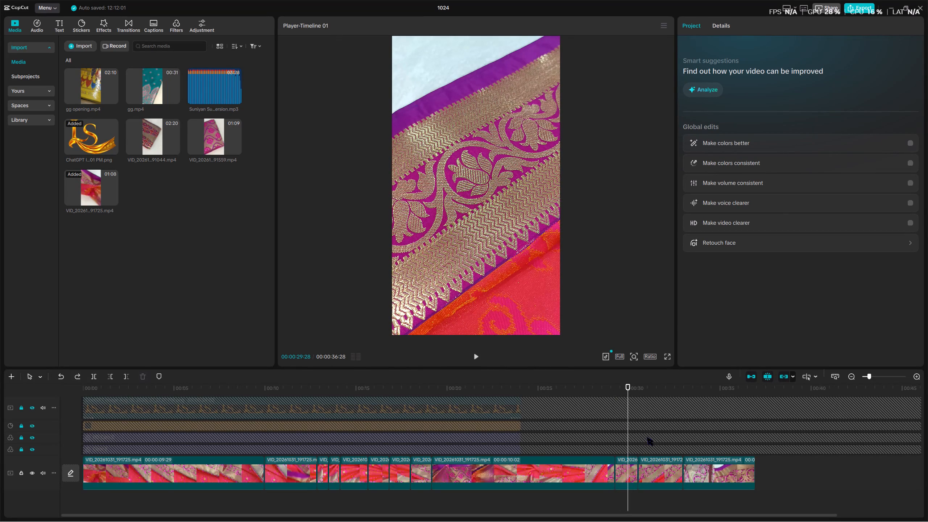
Split the short clip at 00:00:29:27 and delete the piece before the cut, undoing the trial pastes of the copied clip.
key("Left")
key("ctrl+v")
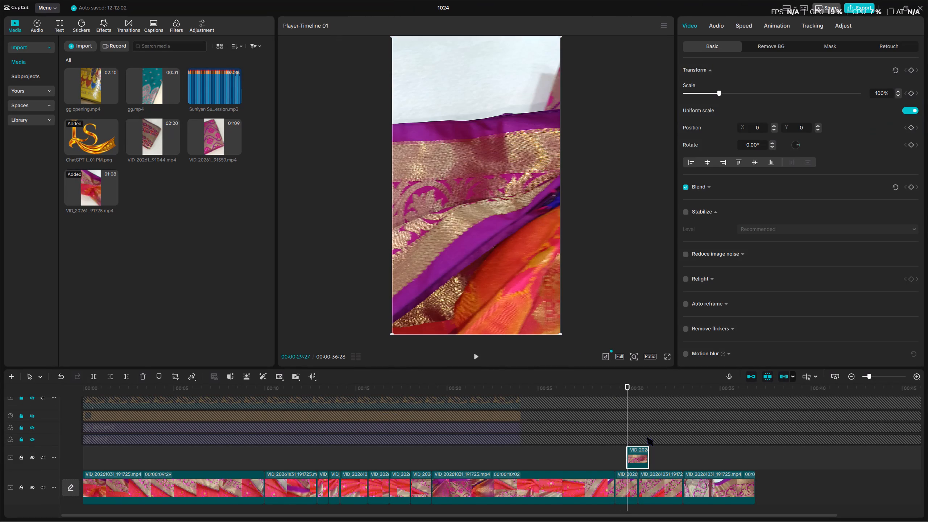
key("ctrl+z")
key("ctrl+b")
key("ctrl+v")
key("ctrl+z")
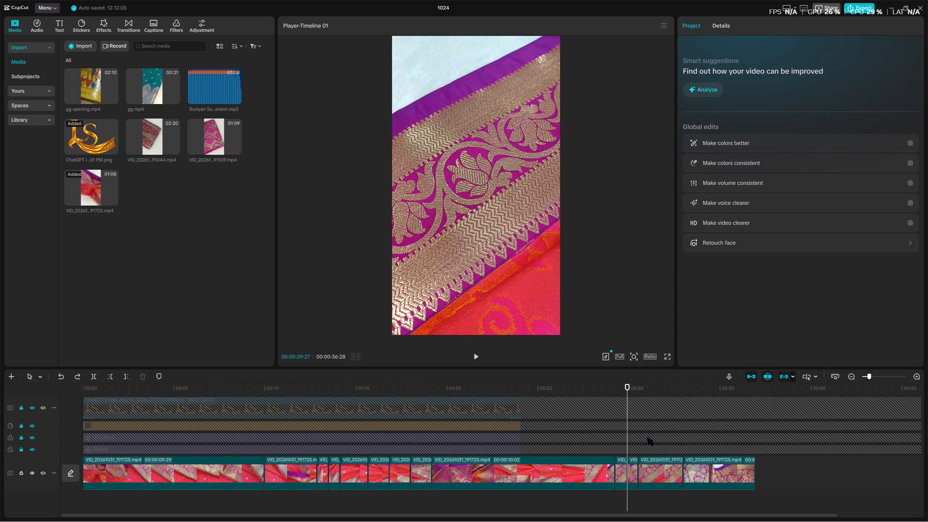
left_click(620, 472)
key("BackSpace")
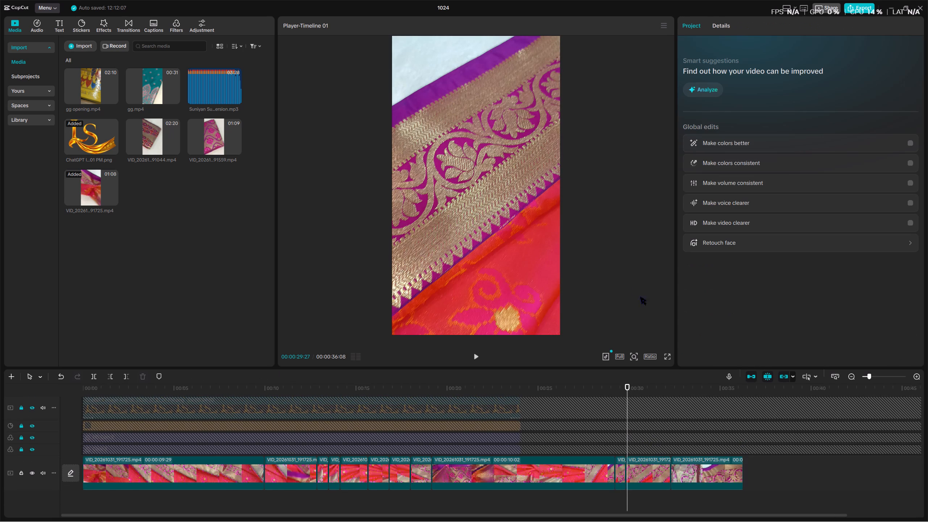
Replay the footage from about 00:00:28:17 to examine the join at 00:00:29:07.
left_click(601, 396)
key("space")
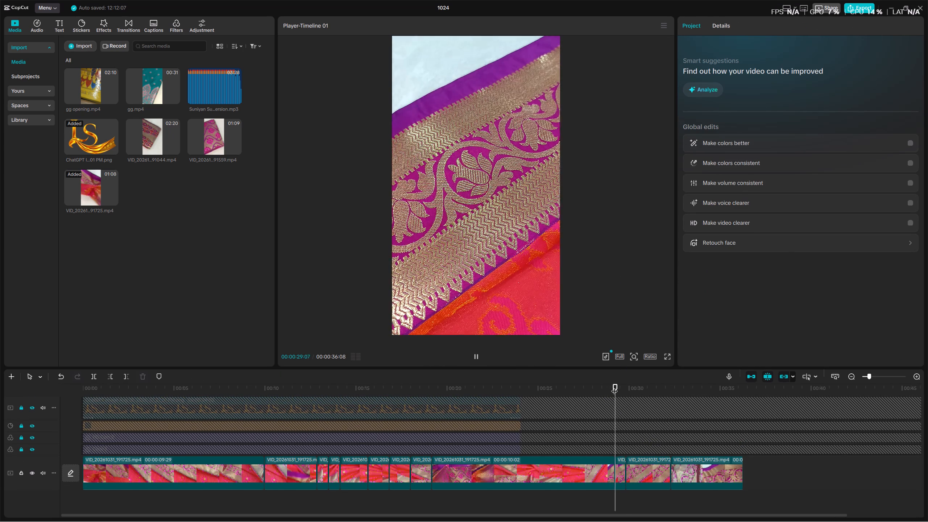
left_click(611, 377)
left_click(603, 390)
key("space")
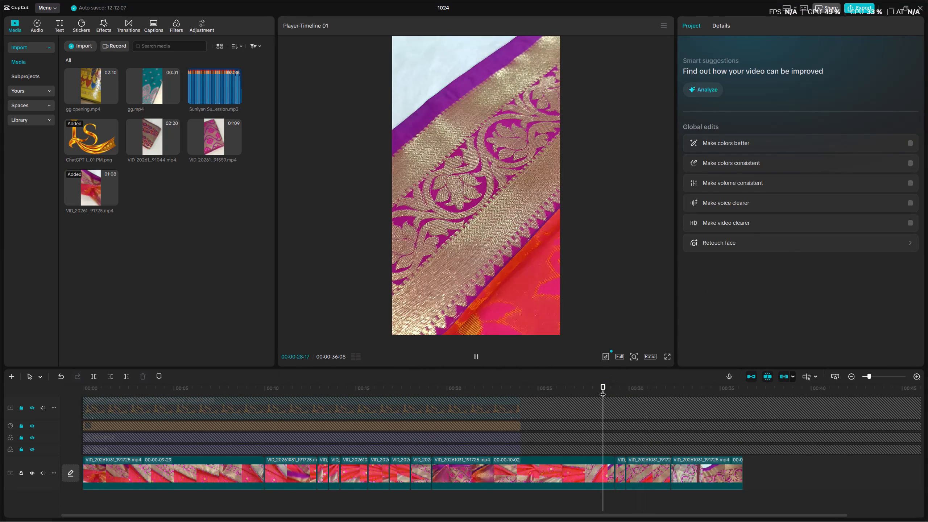
key("space")
Go back through the long clip before 00:00:29:07 and split it at 00:00:21:22, in the folded border shot.
left_click_drag(596, 392, 523, 397)
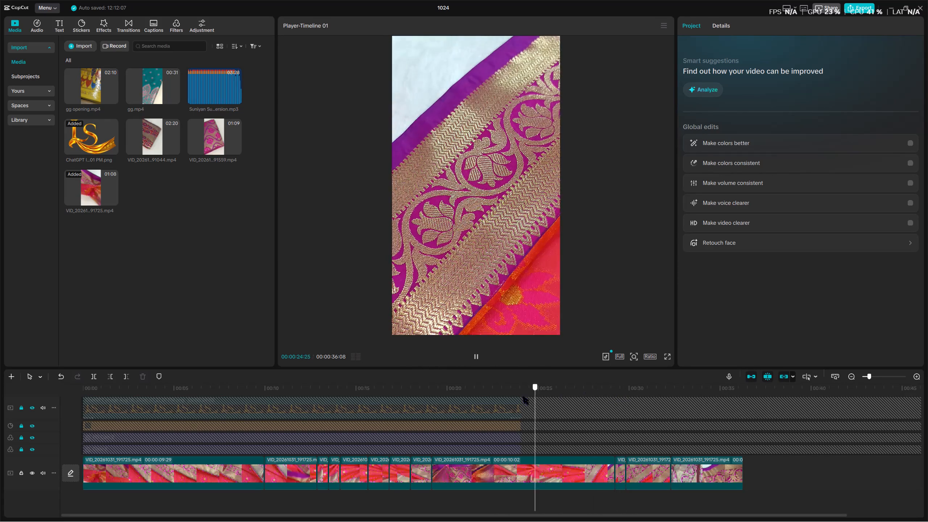
left_click_drag(523, 397, 511, 406)
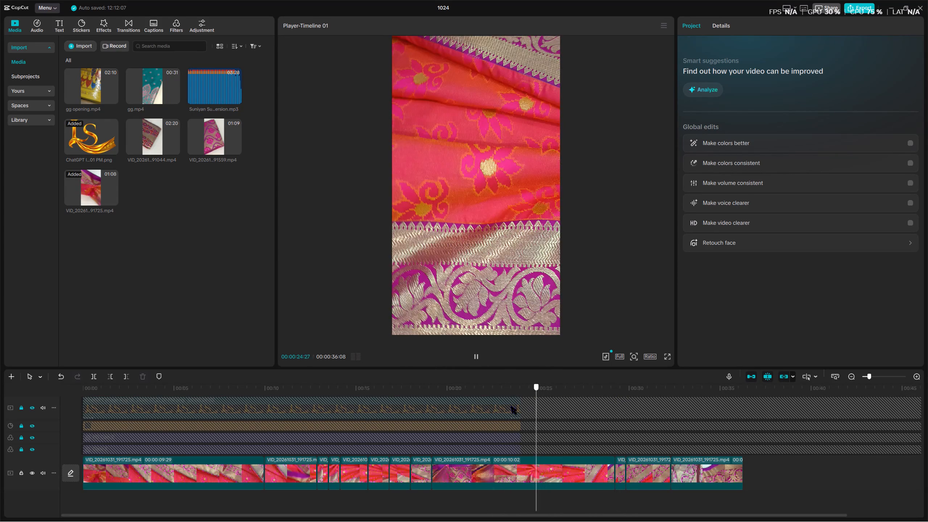
left_click_drag(511, 406, 495, 409)
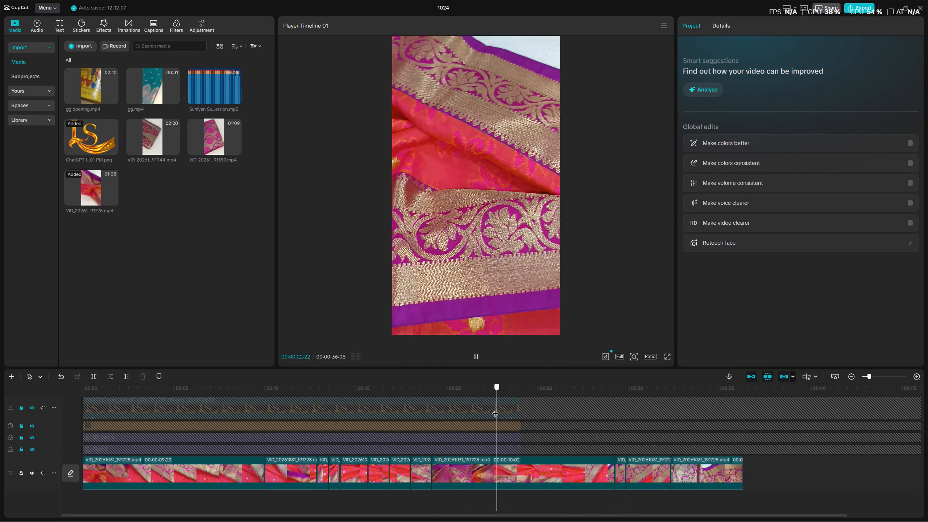
left_click_drag(495, 409, 481, 413)
key("space")
left_click_drag(481, 413, 480, 413)
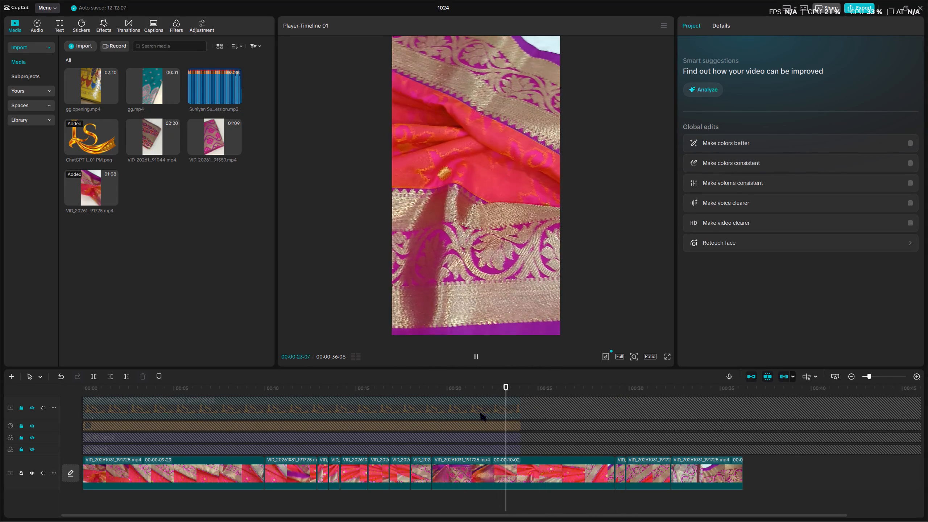
left_click_drag(480, 413, 476, 414)
left_click(477, 407)
left_click(477, 386)
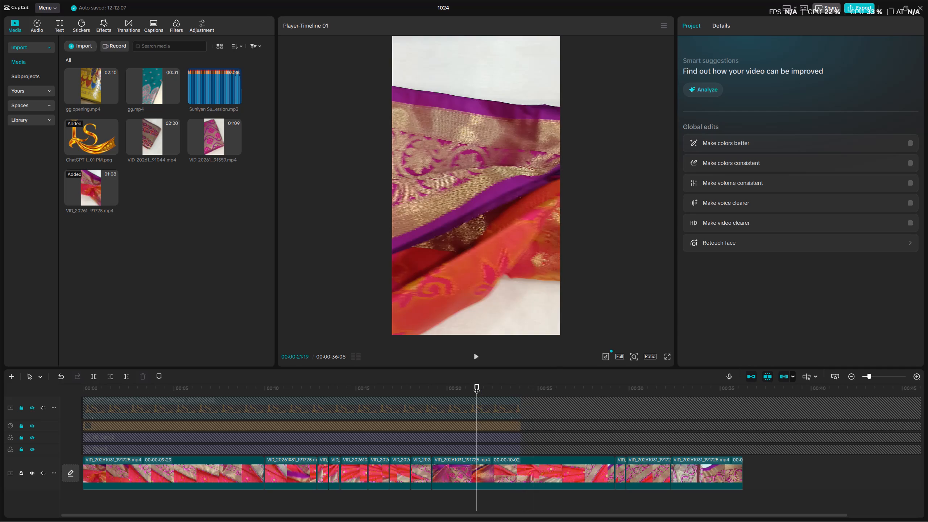
key("space")
left_click(477, 386)
left_click(477, 386)
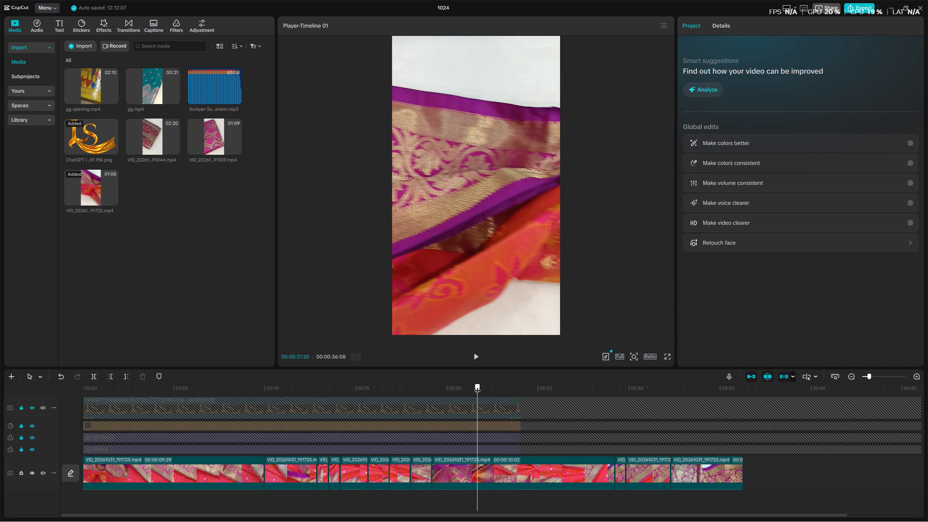
key("ctrl+b")
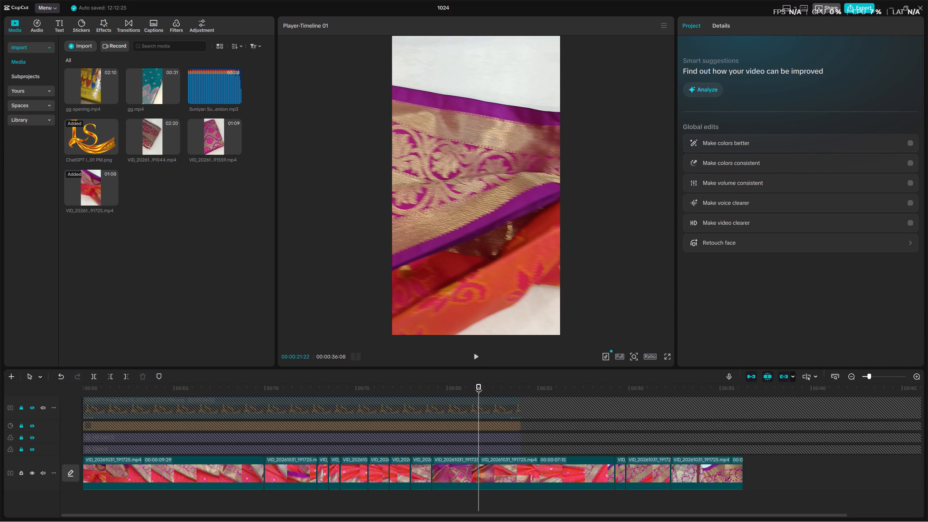
Play on from the 00:00:21:22 cut in short bursts and examine the footage up to about 00:00:23:25.
key("space")
key("space")
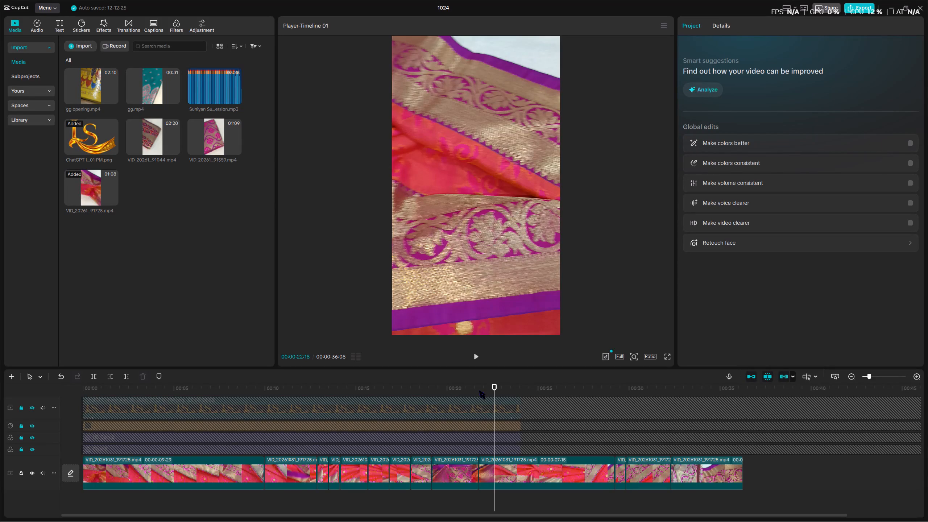
key("space")
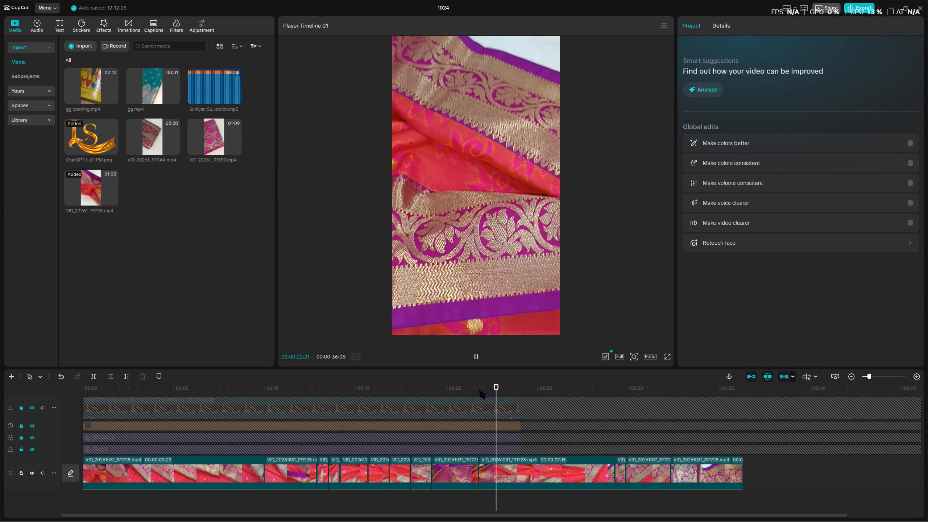
key("space")
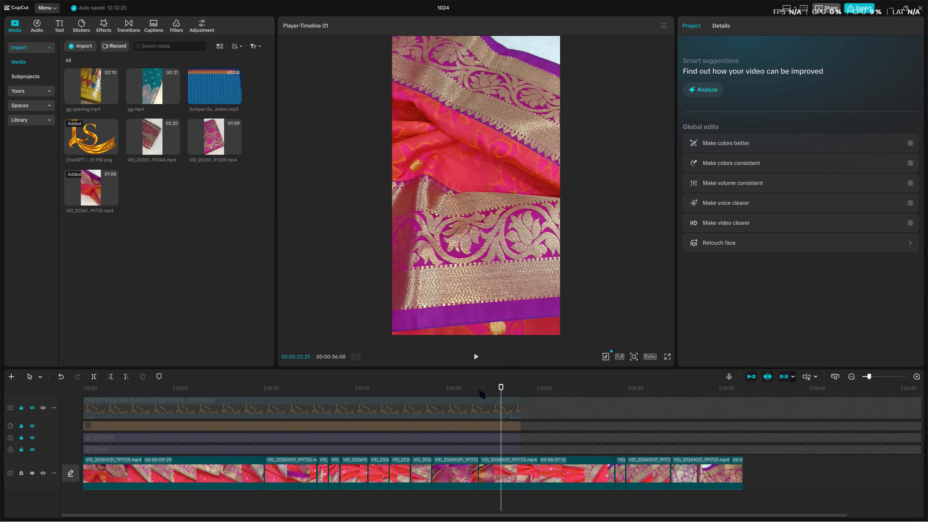
key("space")
key("space")
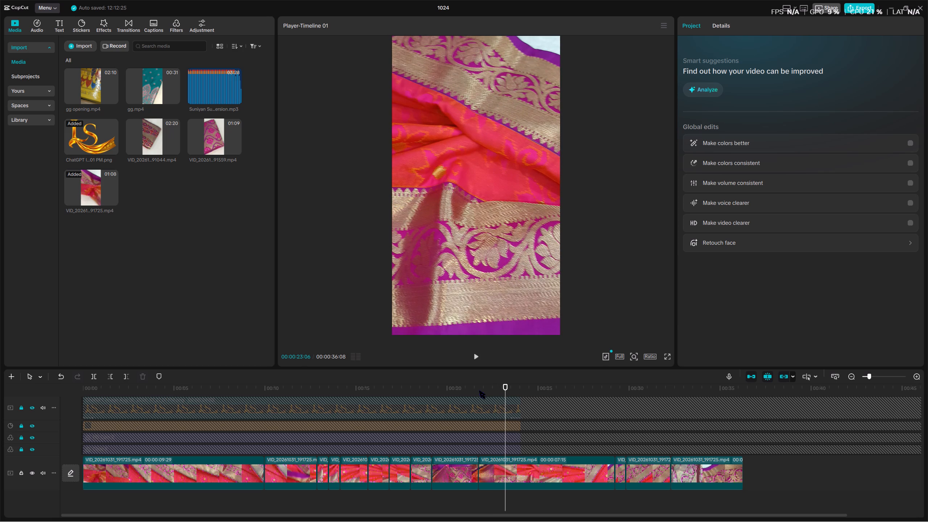
left_click_drag(495, 387, 502, 387)
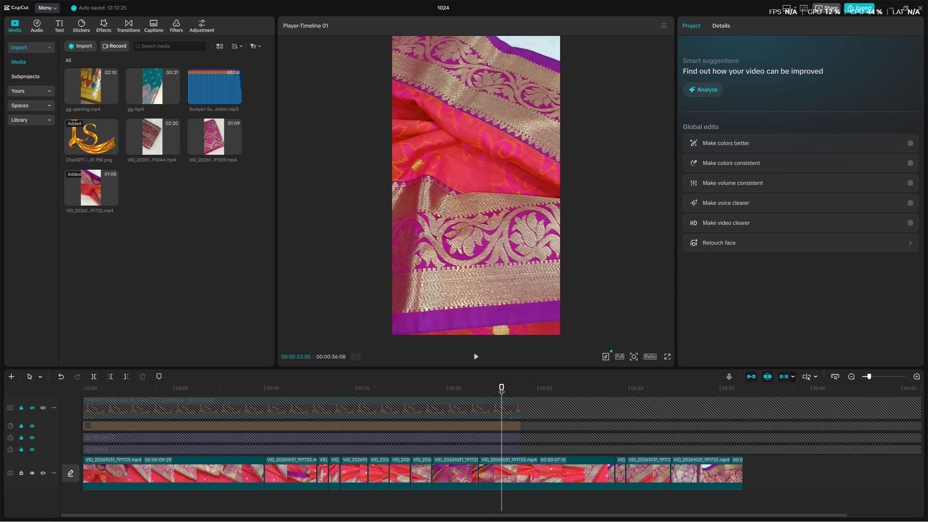
left_click_drag(502, 387, 517, 395)
Check the clip ending at the 00:00:21:22 cut and delete it from the main track.
left_click(451, 484)
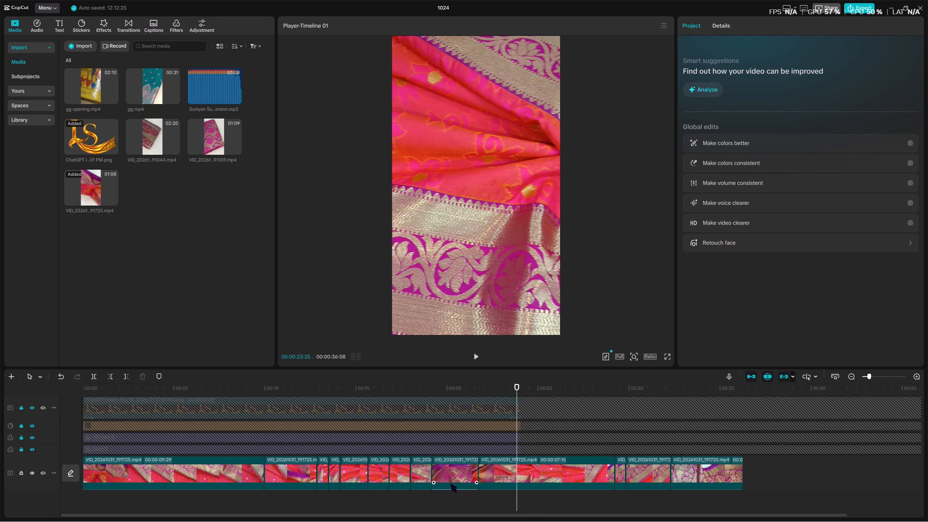
left_click_drag(447, 391, 440, 392)
left_click_drag(435, 392, 460, 391)
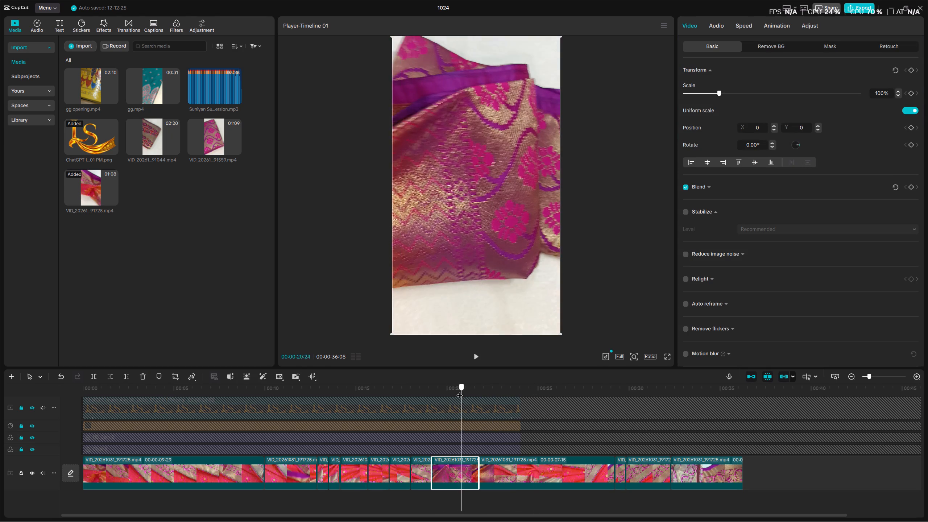
left_click_drag(460, 391, 465, 395)
key("BackSpace")
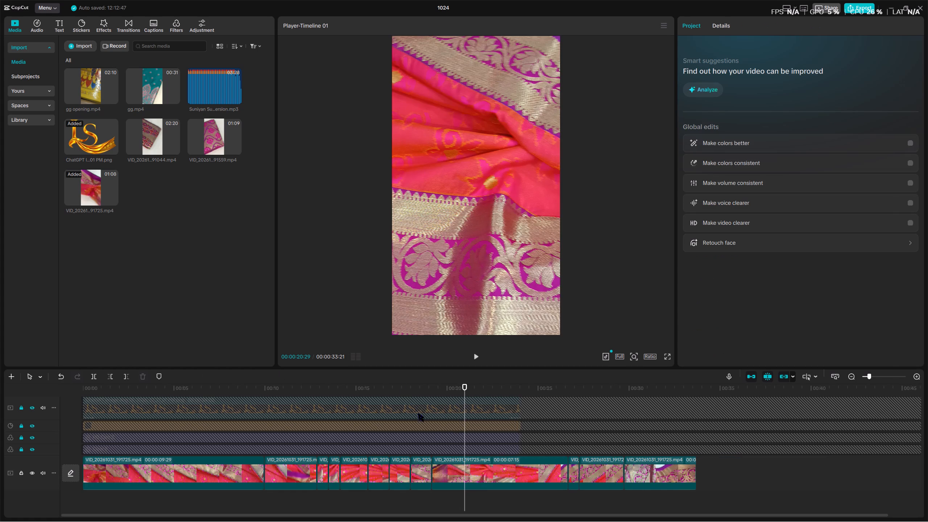
Play the edited video from the beginning to about 00:00:10:06 to review it, and return to 00:00:00:00.
left_click_drag(416, 386, 75, 398)
key("space")
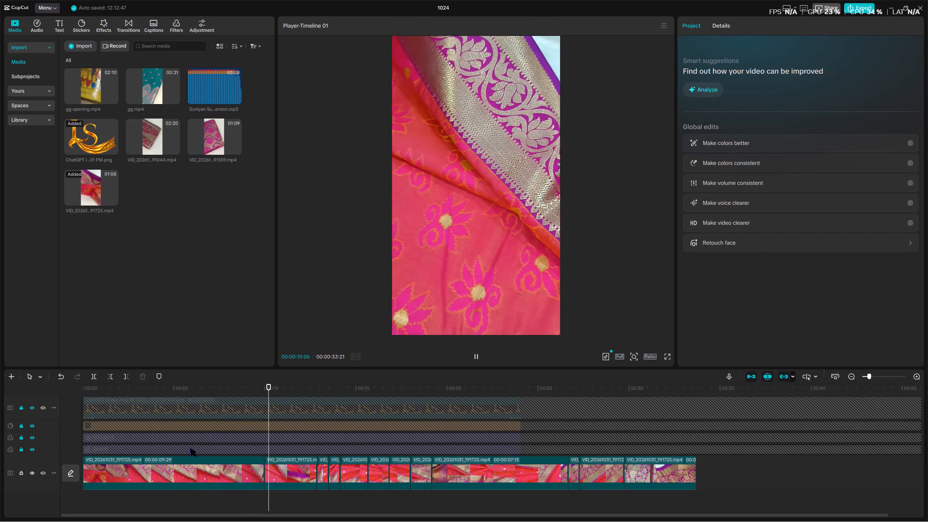
key("space")
left_click_drag(163, 386, 78, 389)
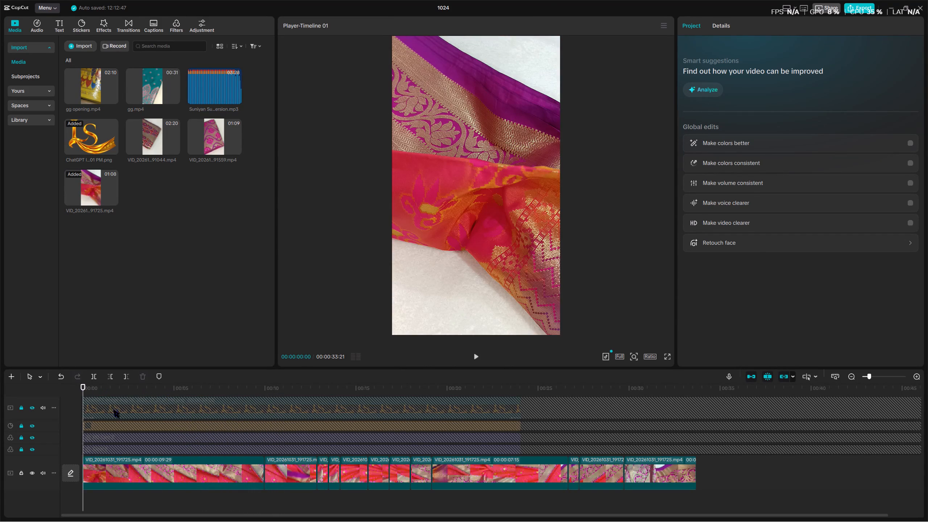
Replay the opening clip from 00:00:00:00 in short bursts and examine its footage up to about 00:00:03:16.
key("space")
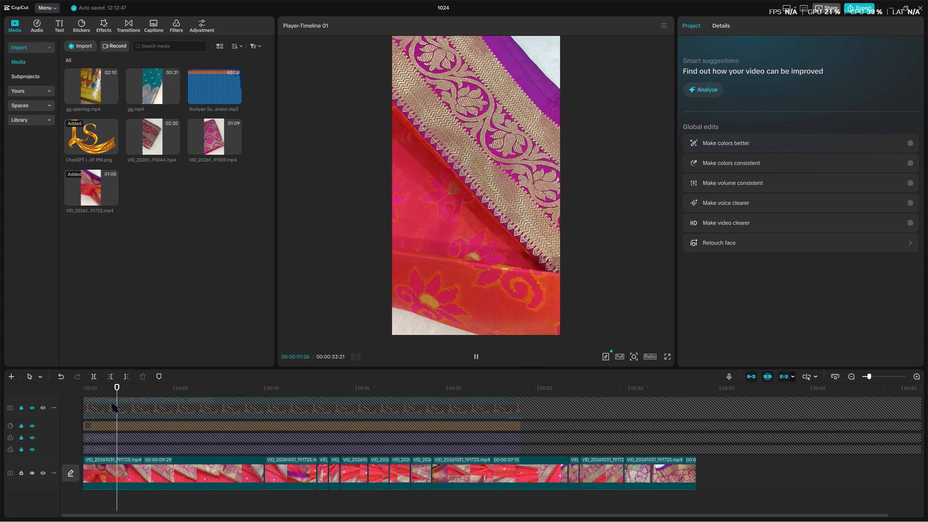
key("space")
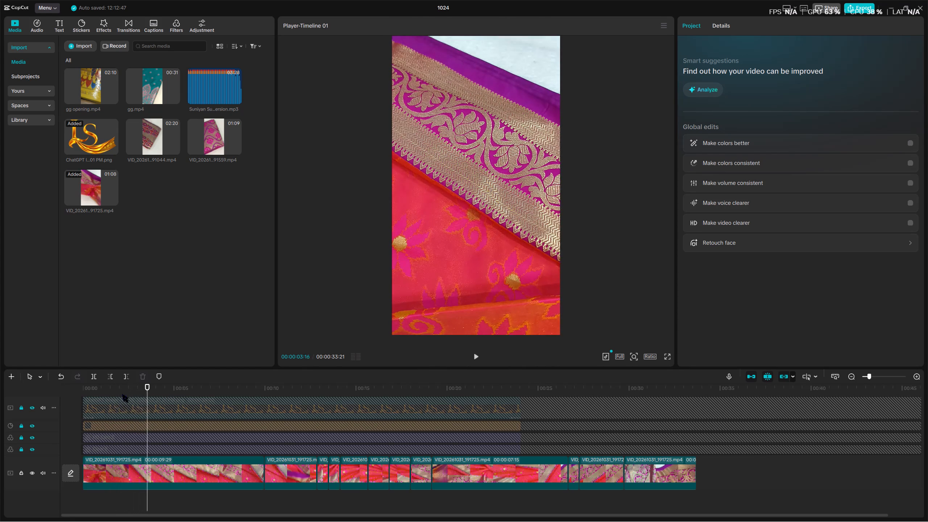
left_click_drag(123, 388, 0, 404)
key("space")
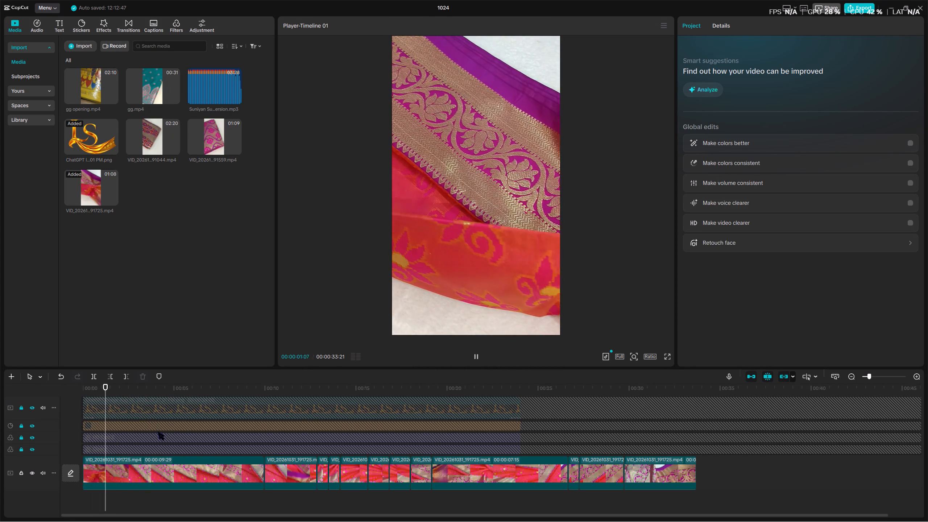
key("space")
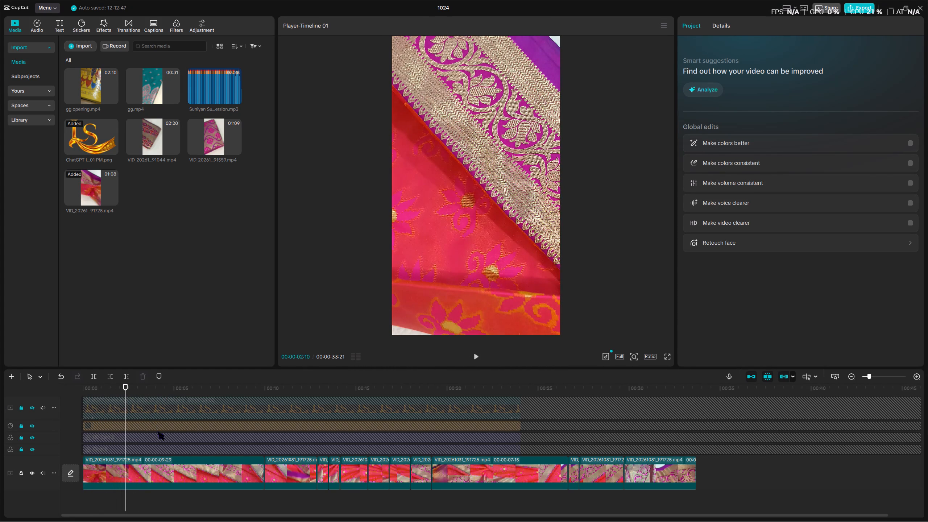
key("space")
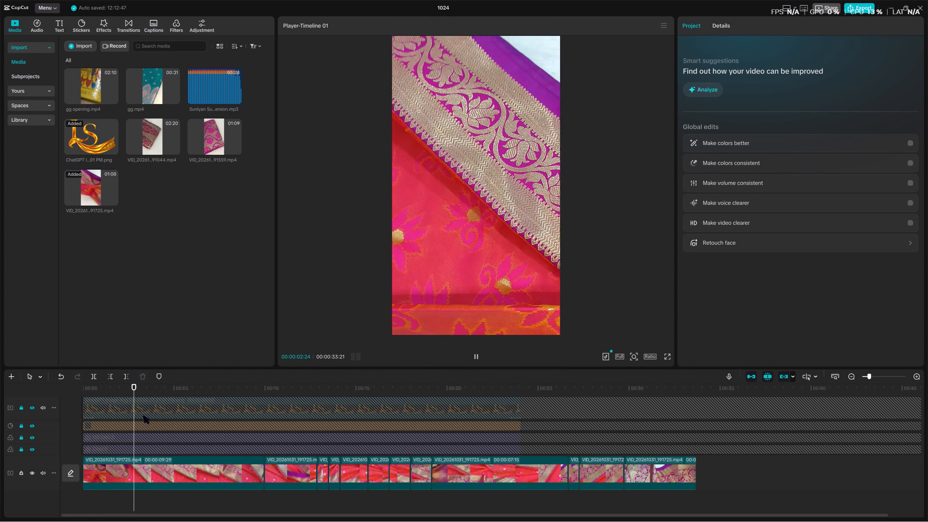
key("space")
left_click_drag(123, 386, 39, 402)
key("space")
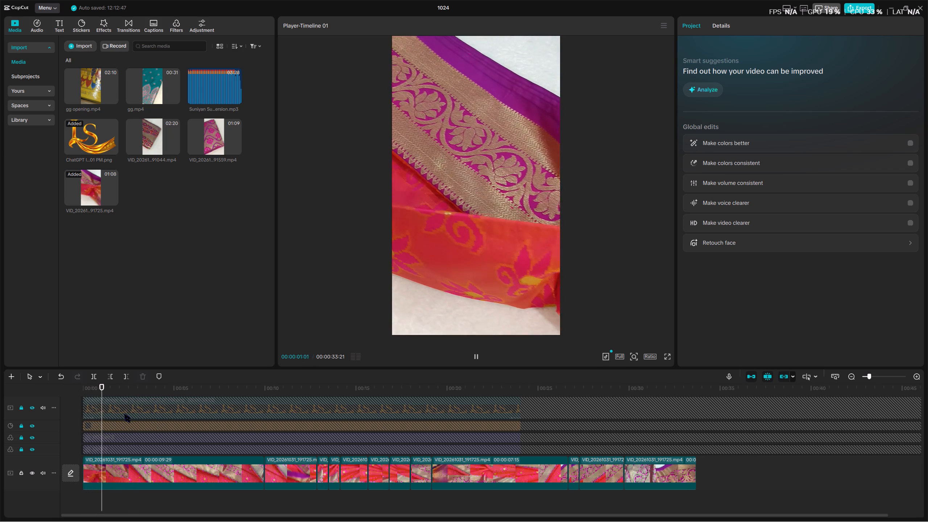
key("space")
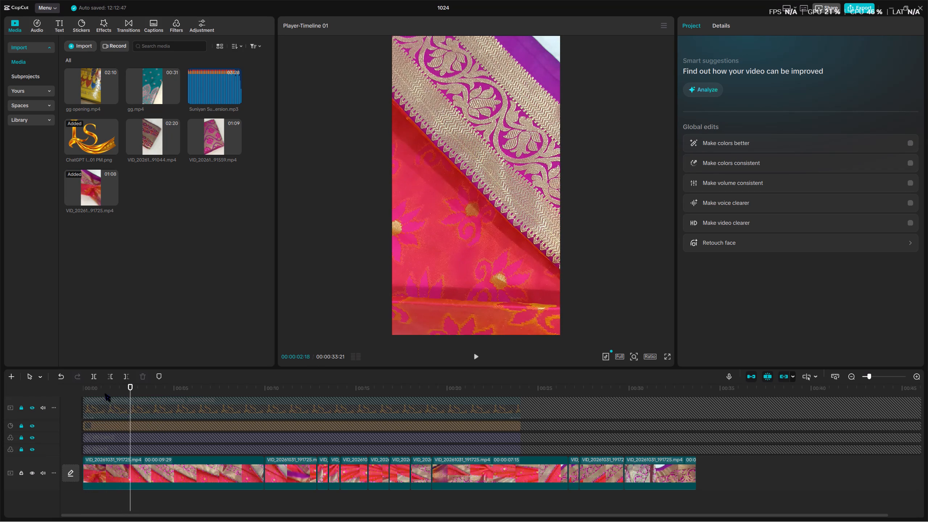
Find the cut point in the opening border shot, split the first clip at 00:00:01:14 and delete the piece before the cut.
left_click(105, 390)
key("space")
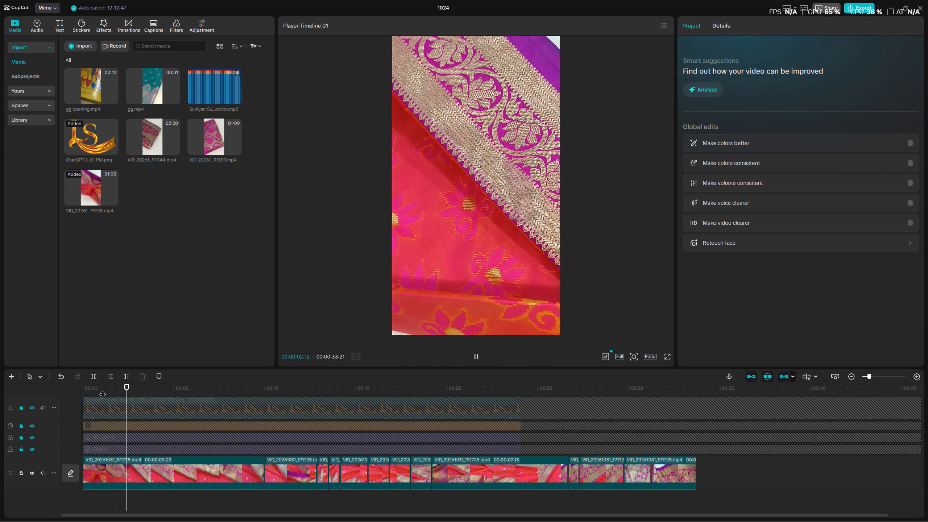
left_click(104, 390)
key("space")
left_click_drag(105, 389, 108, 388)
key("space")
left_click(108, 388)
key("space")
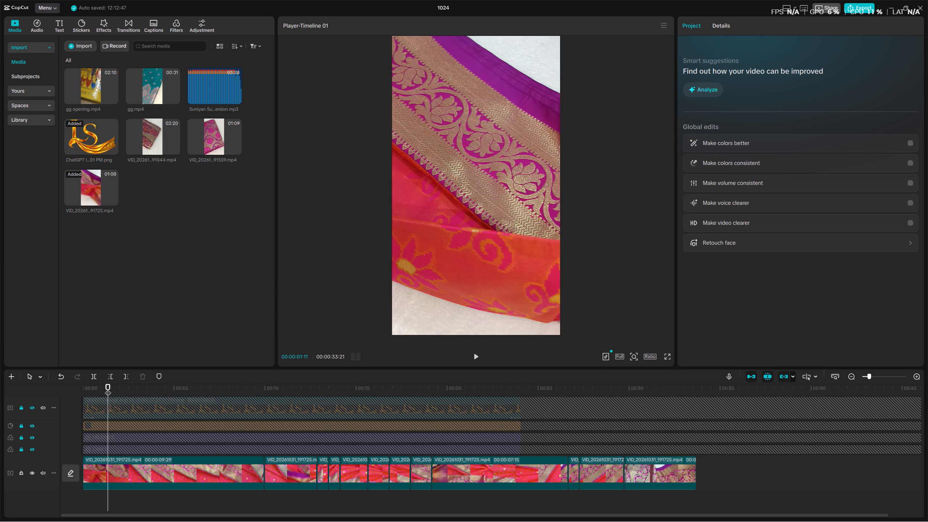
left_click_drag(108, 388, 112, 388)
key("space")
left_click(112, 388)
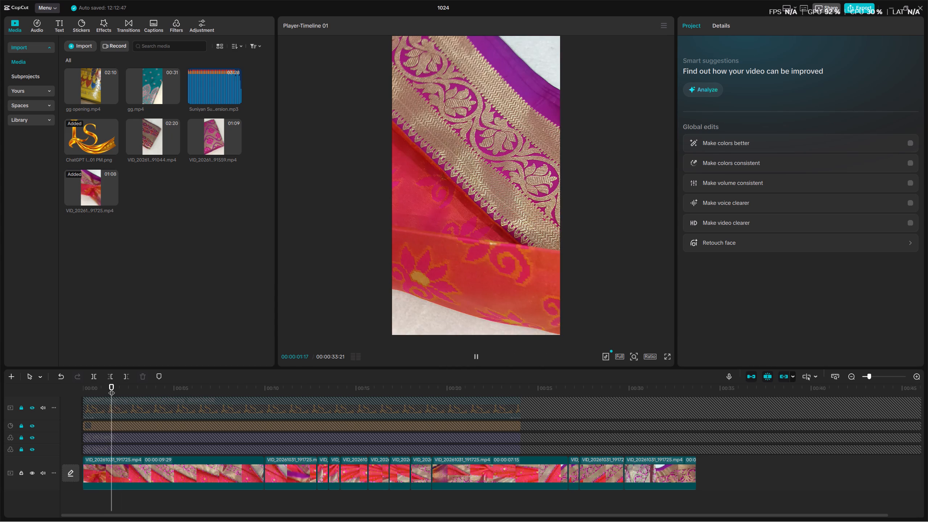
key("space")
left_click(112, 388)
left_click(112, 388)
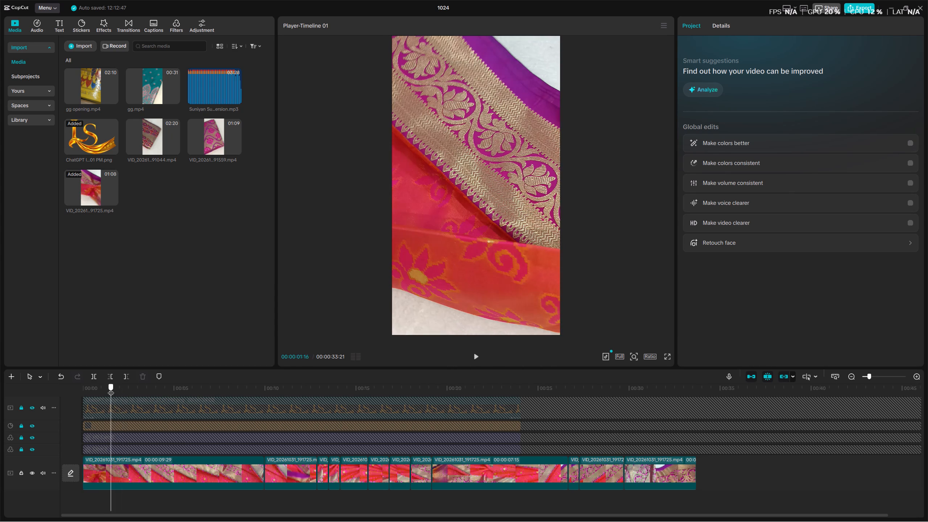
key("space")
left_click(110, 389)
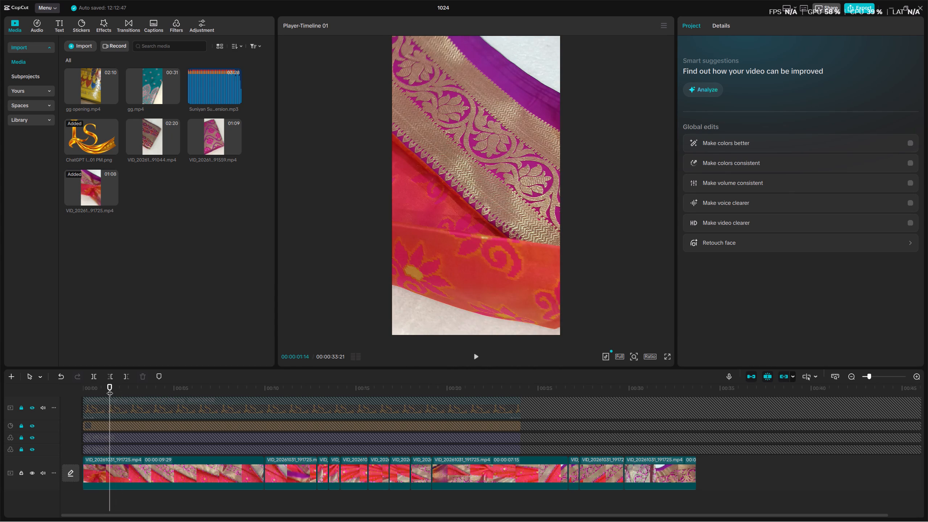
key("ctrl+b")
left_click(99, 475)
key("BackSpace")
Play the trimmed opening from 00:00:00:00 and check its first two seconds.
left_click_drag(92, 393, 52, 393)
key("space")
key("space")
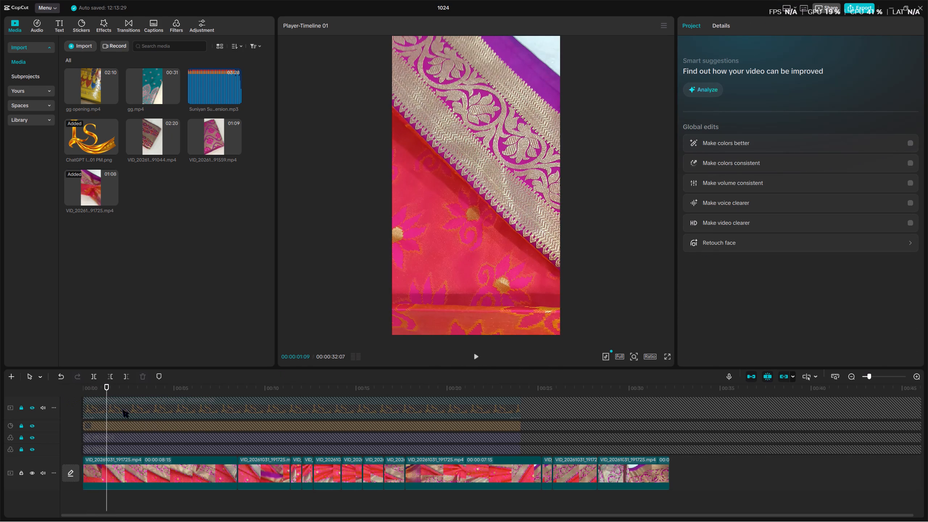
left_click_drag(109, 387, 119, 389)
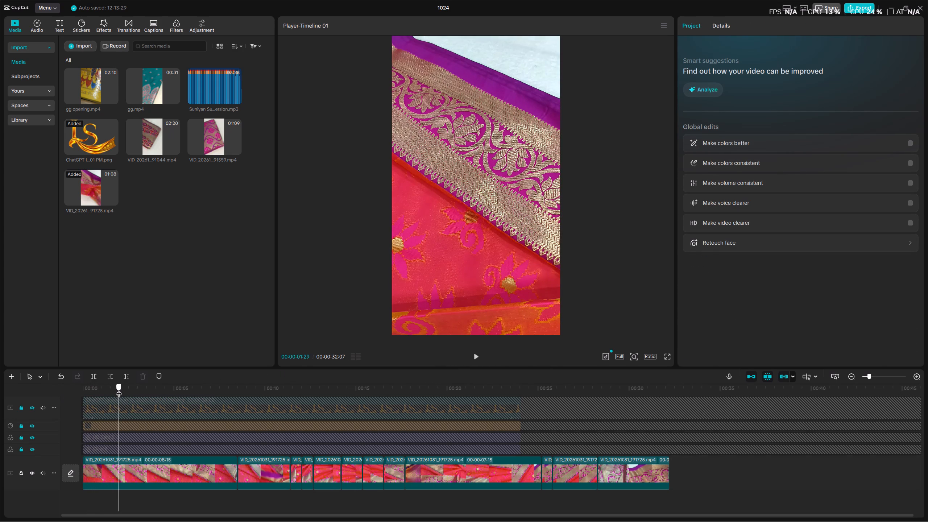
left_click_drag(119, 389, 54, 411)
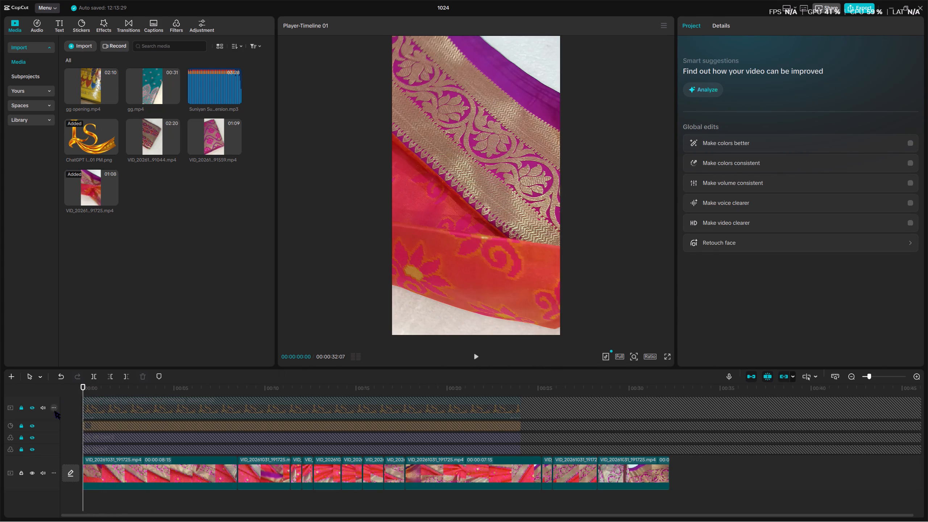
key("space")
key("space")
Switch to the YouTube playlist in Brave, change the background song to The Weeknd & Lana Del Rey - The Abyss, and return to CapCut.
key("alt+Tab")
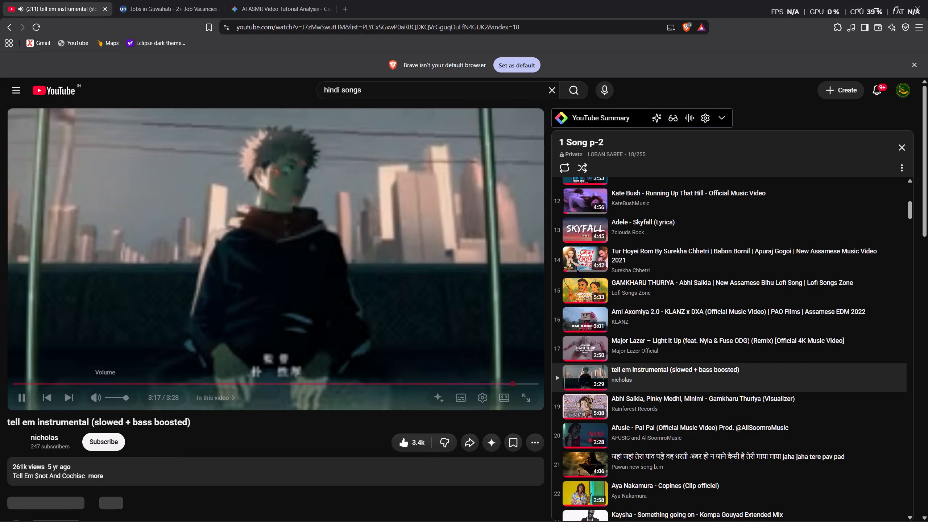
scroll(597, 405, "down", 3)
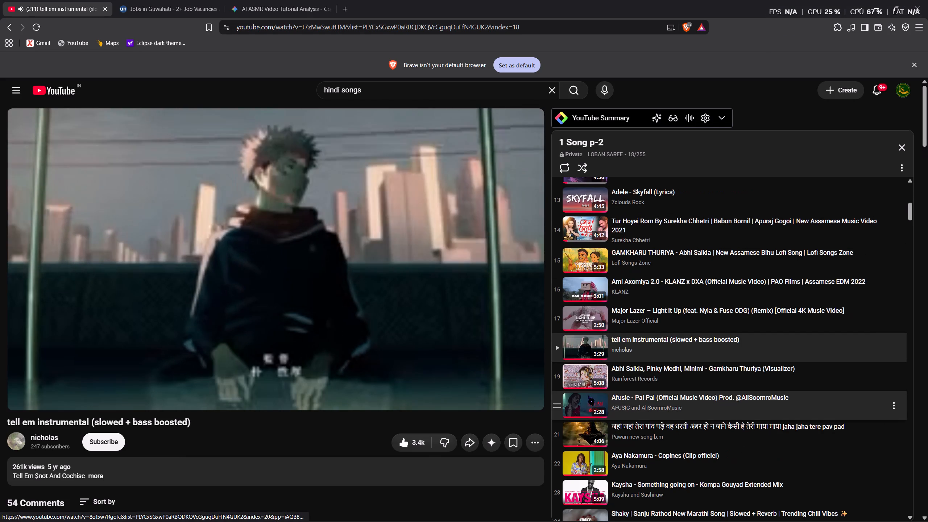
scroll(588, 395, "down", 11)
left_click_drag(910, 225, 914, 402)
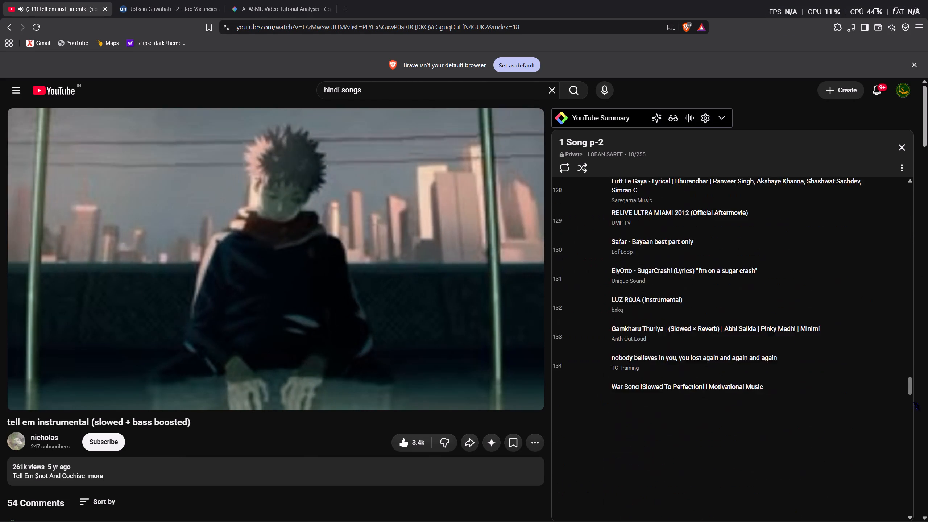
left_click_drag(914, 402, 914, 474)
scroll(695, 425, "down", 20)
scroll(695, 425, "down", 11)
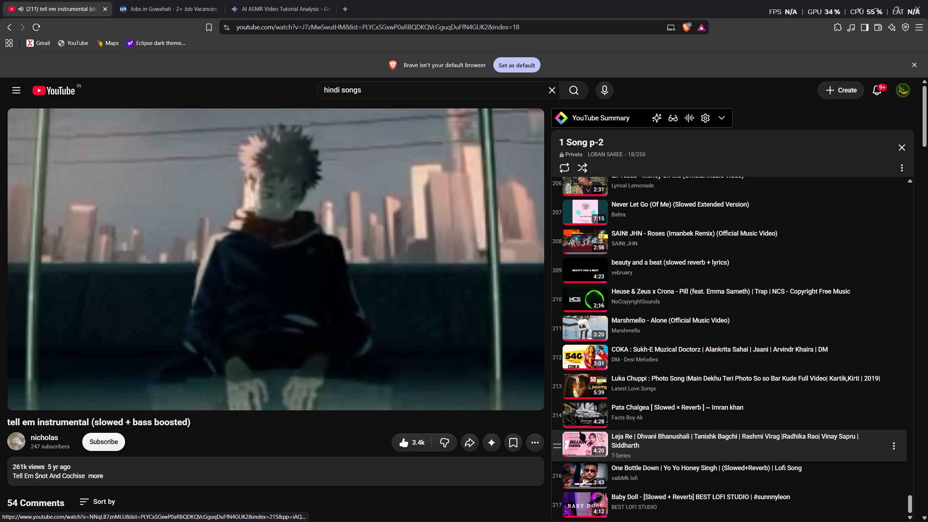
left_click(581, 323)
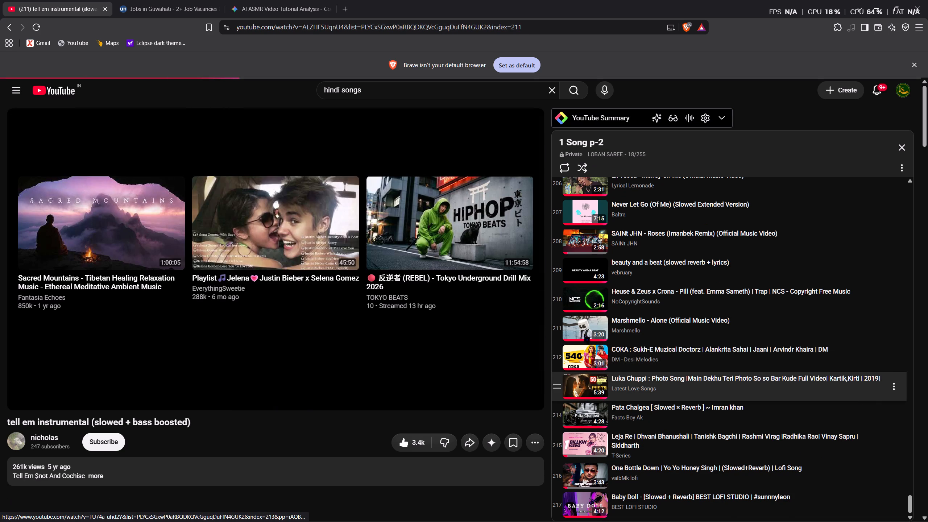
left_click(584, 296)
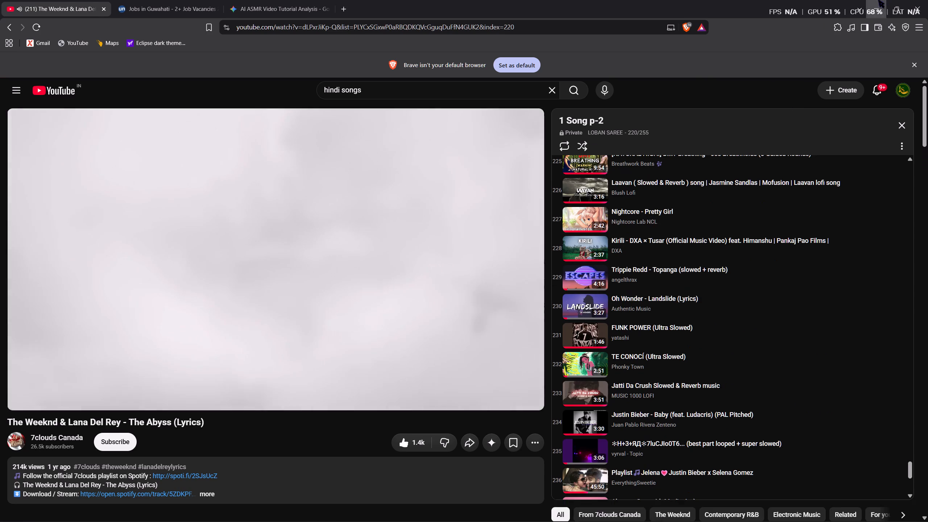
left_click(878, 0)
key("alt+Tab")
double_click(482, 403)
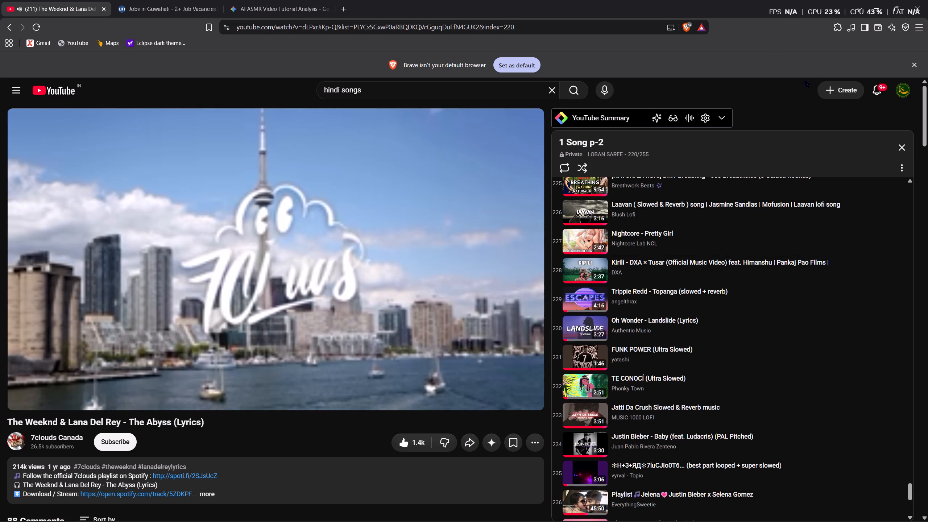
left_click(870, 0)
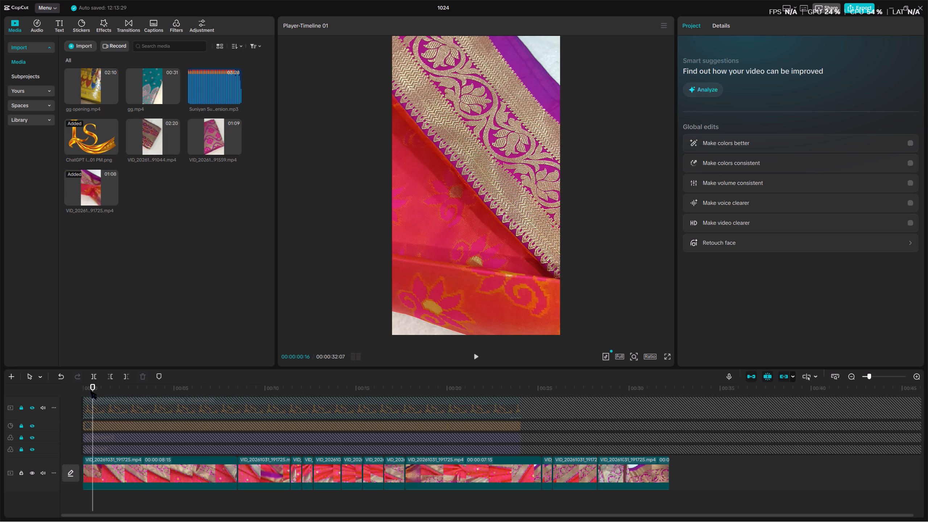
Skim the main track up to about 00:00:12:01 and replay the opening shot from 00:00:00:00 to review it.
left_click_drag(89, 391, 236, 389)
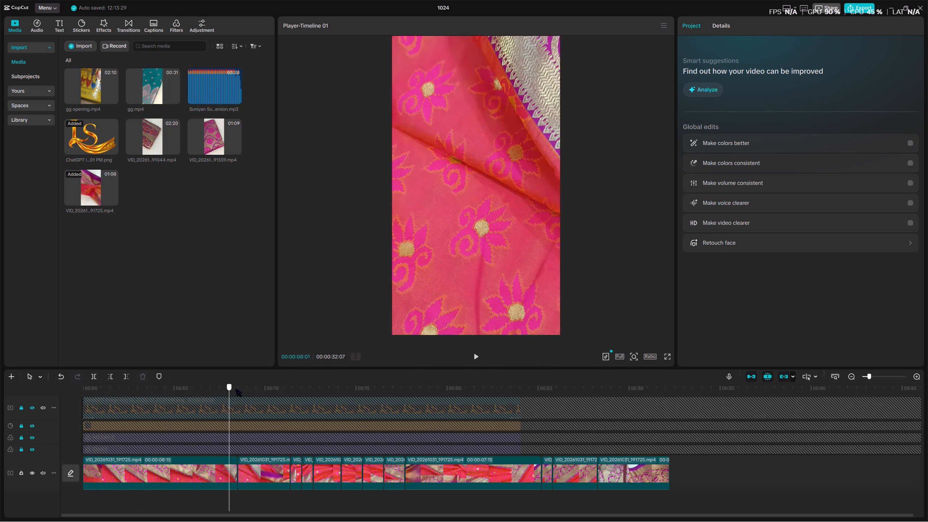
left_click_drag(236, 389, 74, 398)
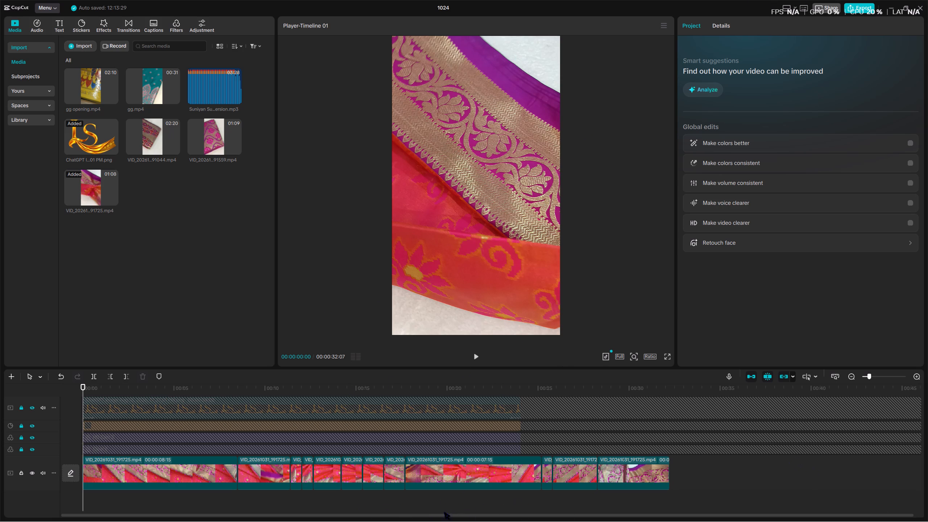
scroll(465, 296, "down", 3)
left_click_drag(488, 385, 298, 389)
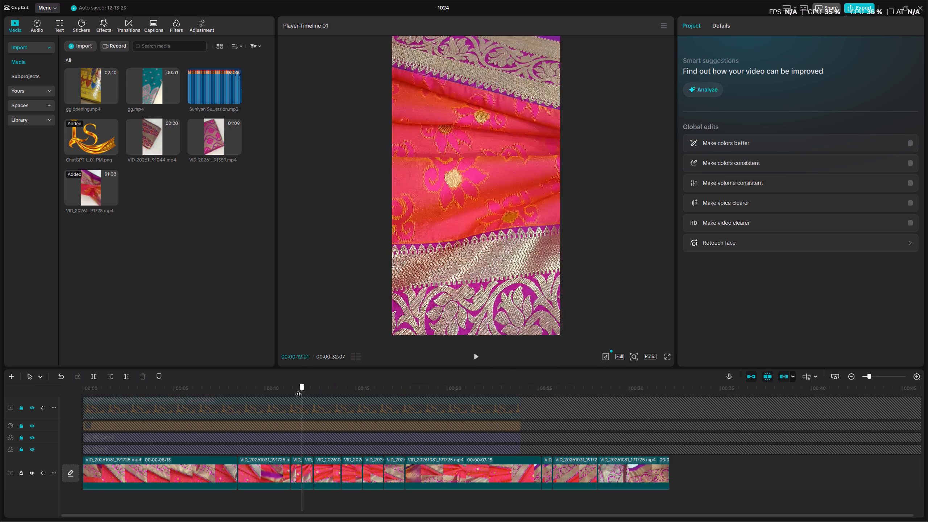
left_click_drag(298, 389, 67, 422)
key("space")
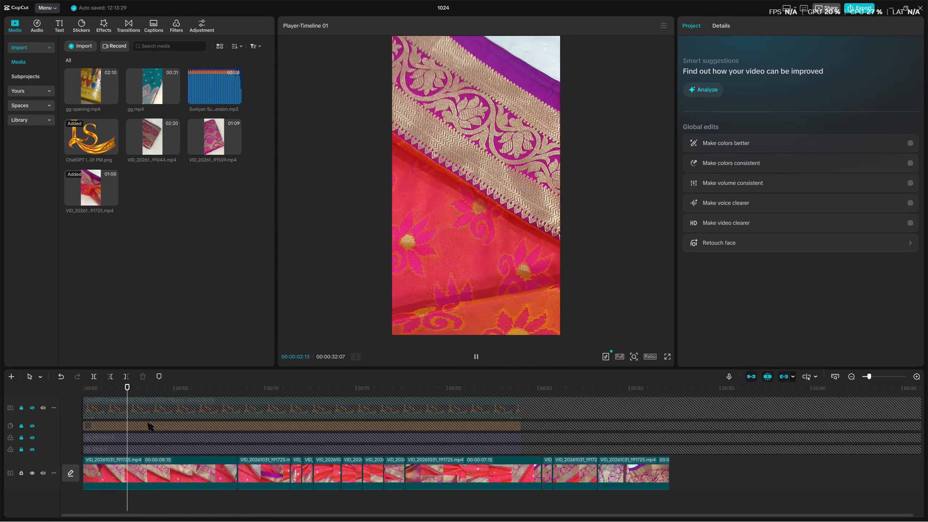
key("space")
left_click_drag(108, 388, 46, 405)
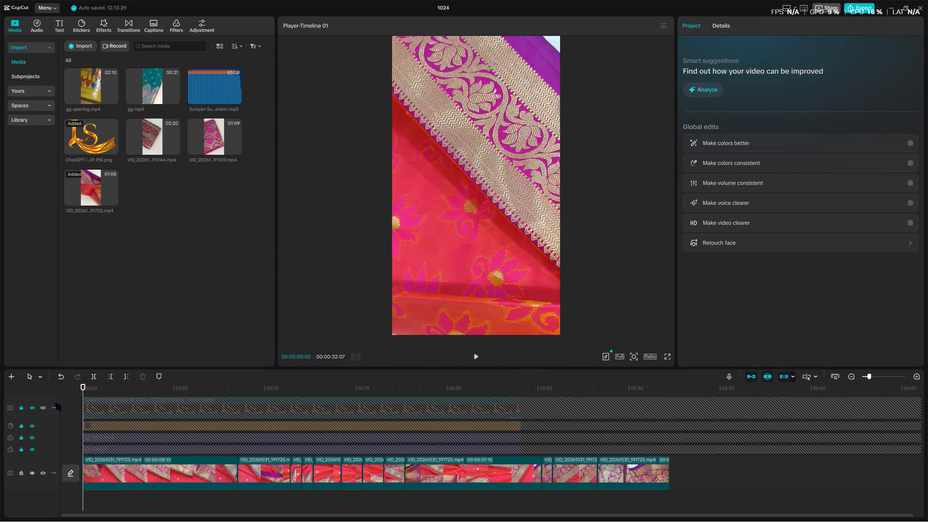
key("space")
key("space")
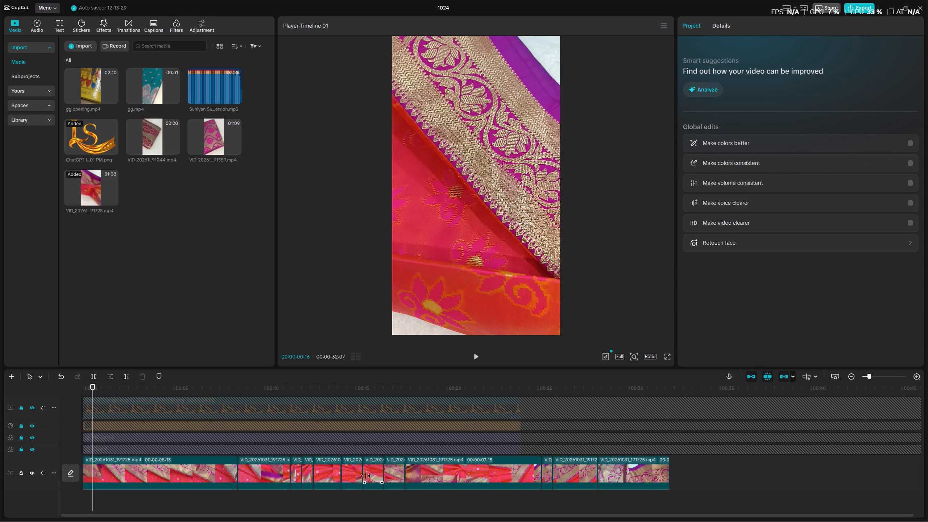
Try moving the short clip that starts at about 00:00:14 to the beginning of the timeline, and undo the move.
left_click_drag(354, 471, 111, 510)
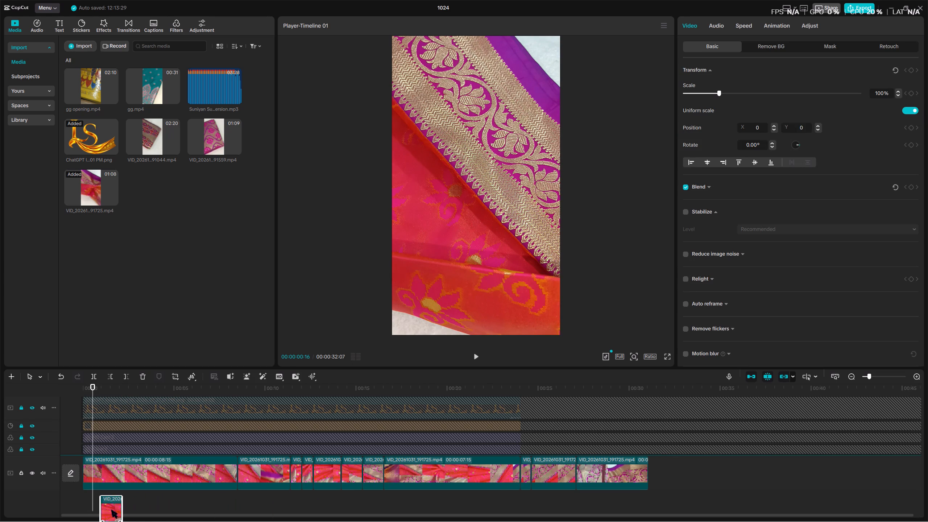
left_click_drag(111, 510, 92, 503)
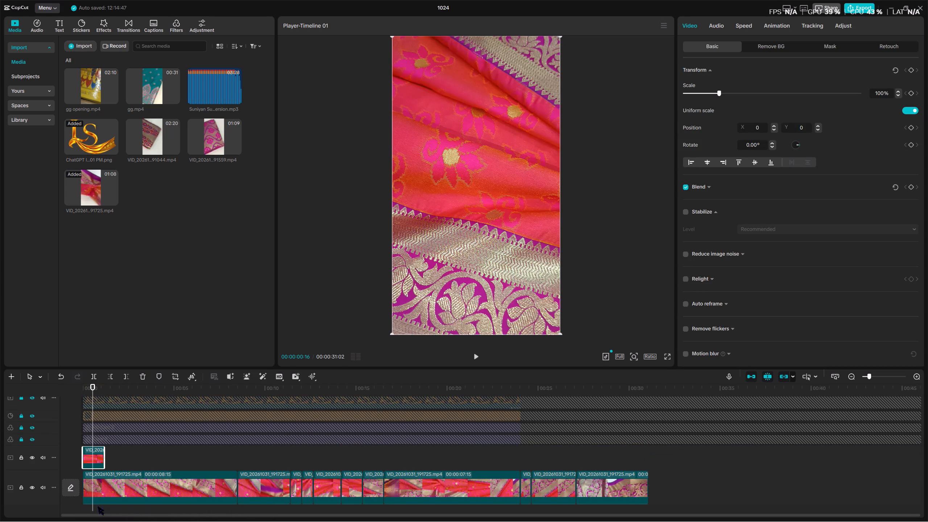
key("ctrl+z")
Play the short main-track clip that starts at about 00:00:12:20 and delete it.
left_click(327, 471)
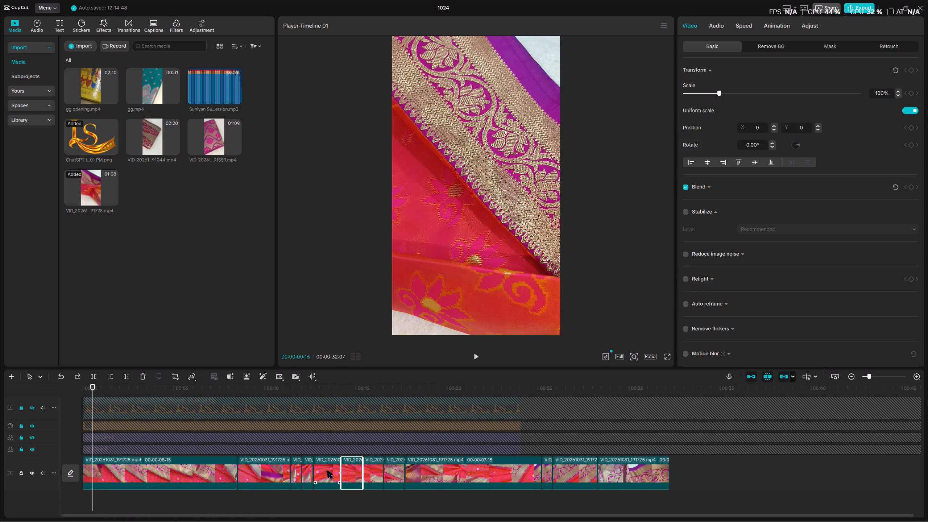
left_click(323, 389)
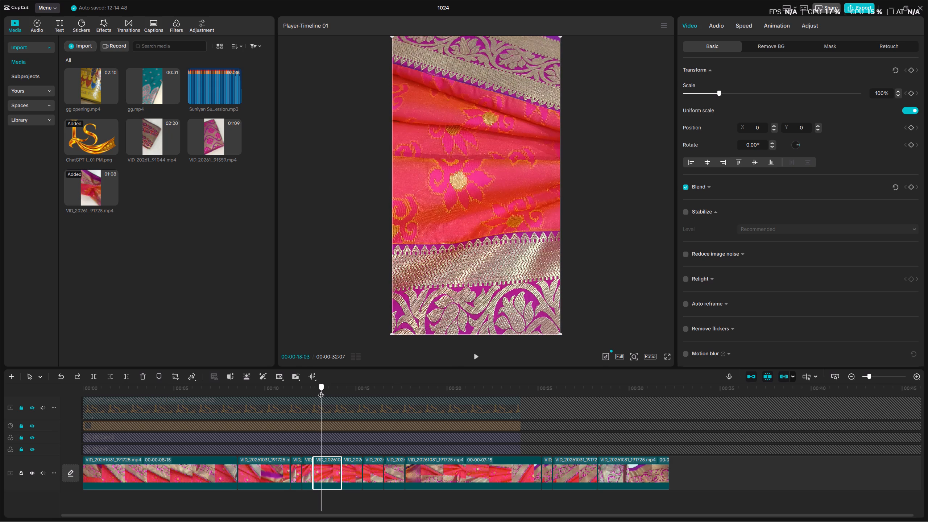
left_click(331, 471)
left_click_drag(315, 384, 315, 385)
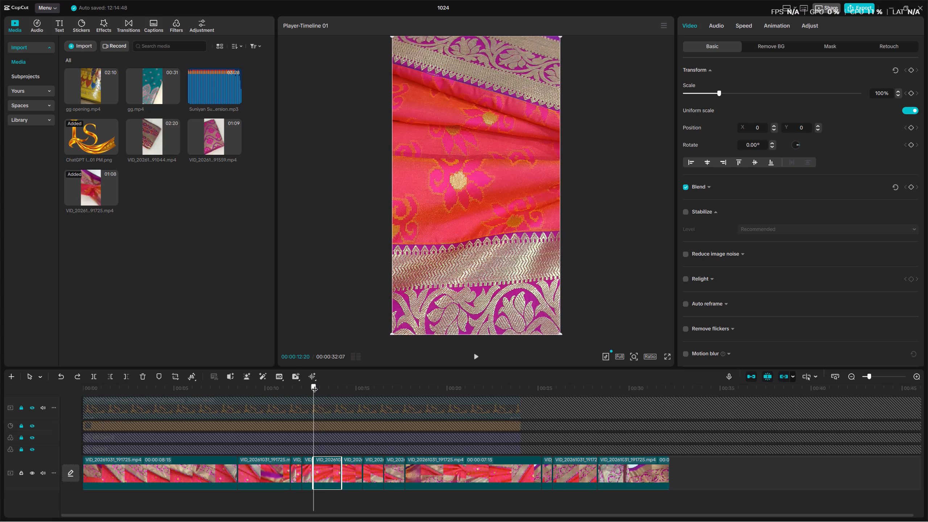
left_click_drag(315, 385, 312, 389)
key("space")
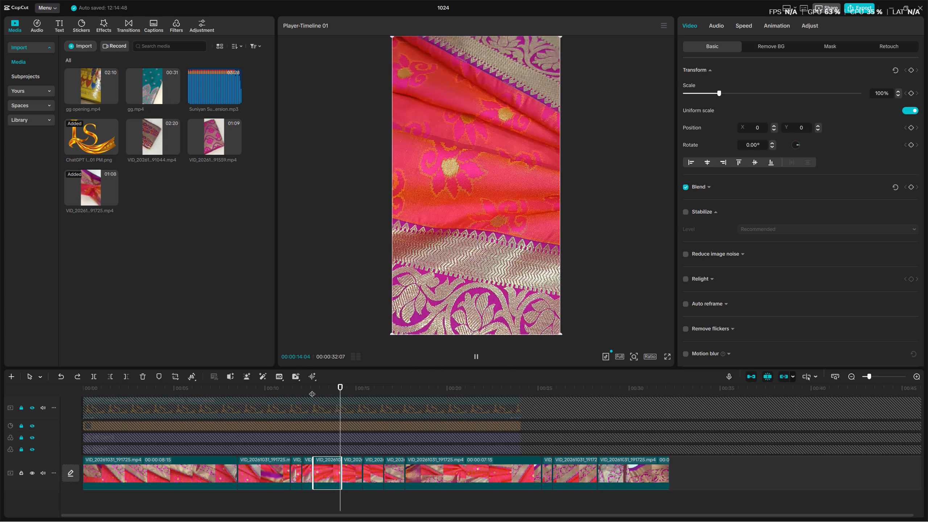
key("space")
key("BackSpace")
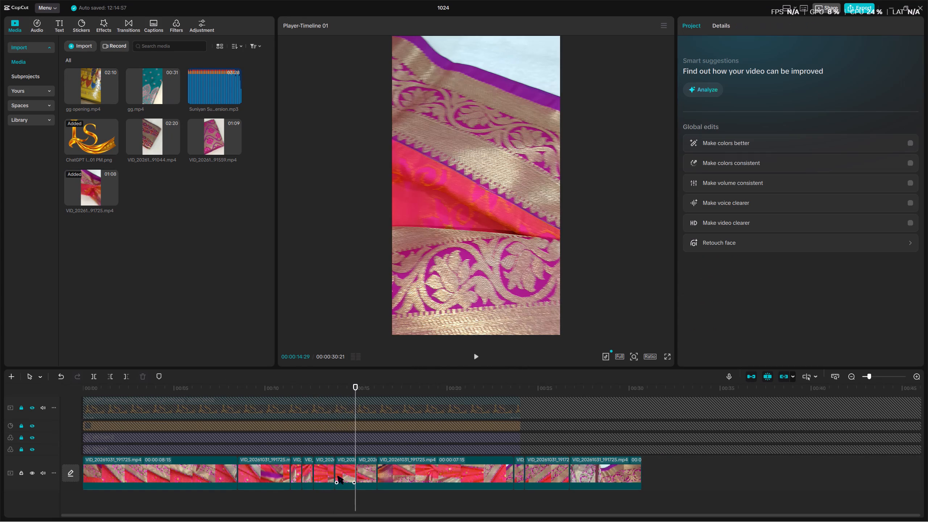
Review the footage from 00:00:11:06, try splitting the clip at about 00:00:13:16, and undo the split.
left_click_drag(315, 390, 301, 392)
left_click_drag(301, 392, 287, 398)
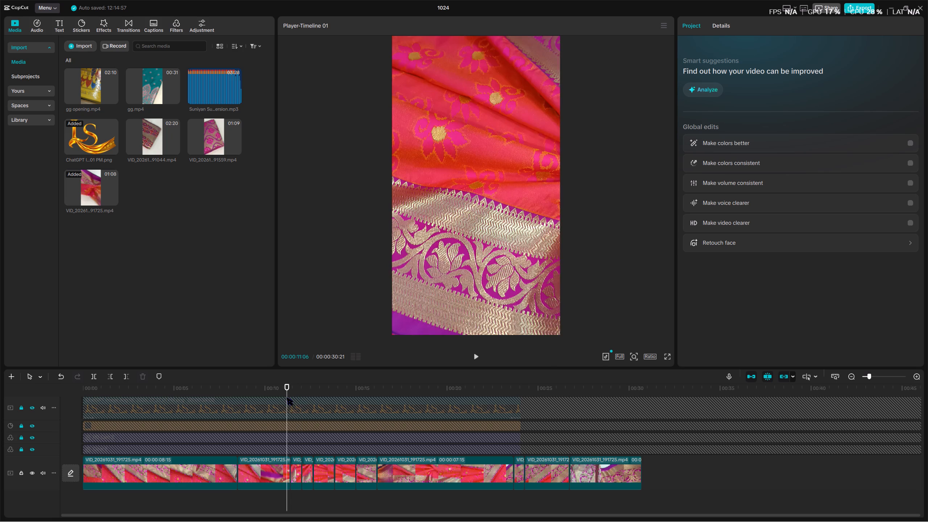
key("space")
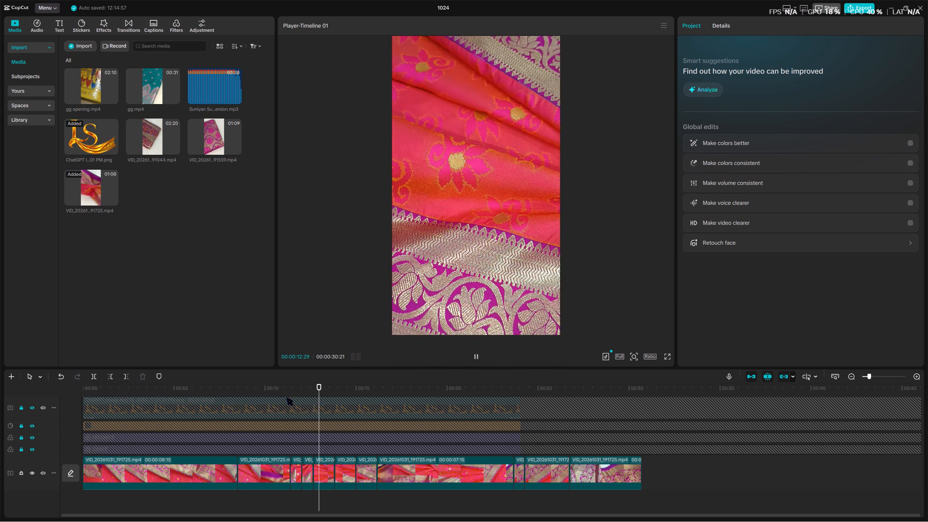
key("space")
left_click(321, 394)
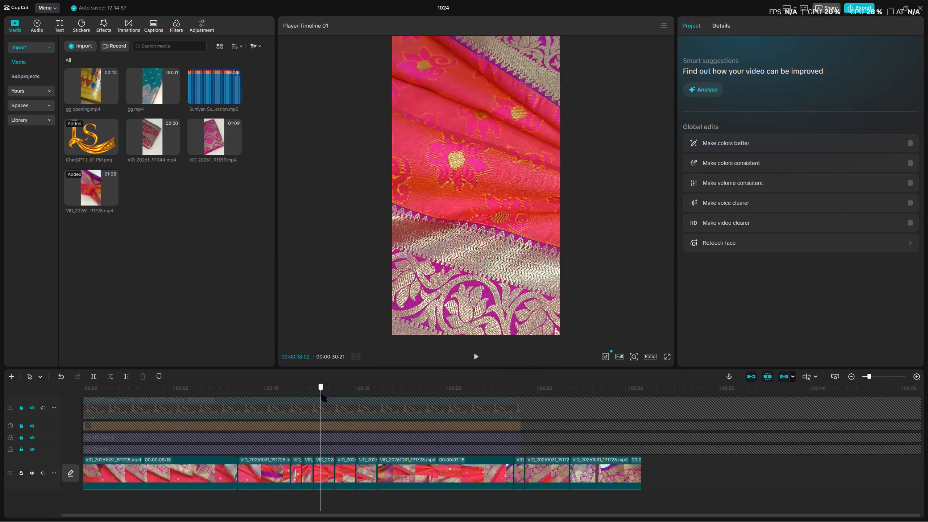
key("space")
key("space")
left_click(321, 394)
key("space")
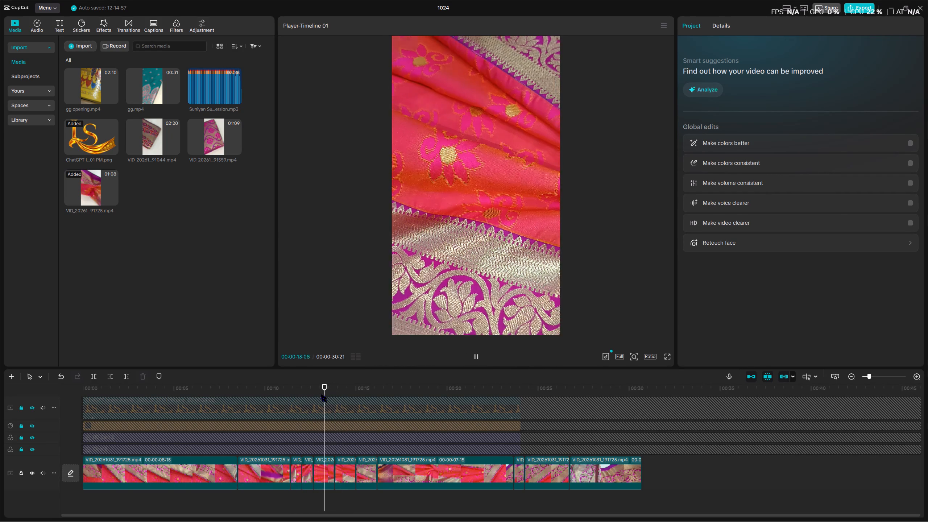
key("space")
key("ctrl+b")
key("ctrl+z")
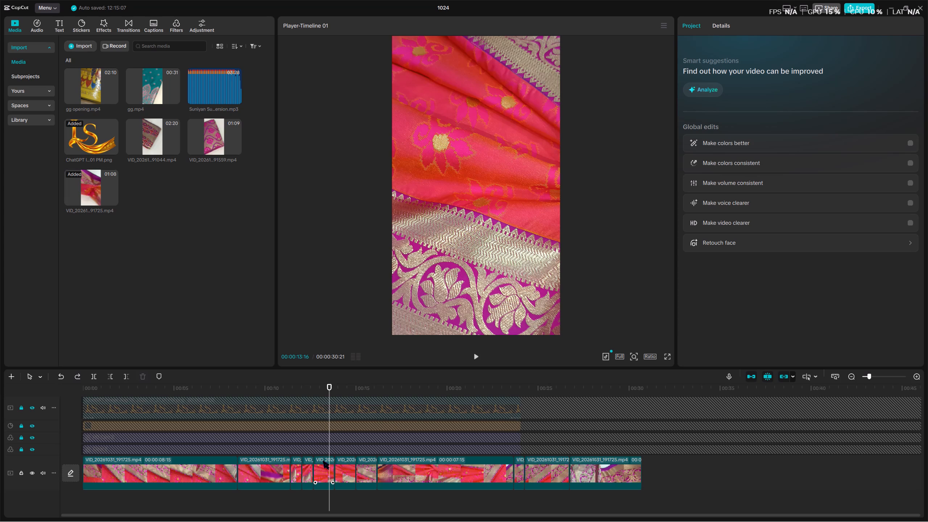
Play the following shots to find the end of the border shot and split the long clip at 00:00:17:09.
left_click(326, 391)
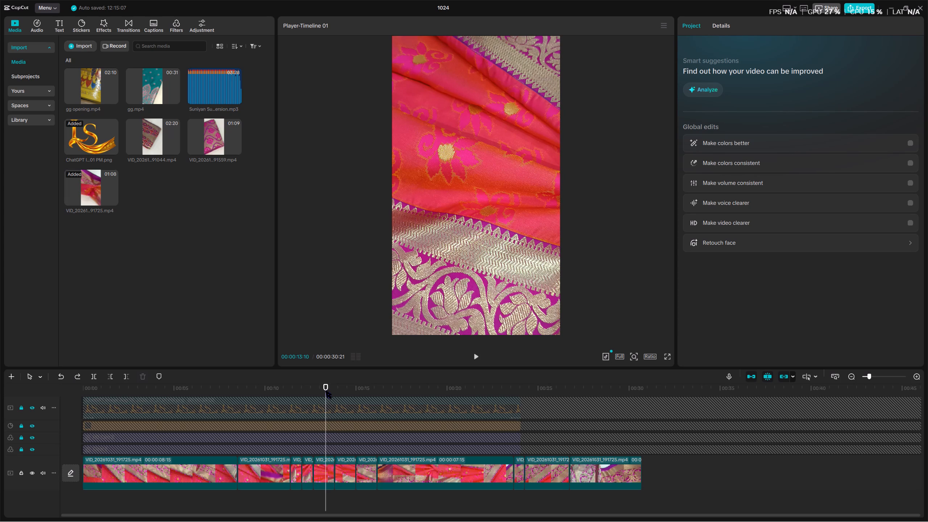
left_click_drag(326, 391, 301, 405)
key("space")
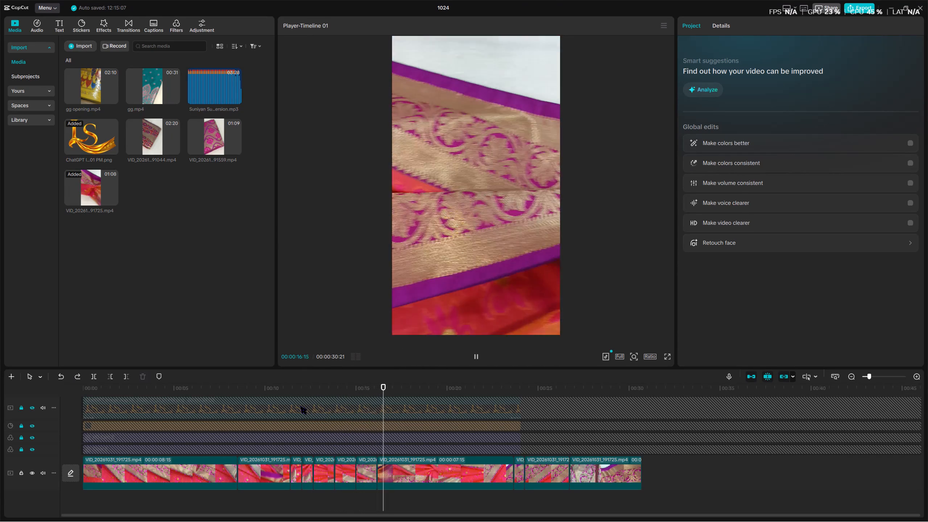
key("space")
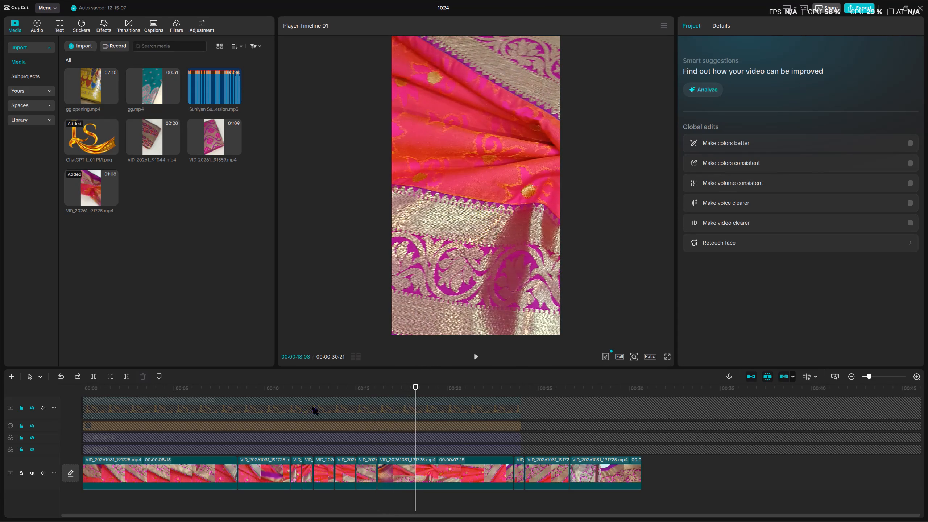
left_click(393, 388)
key("space")
left_click(393, 388)
key("space")
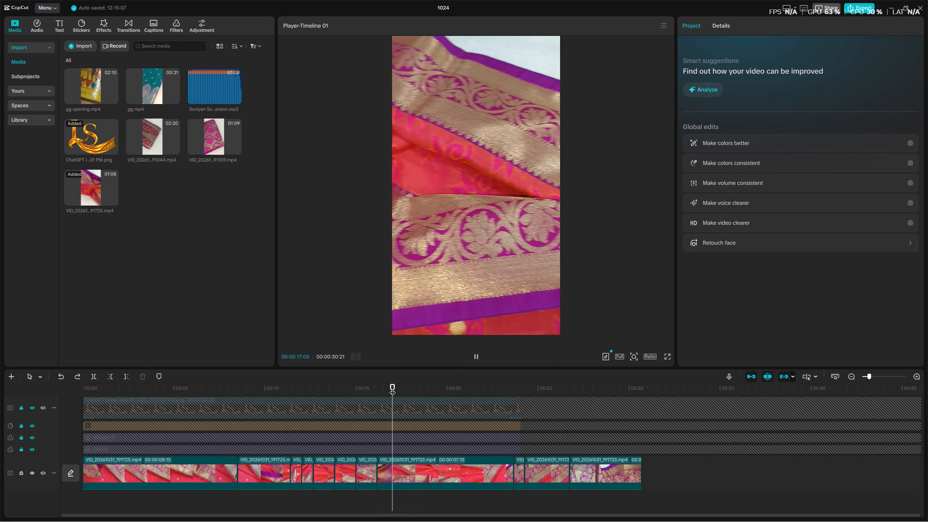
key("space")
key("space")
left_click(393, 388)
key("space")
key("space")
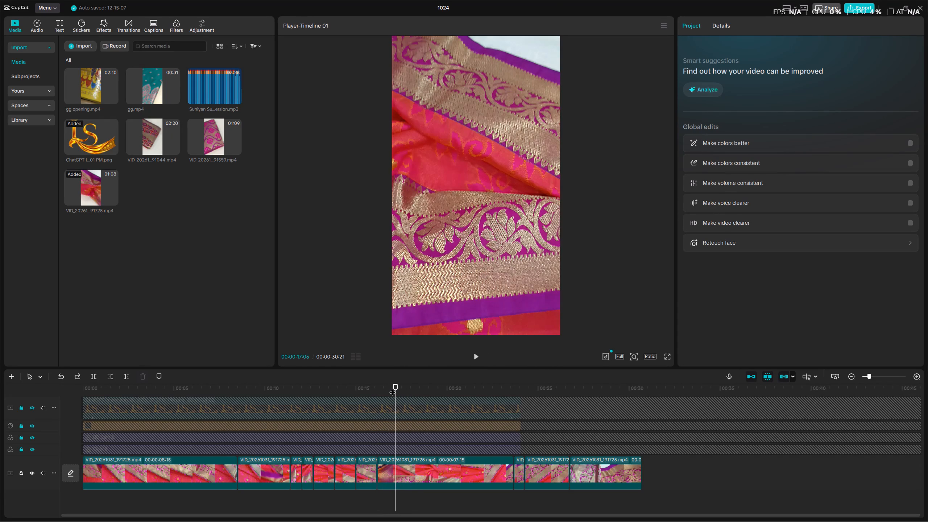
key("space")
key("space")
key("ctrl+b")
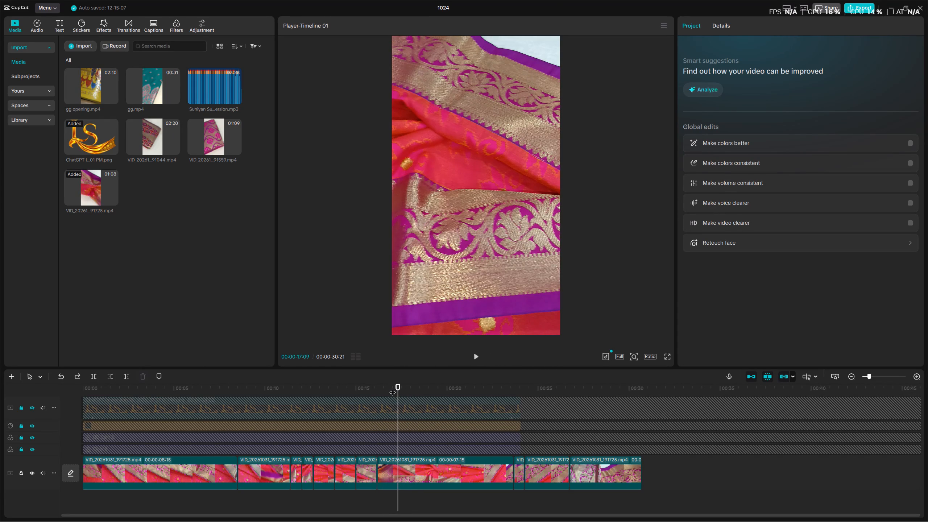
Split the border shot again at 00:00:17:02 and delete the sliver between this cut and the one at 00:00:17:09.
left_click(393, 388)
key("space")
key("space")
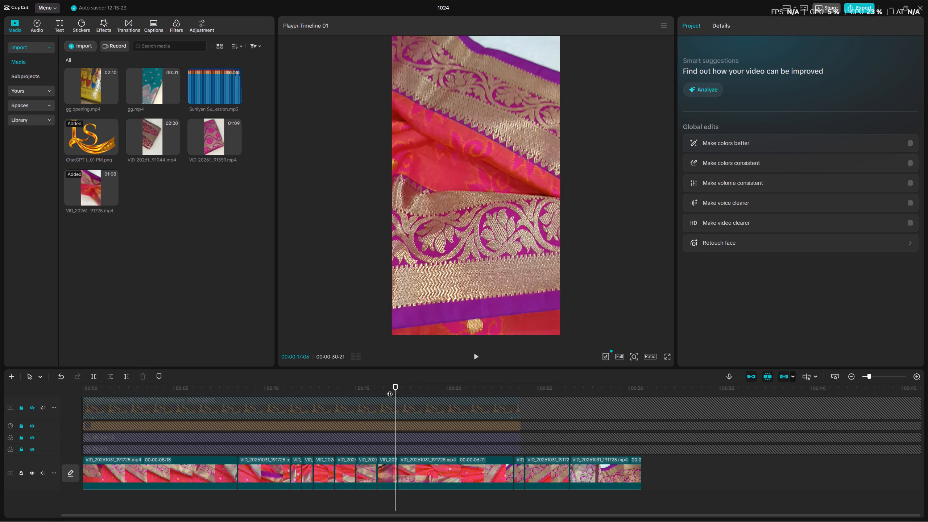
left_click(390, 389)
key("space")
key("space")
key("ctrl+b")
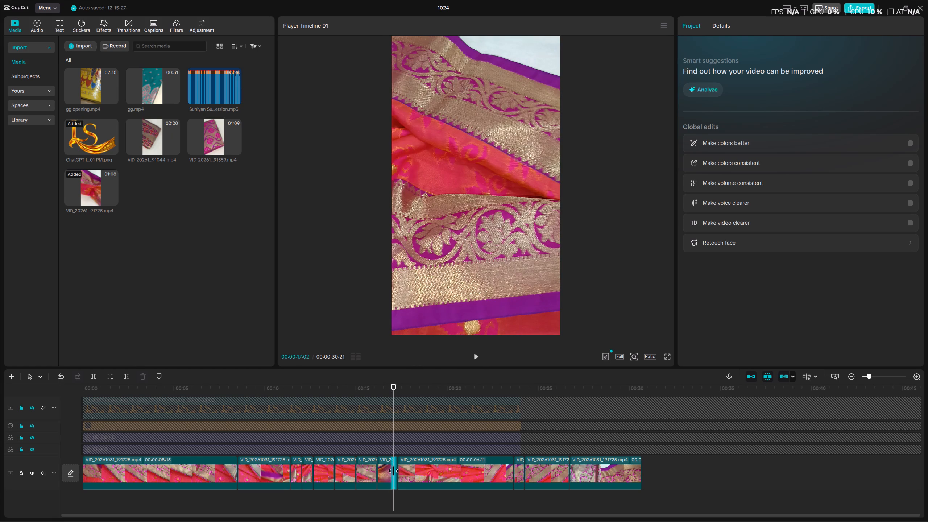
left_click(397, 468)
key("BackSpace")
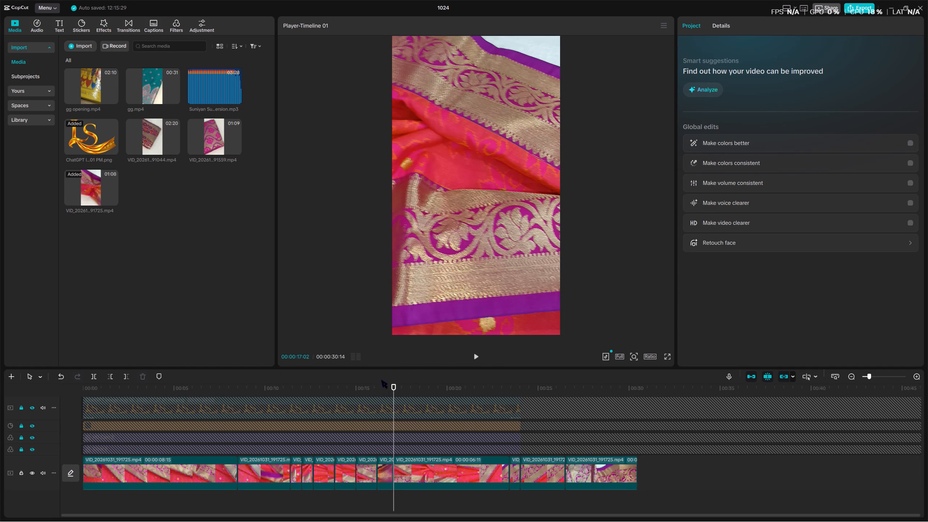
Replay the join at 00:00:17:02 and examine the remaining long clip up to about 00:00:21.
left_click(381, 387)
key("space")
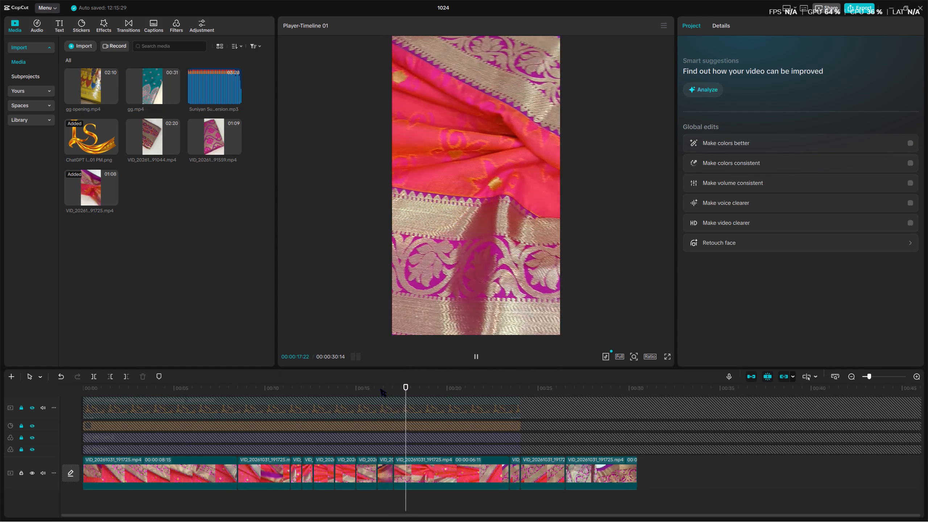
left_click(380, 389)
key("space")
key("space")
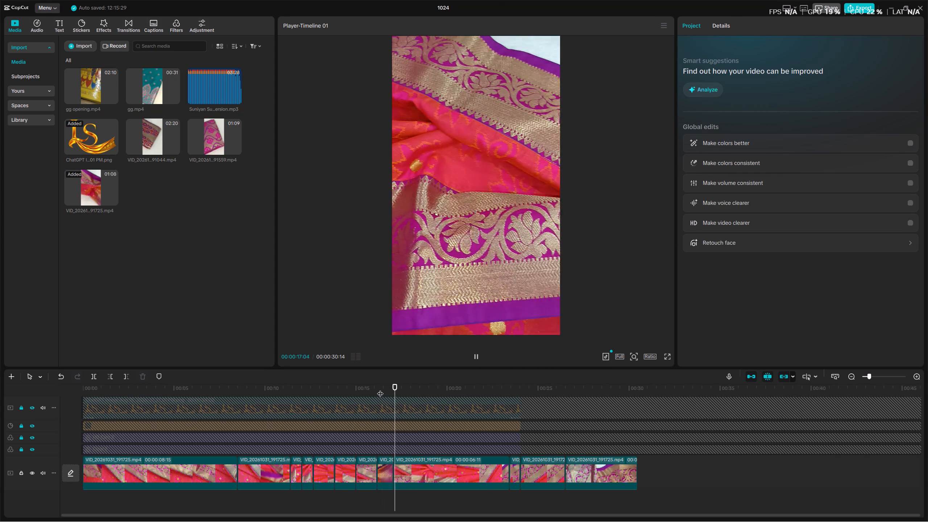
key("space")
key("space")
key("space")
left_click_drag(416, 388, 448, 388)
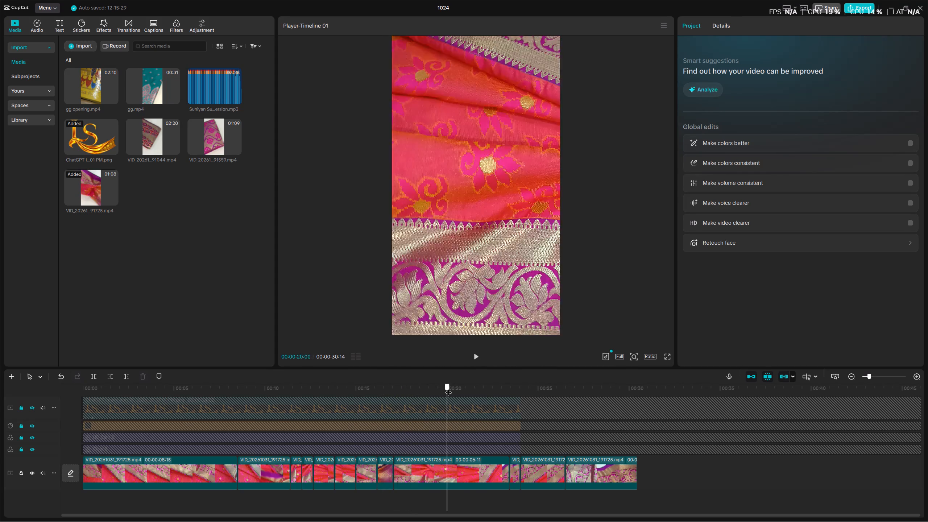
left_click_drag(448, 388, 449, 397)
key("space")
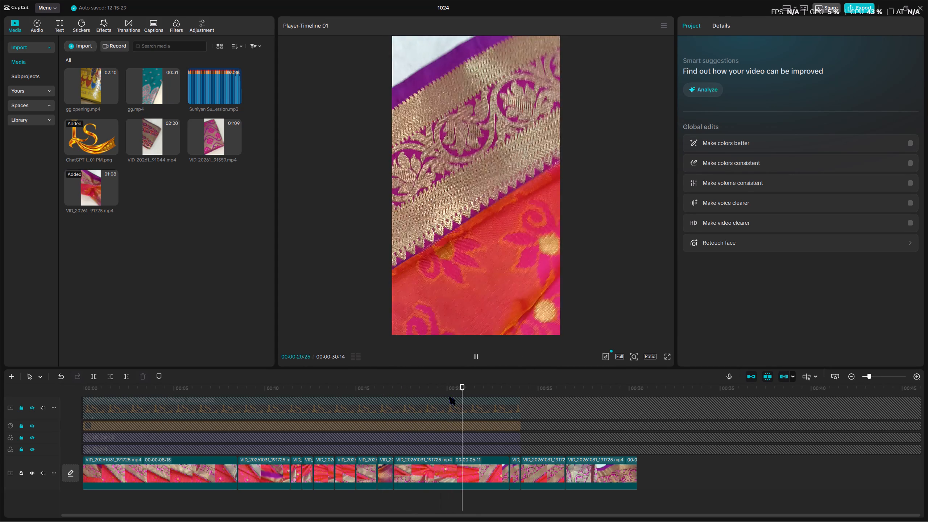
left_click_drag(440, 398, 388, 406)
Play the long clip from 00:00:17:02 and split it at 00:00:18:05.
left_click(397, 390)
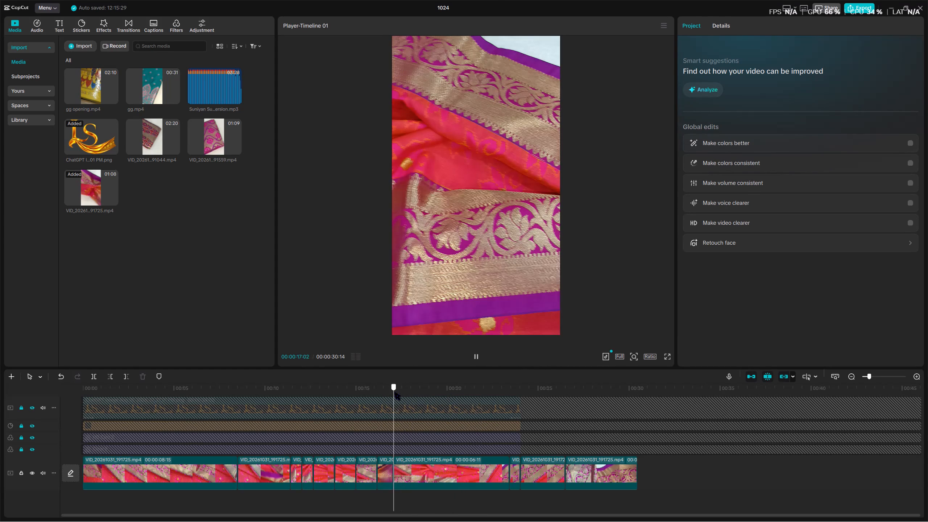
key("space")
key("space")
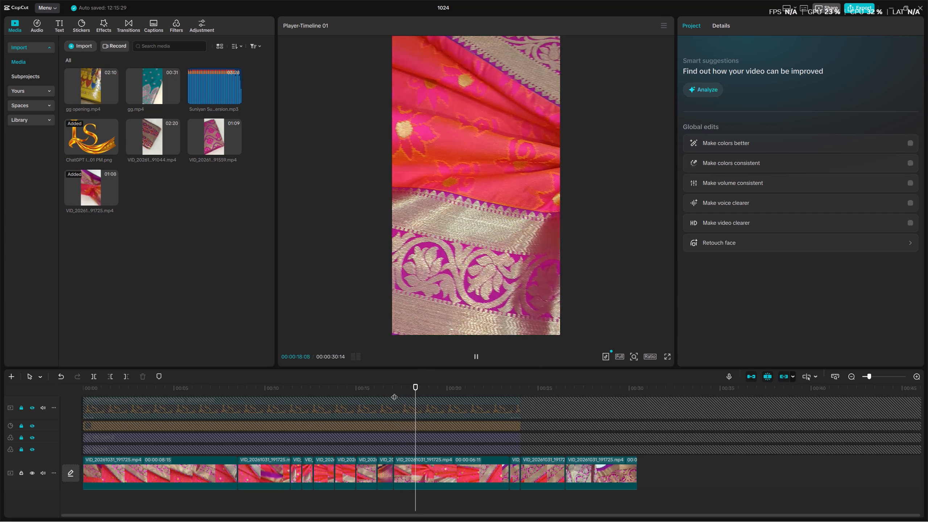
key("space")
left_click(394, 392)
key("space")
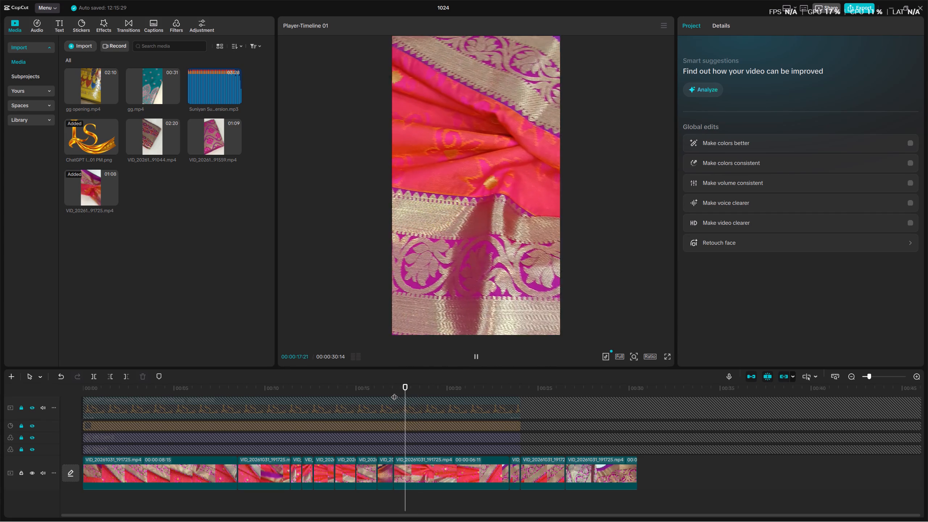
key("space")
key("space")
key("space")
key("ctrl+b")
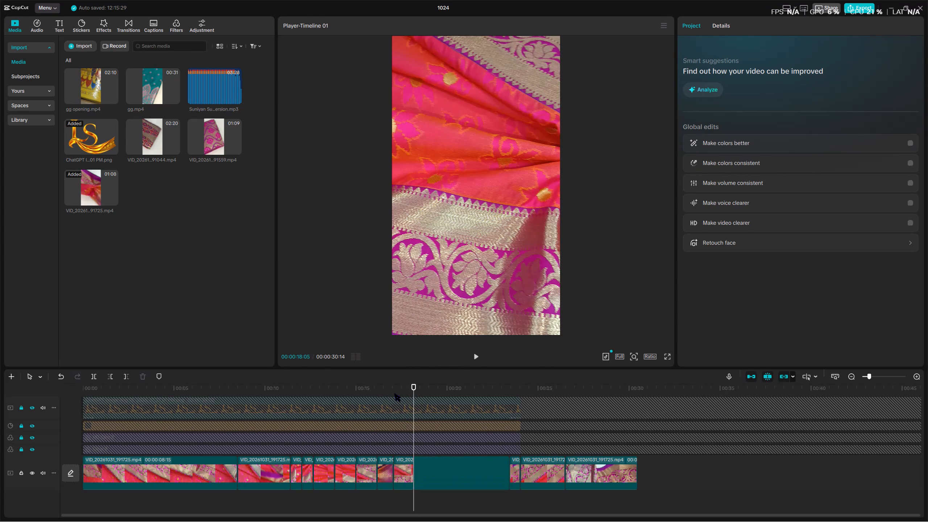
Replay from 00:00:17:02 across the new cut and check the footage that follows.
key("space")
left_click(394, 394)
key("space")
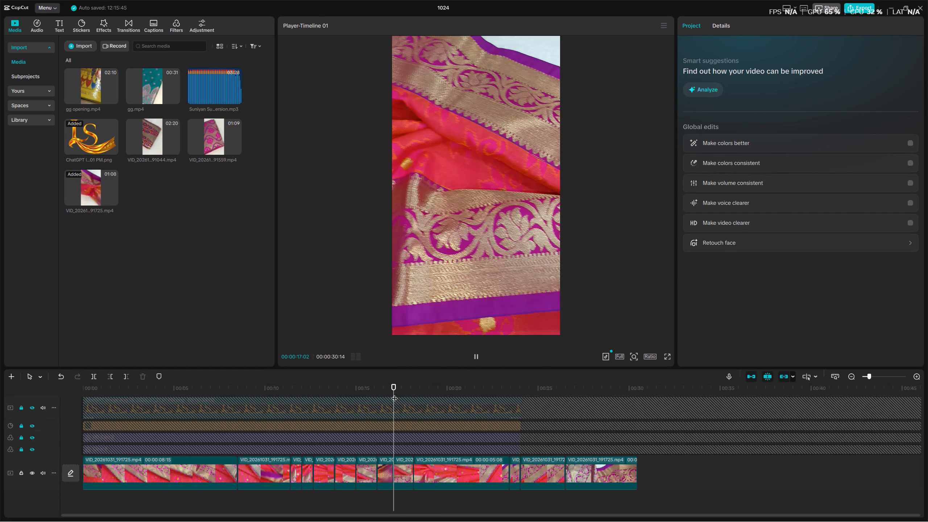
key("space")
key("space")
left_click_drag(394, 394, 428, 402)
key("space")
left_click(428, 402)
left_click_drag(428, 402, 425, 402)
Review the long clip from 00:00:18:15 to locate the next shot change and split it at 00:00:18:23.
left_click(419, 390)
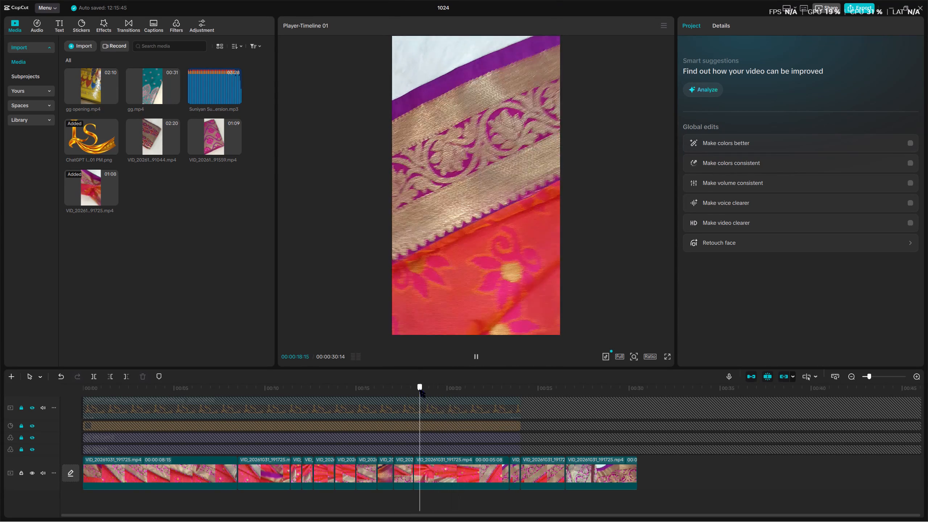
key("space")
key("space")
left_click(419, 390)
key("space")
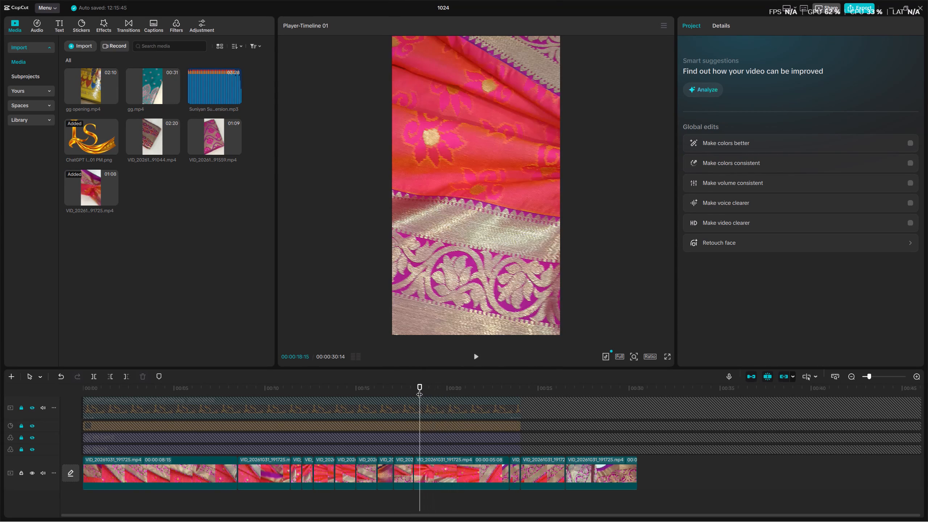
key("space")
key("space")
key("space")
key("space")
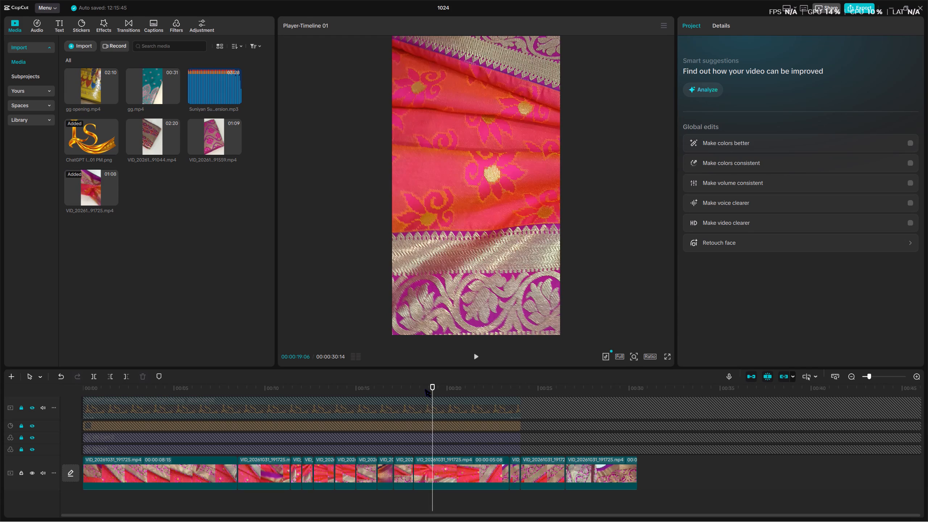
left_click(425, 389)
key("space")
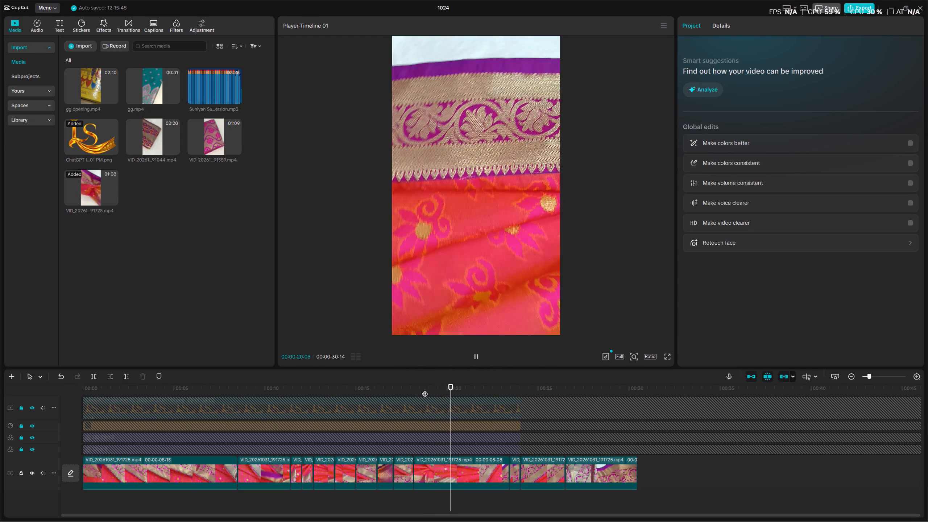
left_click(425, 389)
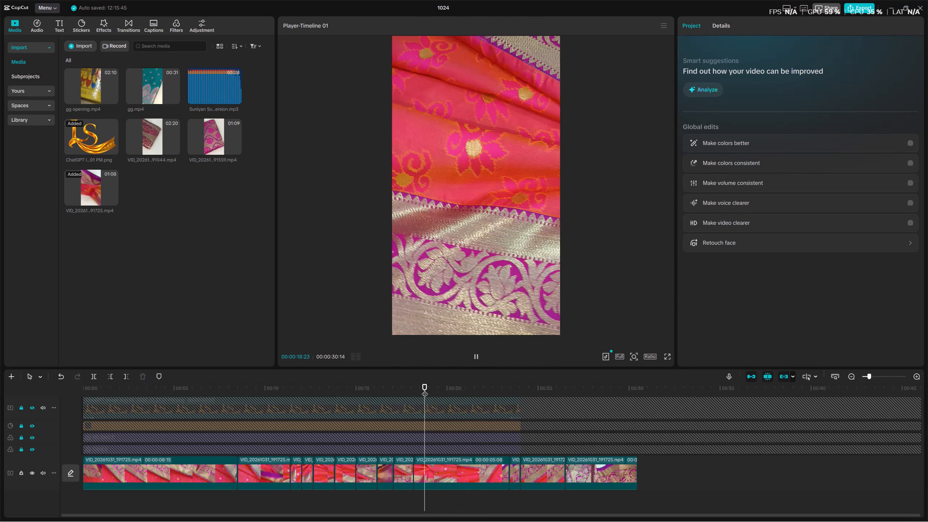
key("ctrl+b")
Play on from 00:00:18:23, split the long clip again at about 00:00:20, and preview the footage after the cut.
key("space")
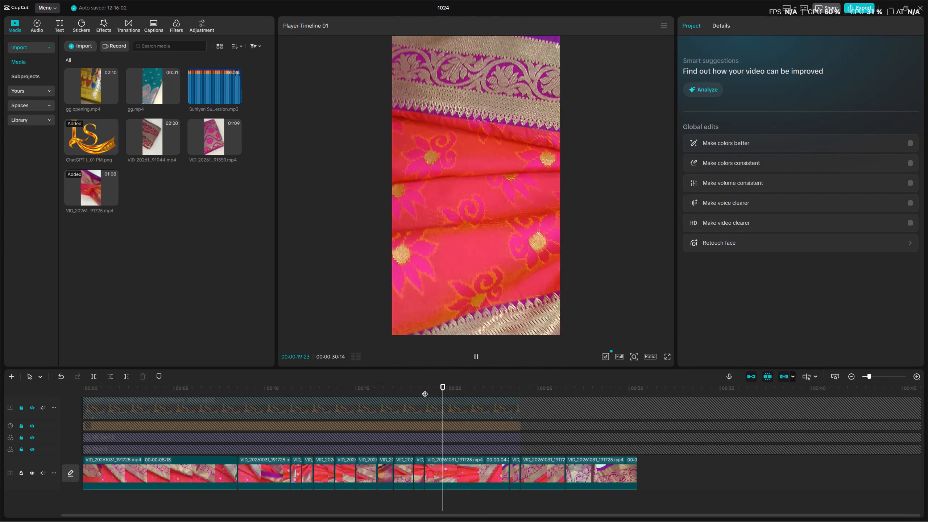
key("space")
key("ctrl+b")
key("space")
key("space")
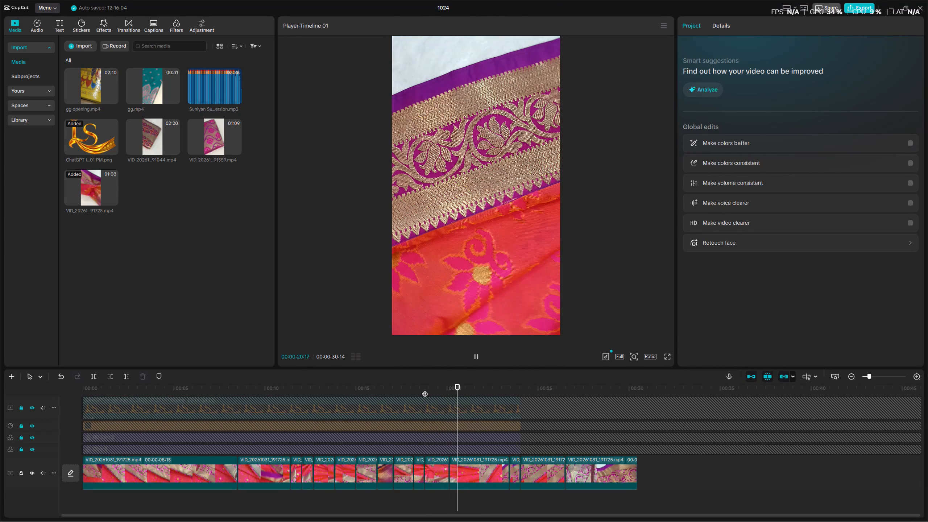
Split the long clip at 00:00:20:18 and delete the short piece before the cut.
key("ctrl+b")
left_click(451, 471)
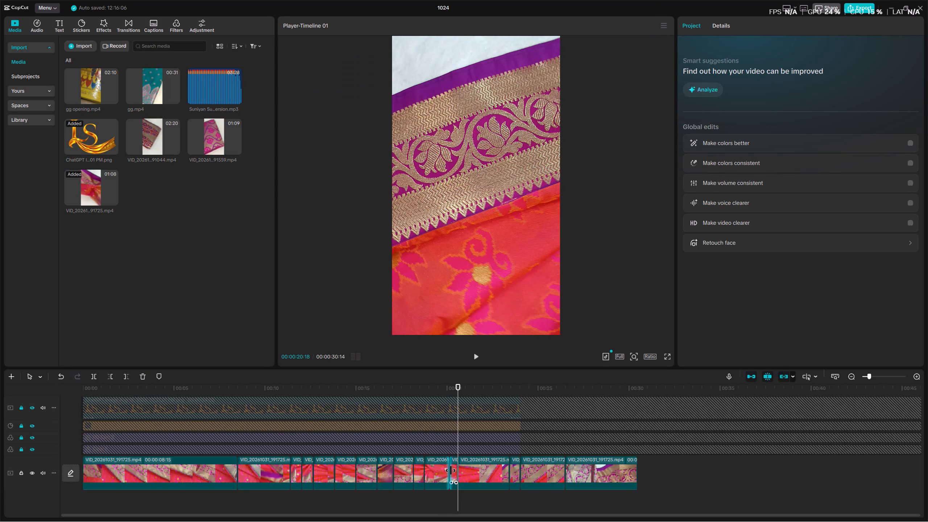
left_click(454, 469)
key("BackSpace")
Replay from about 00:00:19 to 00:00:21 to check the join left by the deleted piece.
left_click(425, 384)
key("space")
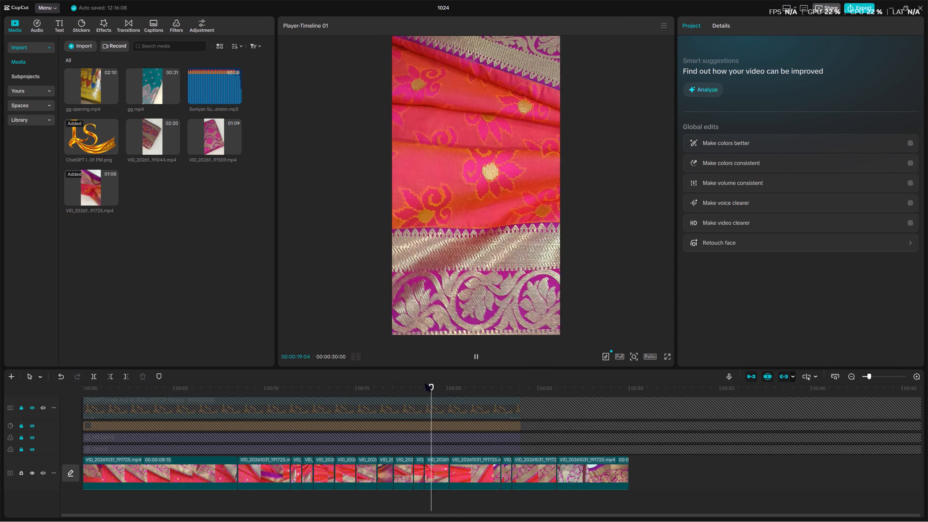
key("space")
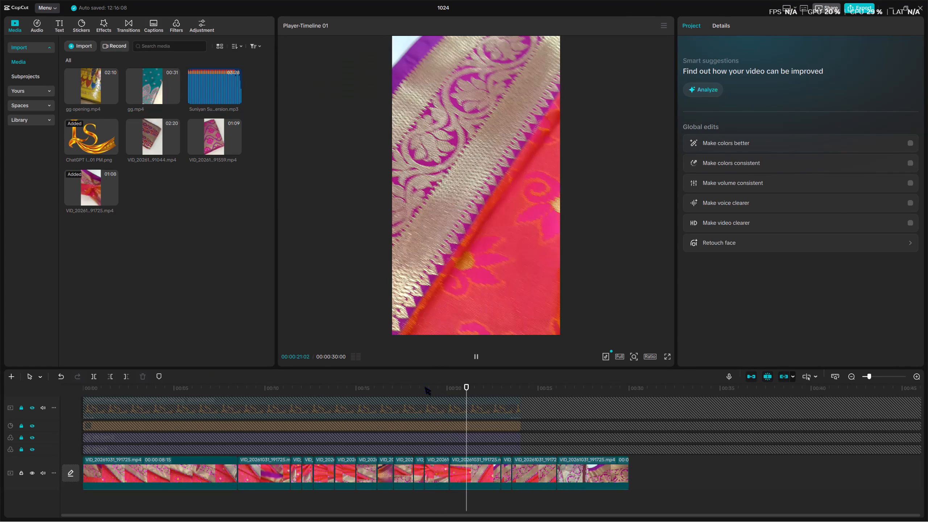
left_click_drag(451, 387, 454, 388)
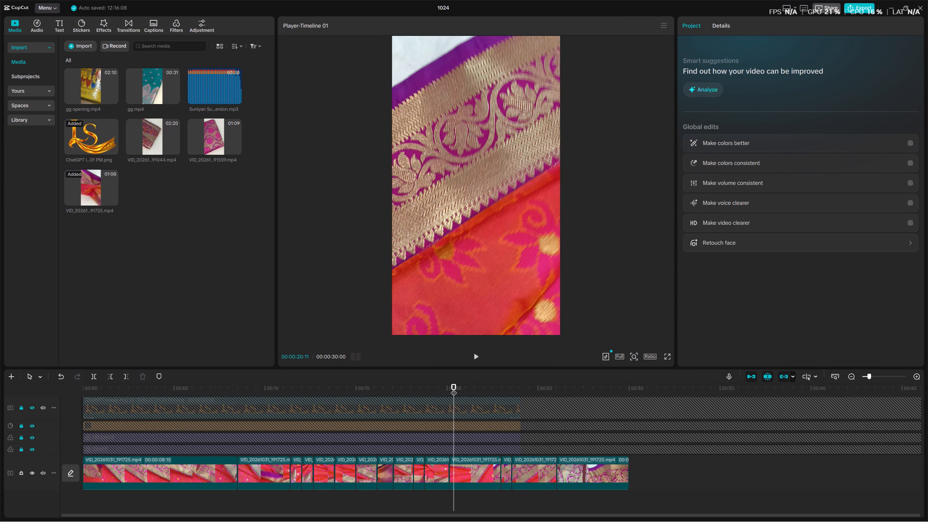
left_click_drag(454, 388, 457, 388)
key("space")
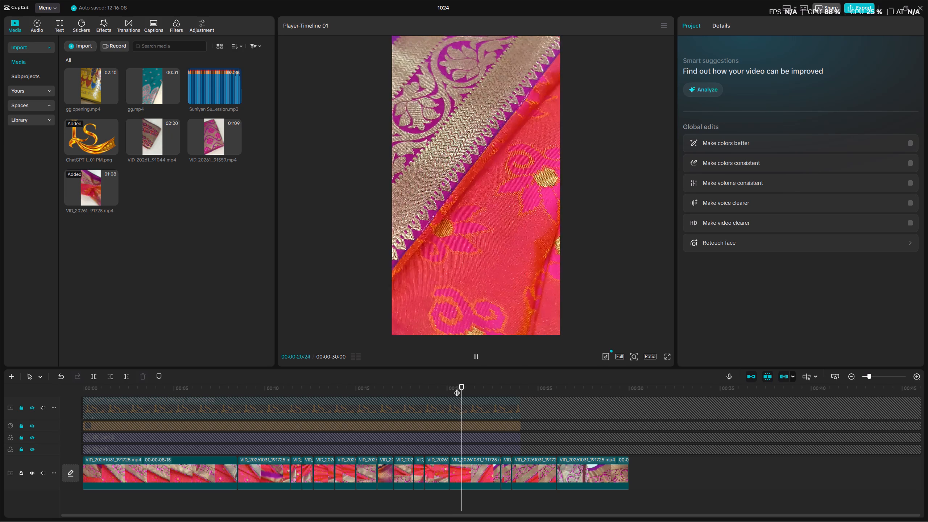
left_click(457, 388)
key("space")
Replay the start of the long clip from about 00:00:20:04 and split it at 00:00:20:08.
left_click_drag(457, 388, 449, 393)
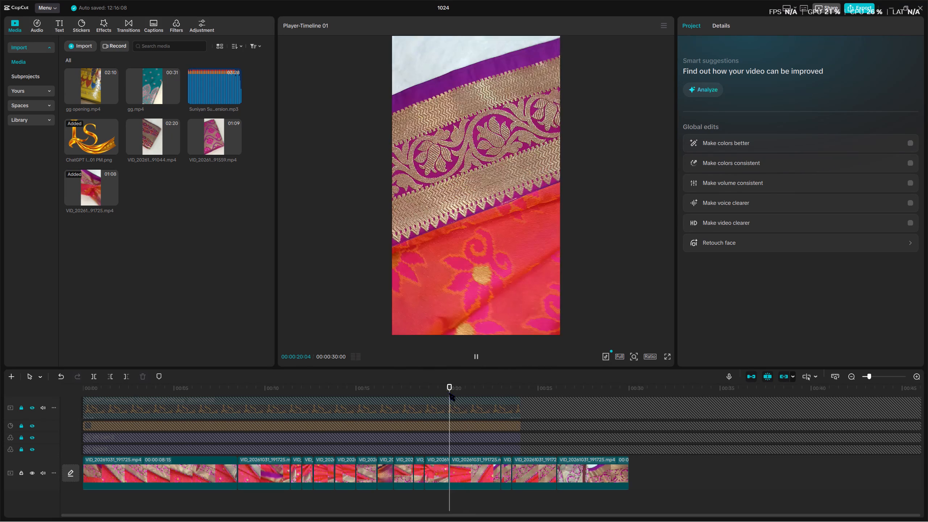
key("space")
left_click(448, 392)
key("space")
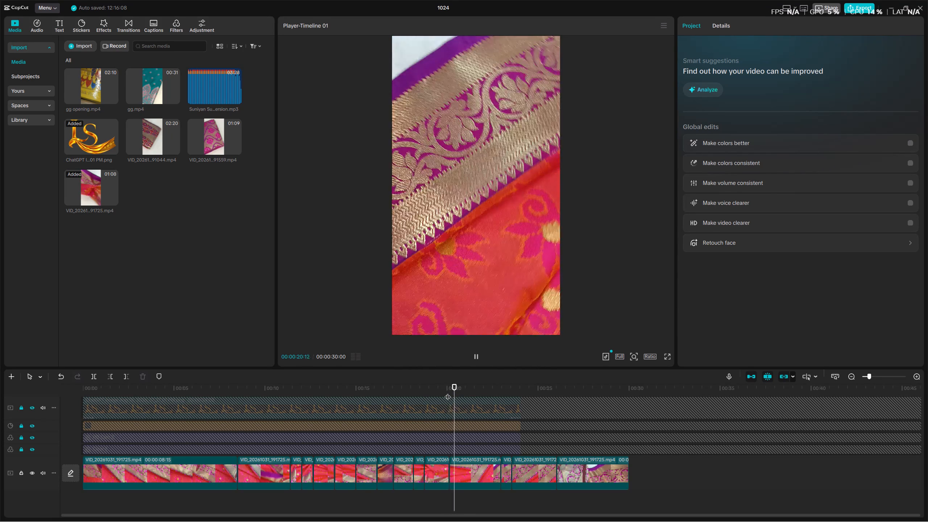
left_click(448, 392)
key("space")
key("space")
key("space")
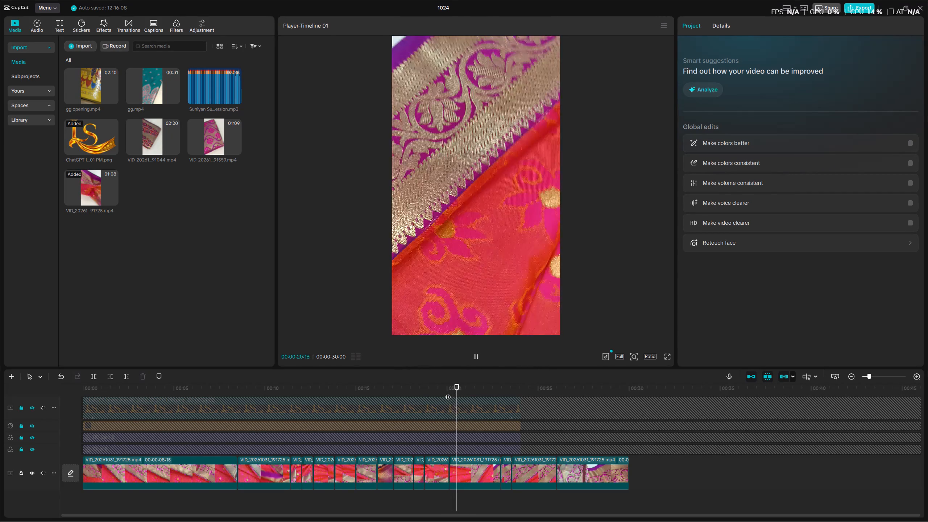
key("space")
left_click(448, 392)
key("space")
key("space")
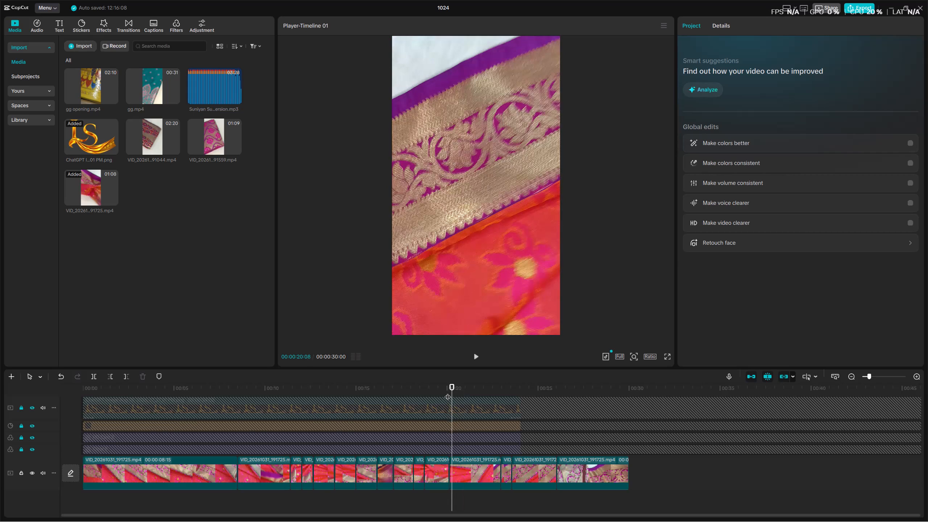
key("ctrl+b")
Play on from 00:00:20:08, split the clip again at 00:00:20:21, and delete the piece between the two cuts.
key("space")
key("space")
key("space")
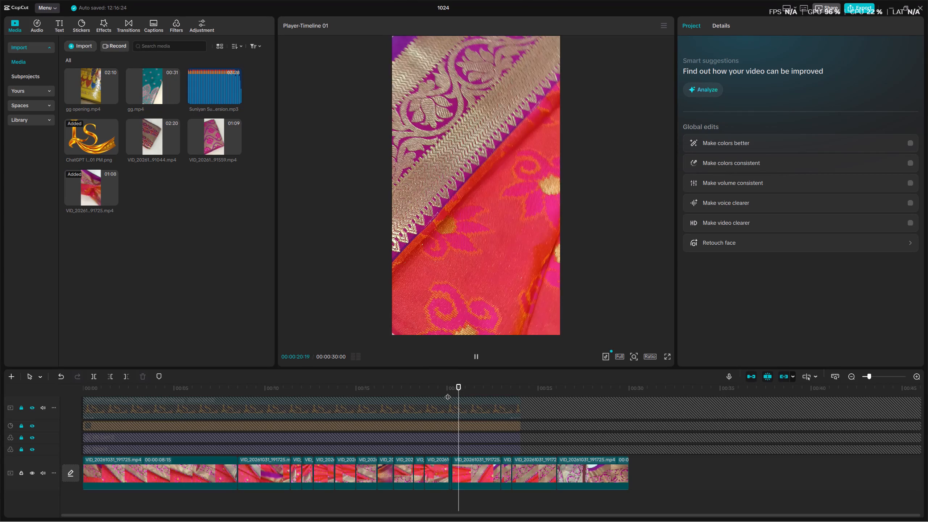
key("space")
key("ctrl+b")
left_click(456, 470)
key("BackSpace")
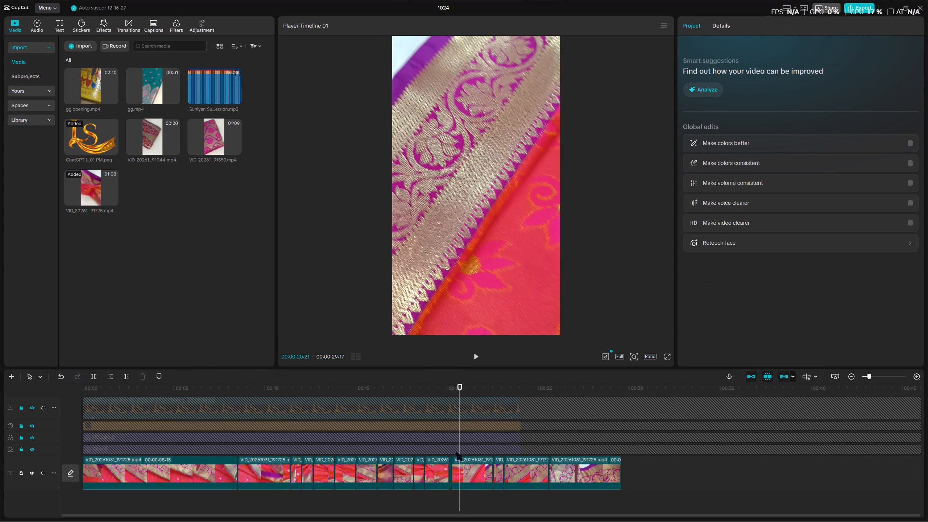
Replay across the join near 00:00:20 and delete the leftover sliver between 00:00:20:04 and 00:00:20:08.
left_click(444, 390)
key("space")
left_click(444, 390)
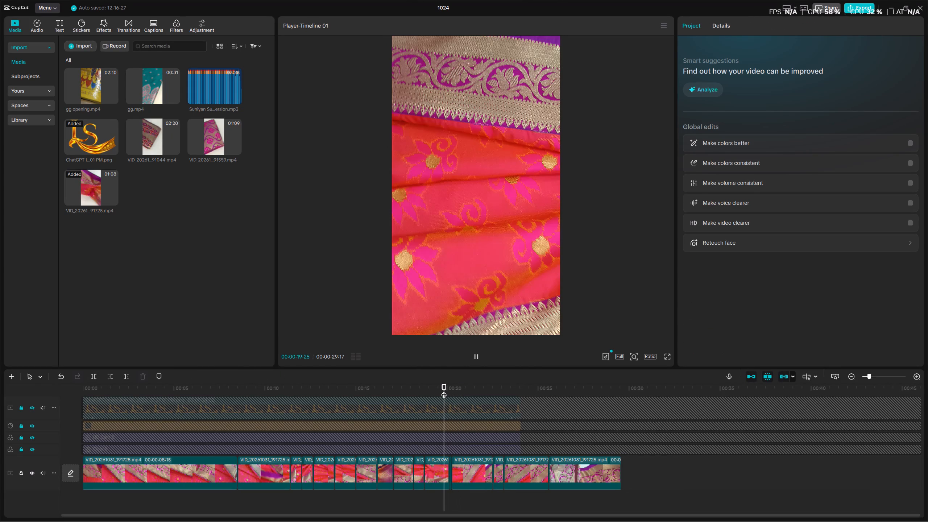
key("space")
key("space")
key("space")
left_click(448, 465)
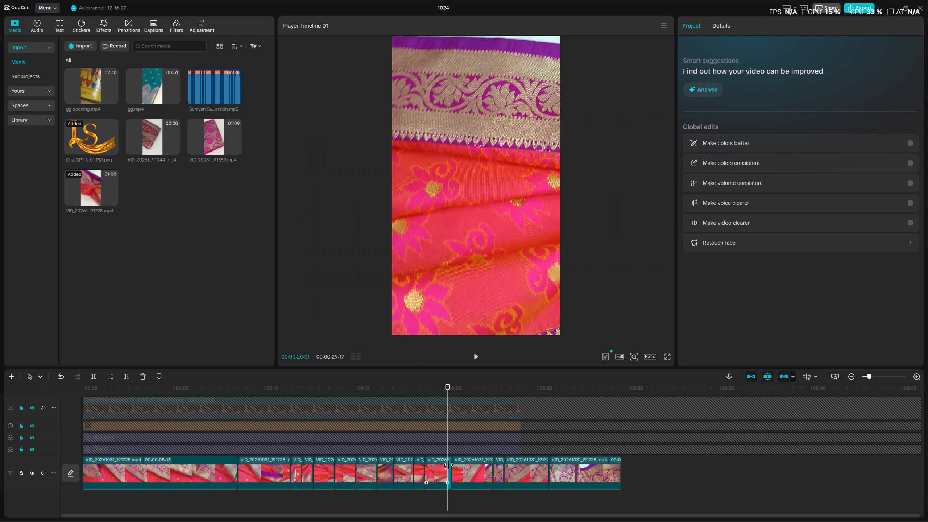
double_click(450, 465)
key("BackSpace")
Replay from about 00:00:18 to 00:00:21 to check how the shots now join at 00:00:20.
left_click(438, 395)
key("space")
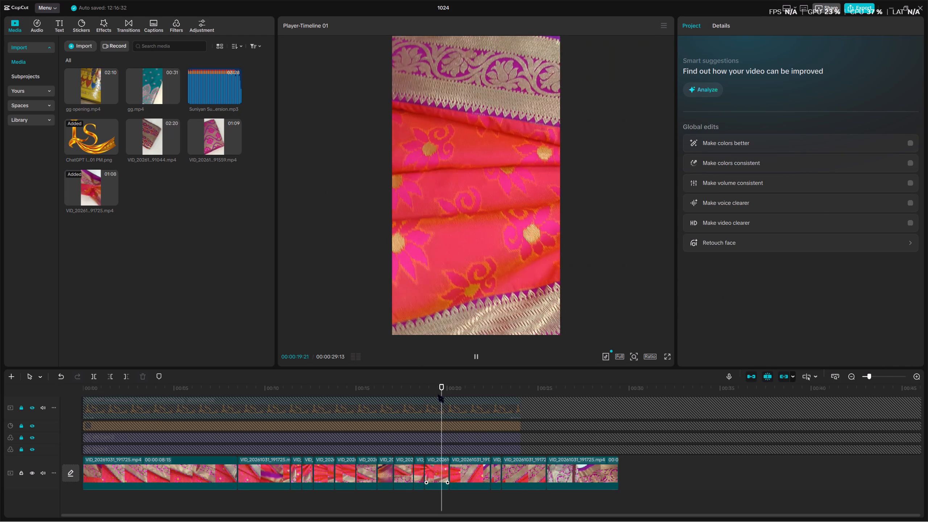
left_click(437, 395)
key("space")
key("space")
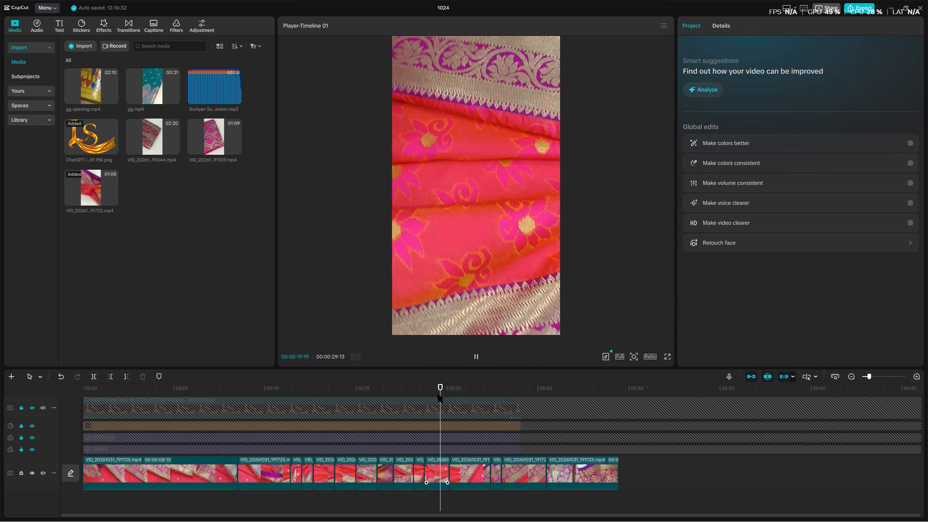
key("space")
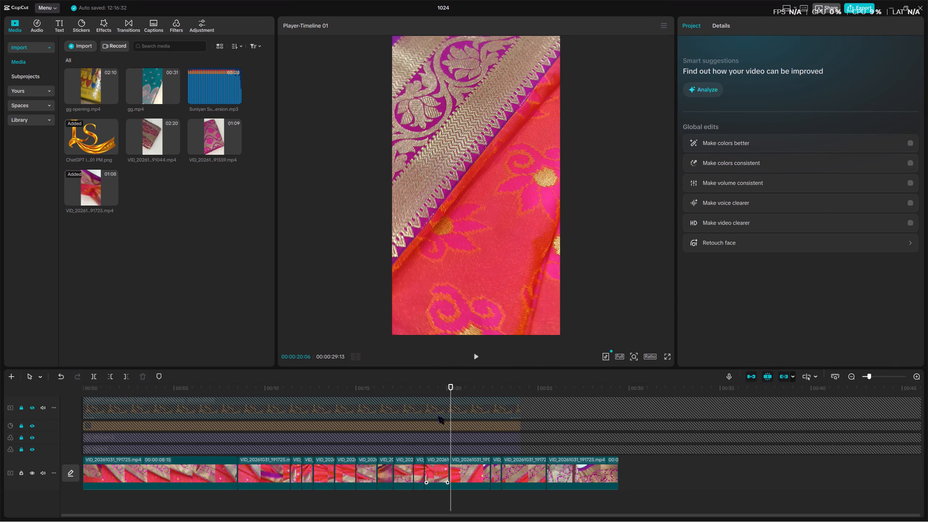
left_click_drag(446, 386, 430, 391)
key("space")
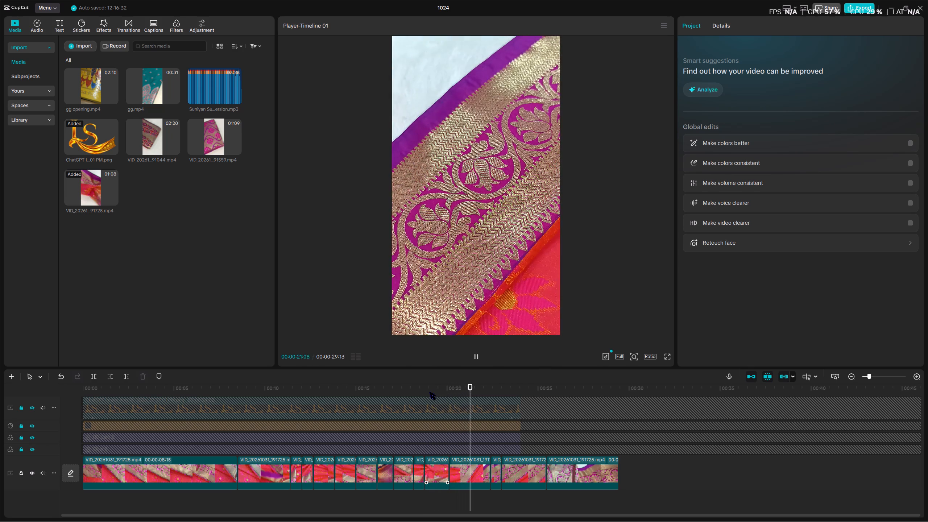
key("space")
left_click(430, 392)
key("space")
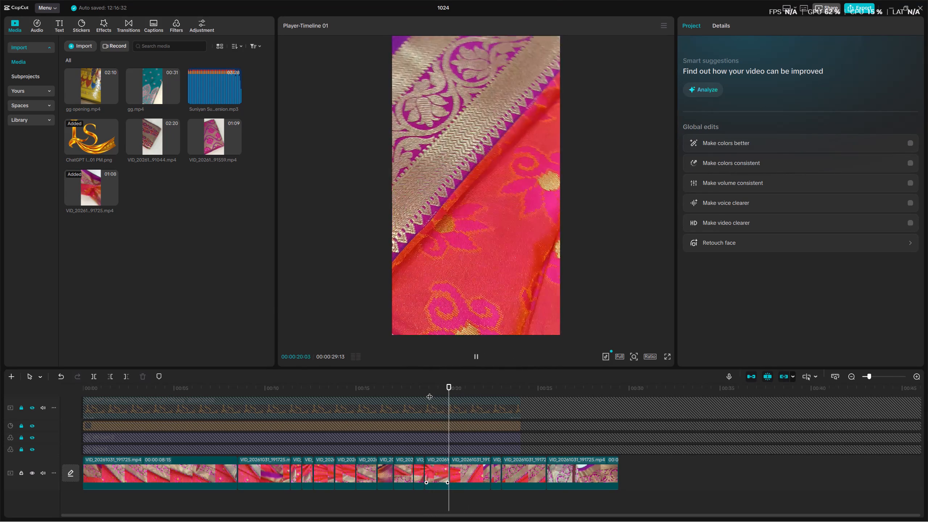
key("space")
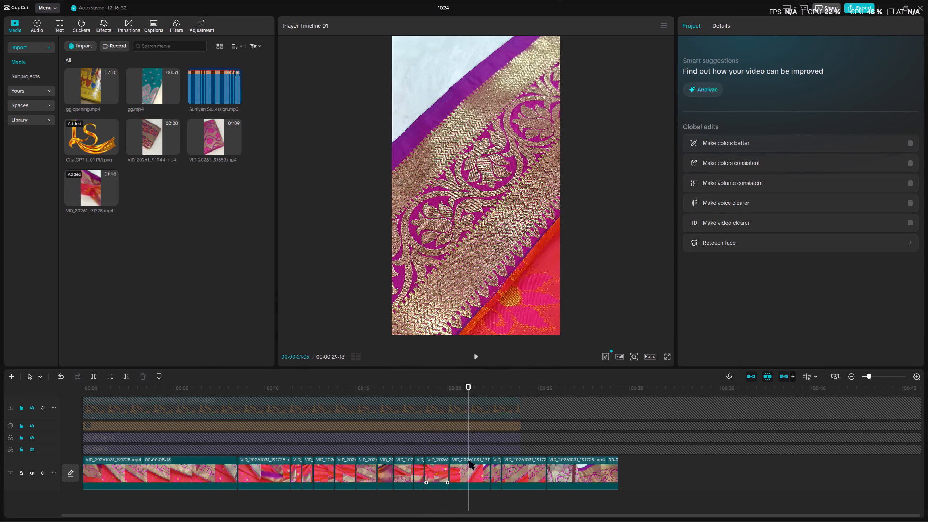
Review the shot after 00:00:20, replaying from about 00:00:20:12 and 00:00:20:20, to find where its usable movement ends.
left_click(459, 389)
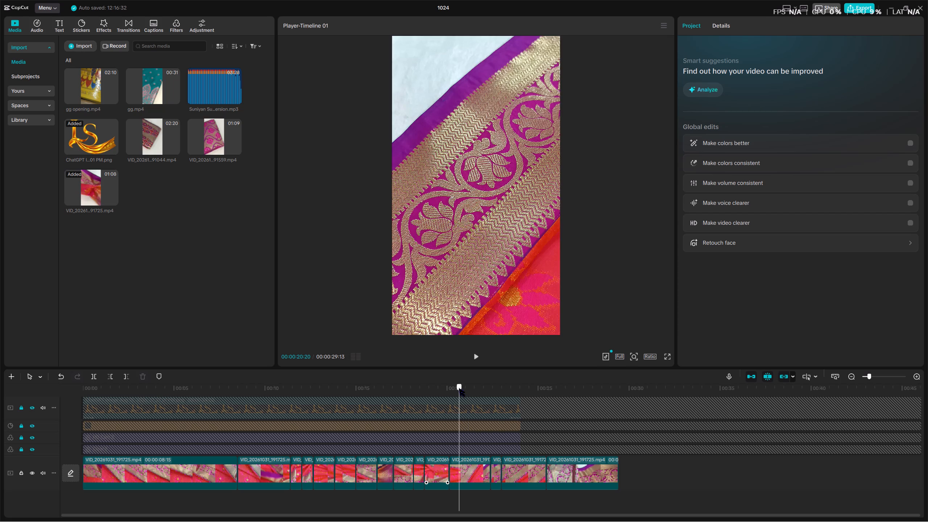
key("space")
left_click(459, 389)
key("space")
key("space")
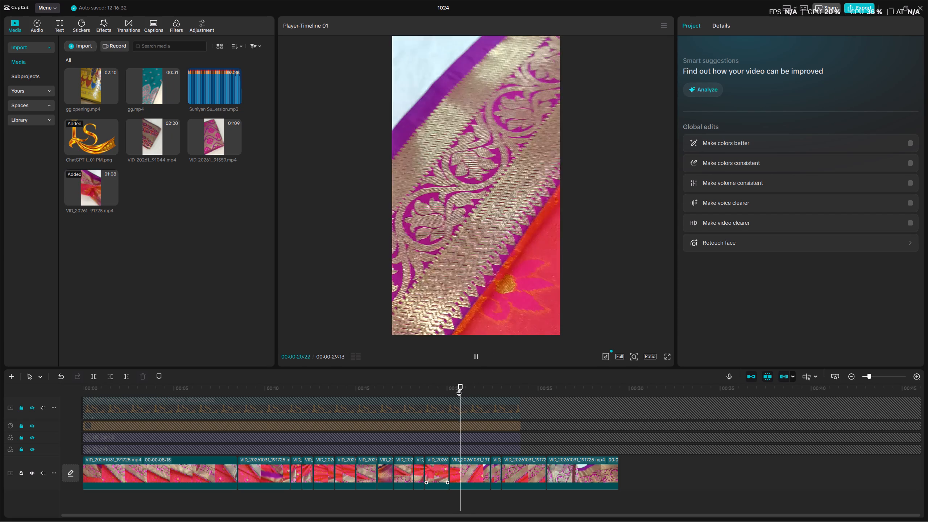
left_click(459, 389)
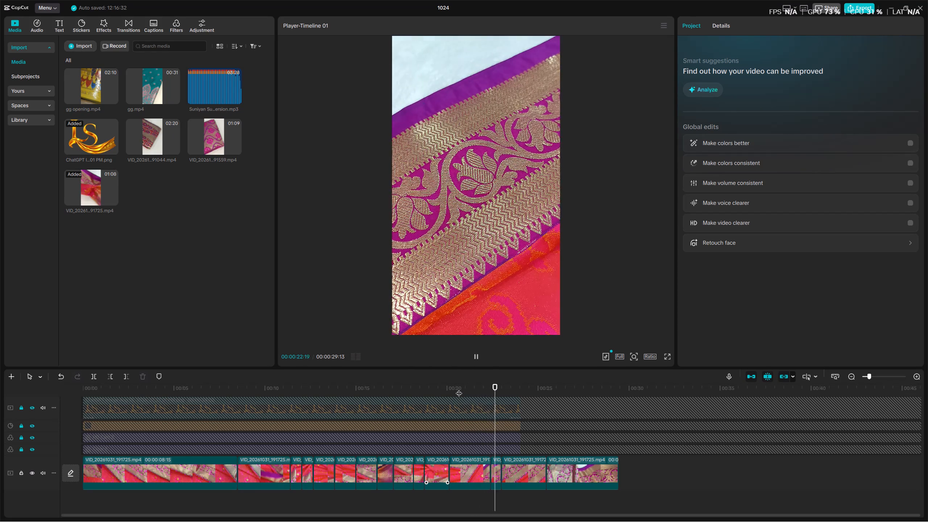
key("space")
left_click(459, 389)
key("space")
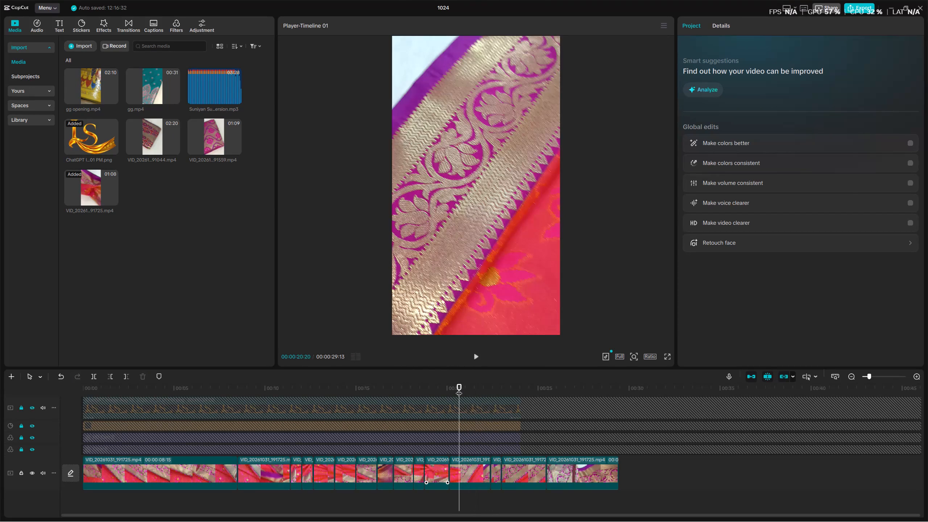
key("space")
left_click(459, 389)
double_click(456, 389)
key("space")
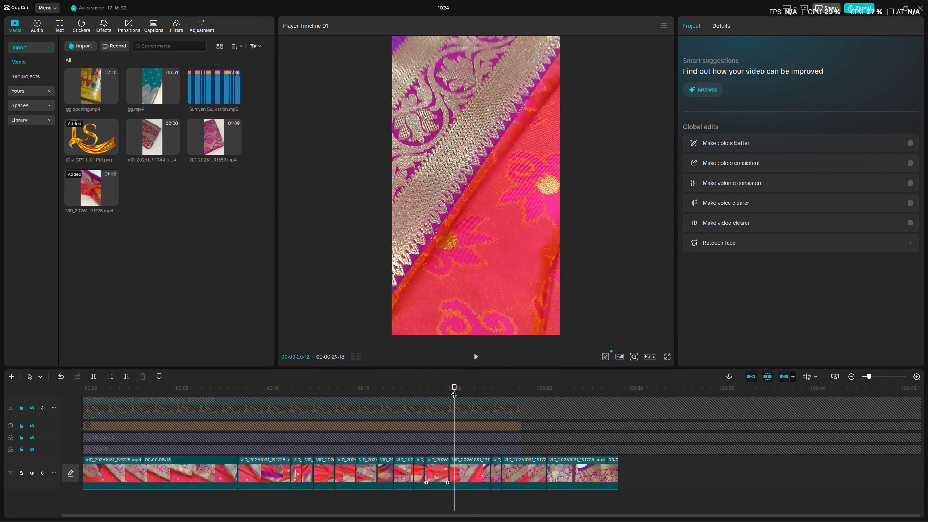
left_click(454, 390)
key("space")
key("space")
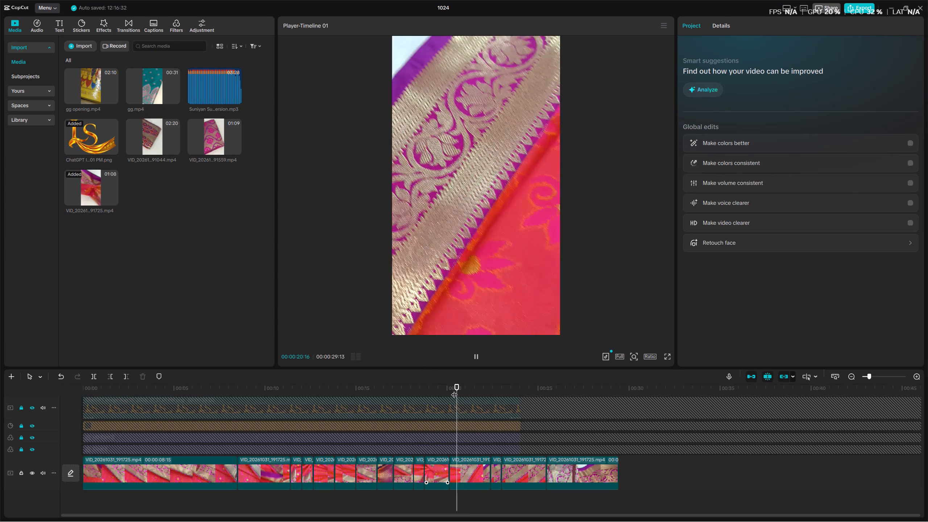
left_click(454, 390)
left_click(454, 390)
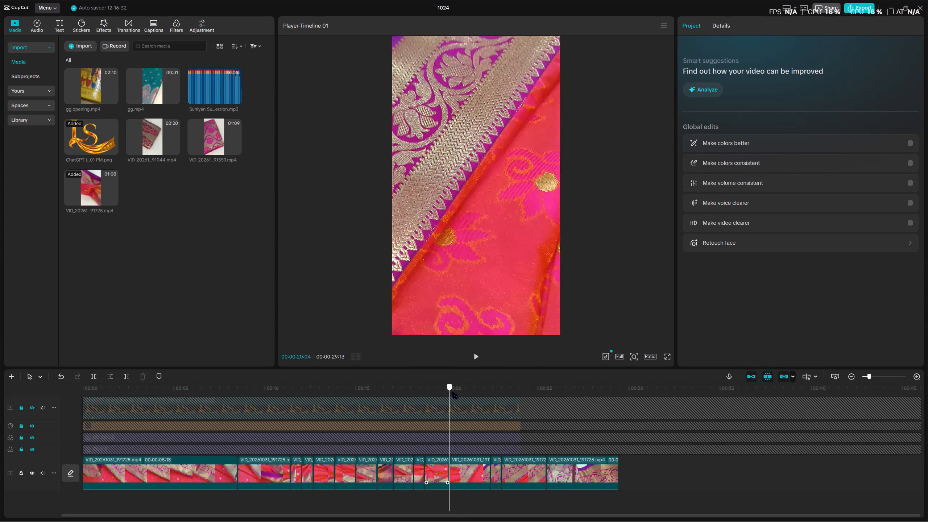
Split the shot after 00:00:20 at 00:00:21:08 and delete the remaining part after the cut.
left_click_drag(451, 392, 466, 392)
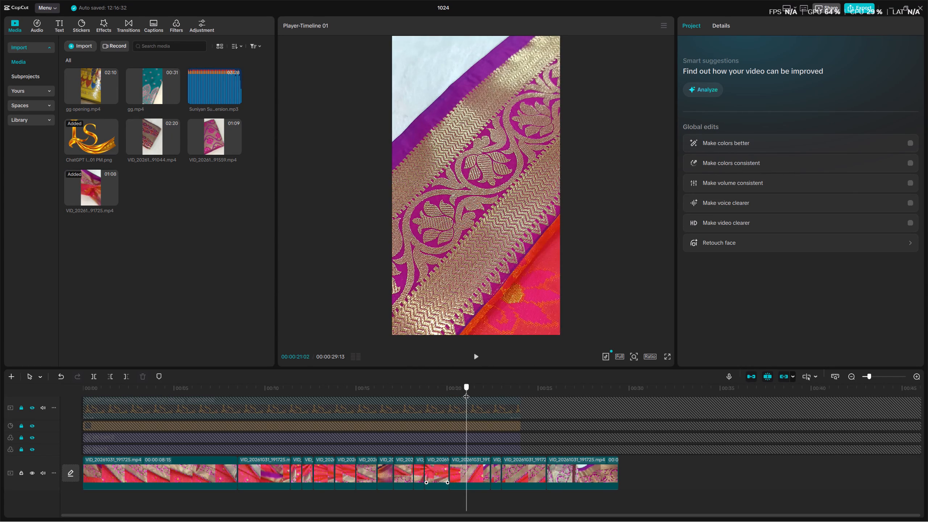
left_click_drag(466, 392, 467, 392)
key("space")
left_click(467, 392)
key("space")
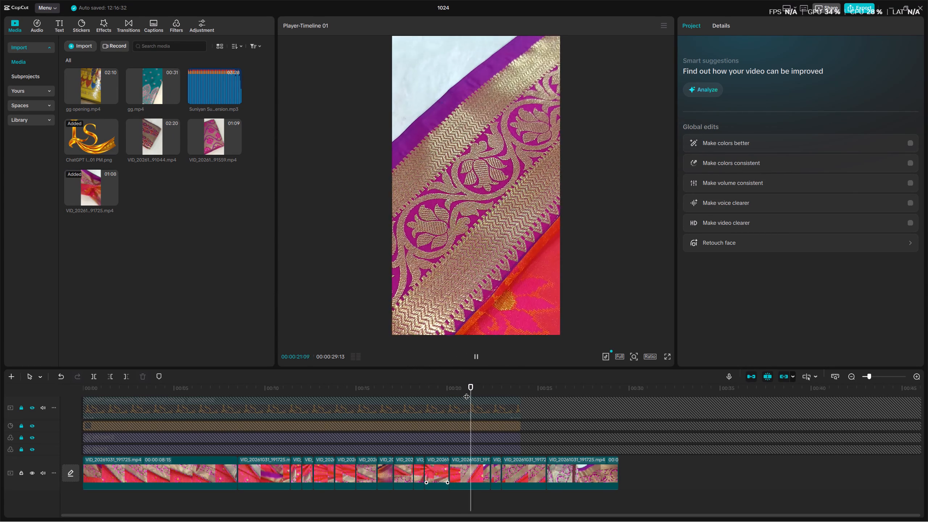
left_click(467, 392)
left_click_drag(467, 392, 470, 393)
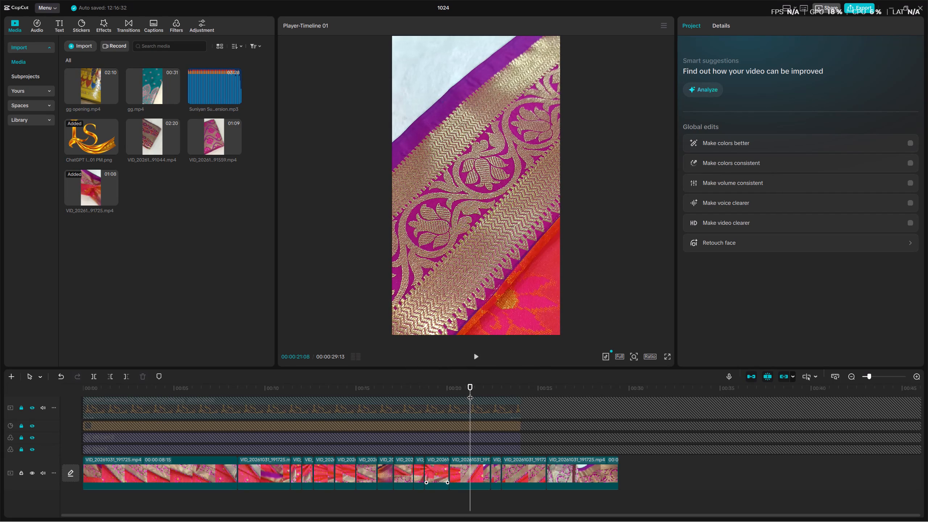
key("ctrl+b")
left_click(475, 470)
key("space")
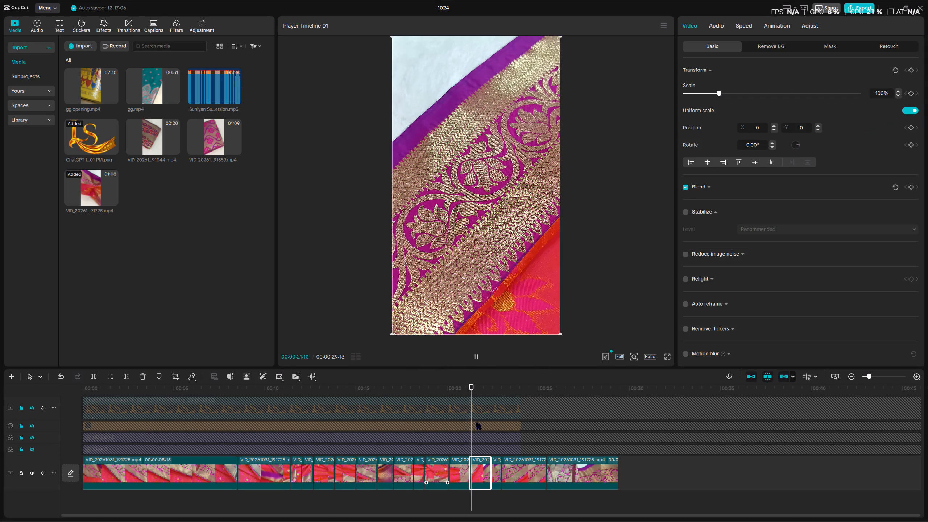
key("space")
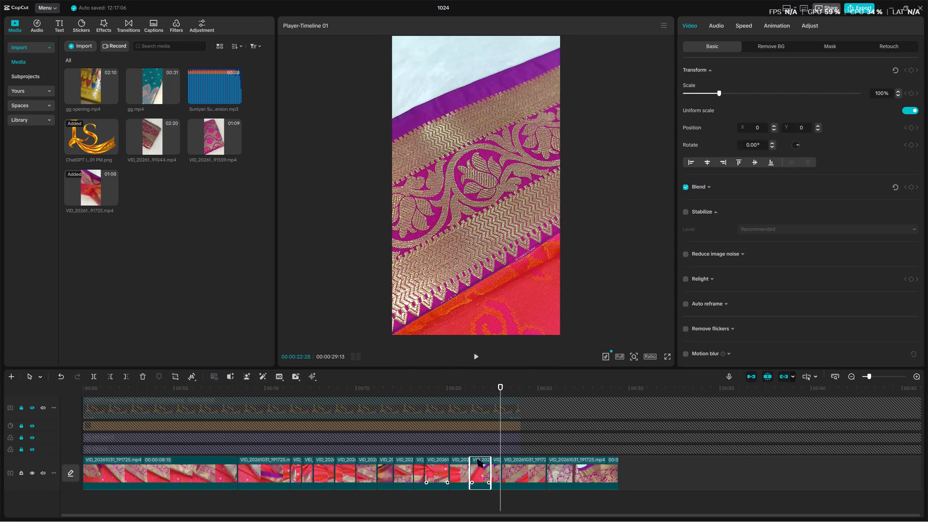
key("BackSpace")
Scrub through the whole sequence from start to end to examine the order of the shots and the closing footage.
left_click_drag(457, 387, 507, 394)
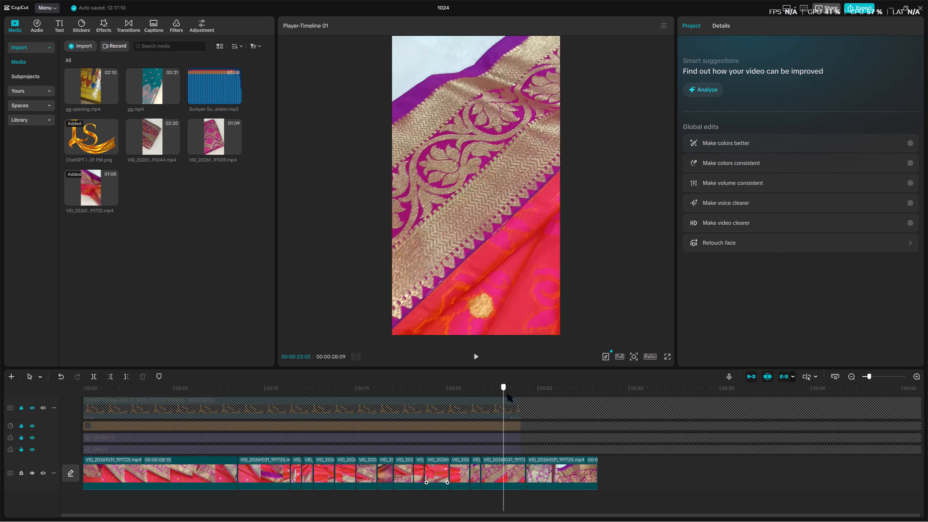
left_click_drag(507, 394, 597, 394)
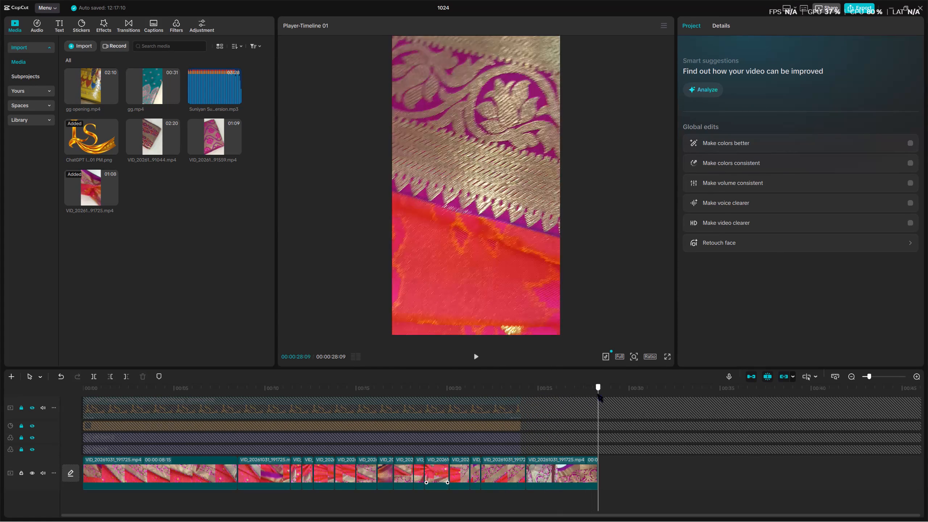
left_click_drag(597, 394, 527, 397)
left_click_drag(470, 397, 399, 398)
left_click_drag(374, 398, 122, 389)
left_click_drag(116, 385, 77, 389)
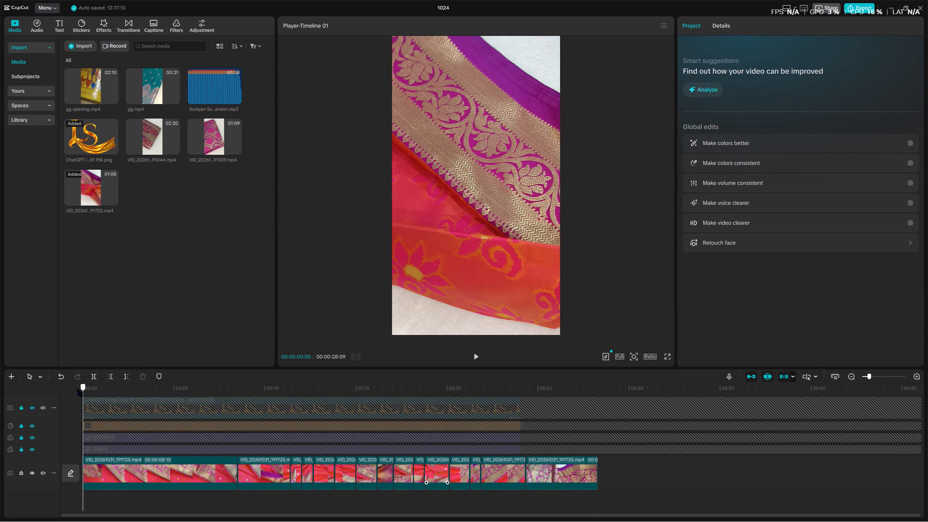
left_click_drag(77, 389, 199, 388)
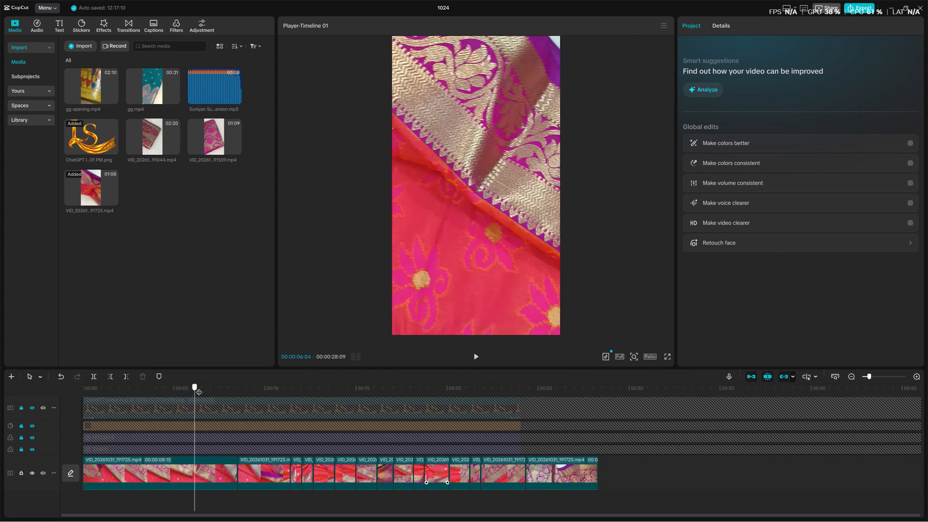
left_click_drag(199, 388, 328, 386)
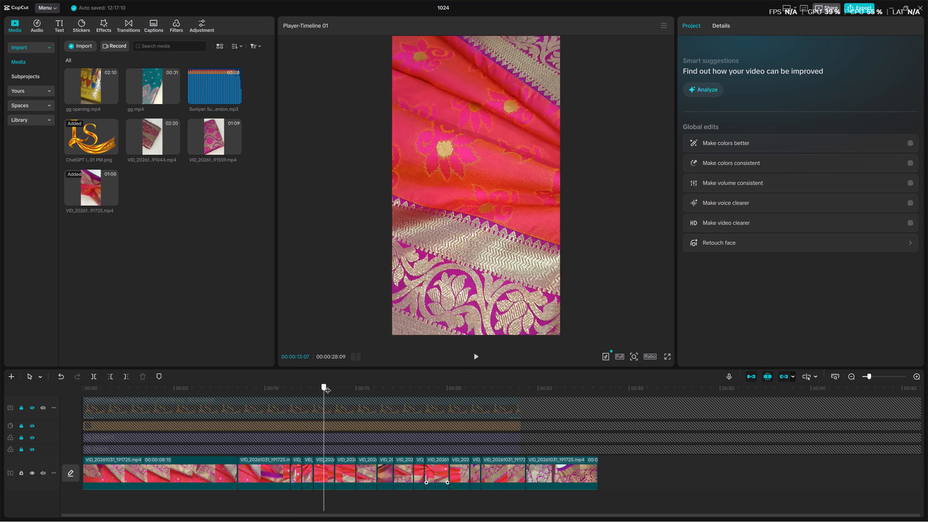
left_click_drag(328, 386, 446, 383)
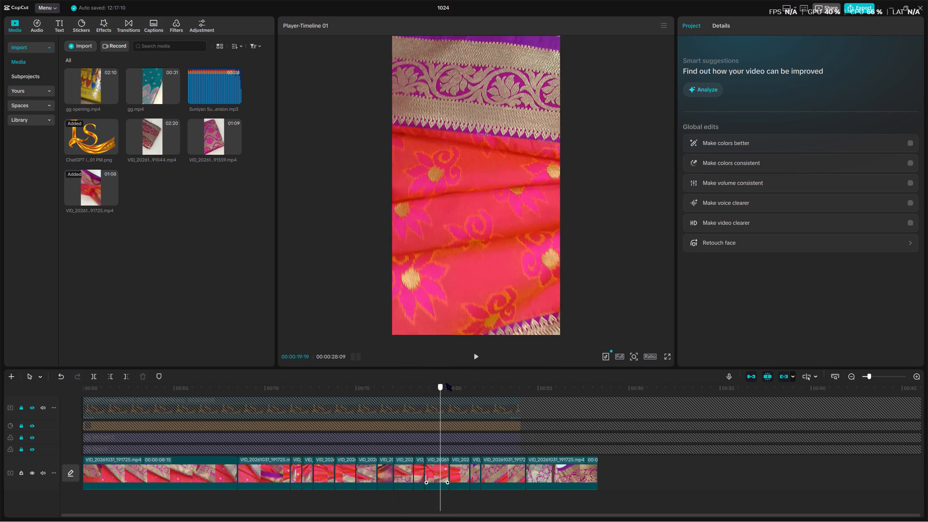
left_click_drag(446, 383, 551, 382)
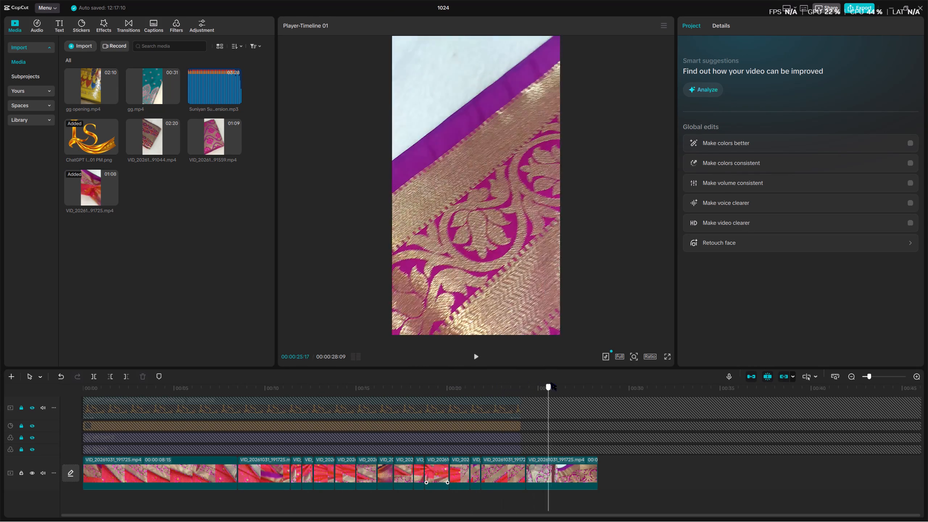
left_click_drag(551, 382, 543, 384)
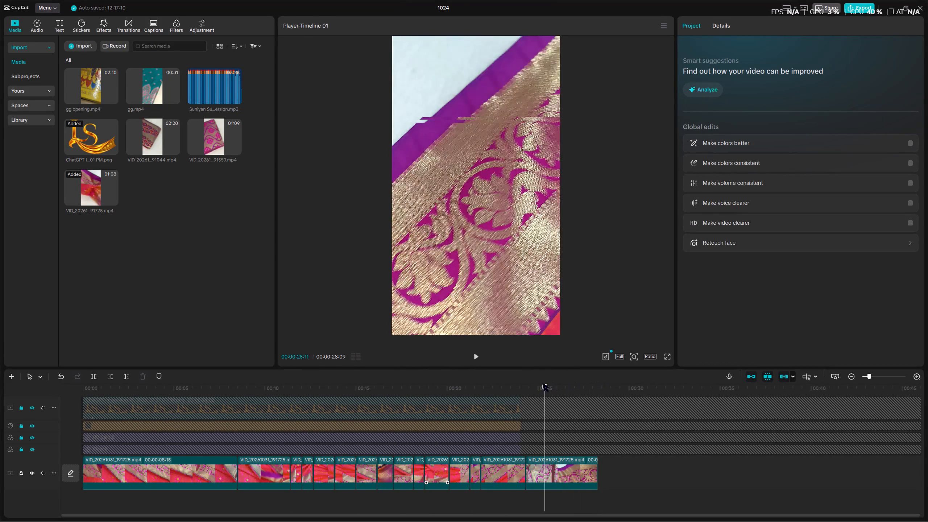
left_click_drag(543, 384, 536, 382)
Move the last clip of the main video track to directly after the opening 00:00:08:15 clip.
left_click_drag(552, 466, 280, 469)
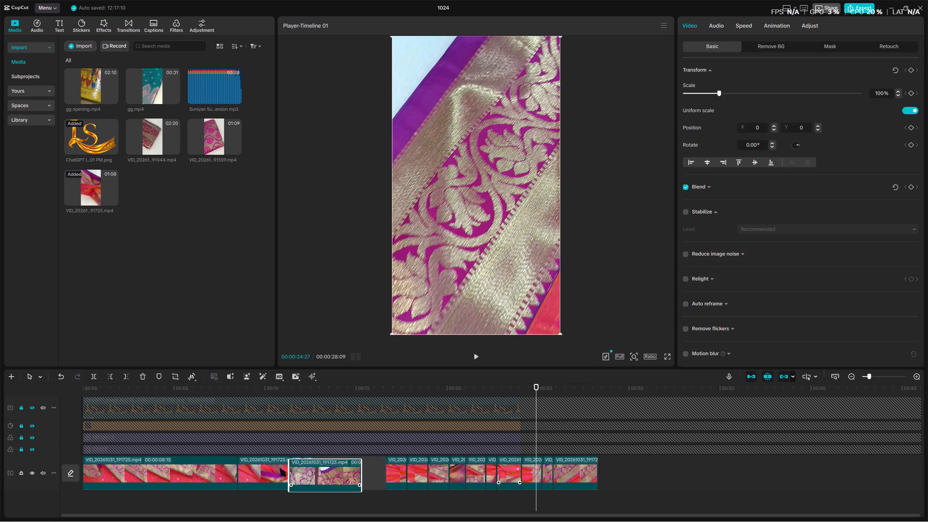
left_click_drag(280, 469, 241, 469)
Replay the start of the opening clip, split it at 00:00:02:00 and 00:00:02:09, and delete the piece between the cuts.
left_click_drag(188, 384, 76, 402)
key("space")
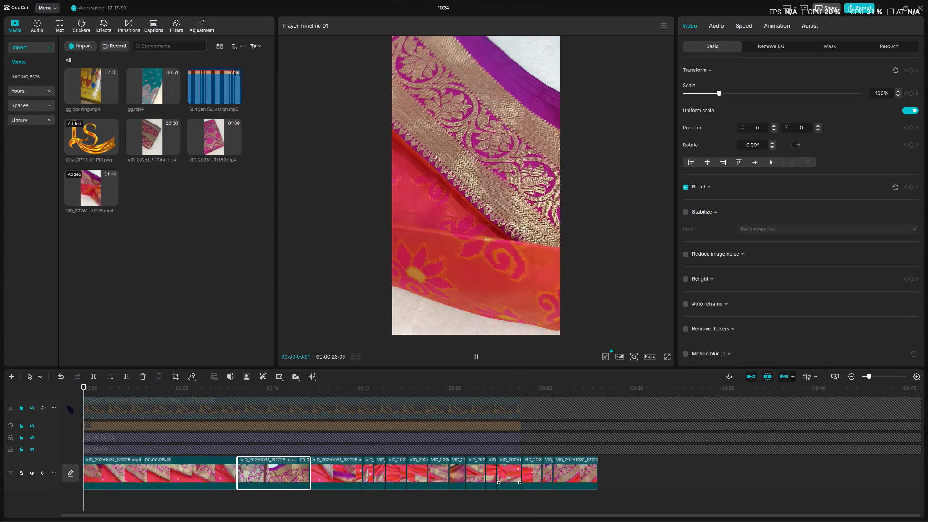
key("space")
left_click_drag(91, 387, 6, 403)
key("space")
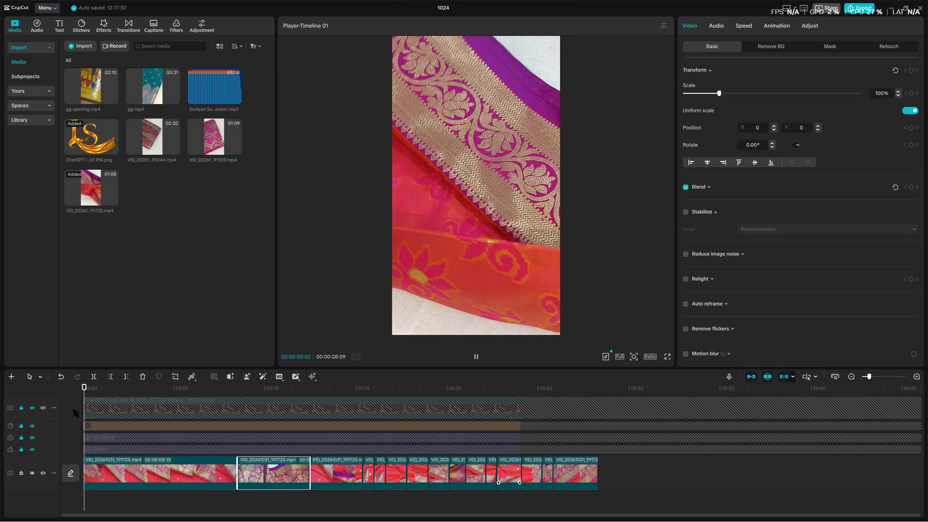
key("space")
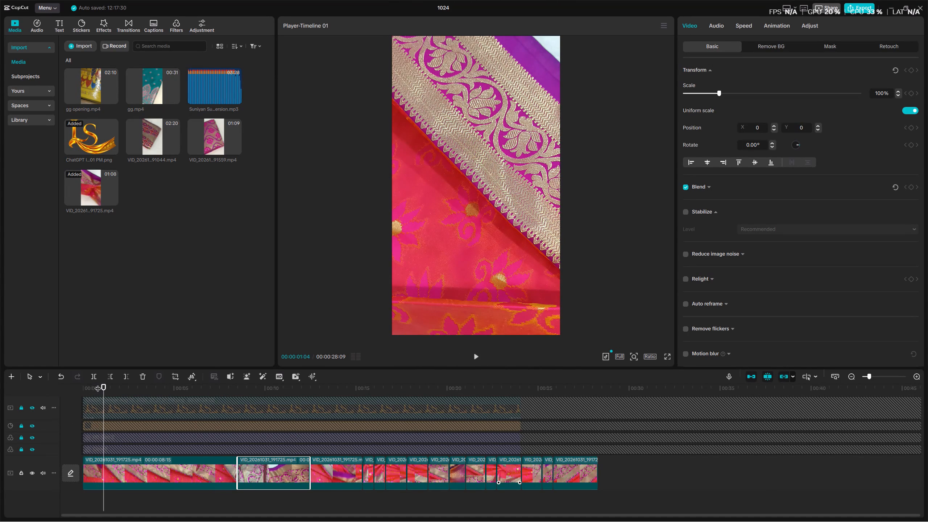
scroll(101, 397, "up", 20, "ctrl")
scroll(101, 397, "up", 14, "ctrl")
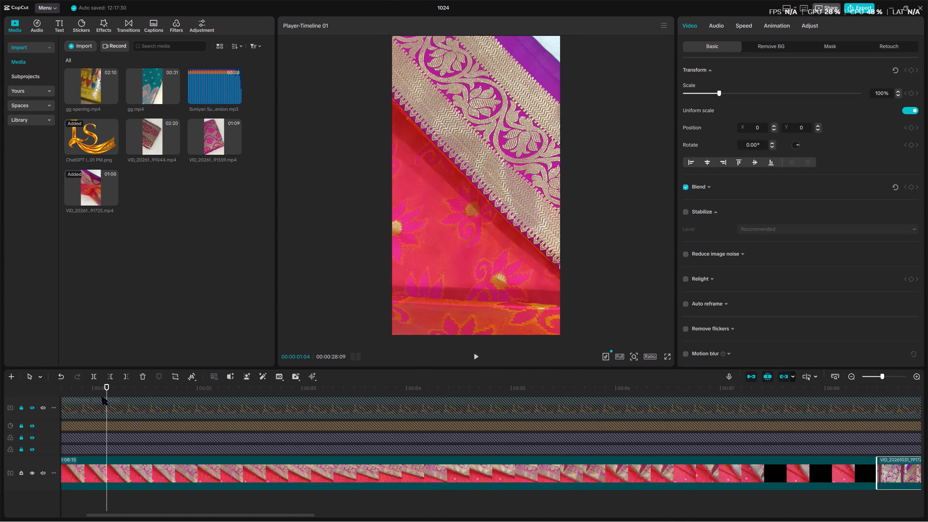
scroll(101, 397, "up", 5, "ctrl")
left_click_drag(109, 388, 227, 390)
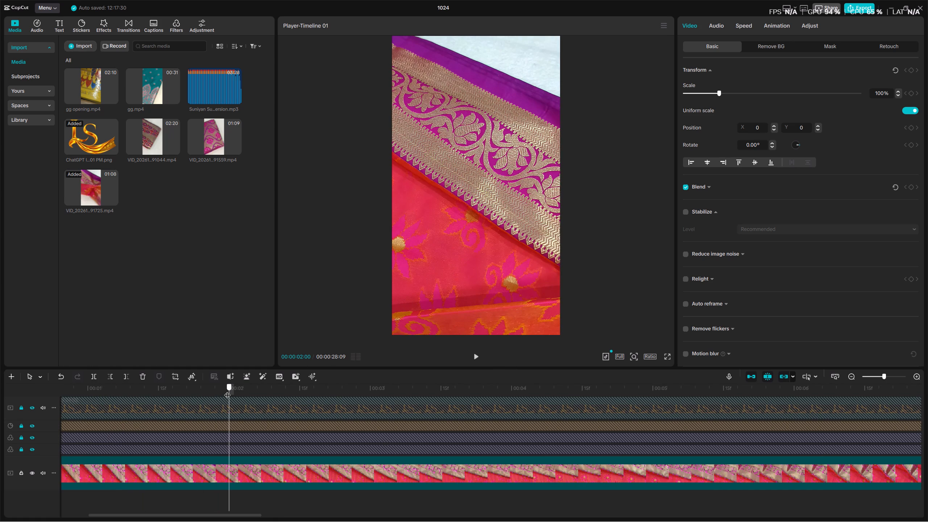
left_click_drag(227, 390, 230, 394)
key("ctrl+b")
left_click_drag(231, 386, 272, 384)
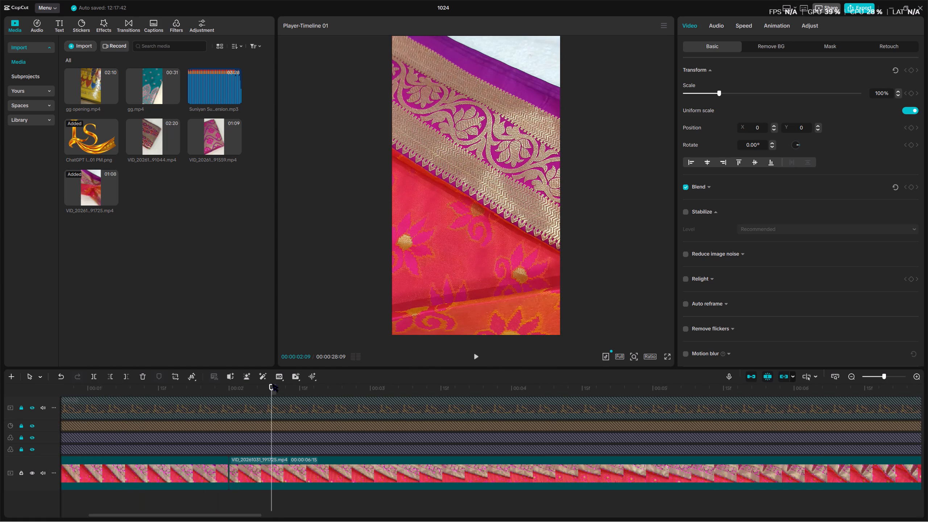
key("ctrl+b")
left_click(241, 474)
key("BackSpace")
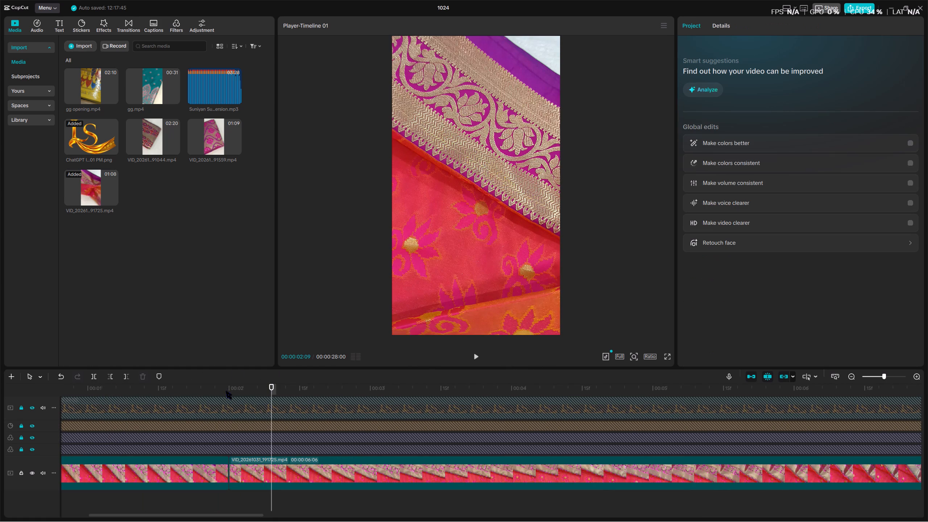
Split the opening footage at 00:00:04:00 and 00:00:04:12 and delete the piece between the two cuts.
left_click_drag(231, 386, 344, 388)
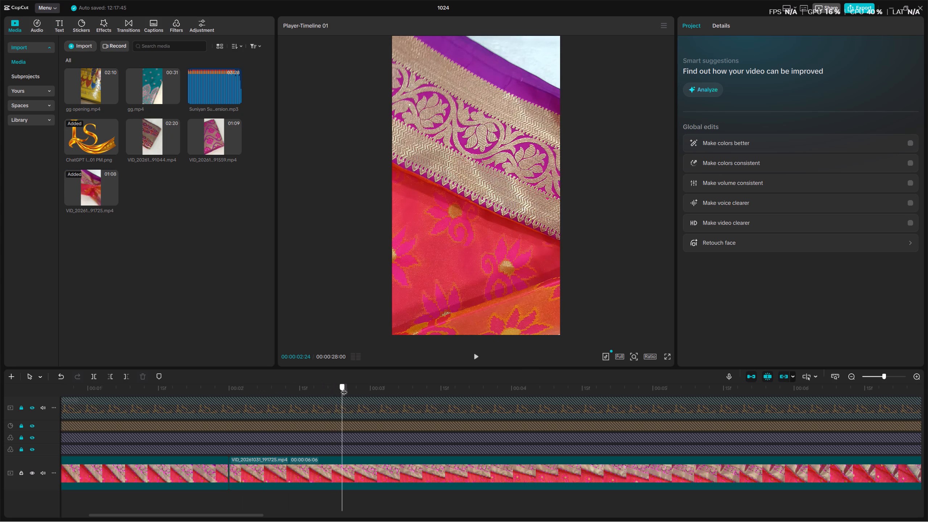
left_click_drag(344, 388, 512, 394)
key("ctrl+b")
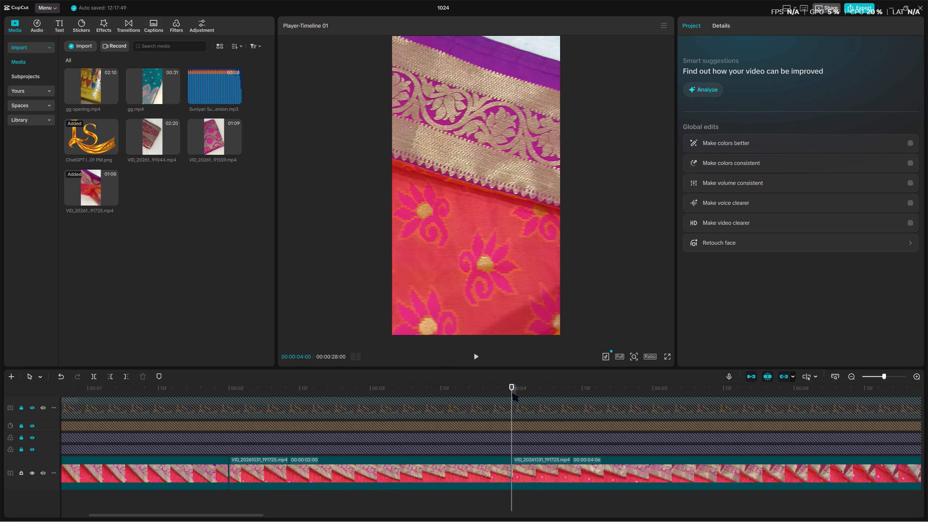
left_click_drag(513, 387, 568, 389)
key("ctrl+b")
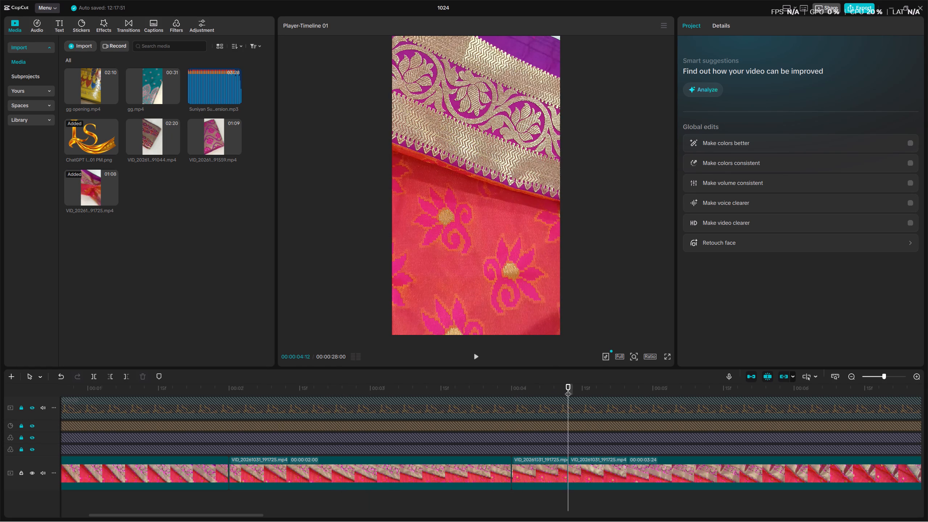
left_click(543, 470)
key("BackSpace")
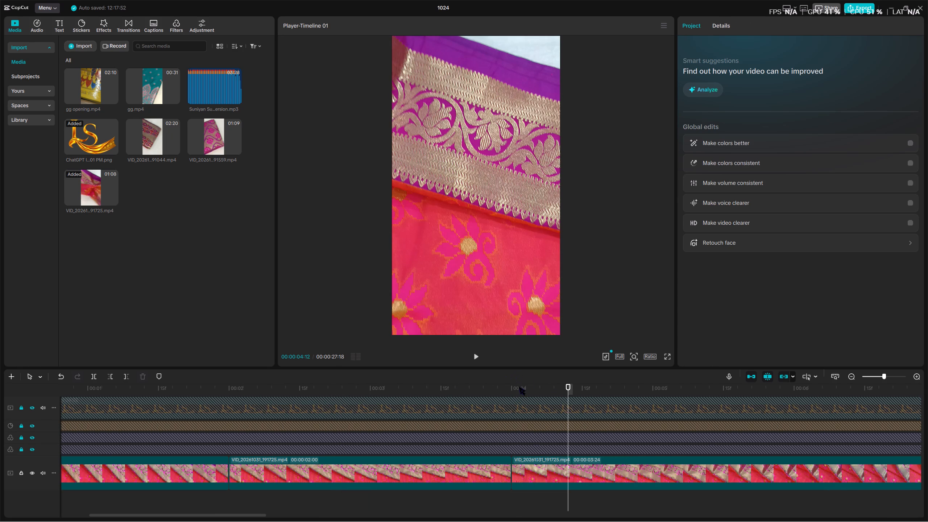
Split the opening footage at 00:00:06:00 and 00:00:06:12 and delete the piece between the two cuts.
left_click_drag(519, 387, 796, 391)
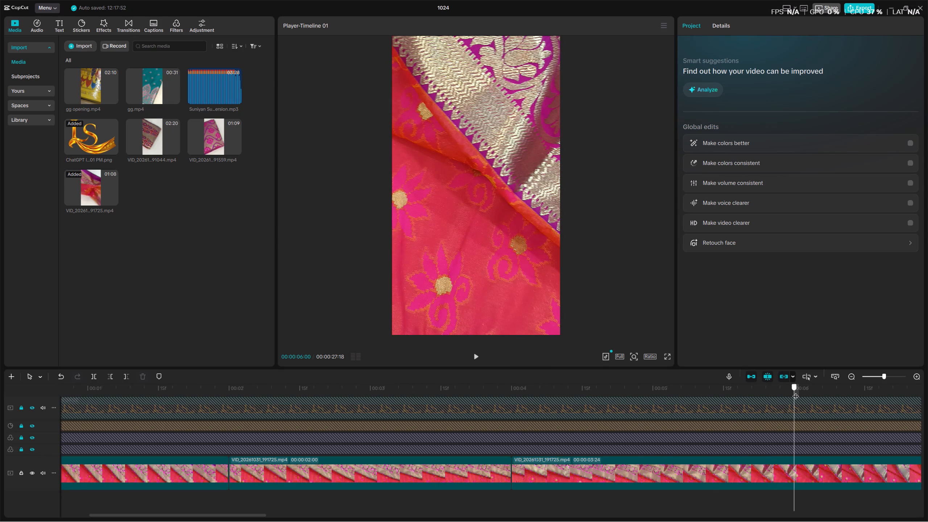
left_click_drag(796, 391, 794, 392)
key("ctrl+b")
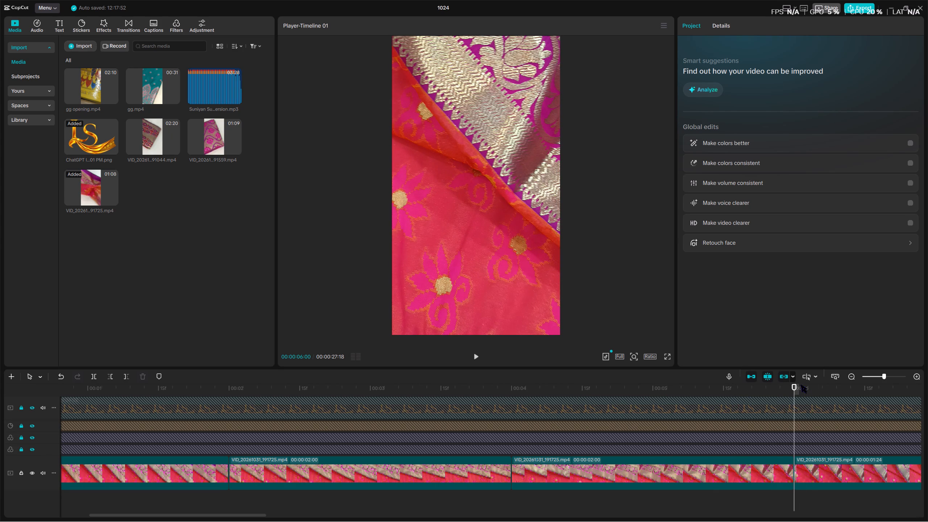
left_click_drag(793, 388, 852, 386)
key("ctrl+b")
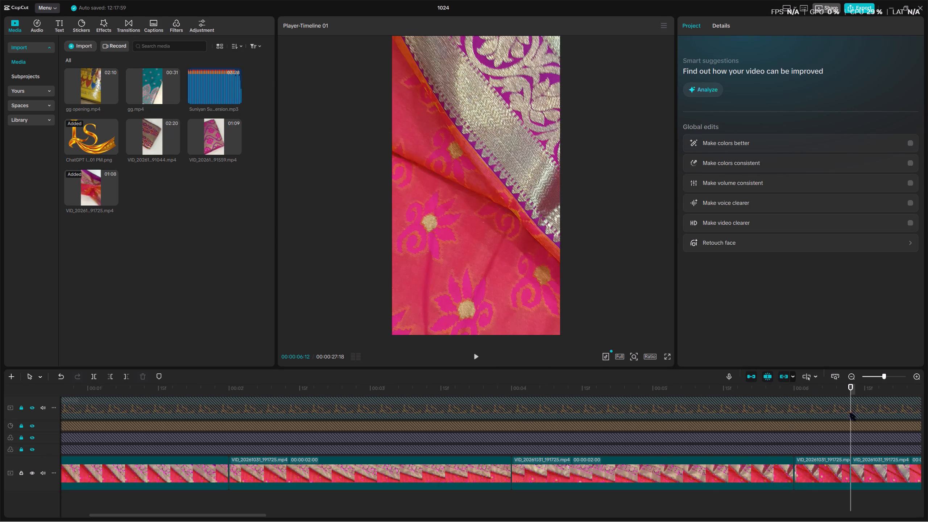
left_click(815, 466)
key("BackSpace")
Replay the opening shots from the start to about 00:00:06:15 to check the new joins, and return to the start.
scroll(792, 401, "down", 3, "ctrl")
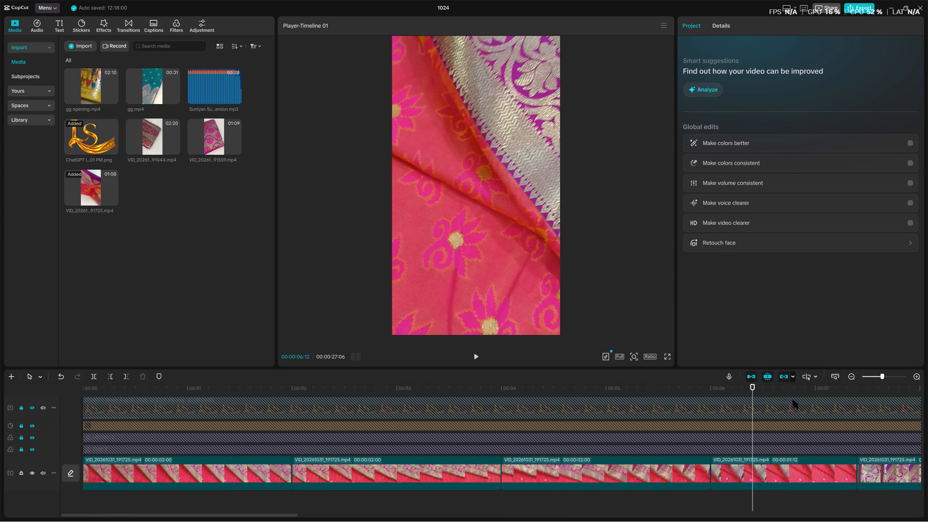
scroll(792, 401, "down", 5, "ctrl")
scroll(616, 397, "down", 9, "ctrl")
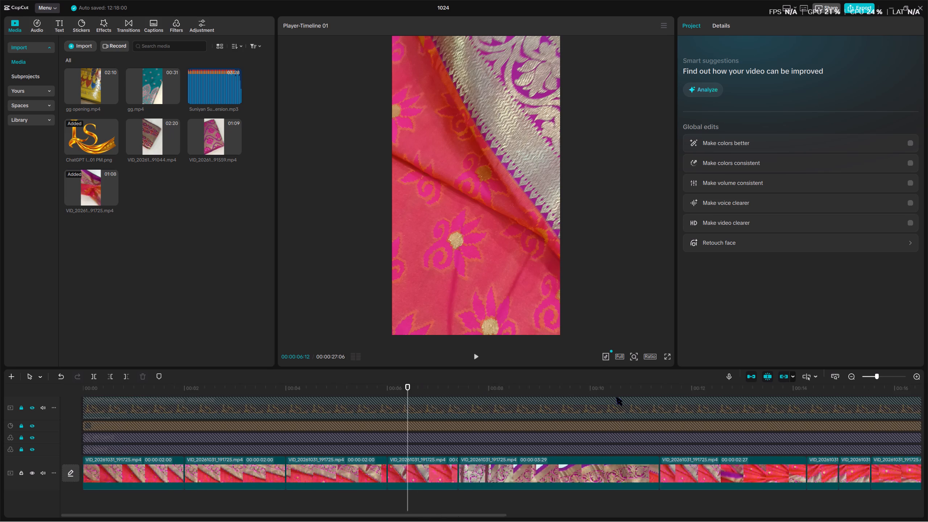
scroll(616, 397, "down", 10, "ctrl")
left_click_drag(267, 388, 43, 430)
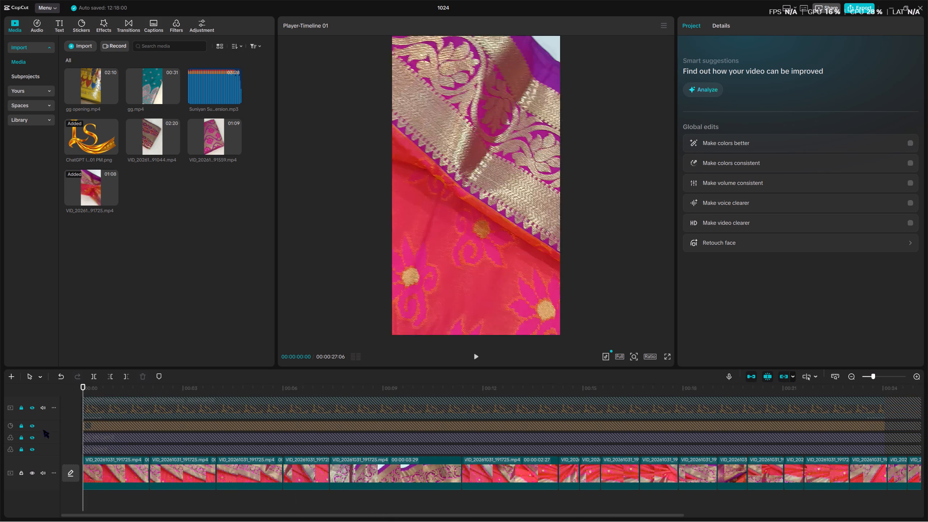
key("space")
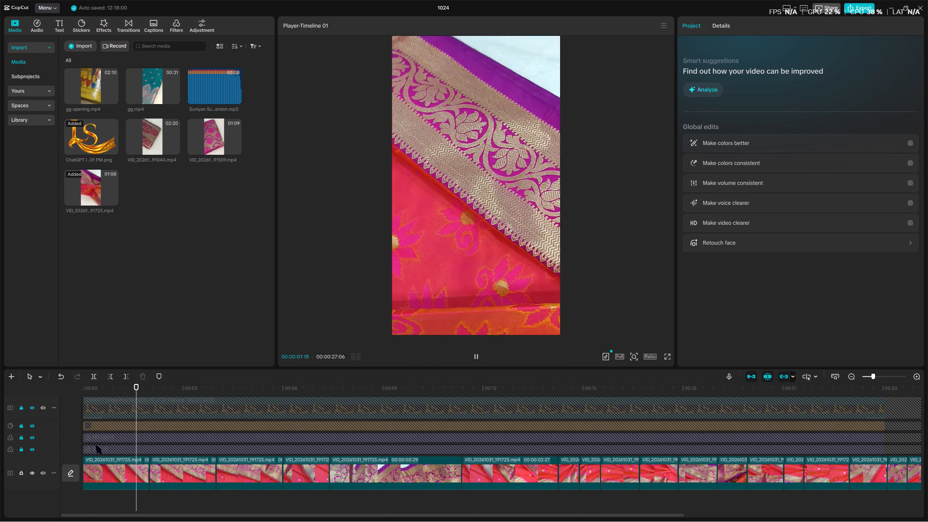
key("space")
left_click_drag(108, 390, 22, 408)
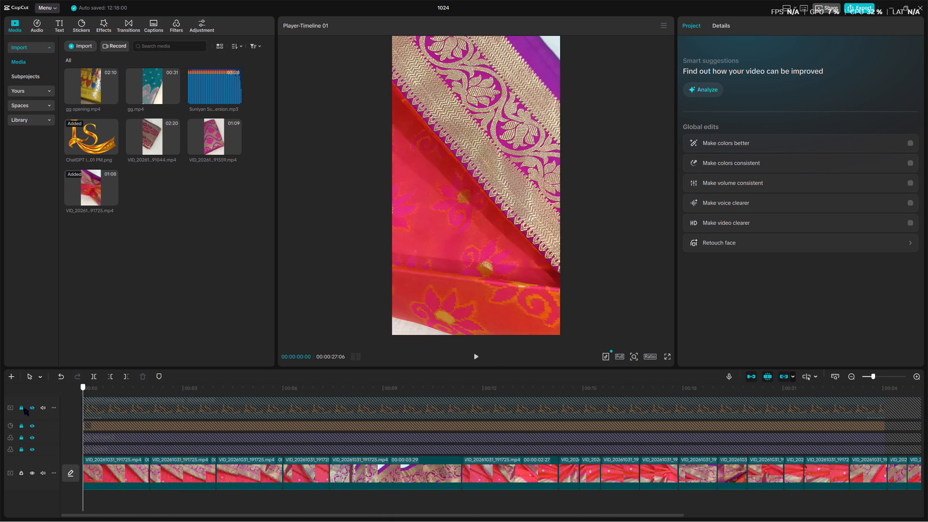
key("space")
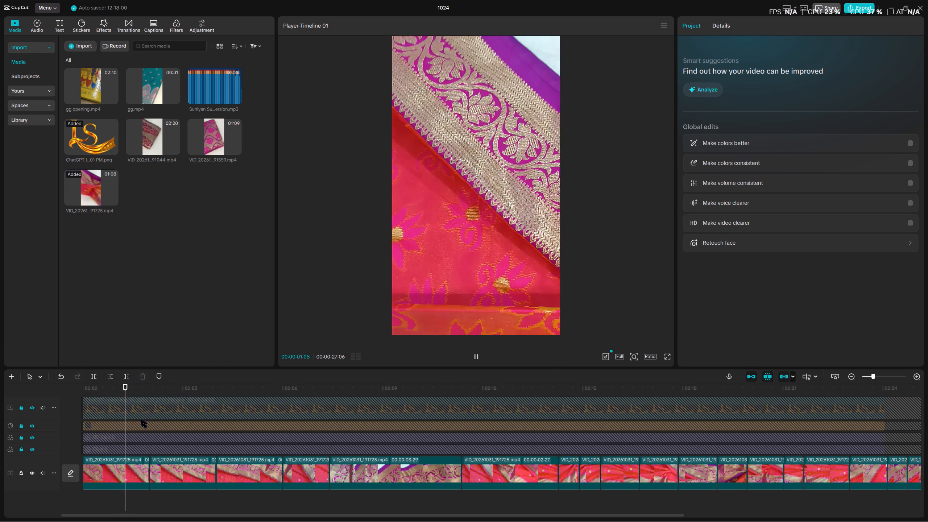
key("space")
key("space")
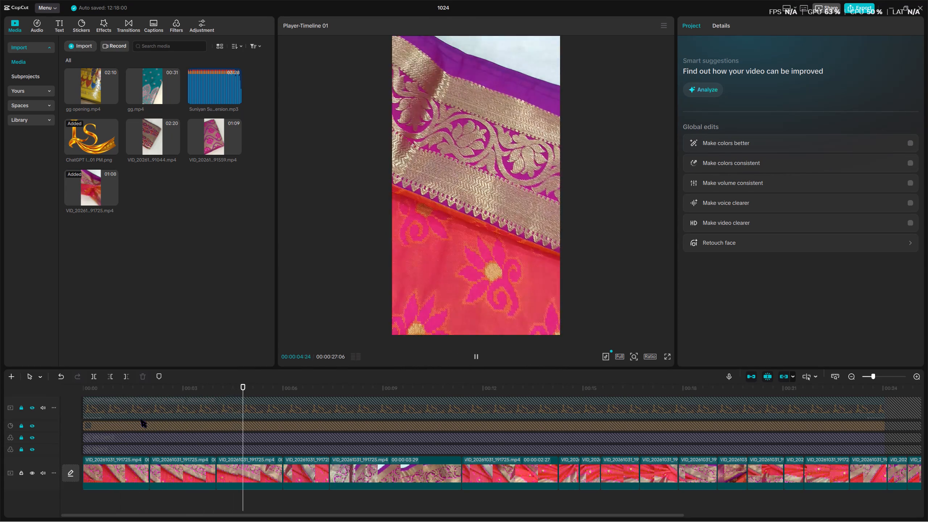
left_click_drag(205, 396, 218, 393)
key("space")
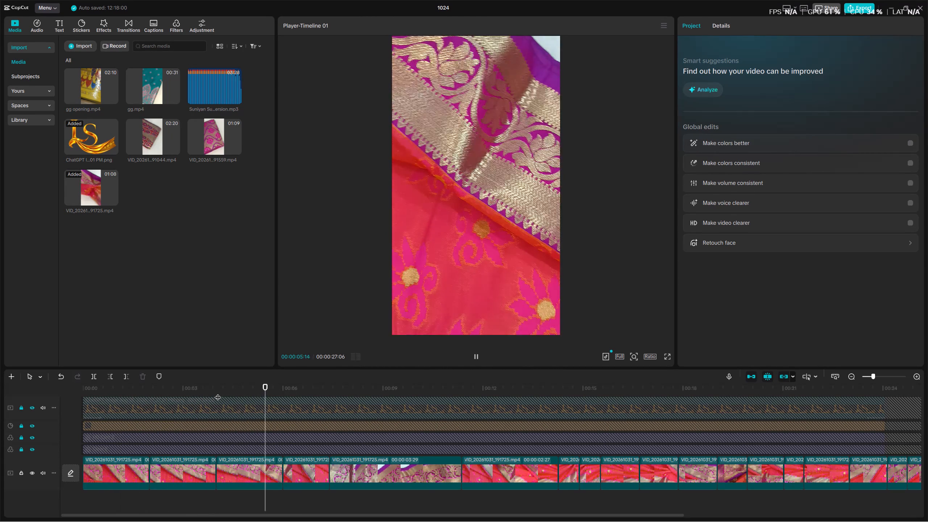
key("space")
scroll(216, 391, "up", 9, "ctrl")
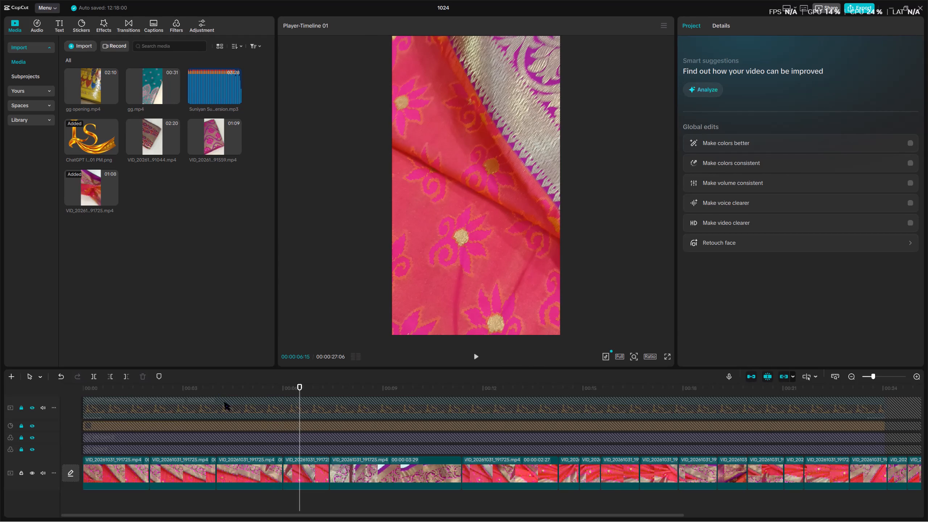
scroll(230, 419, "up", 20, "ctrl")
scroll(230, 419, "up", 6, "ctrl")
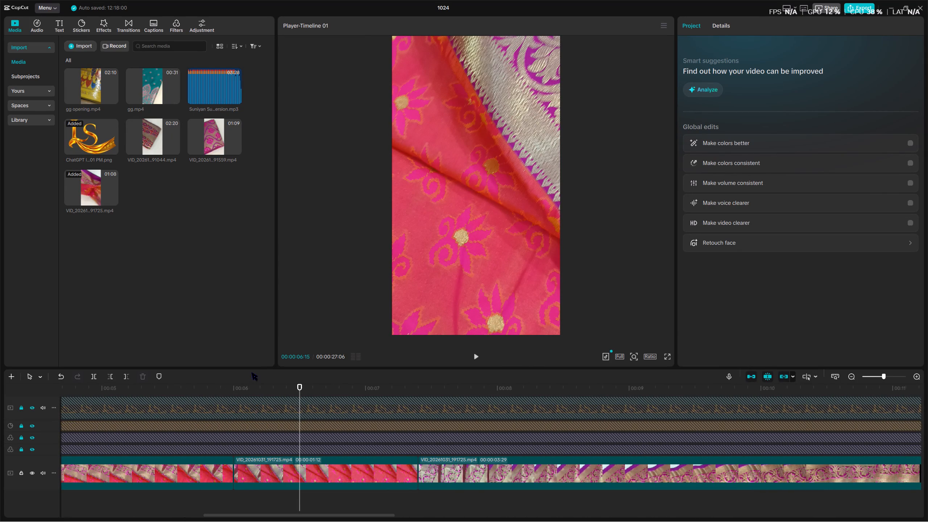
left_click_drag(248, 384, 0, 446)
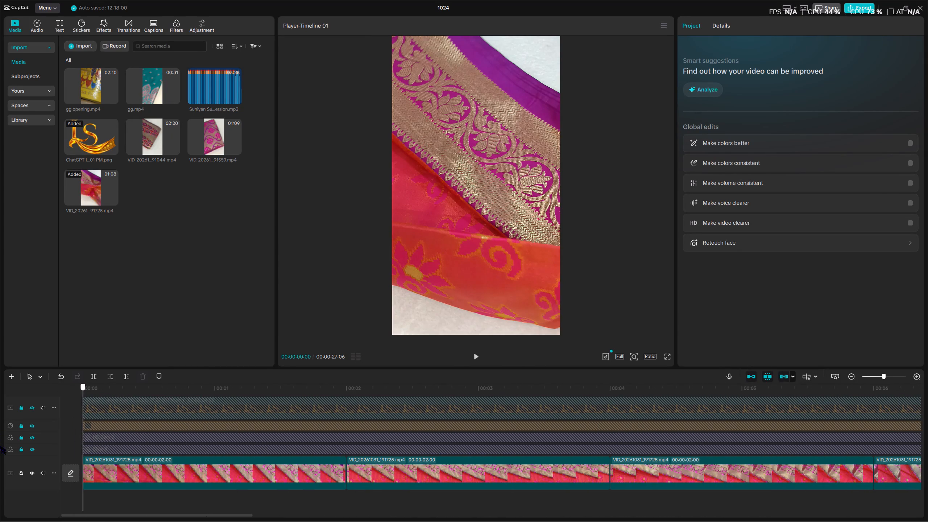
Replay and scrub the first opening shot between the start and about 00:00:02:00, stopping at 00:00:01:00, to judge the shot length.
left_click_drag(0, 446, 351, 405)
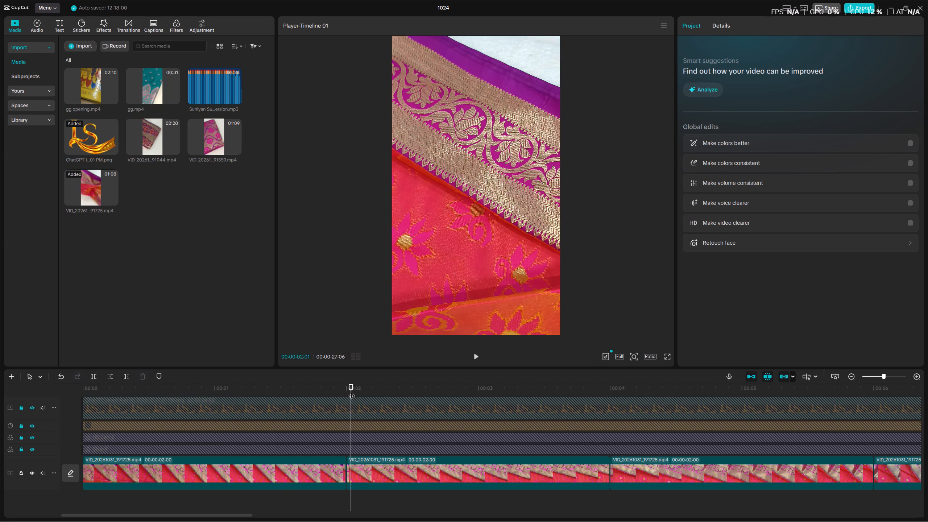
scroll(290, 413, "down", 13, "ctrl")
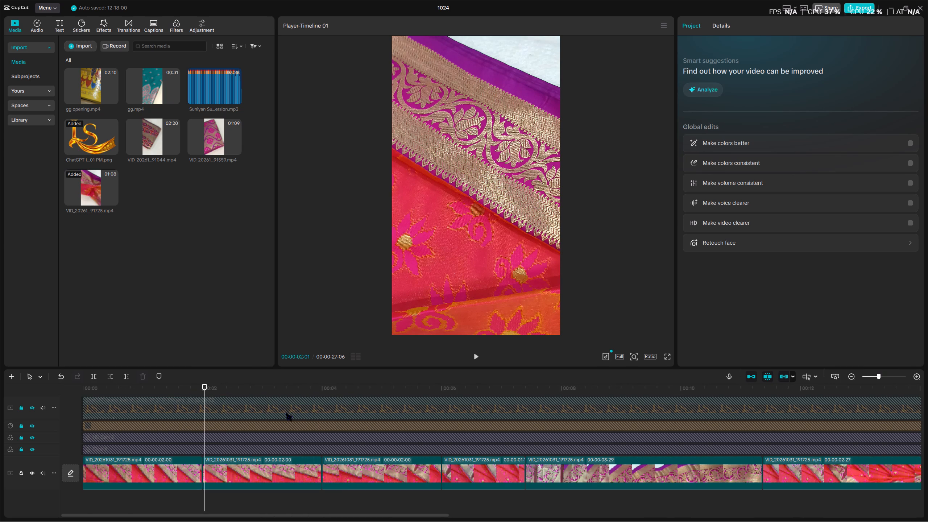
left_click_drag(150, 391, 44, 405)
key("space")
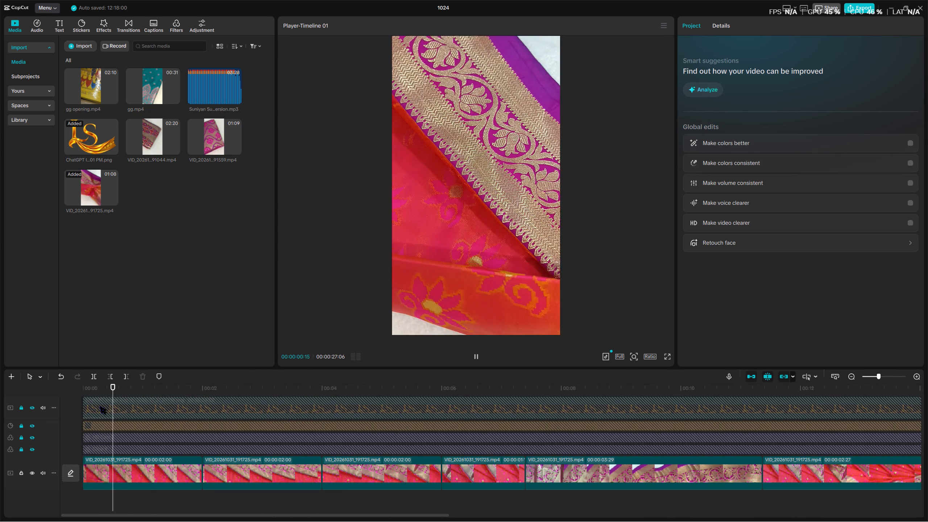
key("space")
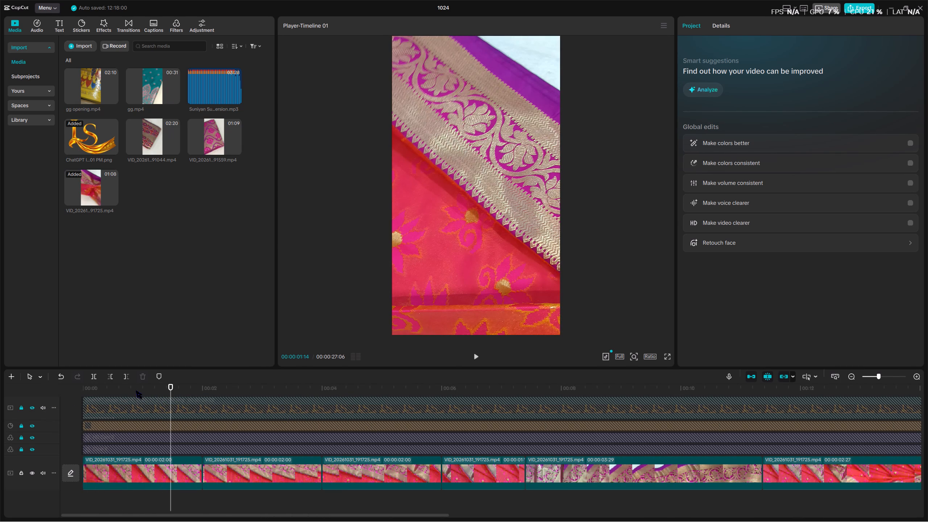
scroll(136, 391, "up", 17, "ctrl")
scroll(167, 413, "up", 20, "ctrl")
scroll(167, 413, "up", 13, "ctrl")
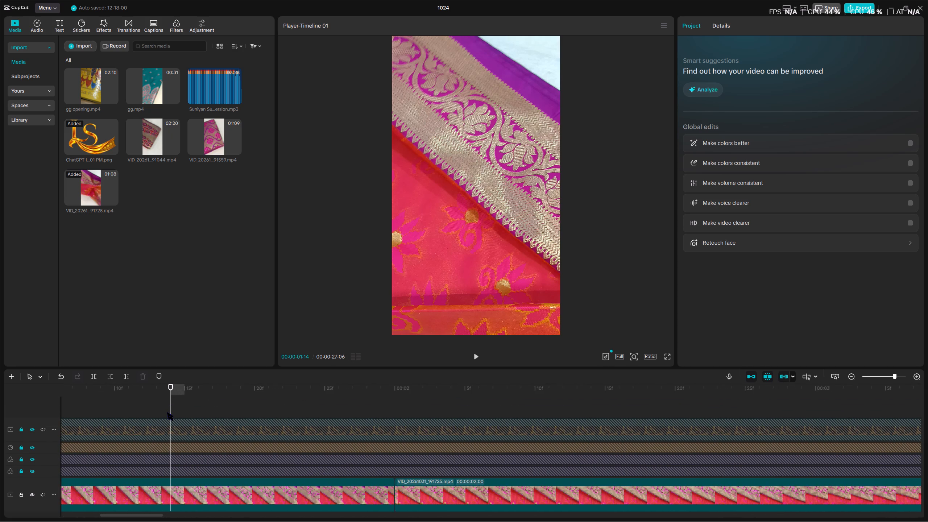
scroll(167, 413, "up", 14, "ctrl")
left_click_drag(174, 399, 0, 432)
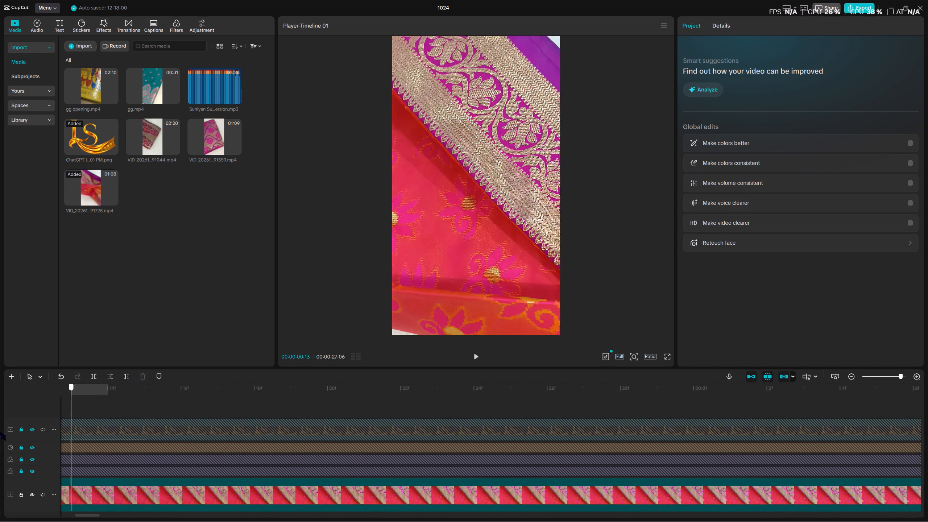
left_click_drag(0, 432, 0, 433)
scroll(184, 402, "down", 15, "ctrl")
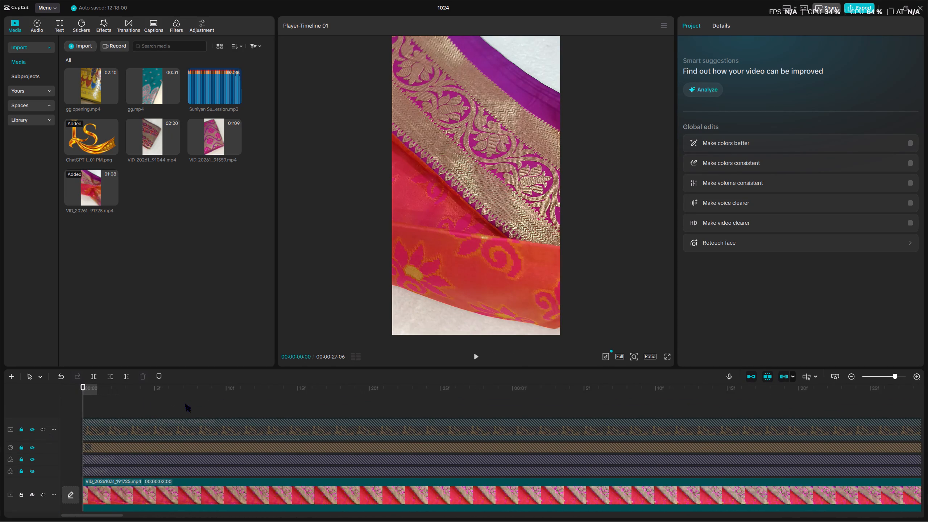
scroll(185, 404, "down", 7, "ctrl")
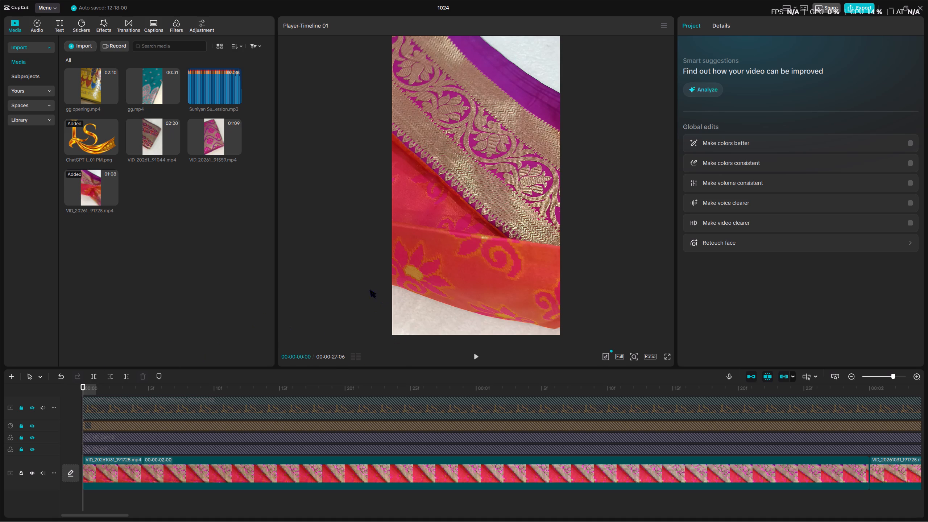
key("space")
key("space")
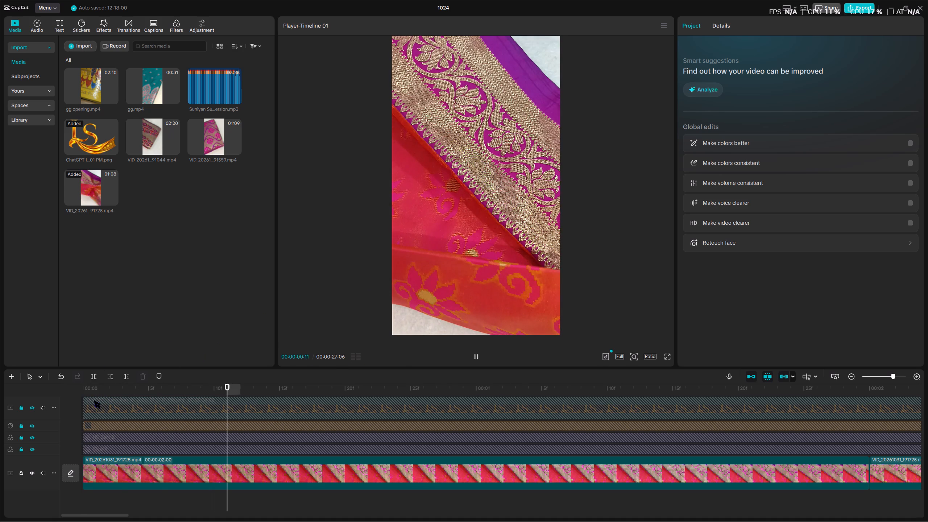
left_click_drag(97, 390, 31, 406)
key("space")
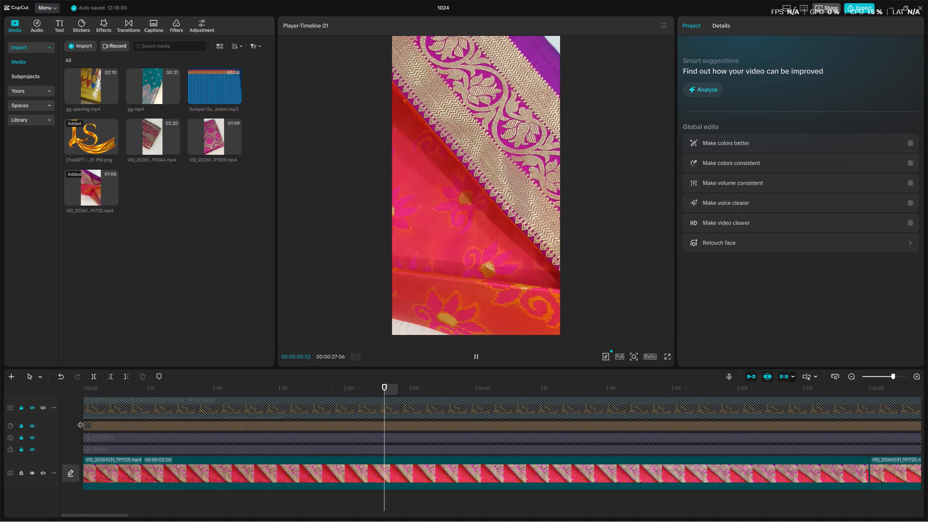
key("space")
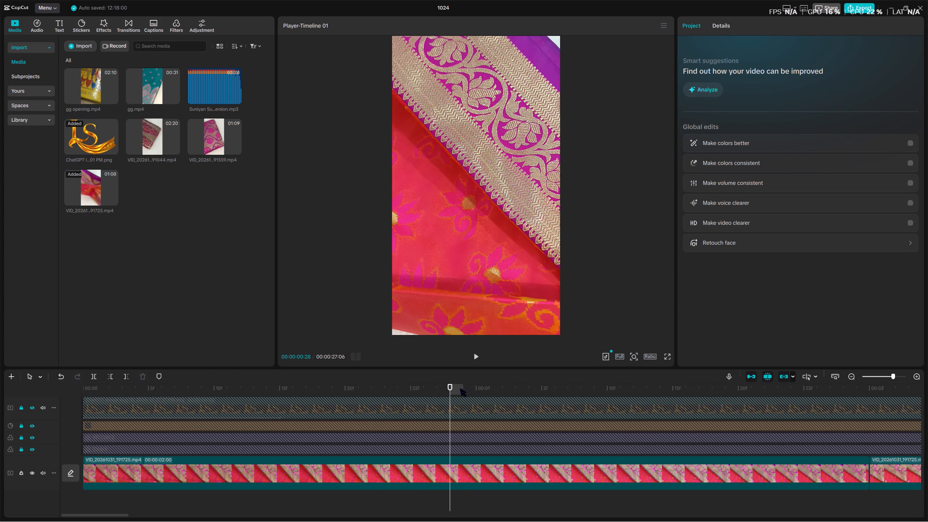
left_click_drag(449, 388, 476, 386)
Undo all the splits and deletions made around 2, 4 and 6 seconds, back to one continuous opening clip.
scroll(476, 386, "down", 5, "ctrl")
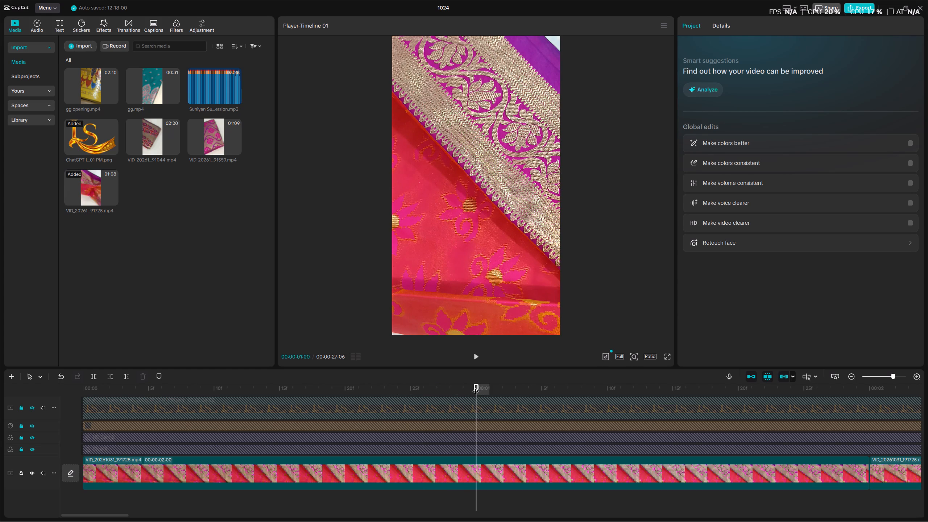
scroll(476, 386, "down", 3, "ctrl")
scroll(395, 415, "down", 20, "ctrl")
scroll(395, 415, "down", 20, "ctrl")
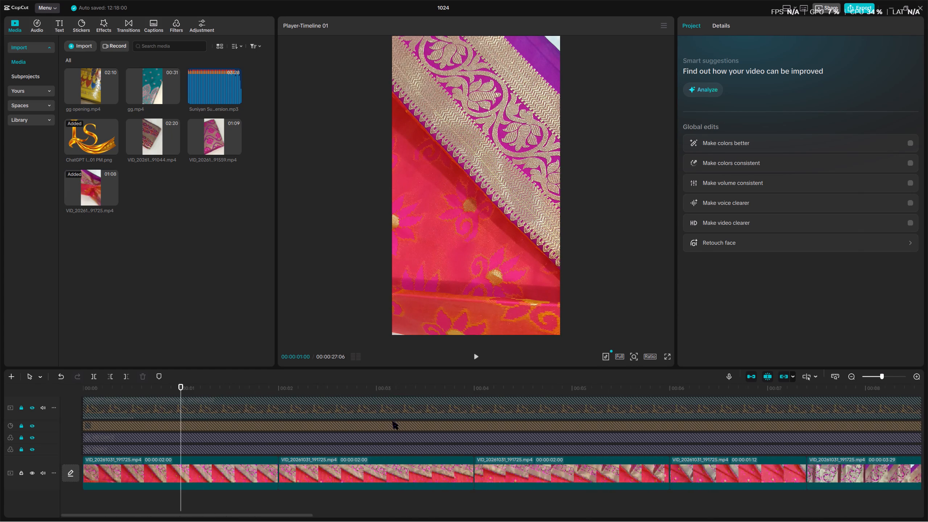
scroll(392, 422, "down", 7, "ctrl")
scroll(266, 424, "down", 3, "ctrl")
key("ctrl+z")
key("ctrl+z")
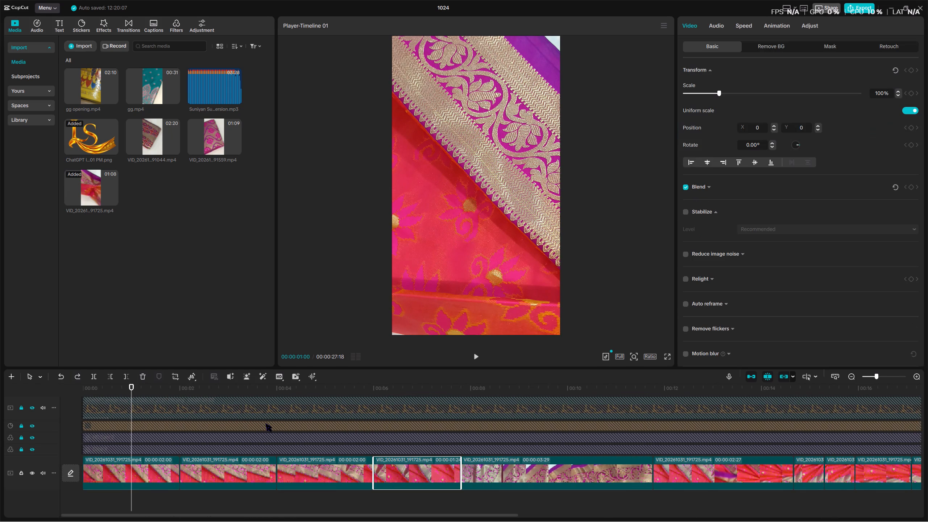
key("ctrl+z")
key("ctrl+z")
key("ctrl+z")
key("ctrl+z")
key("ctrl+z")
key("ctrl+z")
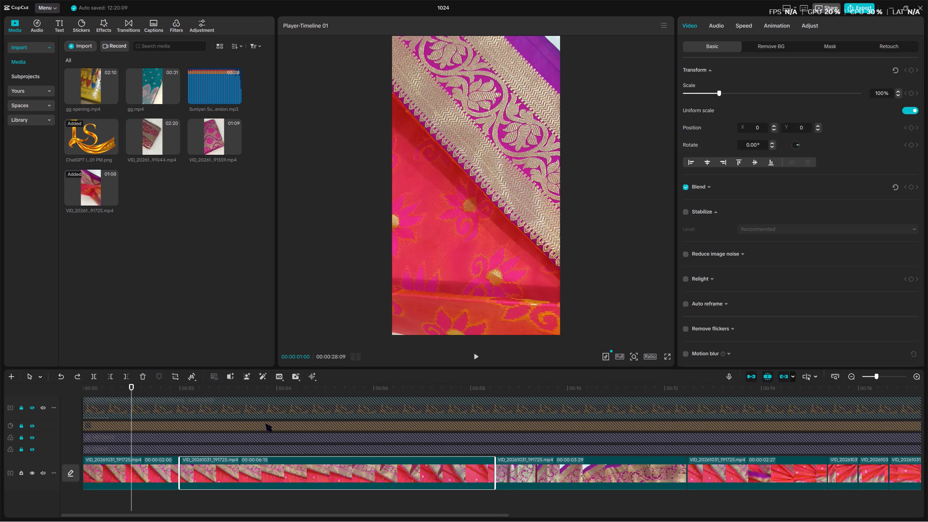
key("ctrl+z")
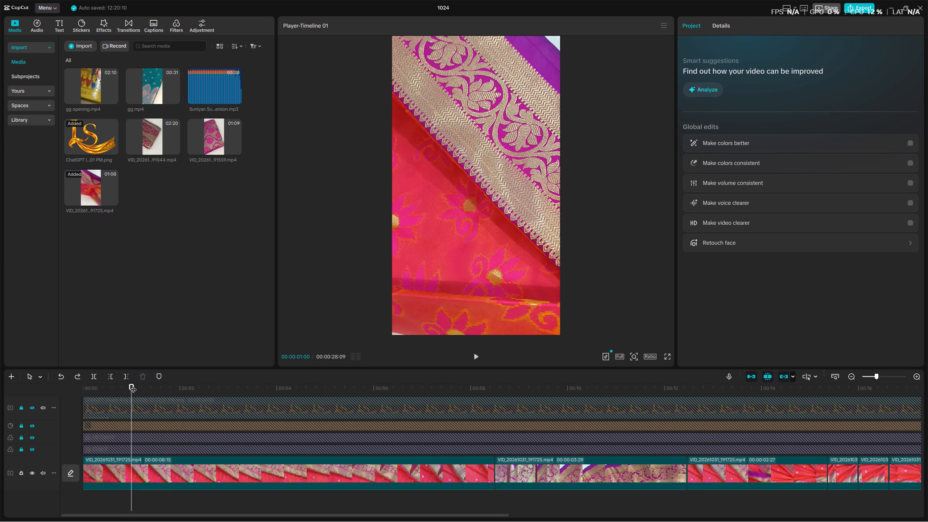
Split the opening clip at 00:00:01:00.
left_click_drag(133, 385, 125, 391)
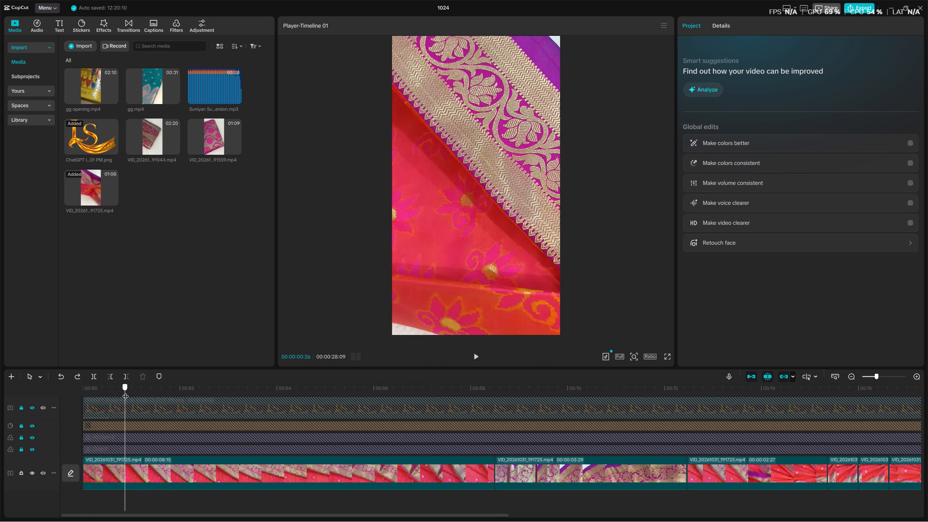
left_click_drag(125, 391, 133, 391)
scroll(133, 391, "up", 10, "ctrl")
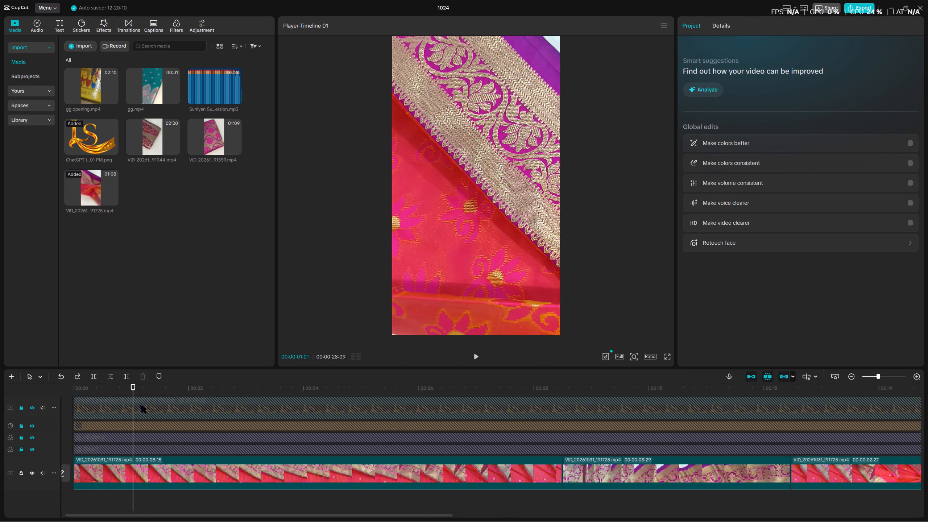
scroll(140, 405, "up", 3, "ctrl")
left_click_drag(133, 385, 130, 389)
key("ctrl+b")
Play on briefly from the one-second cut and split the opening clip again at 00:00:01:06.
key("space")
key("space")
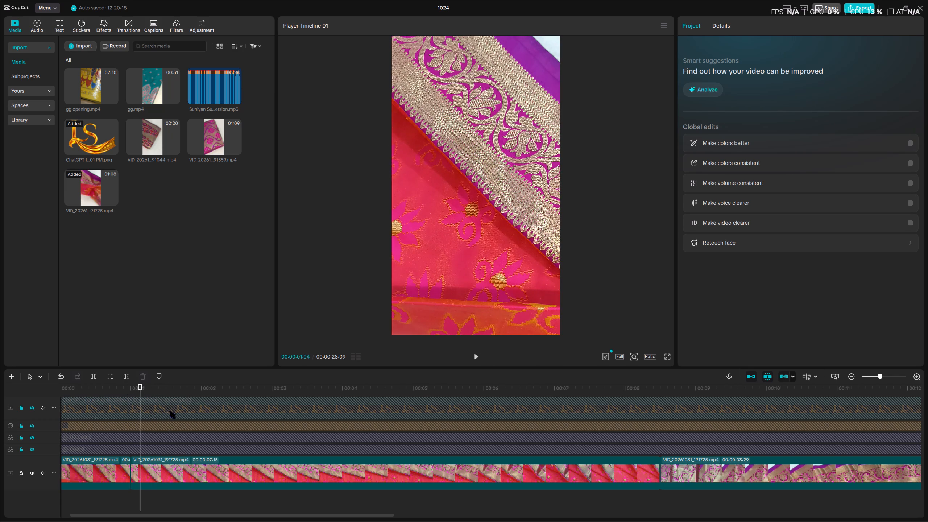
key("space")
key("space")
key("ctrl+b")
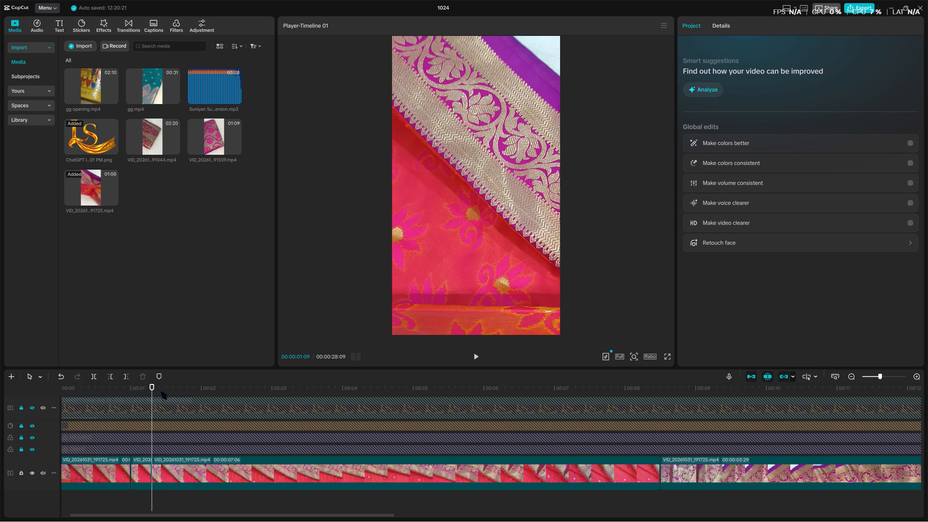
key("ctrl+z")
left_click_drag(151, 385, 145, 387)
key("ctrl+b")
Split the opening footage at 00:00:02:00 and 00:00:02:06.
left_click_drag(145, 387, 191, 386)
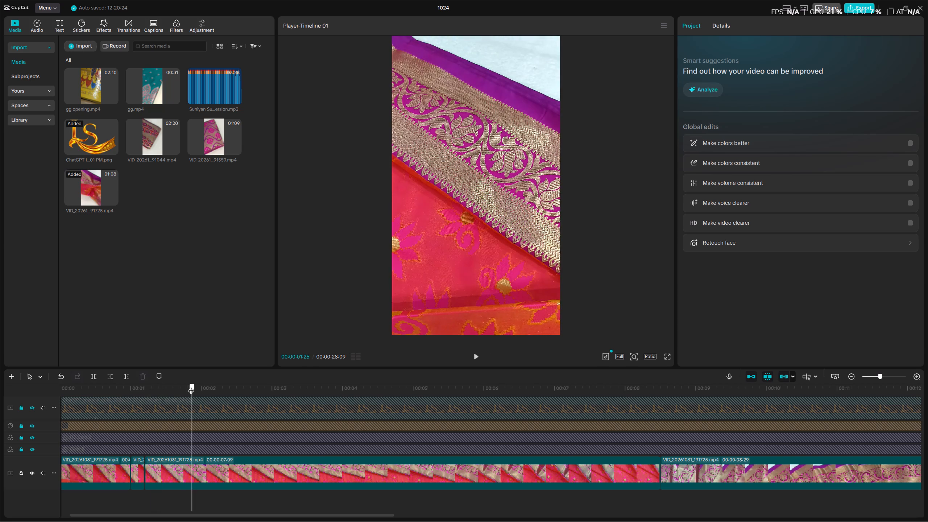
left_click_drag(191, 386, 202, 385)
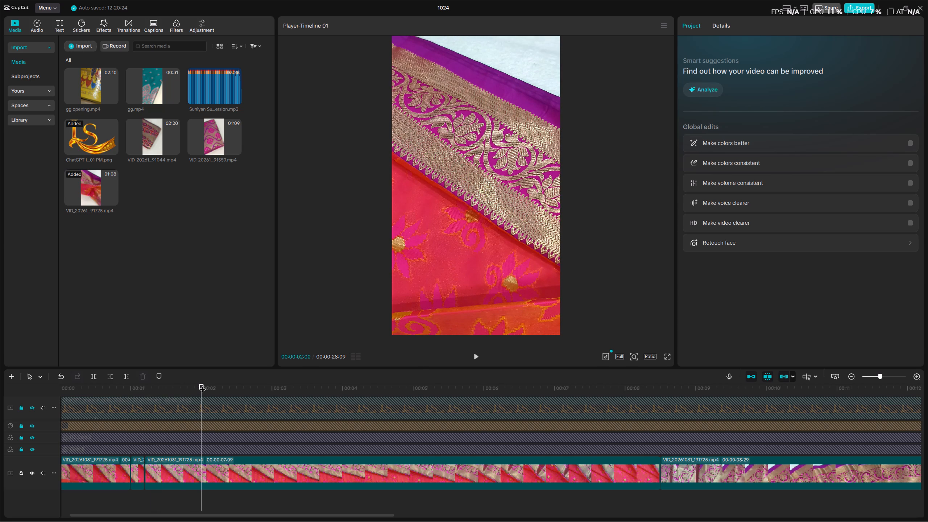
key("ctrl+b")
left_click_drag(203, 385, 218, 387)
left_click(218, 387)
key("ctrl+b")
Split the opening footage at 00:00:03:00.
left_click_drag(215, 388, 242, 391)
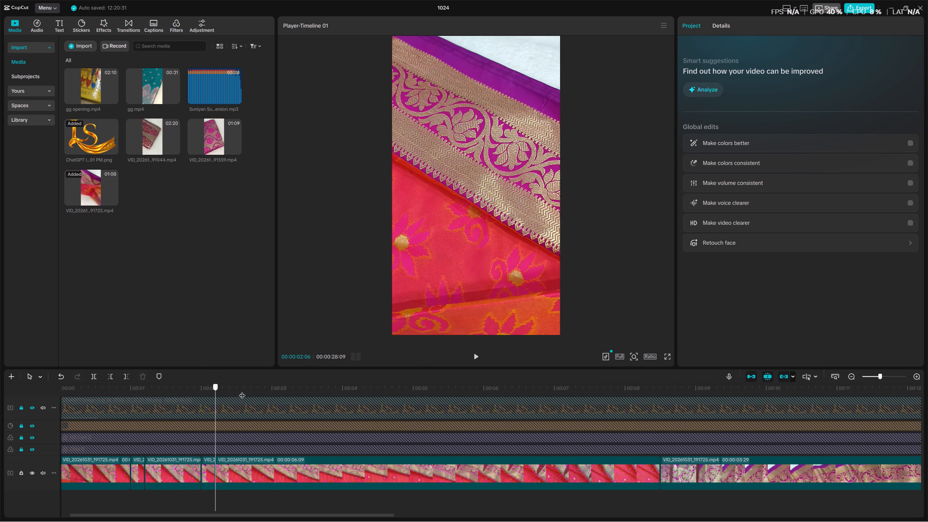
left_click_drag(242, 391, 273, 390)
key("ctrl+b")
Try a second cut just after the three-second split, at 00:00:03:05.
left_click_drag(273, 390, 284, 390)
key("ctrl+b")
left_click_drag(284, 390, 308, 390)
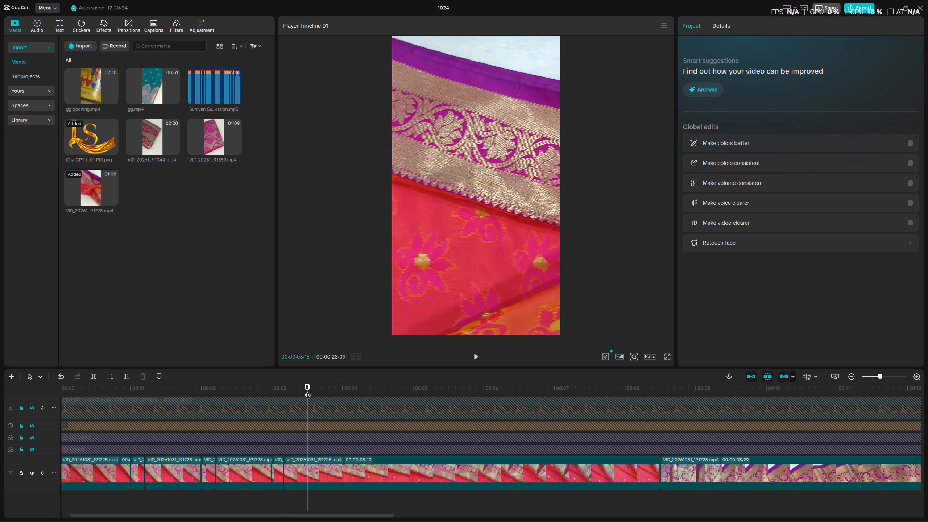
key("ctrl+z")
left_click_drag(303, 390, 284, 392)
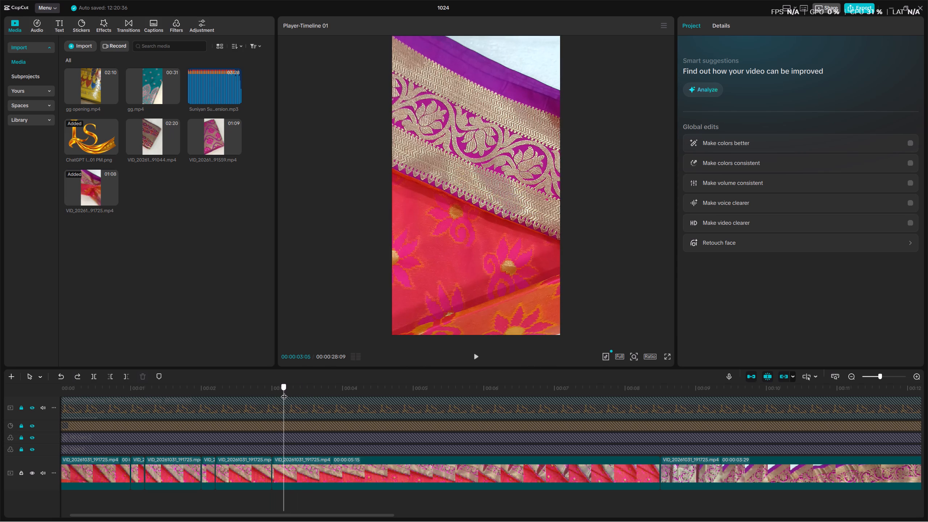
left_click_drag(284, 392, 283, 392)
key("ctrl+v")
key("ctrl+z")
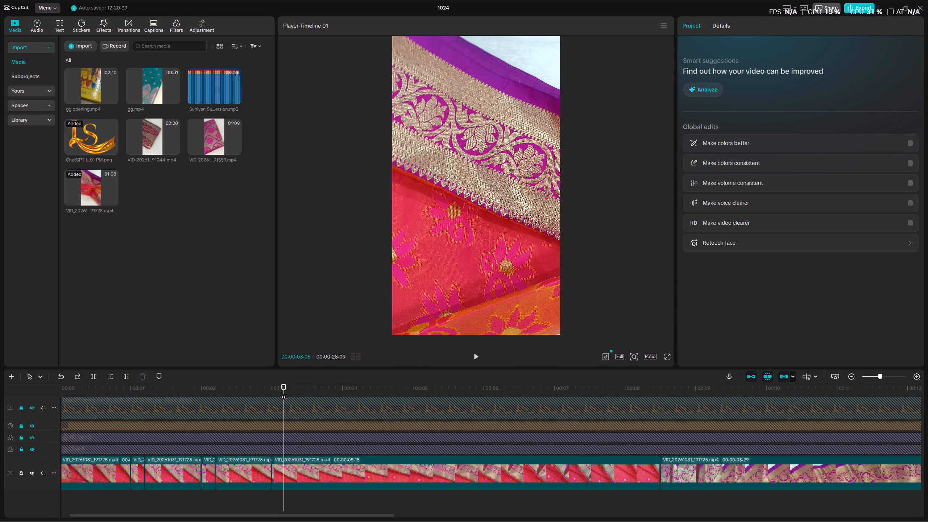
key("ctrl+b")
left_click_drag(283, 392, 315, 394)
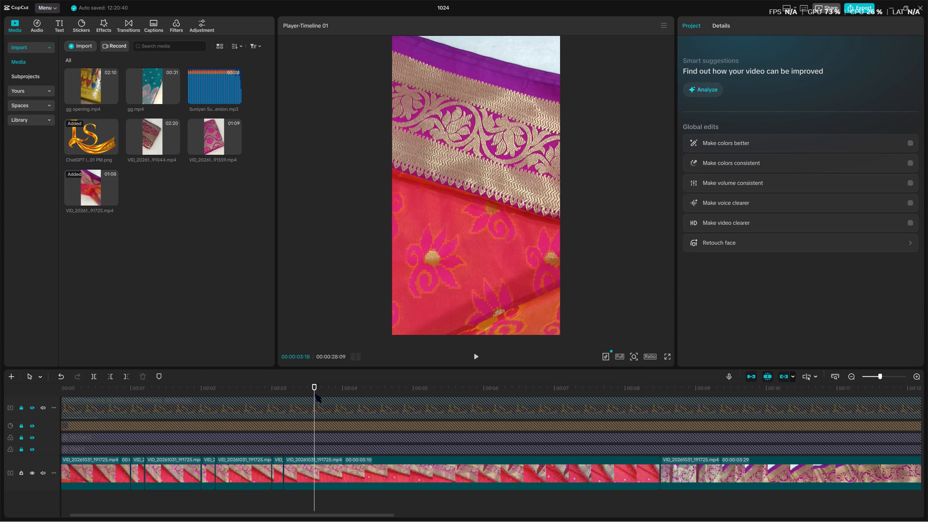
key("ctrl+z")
Split the opening footage at 00:00:03:06.
left_click_drag(315, 394, 286, 393)
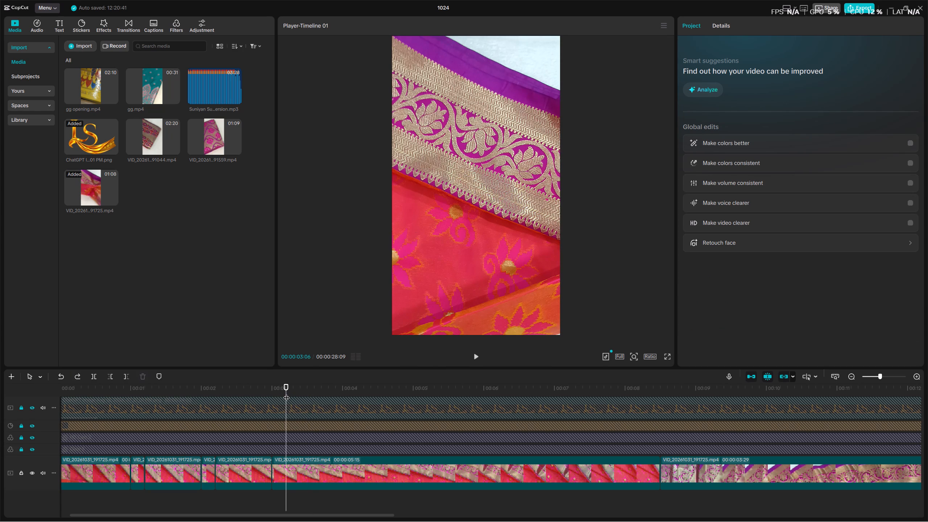
key("ctrl+v")
key("ctrl+z")
key("ctrl+b")
Split the opening footage at 00:00:04:00 and 00:00:04:07.
left_click_drag(286, 393, 329, 392)
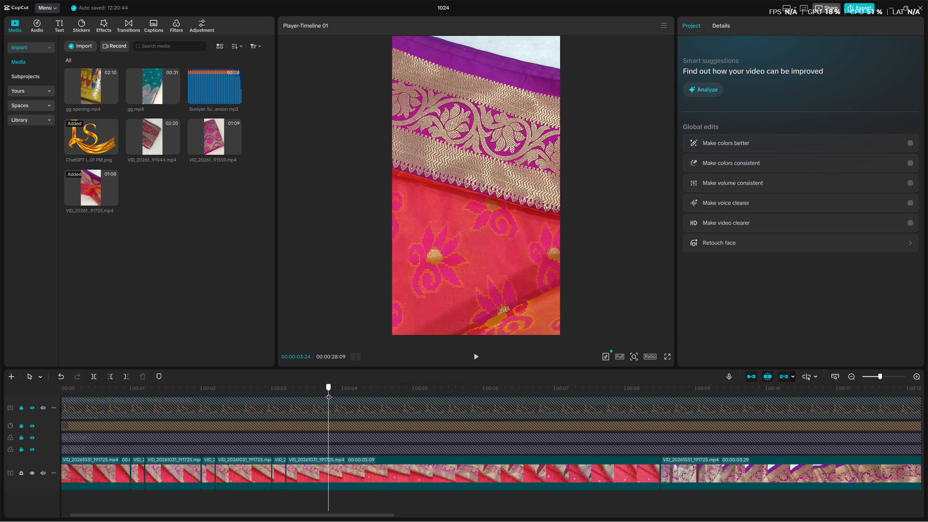
left_click_drag(329, 392, 342, 391)
key("ctrl+b")
left_click_drag(342, 391, 360, 392)
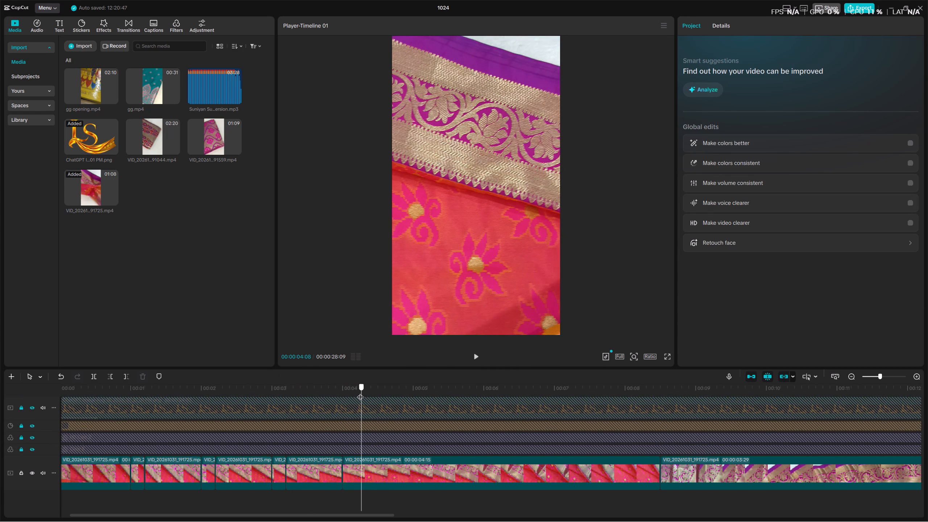
left_click_drag(360, 392, 359, 392)
key("ctrl+b")
Split the opening footage at 00:00:05:00 and 00:00:05:06.
left_click_drag(359, 392, 414, 393)
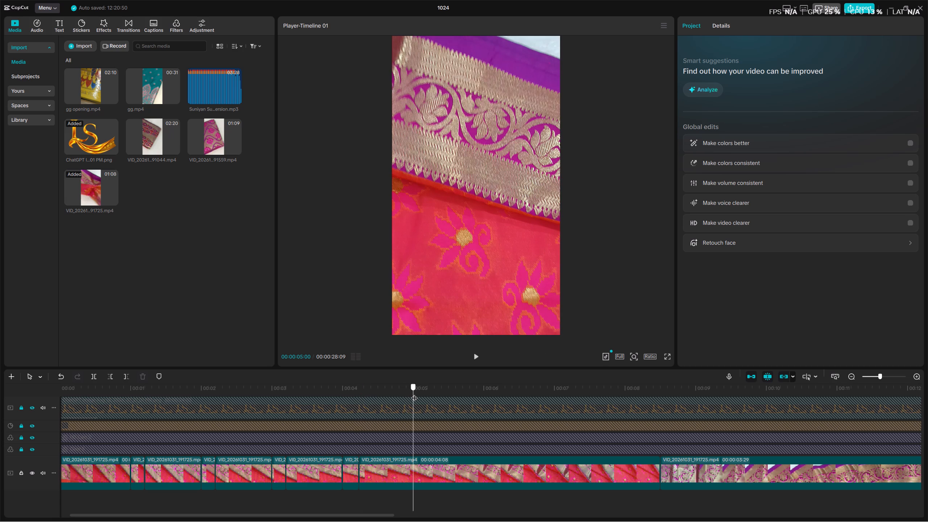
left_click_drag(414, 393, 414, 394)
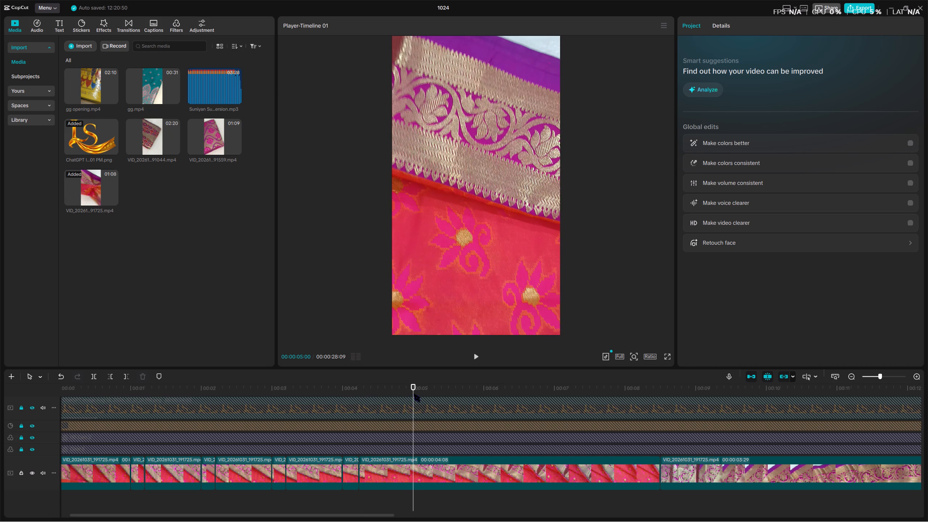
key("ctrl+b")
left_click_drag(412, 391, 428, 393)
key("ctrl+b")
Split the opening footage at about 00:00:06:00 and at 00:00:06:07.
left_click_drag(428, 393, 481, 394)
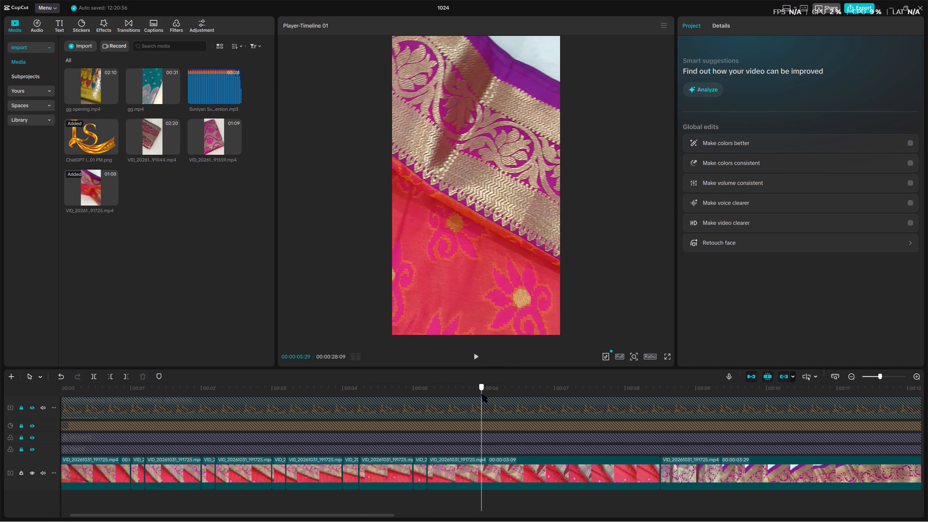
left_click_drag(481, 394, 483, 394)
key("ctrl+b")
left_click_drag(483, 394, 501, 394)
key("ctrl+b")
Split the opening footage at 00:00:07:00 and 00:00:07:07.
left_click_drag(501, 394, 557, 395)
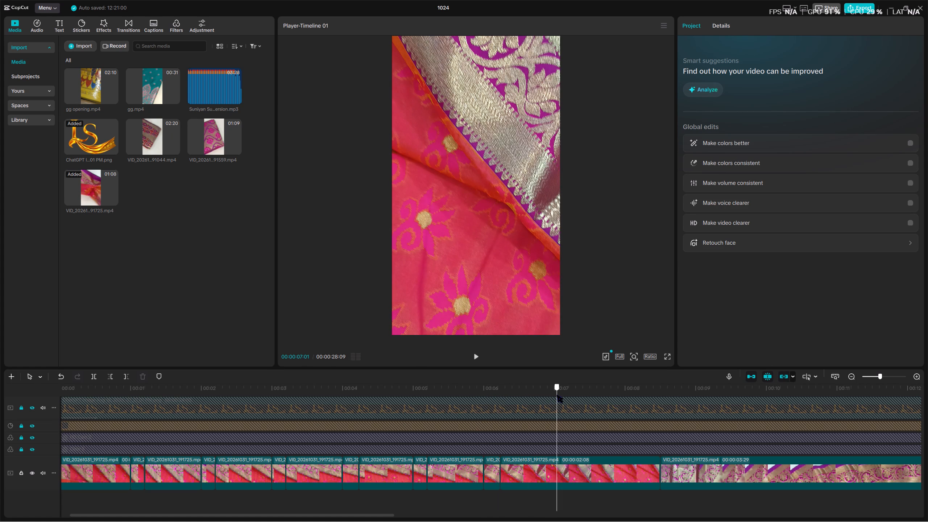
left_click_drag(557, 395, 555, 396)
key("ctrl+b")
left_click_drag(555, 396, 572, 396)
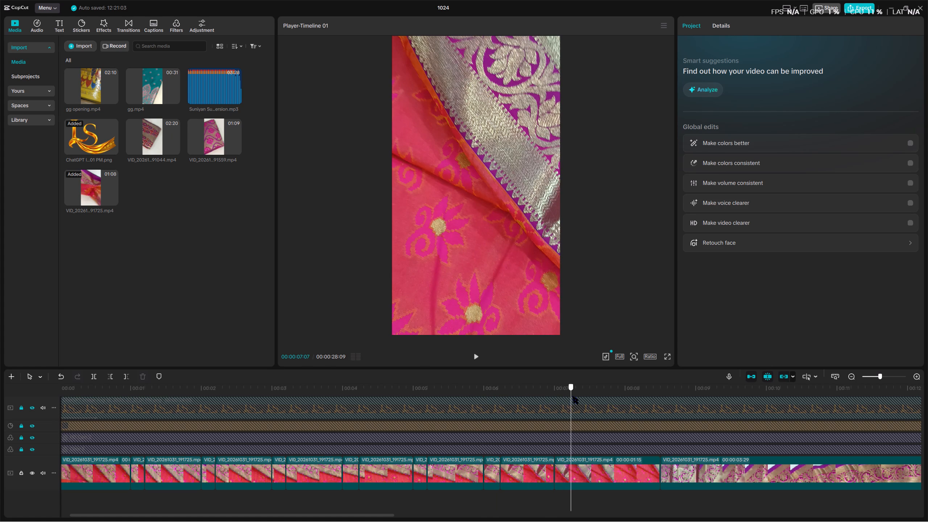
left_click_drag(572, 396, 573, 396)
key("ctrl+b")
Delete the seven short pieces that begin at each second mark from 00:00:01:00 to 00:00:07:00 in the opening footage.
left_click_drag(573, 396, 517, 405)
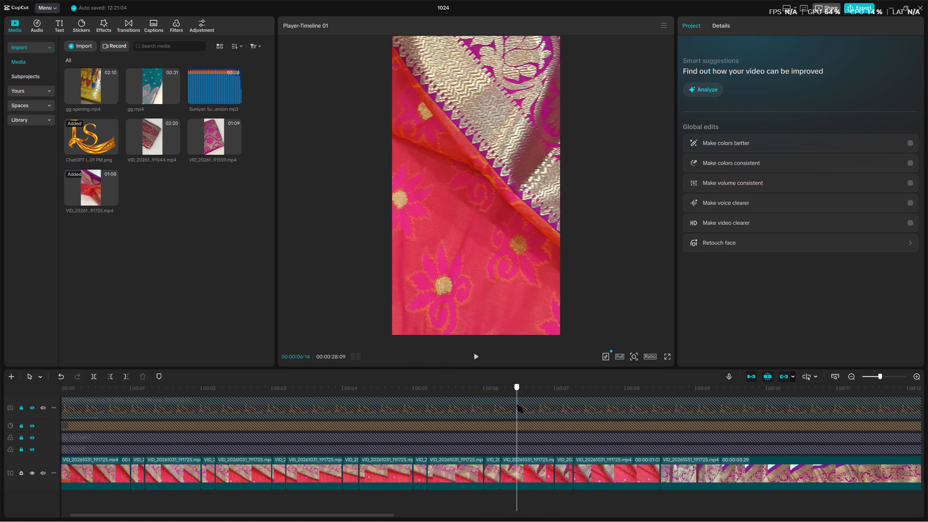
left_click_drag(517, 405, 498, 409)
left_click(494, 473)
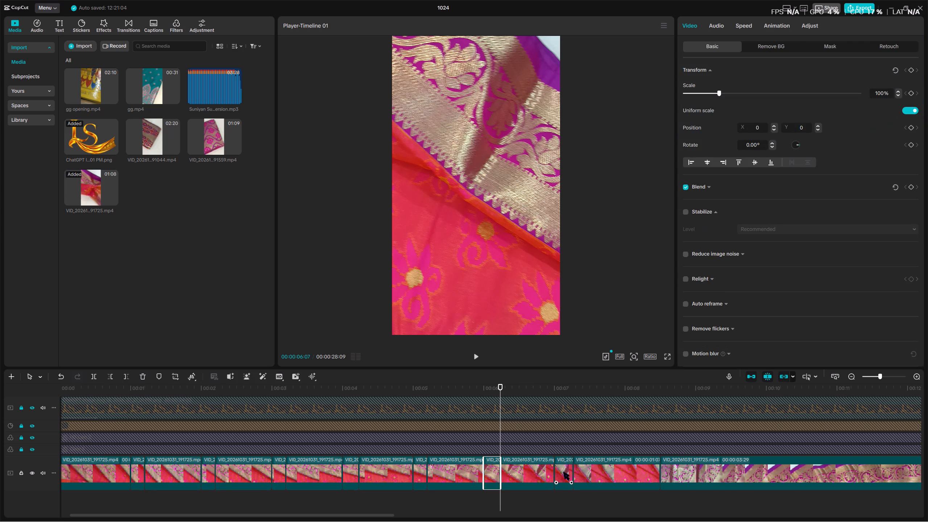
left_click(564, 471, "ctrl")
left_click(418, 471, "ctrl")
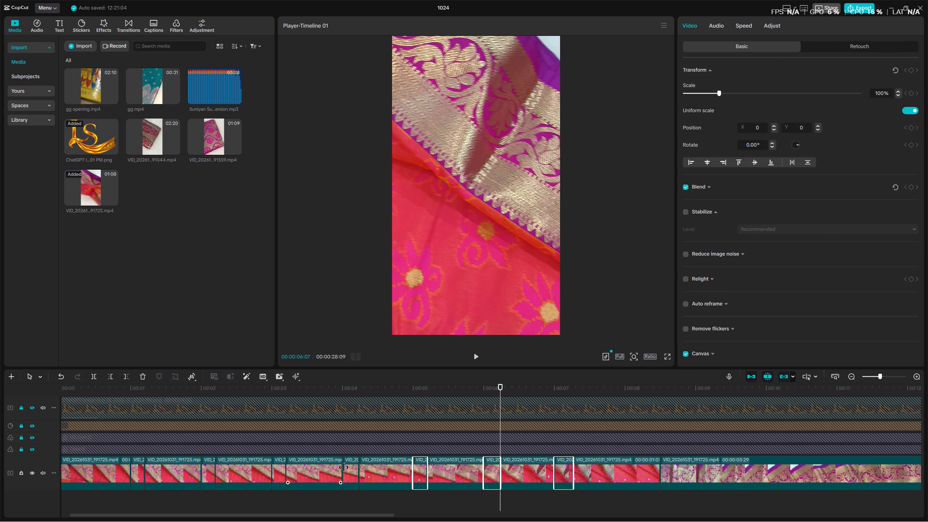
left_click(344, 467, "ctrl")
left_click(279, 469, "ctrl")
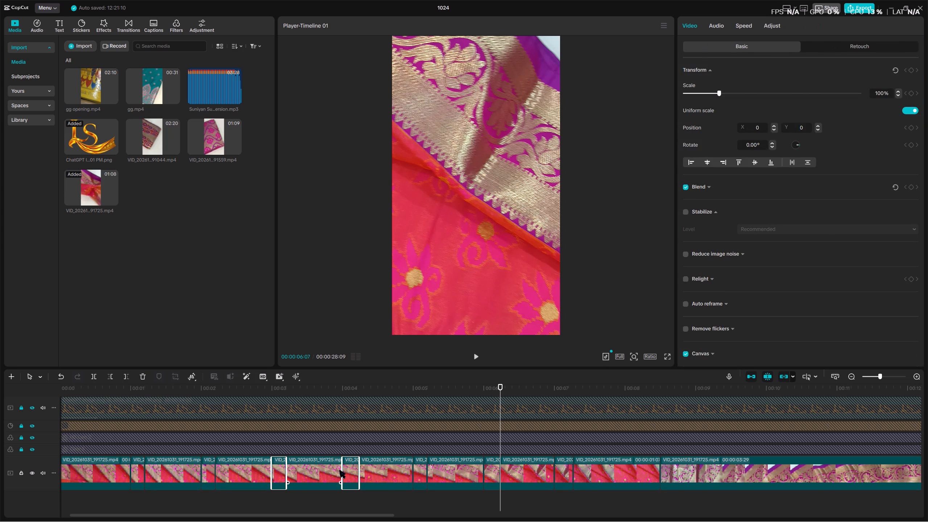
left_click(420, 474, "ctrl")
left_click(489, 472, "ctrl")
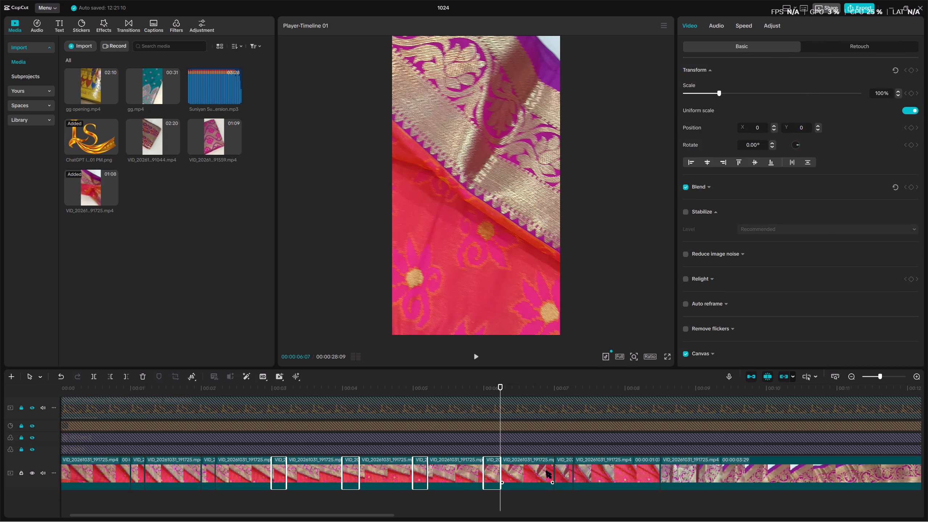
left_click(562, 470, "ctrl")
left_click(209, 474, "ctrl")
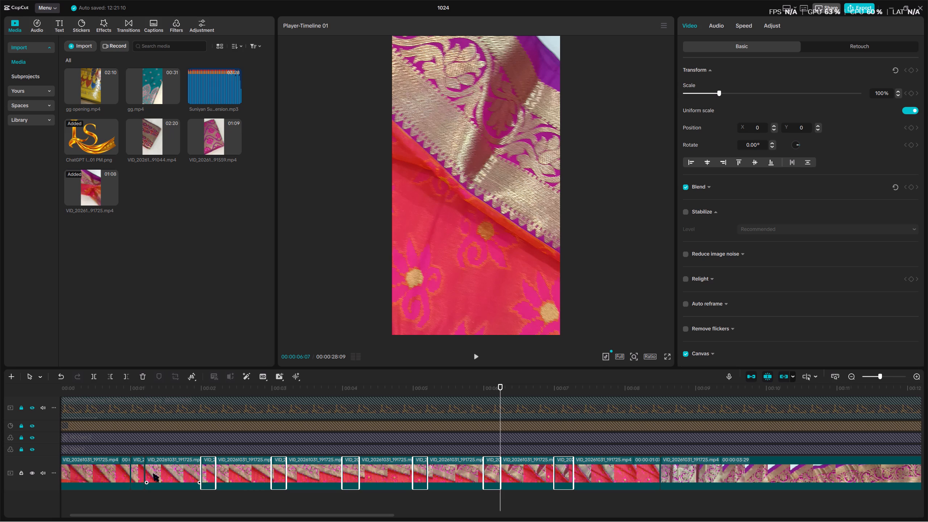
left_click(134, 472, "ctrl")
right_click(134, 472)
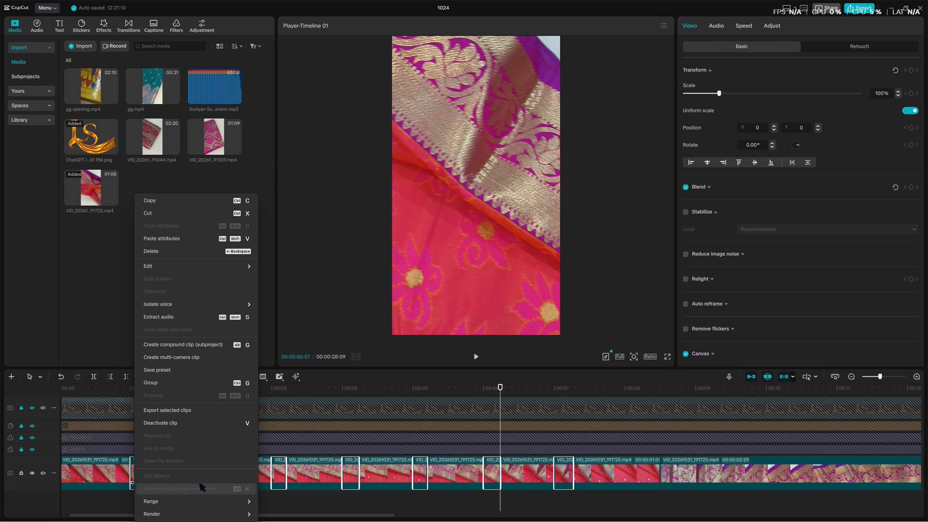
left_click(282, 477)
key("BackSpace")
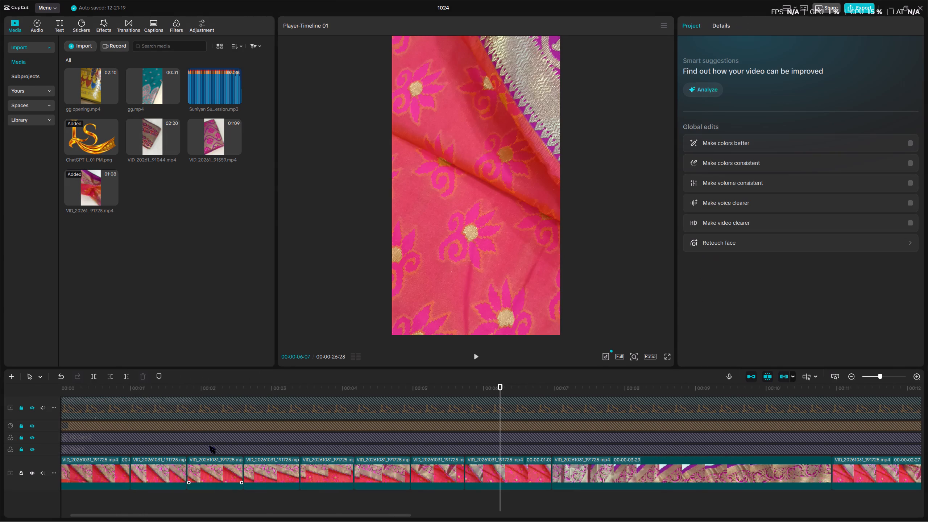
Play the opening of the video from the start several times to examine how the cuts between shots look.
left_click_drag(141, 390, 28, 407)
key("space")
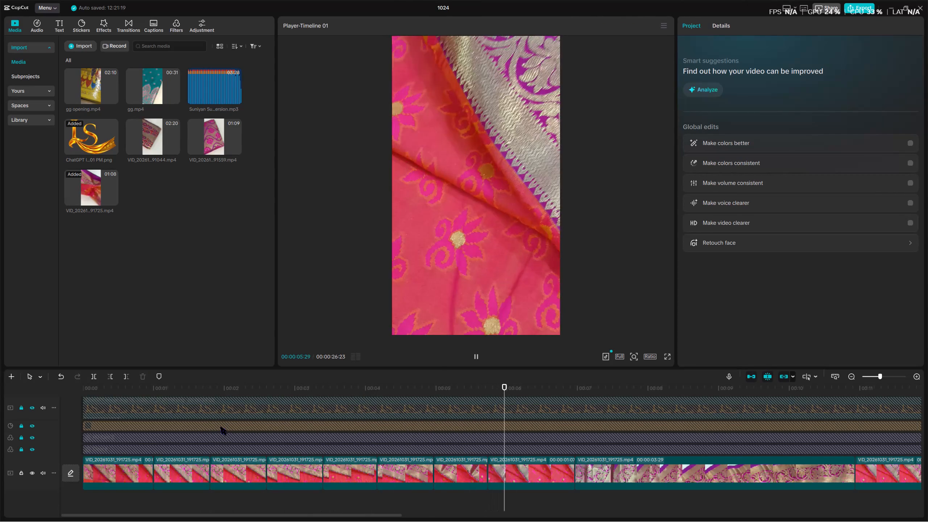
key("space")
left_click_drag(94, 390, 43, 398)
key("space")
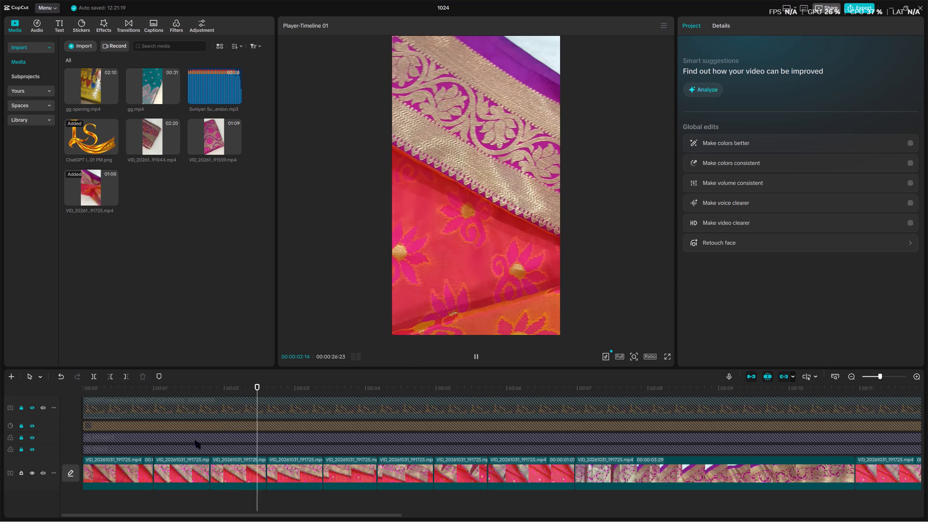
key("space")
left_click_drag(117, 387, 0, 414)
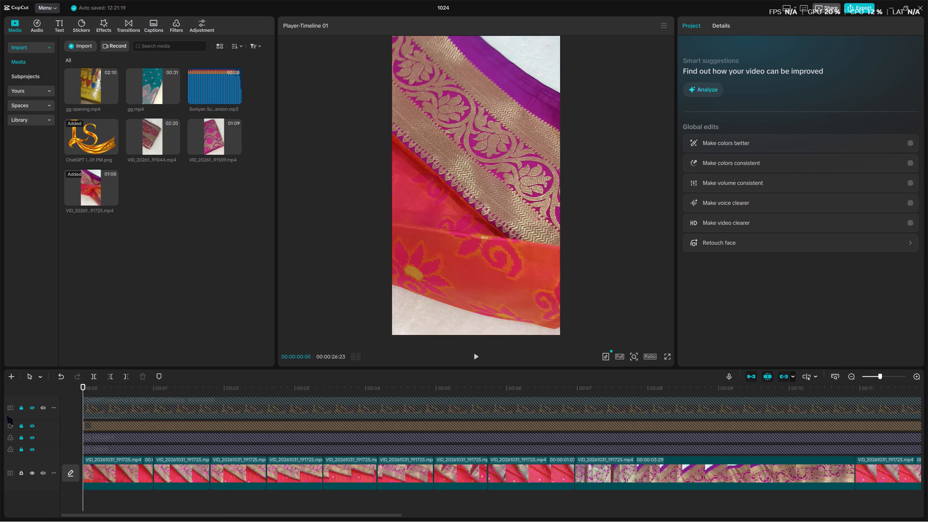
key("space")
key("space")
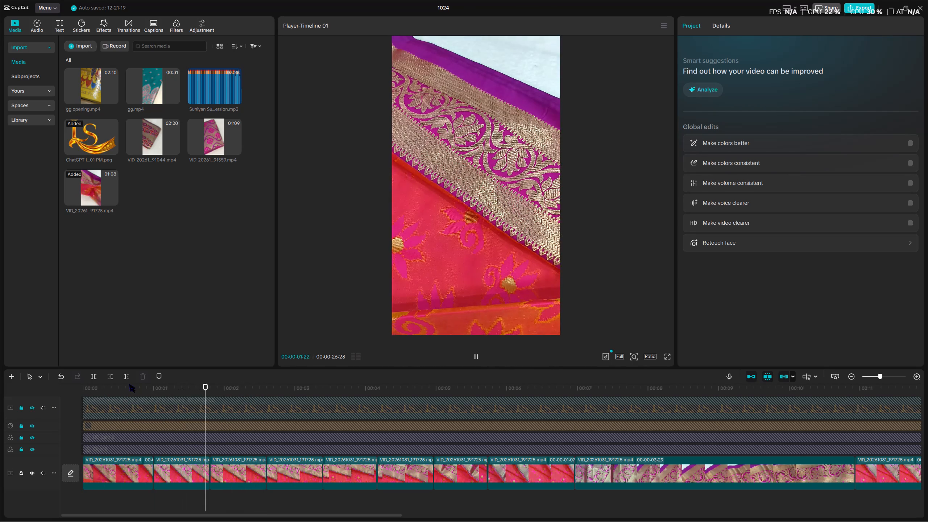
left_click_drag(125, 387, 0, 408)
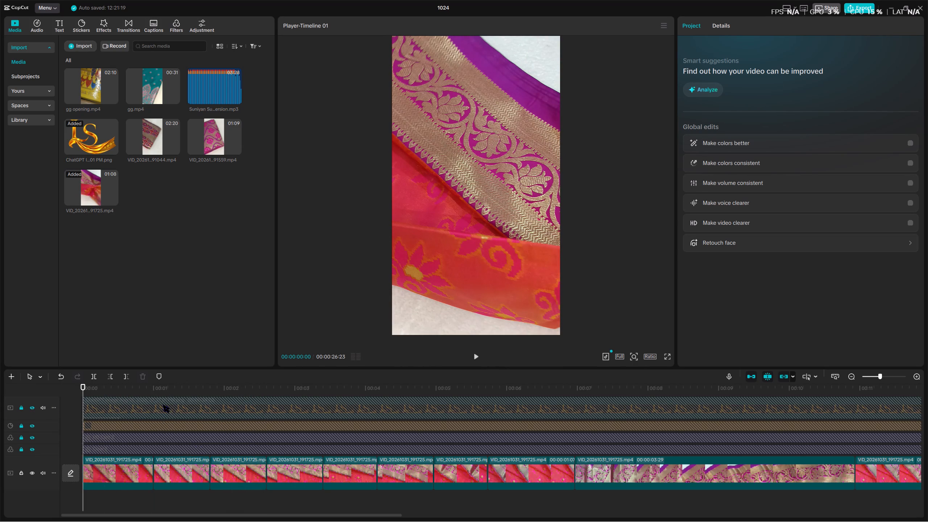
key("space")
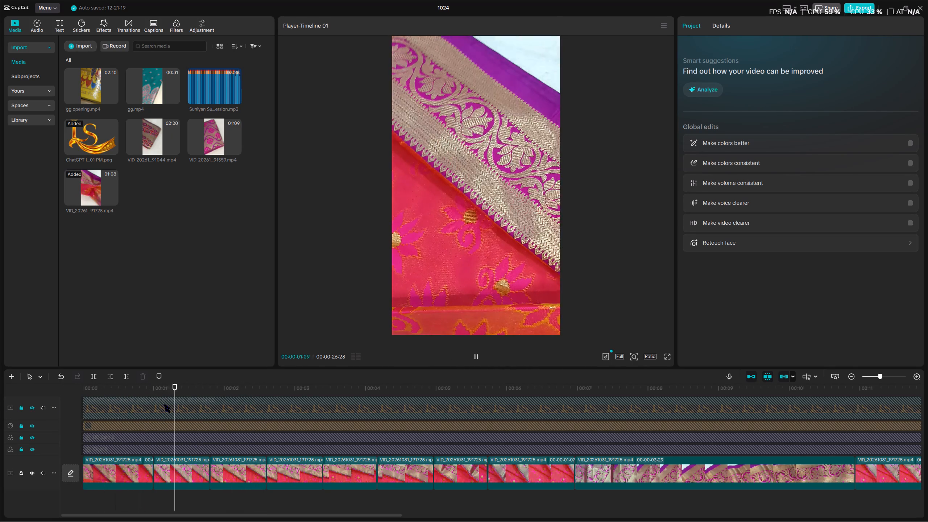
key("space")
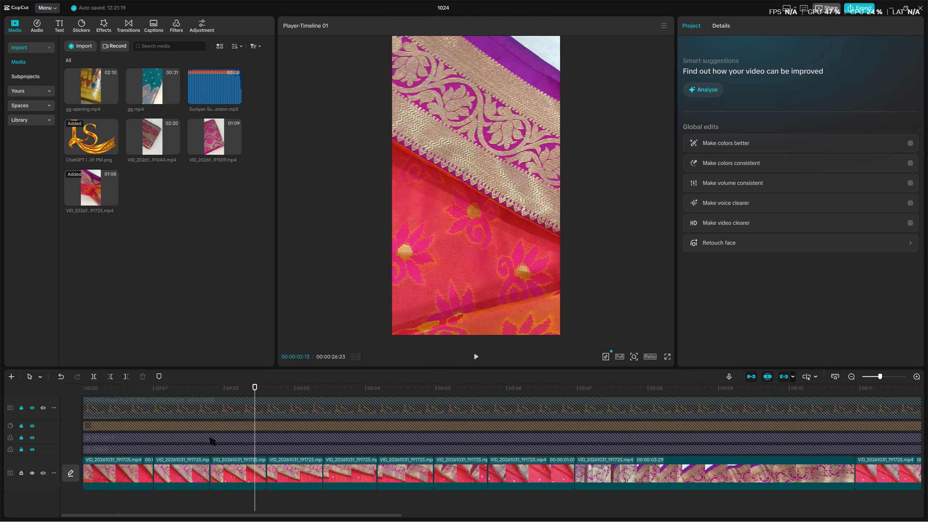
Undo the deletion of the short pieces and every split in the opening footage beyond 00:00:01:06.
key("ctrl+z")
key("ctrl+z")
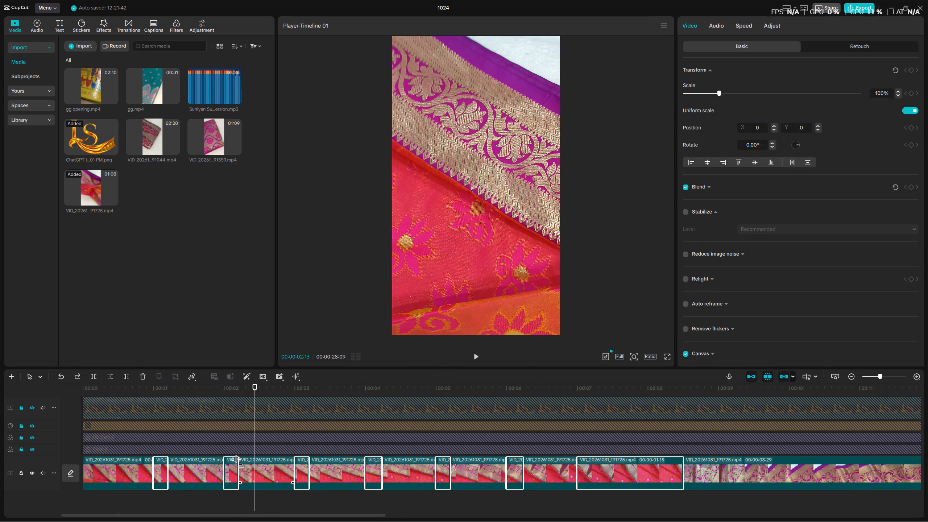
key("ctrl+z")
key("ctrl+z")
key("ctrl+z")
key("ctrl+z")
key("ctrl+z")
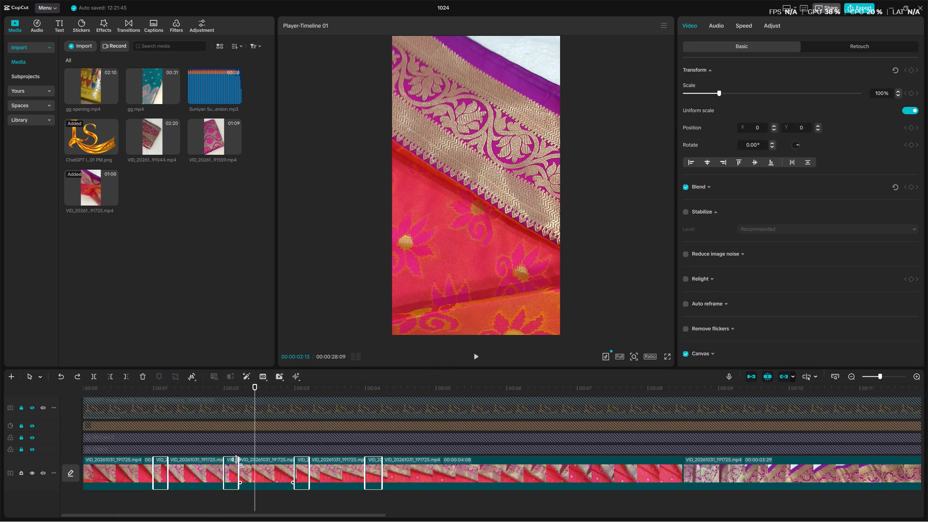
key("ctrl+z")
key("ctrl+z")
key("ctrl+z")
key("ctrl+z")
key("ctrl+z")
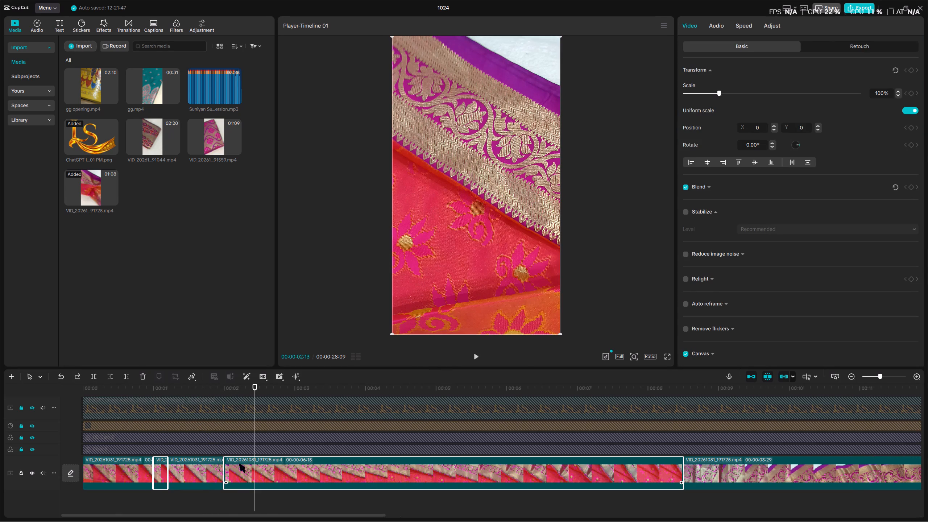
key("ctrl+z")
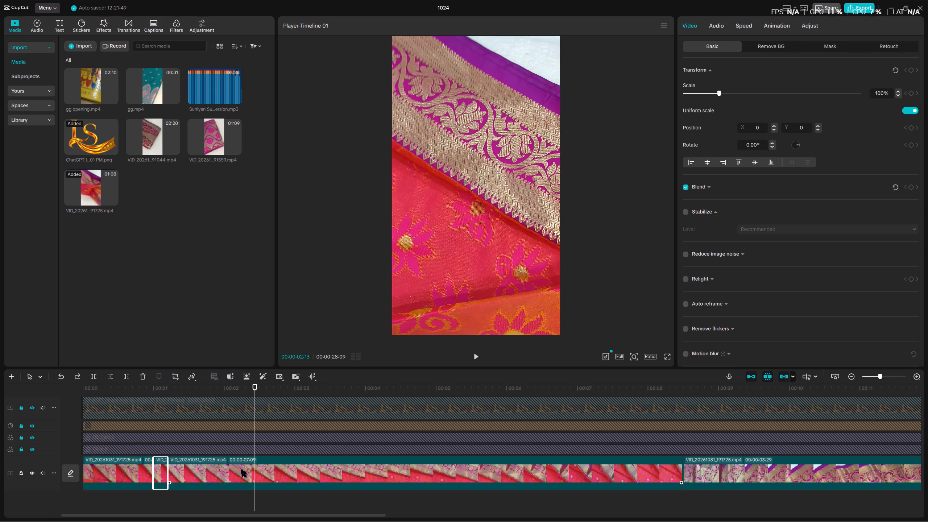
Replay the opening and undo its remaining splits at 00:00:01:00 and 00:00:01:06, restoring one uncut clip.
left_click_drag(152, 385, 63, 390)
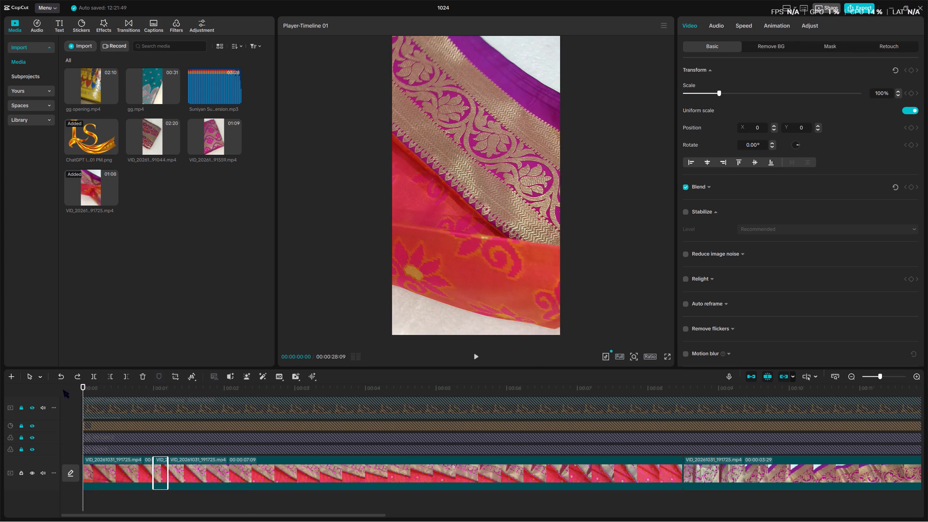
key("space")
key("space")
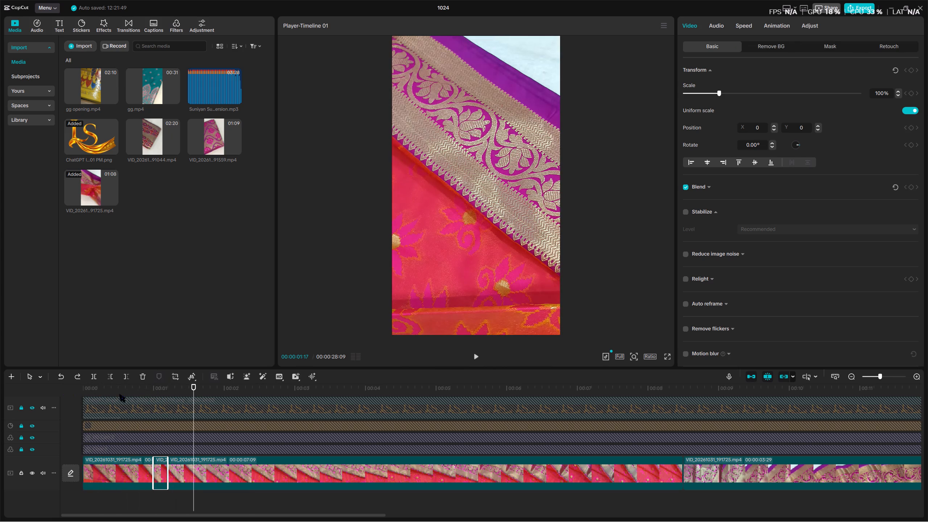
key("ctrl+z")
key("ctrl+z")
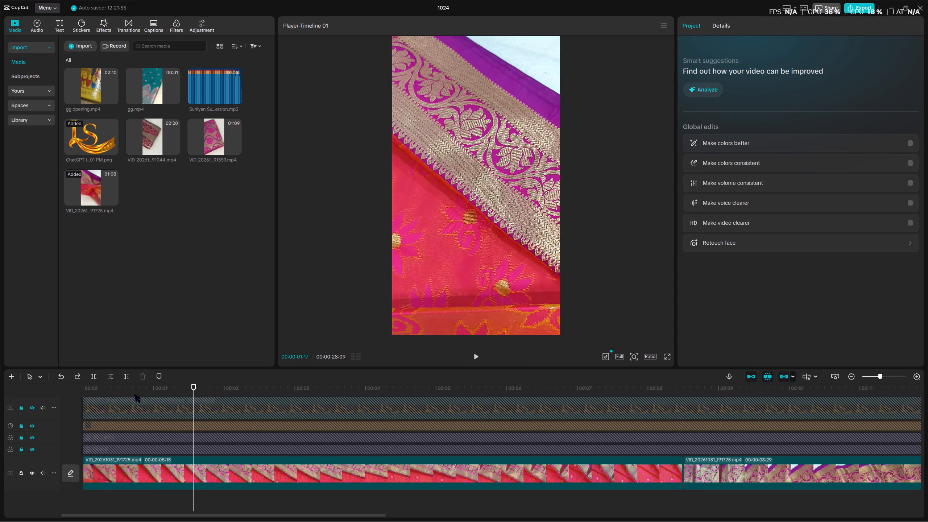
Replay the opening from the start, then split its footage at 00:00:00:15 and 00:00:00:19.
left_click_drag(123, 387, 54, 402)
key("space")
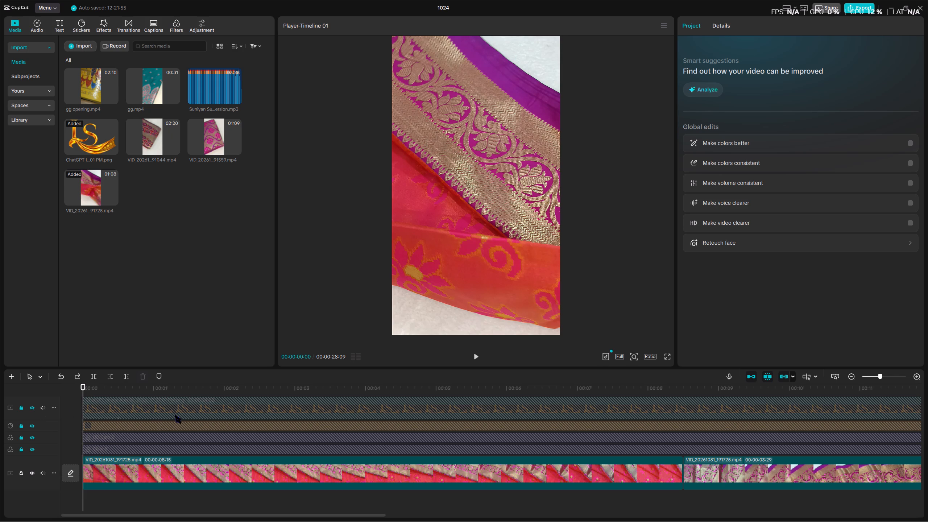
key("space")
scroll(121, 397, "up", 2, "ctrl")
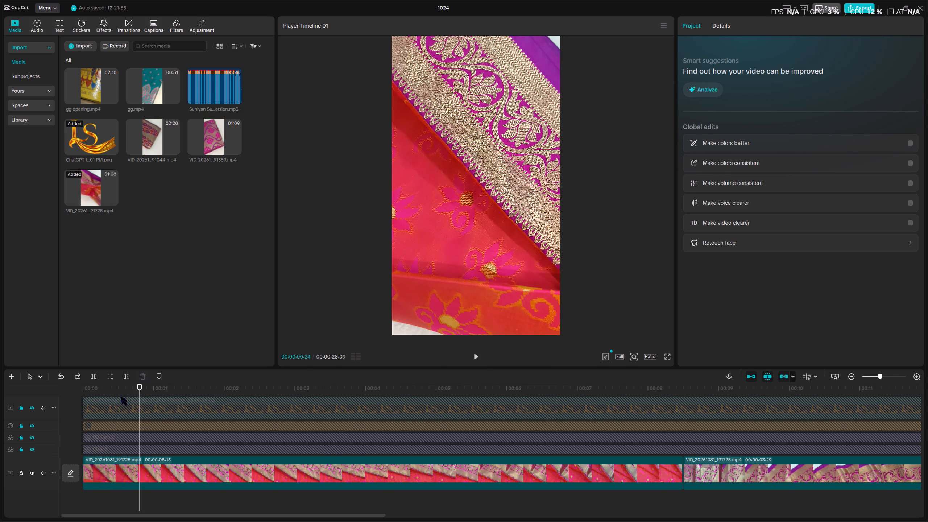
scroll(121, 397, "up", 9, "ctrl")
left_click_drag(120, 387, 24, 405)
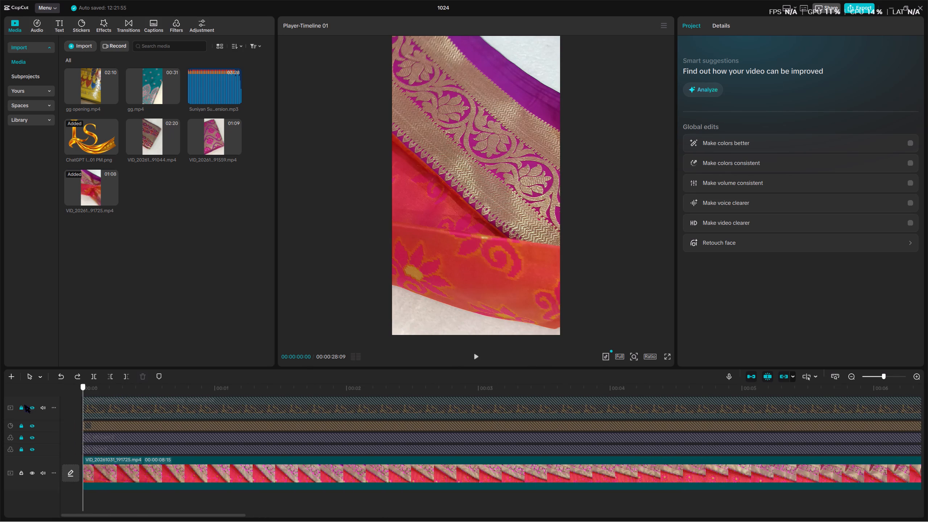
left_click_drag(24, 405, 24, 406)
left_click_drag(144, 386, 154, 387)
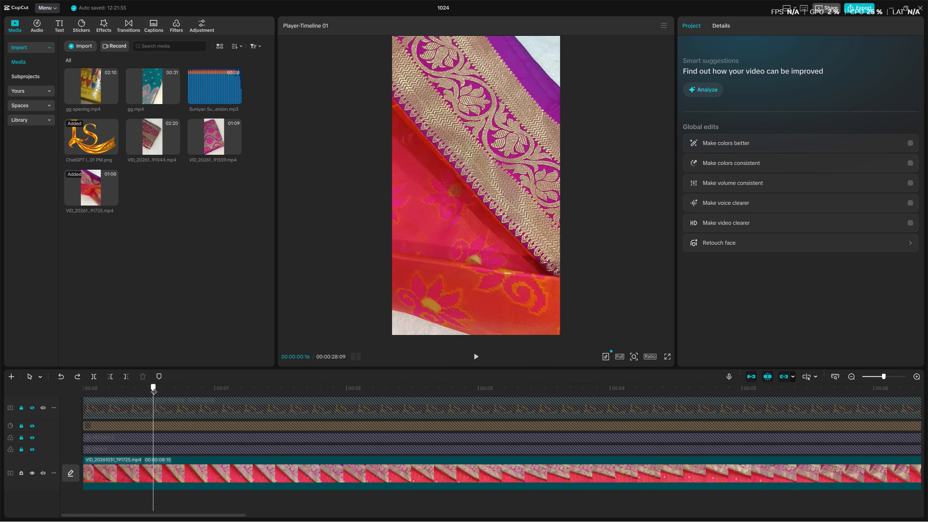
left_click_drag(154, 387, 155, 387)
scroll(154, 387, "up", 10, "ctrl")
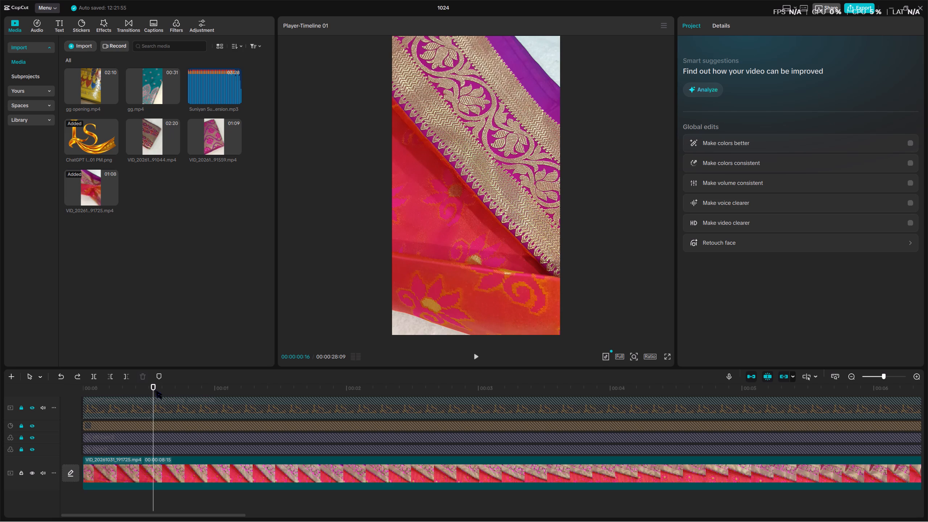
scroll(158, 391, "up", 3, "ctrl")
scroll(170, 413, "up", 4)
scroll(167, 414, "up", 3, "ctrl")
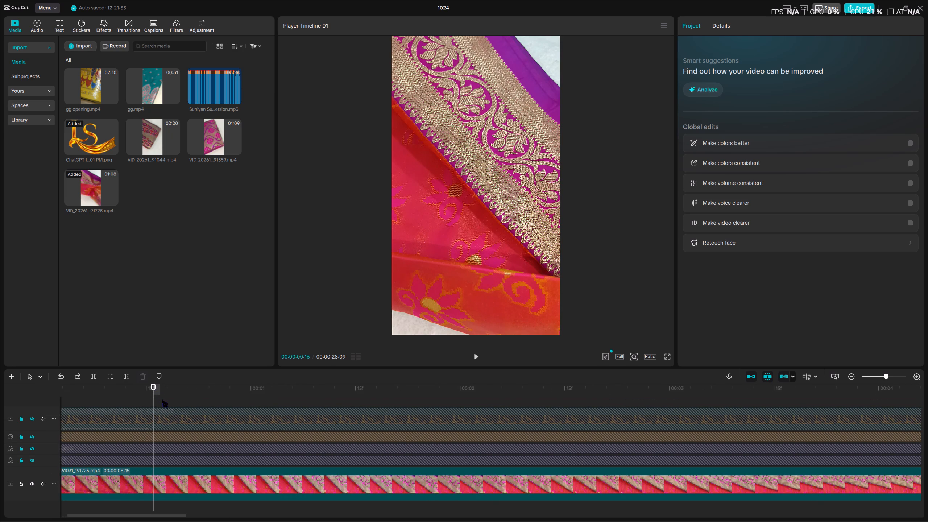
left_click_drag(155, 392, 145, 390)
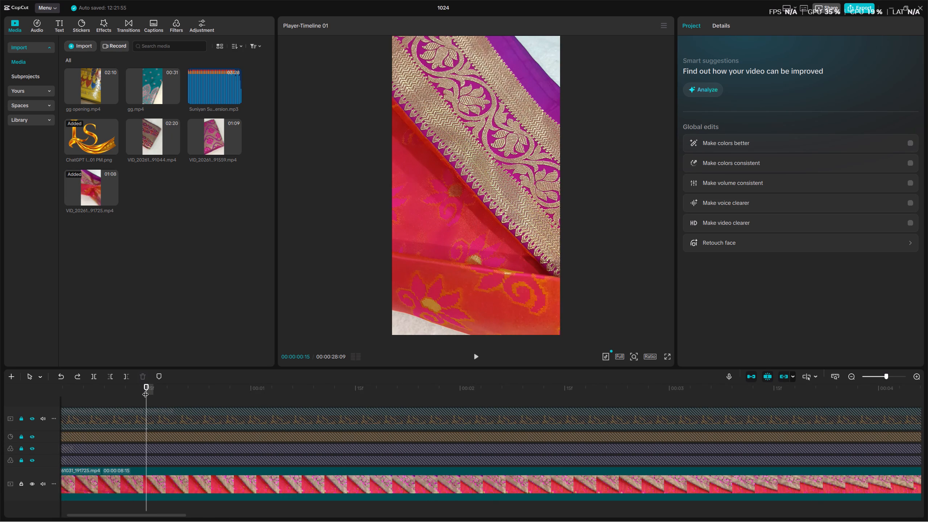
key("ctrl+b")
left_click_drag(150, 388, 177, 390)
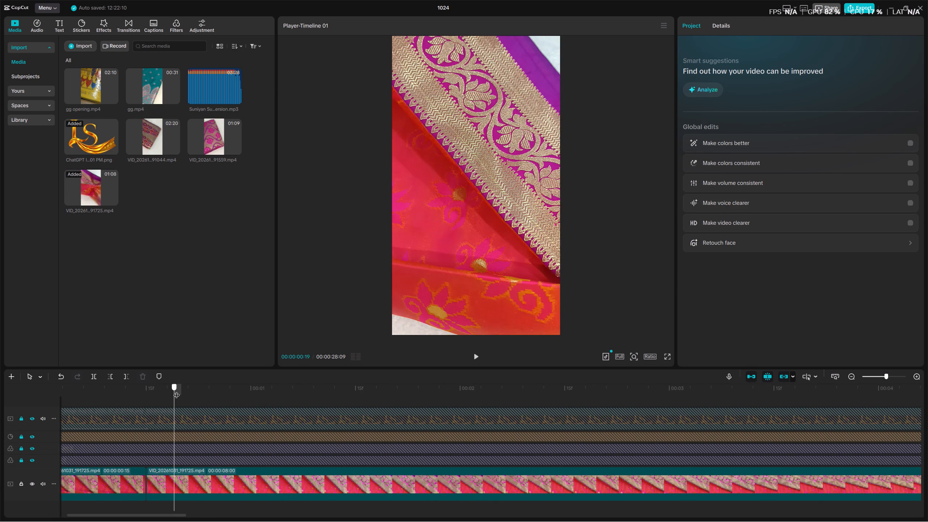
left_click_drag(177, 390, 175, 390)
key("ctrl+b")
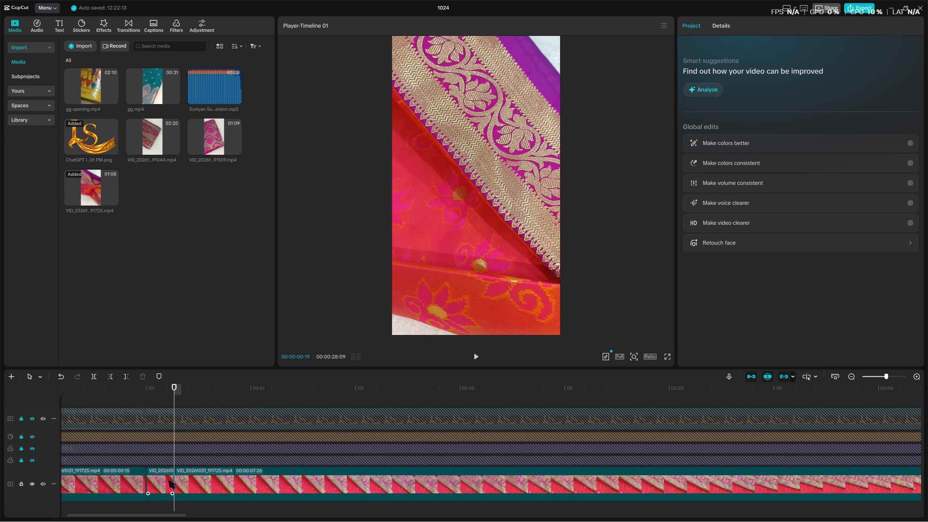
Delete the short piece of saree footage between the splits at 00:00:00:15 and 00:00:00:19.
left_click_drag(175, 388, 353, 386)
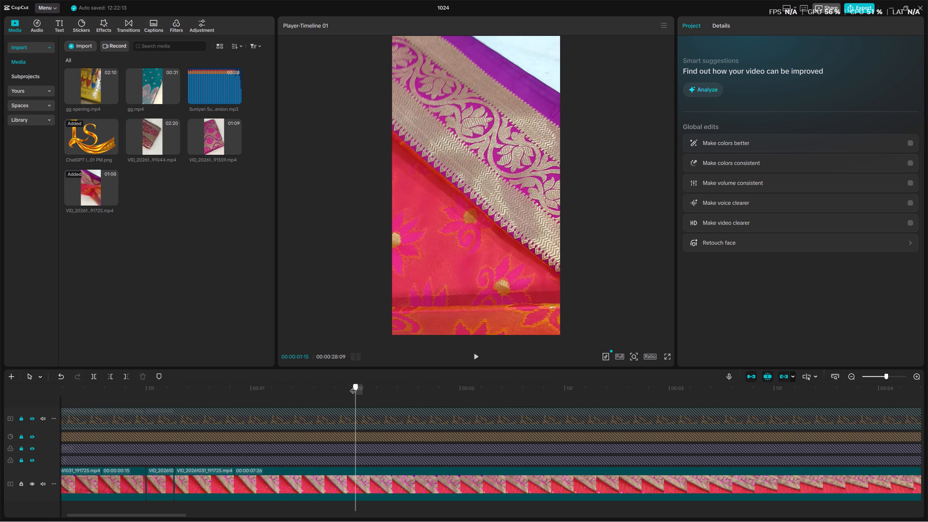
left_click_drag(353, 386, 215, 403)
scroll(215, 403, "down", 10, "ctrl")
left_click(146, 475)
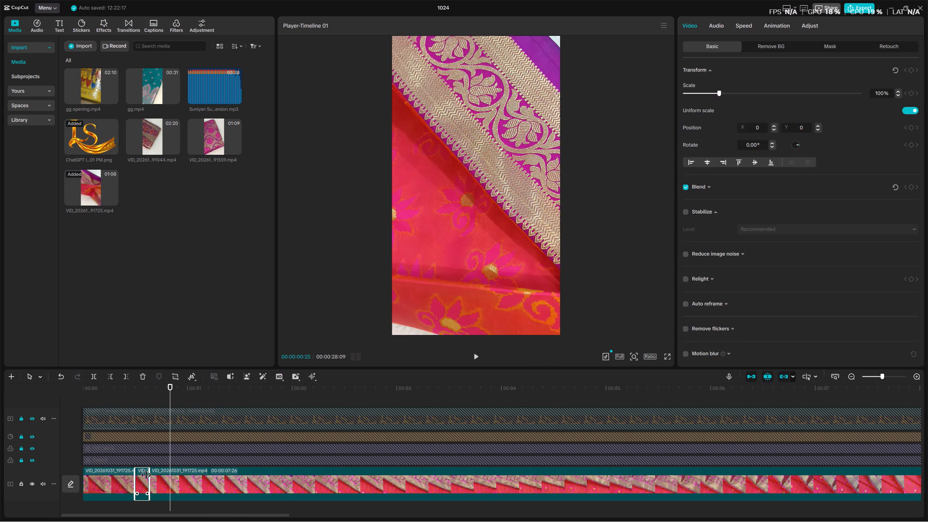
key("BackSpace")
Play the opening from the start twice to examine how the cut at 00:00:00:15 looks.
left_click_drag(131, 386, 0, 425)
key("space")
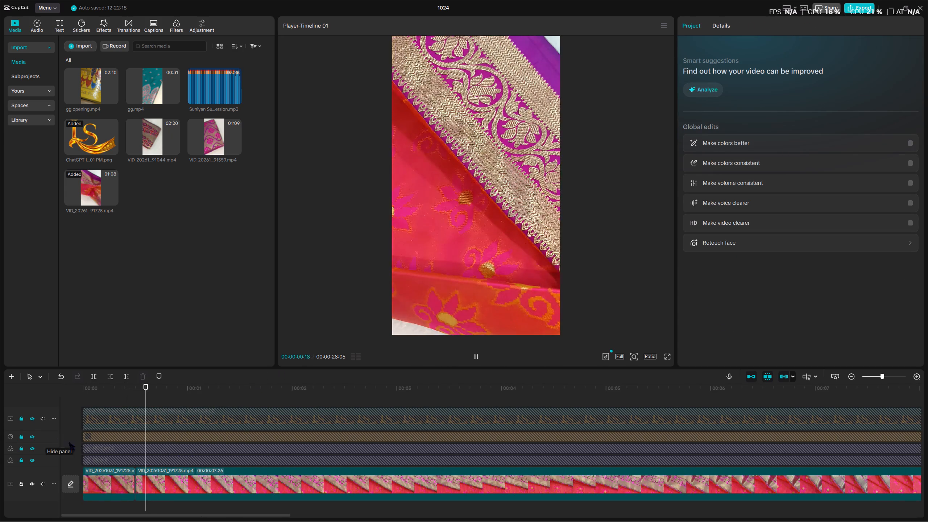
key("space")
left_click_drag(101, 393, 33, 405)
key("space")
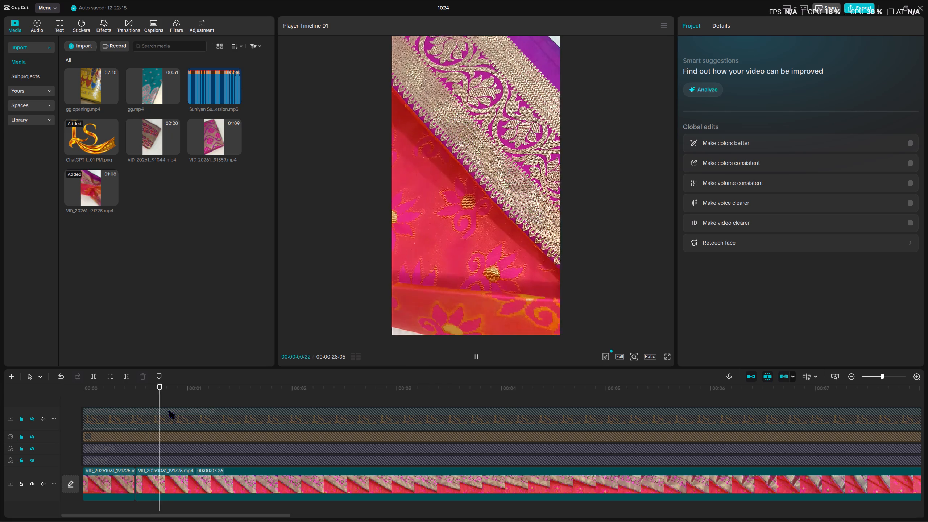
key("space")
Split the saree footage at 00:00:01:00 and 00:00:01:04 and delete the short piece between the splits.
left_click(187, 385)
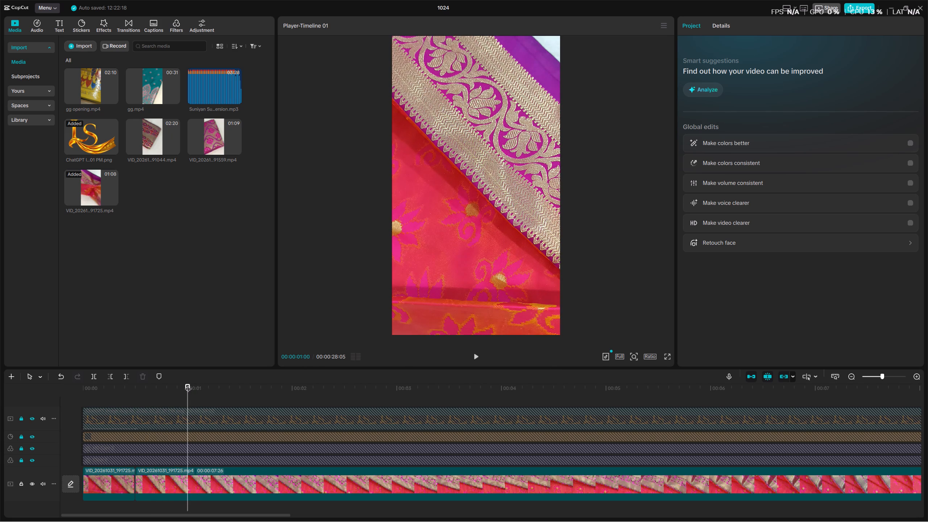
key("ctrl+b")
left_click_drag(188, 384, 200, 387)
key("ctrl+b")
left_click(190, 477)
key("BackSpace")
Find the next half-second point, split the footage at 00:00:01:15 and 00:00:01:19, and delete the short piece between the splits.
left_click_drag(191, 389, 192, 389)
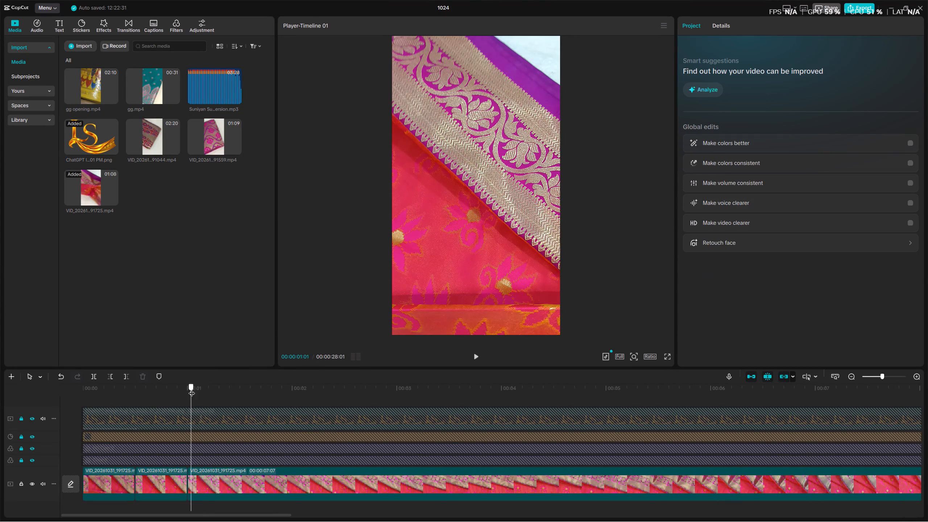
left_click_drag(192, 389, 219, 409)
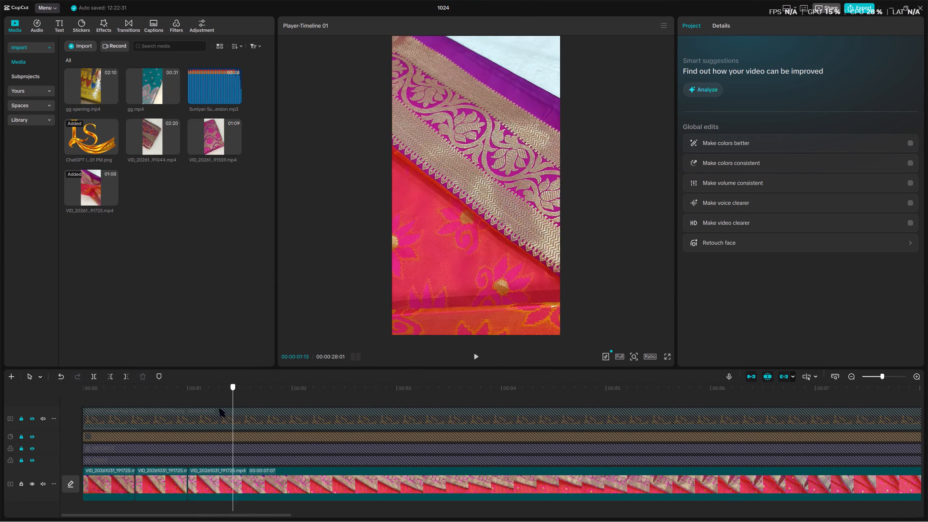
left_click_drag(219, 409, 217, 409)
scroll(217, 409, "up", 6, "ctrl")
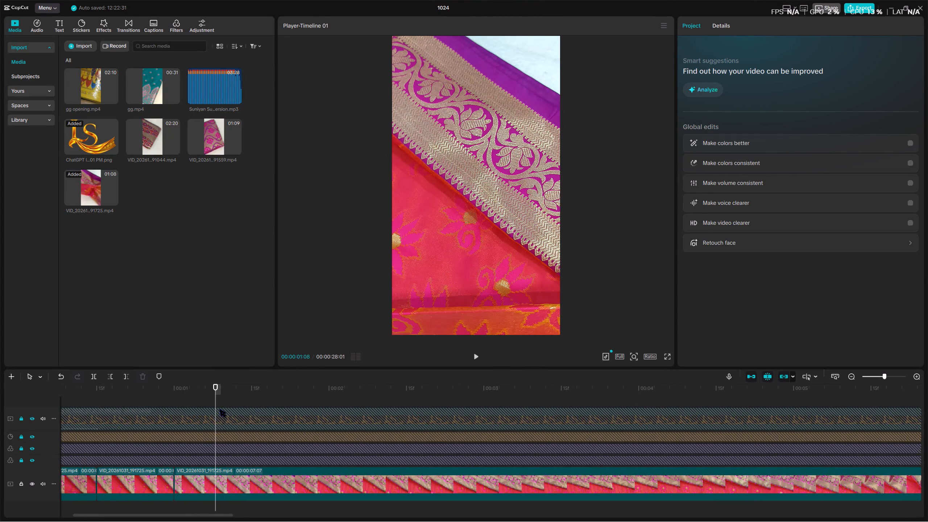
left_click_drag(252, 388, 303, 393)
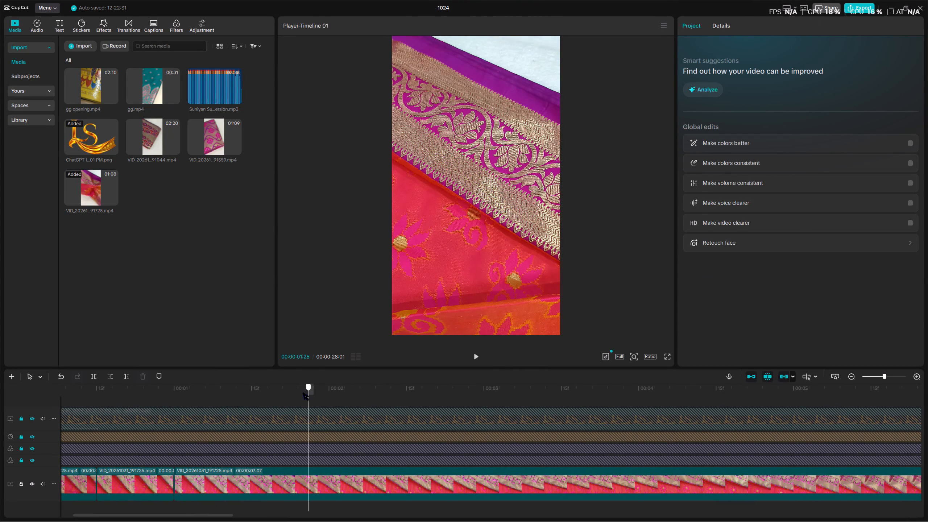
left_click_drag(303, 393, 245, 410)
scroll(245, 410, "down", 4, "ctrl")
left_click_drag(247, 386, 309, 390)
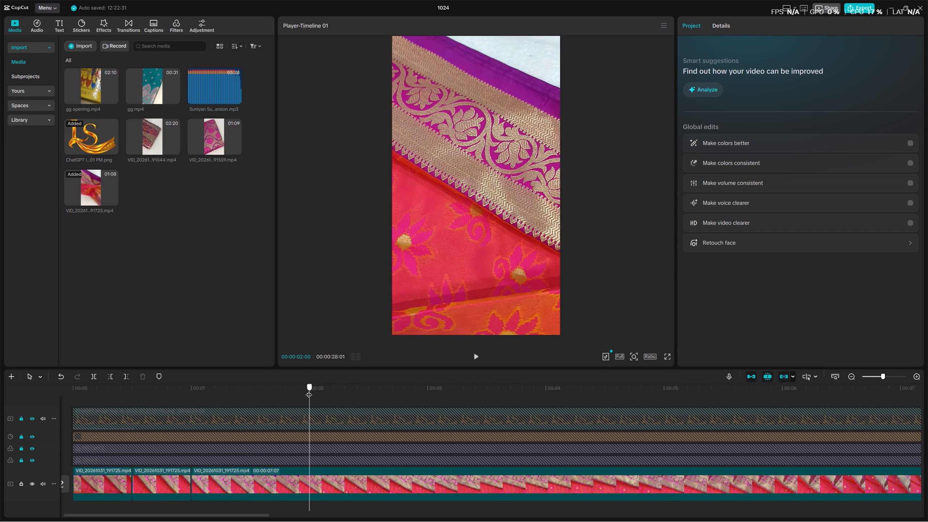
left_click_drag(309, 390, 244, 395)
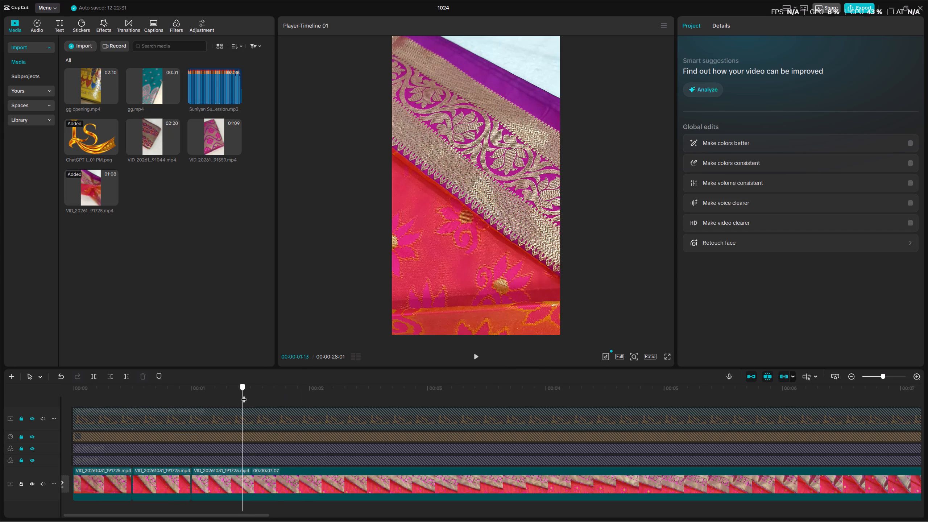
left_click_drag(244, 395, 252, 406)
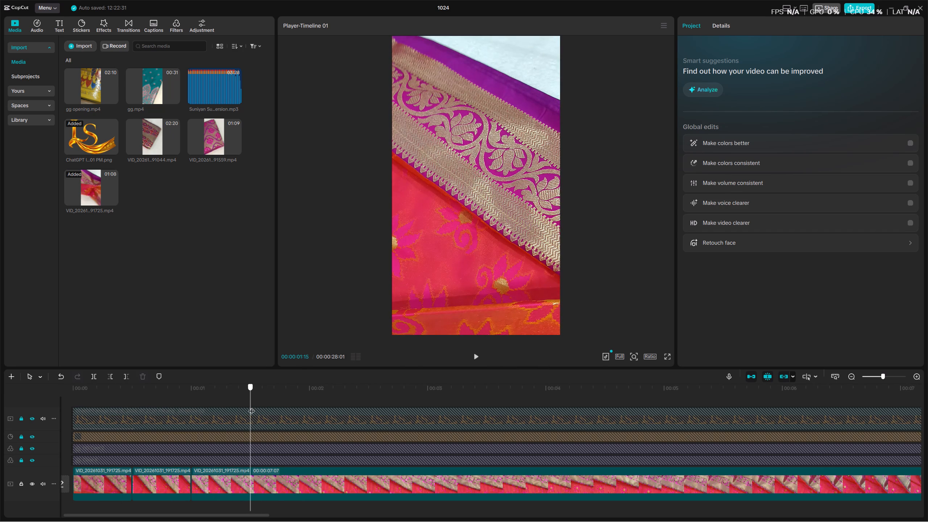
left_click_drag(252, 406, 283, 401)
scroll(261, 406, "up", 2, "ctrl")
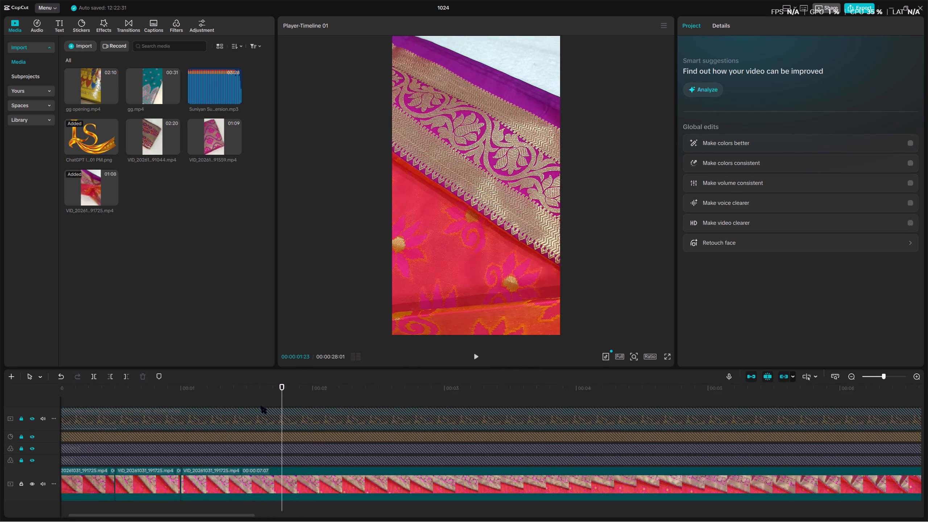
scroll(261, 406, "up", 1, "ctrl")
left_click(243, 387)
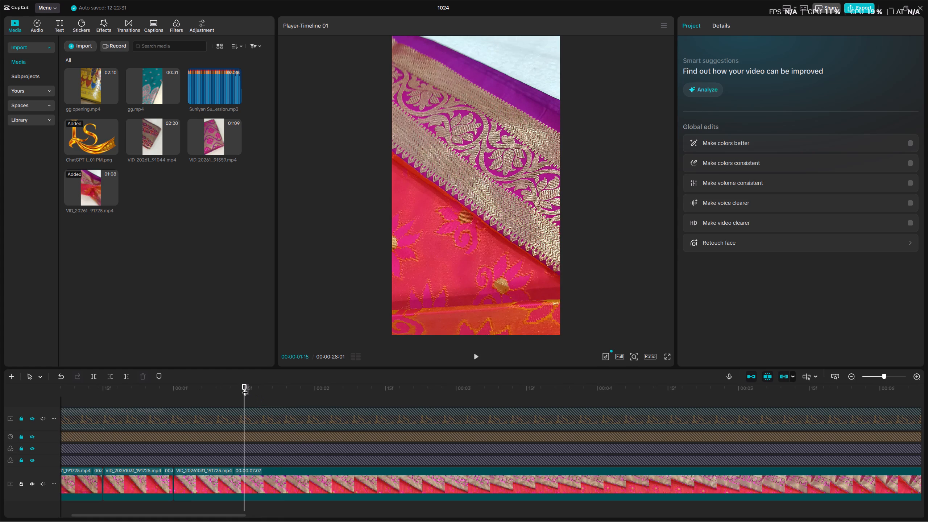
key("ctrl+b")
left_click_drag(245, 388, 263, 392)
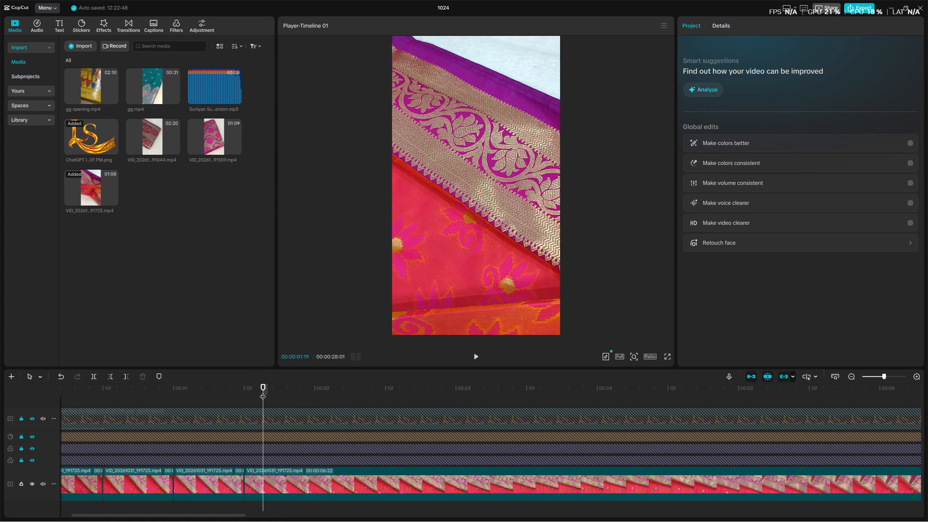
key("ctrl+b")
left_click(261, 480)
left_click(256, 481)
key("BackSpace")
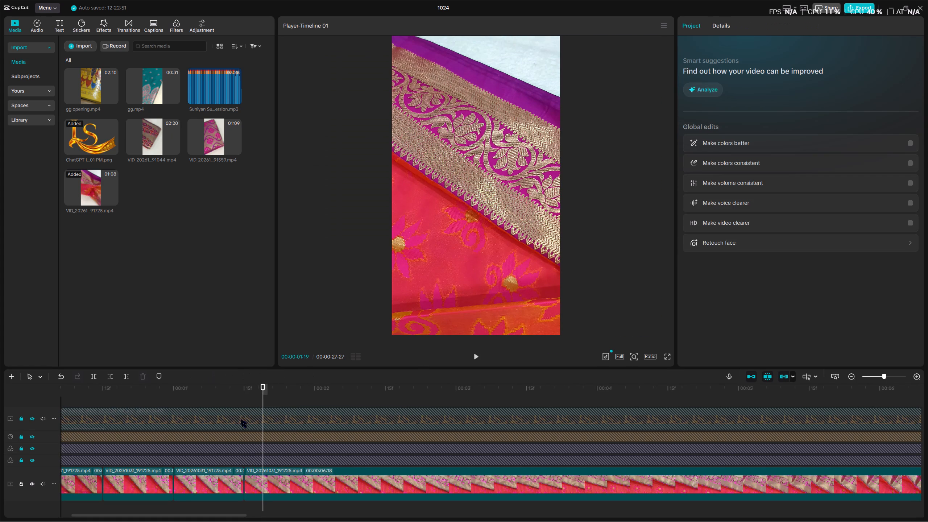
Split the saree footage at 00:00:02:00 and 00:00:02:04 and delete the short piece between the splits.
left_click_drag(245, 388, 313, 391)
key("ctrl+b")
left_click_drag(313, 391, 331, 393)
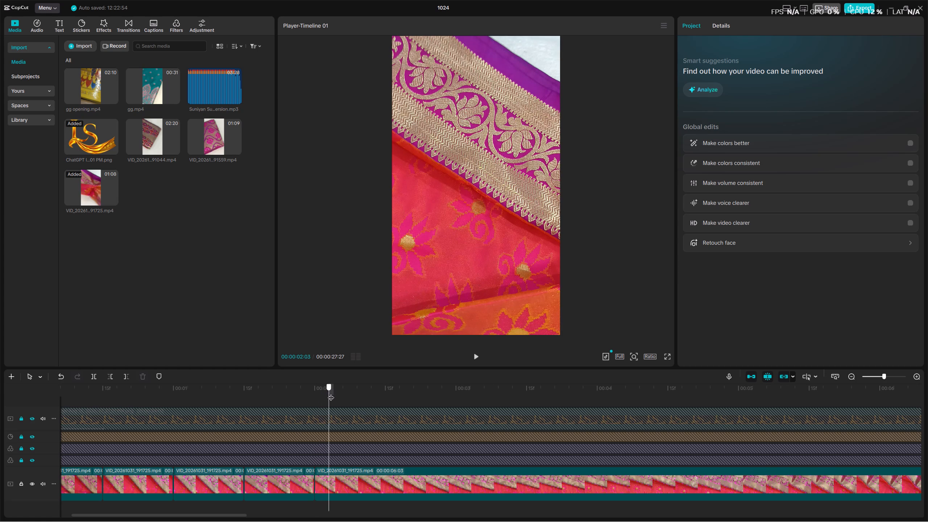
left_click_drag(331, 393, 333, 393)
key("ctrl+b")
left_click(320, 496)
key("BackSpace")
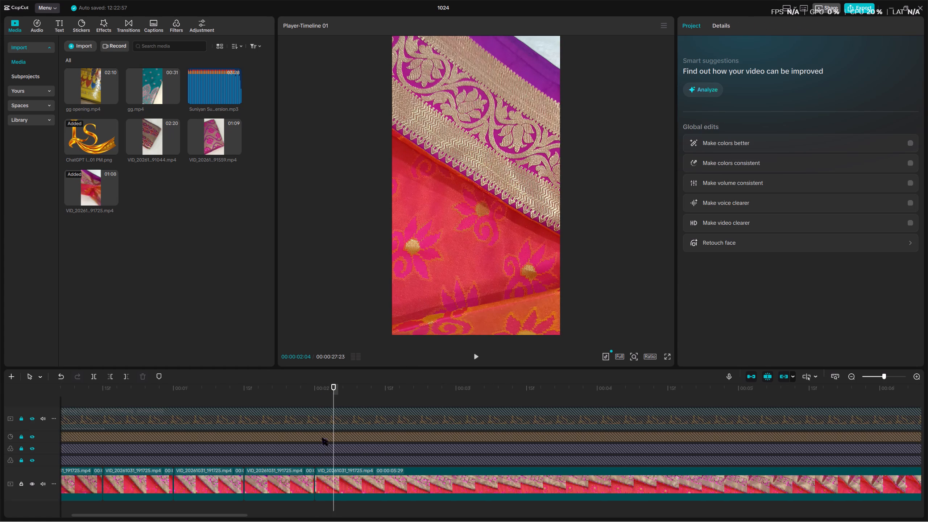
Split the saree footage at 00:00:02:15 and 00:00:02:19 and delete the short piece between the splits.
left_click_drag(312, 389, 386, 387)
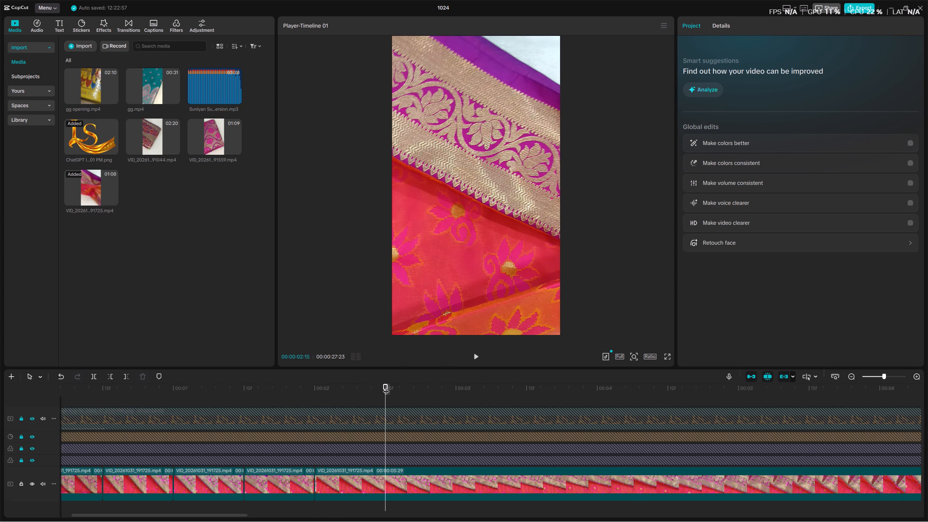
key("ctrl+b")
left_click_drag(386, 387, 406, 388)
key("ctrl+b")
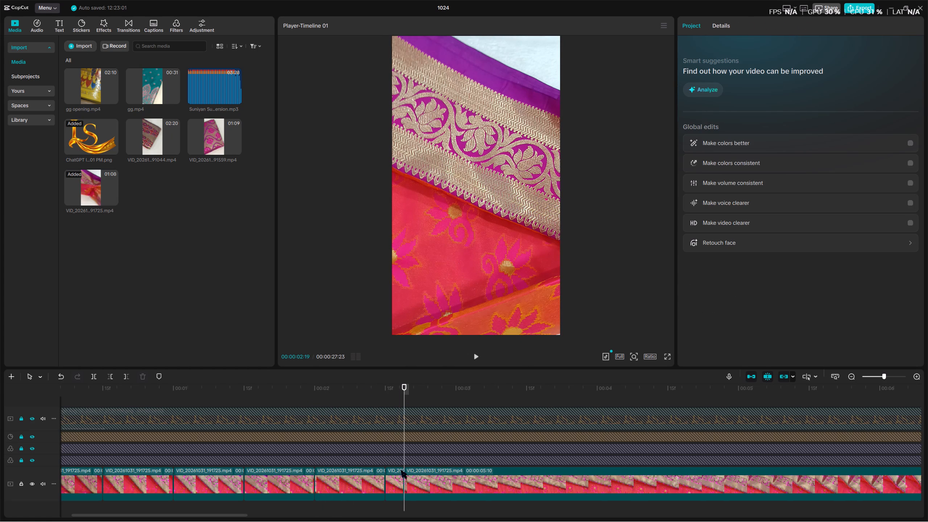
left_click(396, 486)
key("BackSpace")
Split the saree footage at 00:00:03:00.
left_click_drag(381, 391, 382, 392)
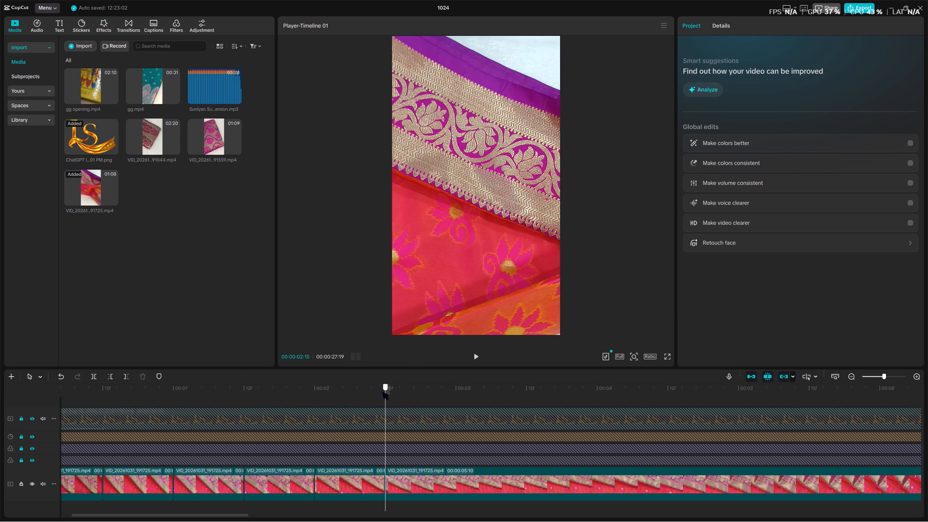
left_click_drag(382, 392, 388, 390)
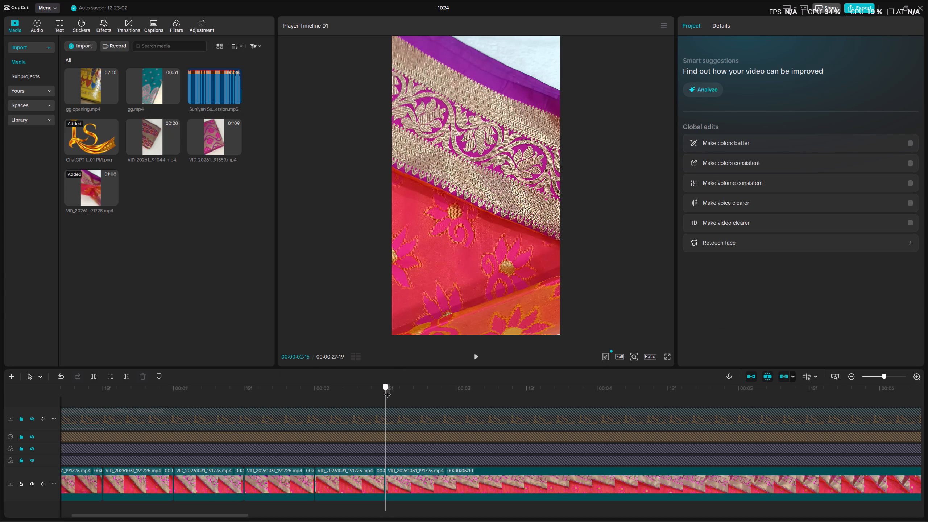
left_click_drag(388, 390, 457, 391)
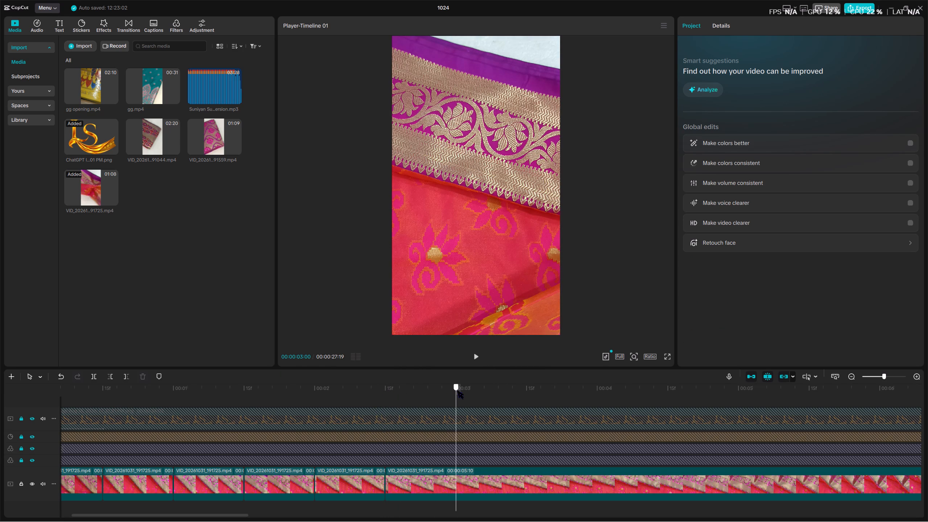
left_click_drag(457, 391, 457, 391)
key("ctrl+b")
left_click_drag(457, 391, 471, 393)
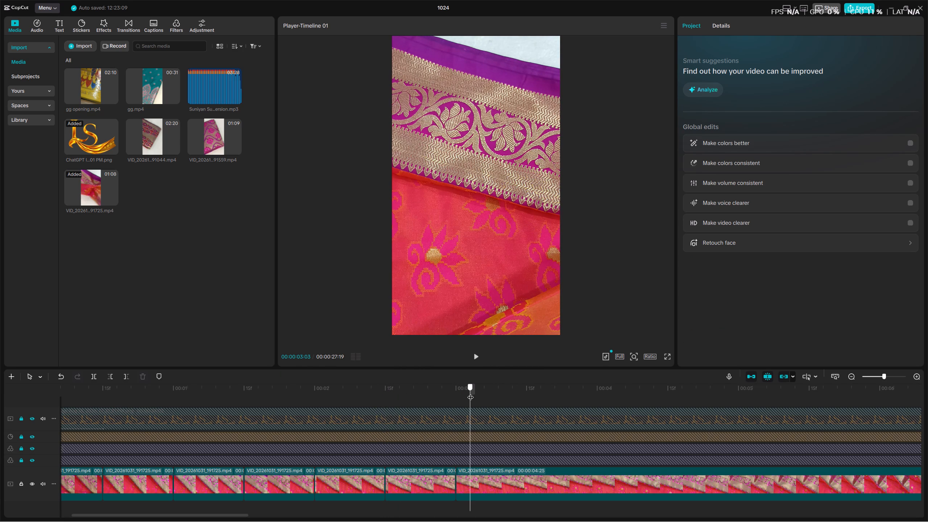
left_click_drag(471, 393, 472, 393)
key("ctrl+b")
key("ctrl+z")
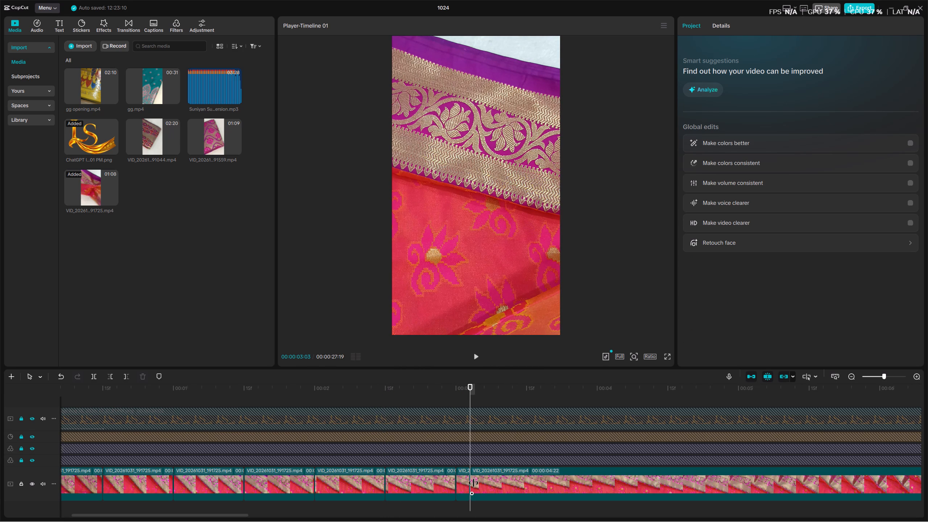
Split the saree footage at 00:00:03:04 and delete the short piece that starts at 00:00:03:00.
left_click_drag(467, 388, 477, 389)
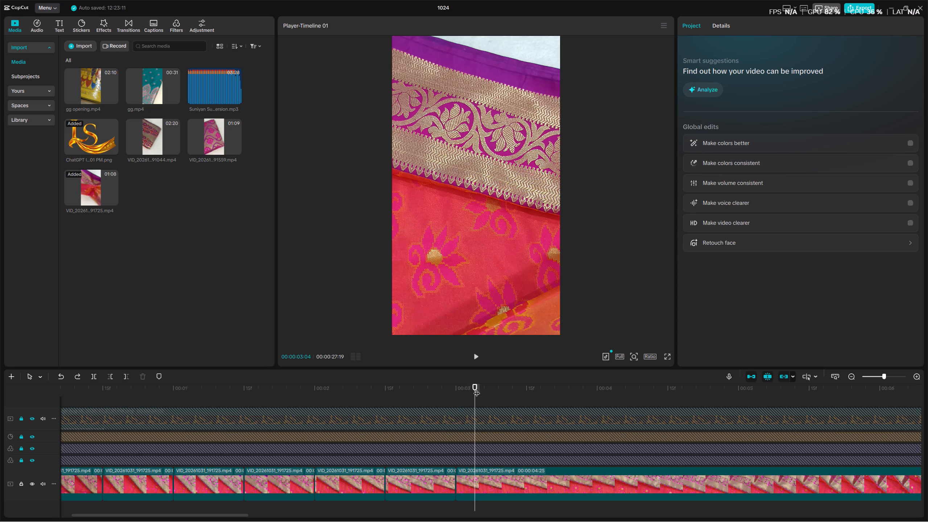
key("ctrl+b")
left_click(470, 477)
key("BackSpace")
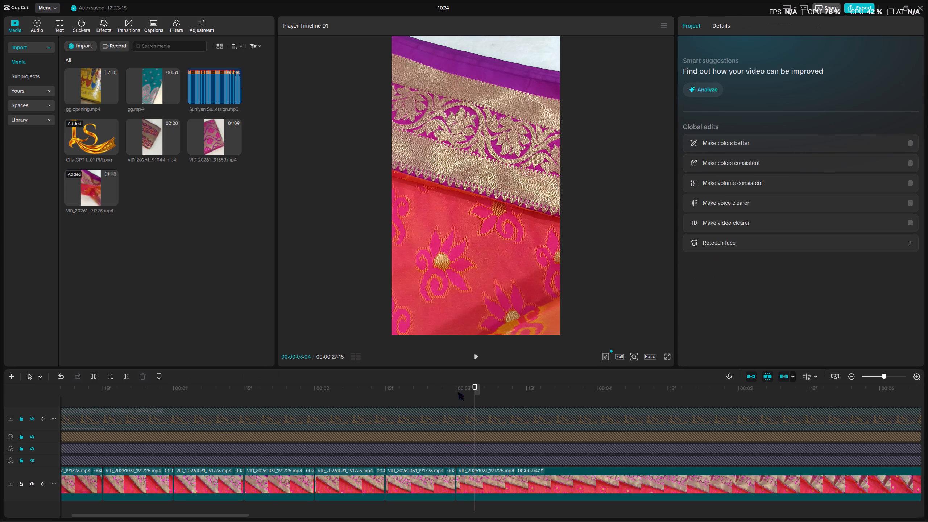
Split the saree footage at 00:00:03:15 and 00:00:03:19 and delete the short piece between the splits.
left_click_drag(457, 388, 526, 390)
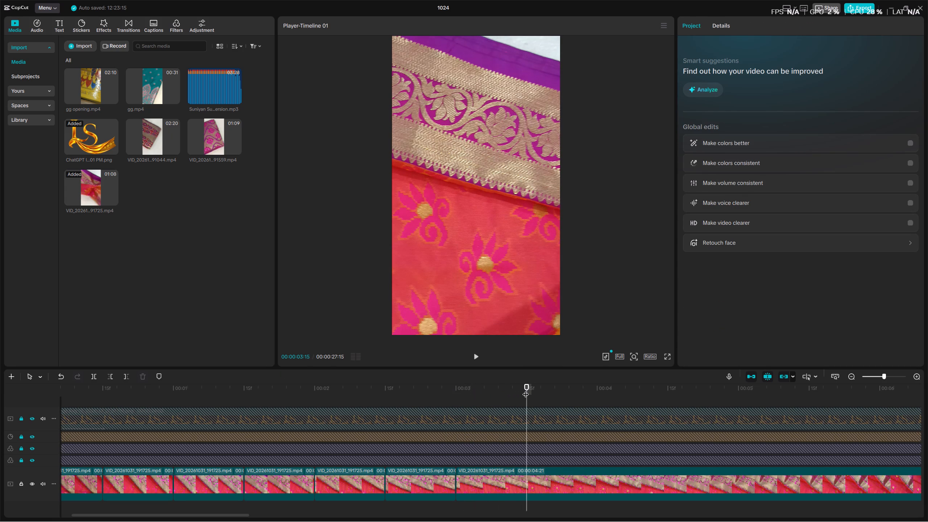
key("ctrl+b")
left_click_drag(526, 390, 545, 390)
key("ctrl+b")
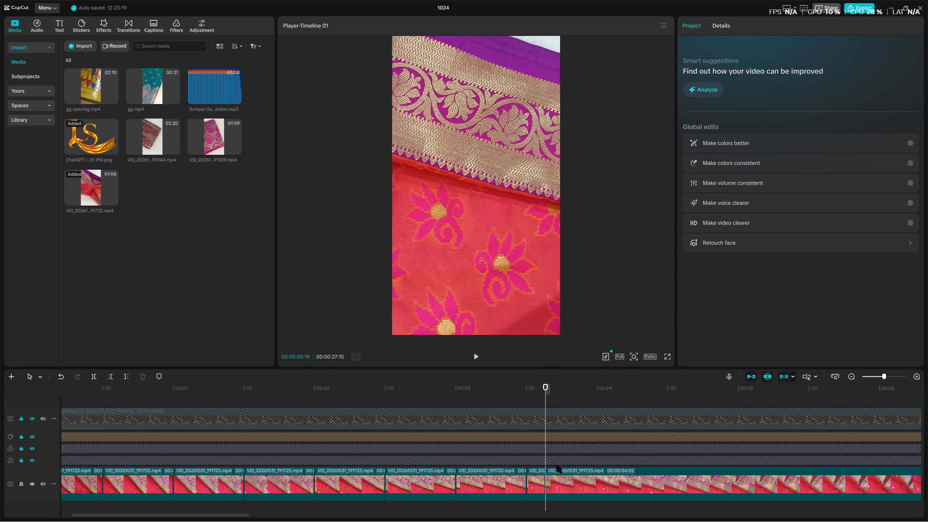
left_click(531, 477)
key("BackSpace")
Split the saree footage at 00:00:04:00.
left_click_drag(538, 383, 577, 385)
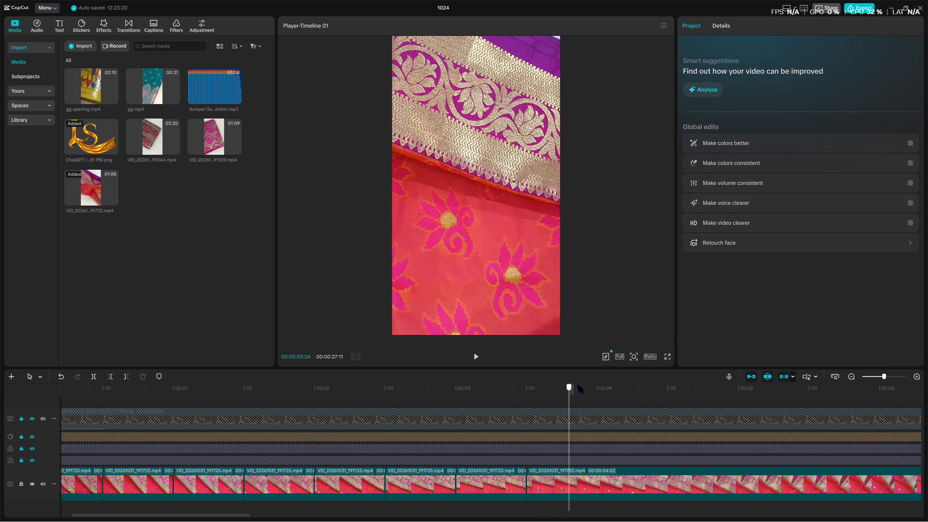
left_click_drag(577, 385, 606, 387)
left_click_drag(608, 388, 599, 388)
key("ctrl+b")
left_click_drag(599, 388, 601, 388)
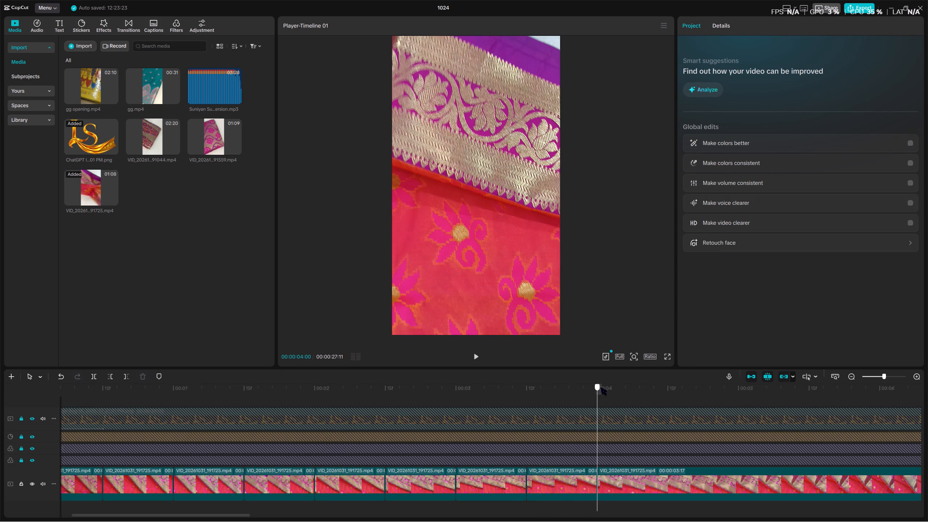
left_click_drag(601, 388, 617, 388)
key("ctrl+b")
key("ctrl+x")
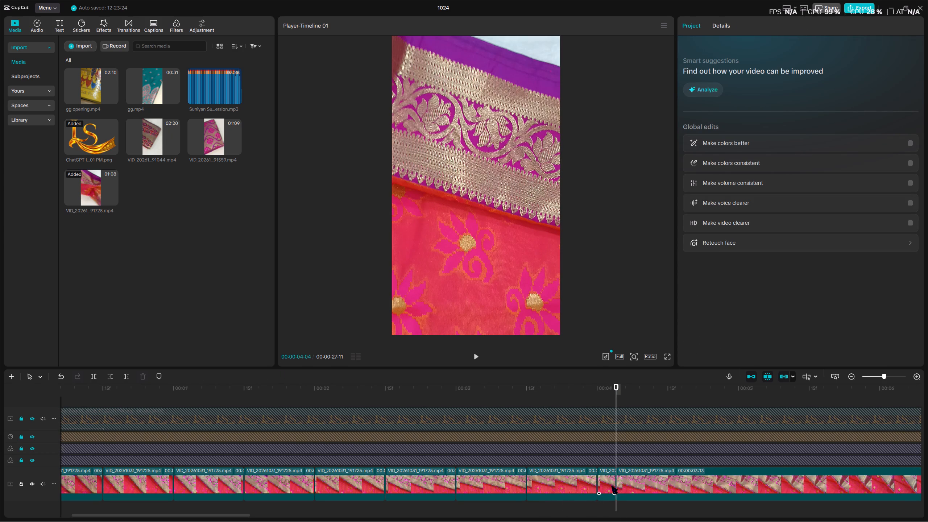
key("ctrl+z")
Split the saree footage at 00:00:04:05 and delete the short piece that starts at 00:00:04:00.
left_click_drag(614, 388, 620, 388)
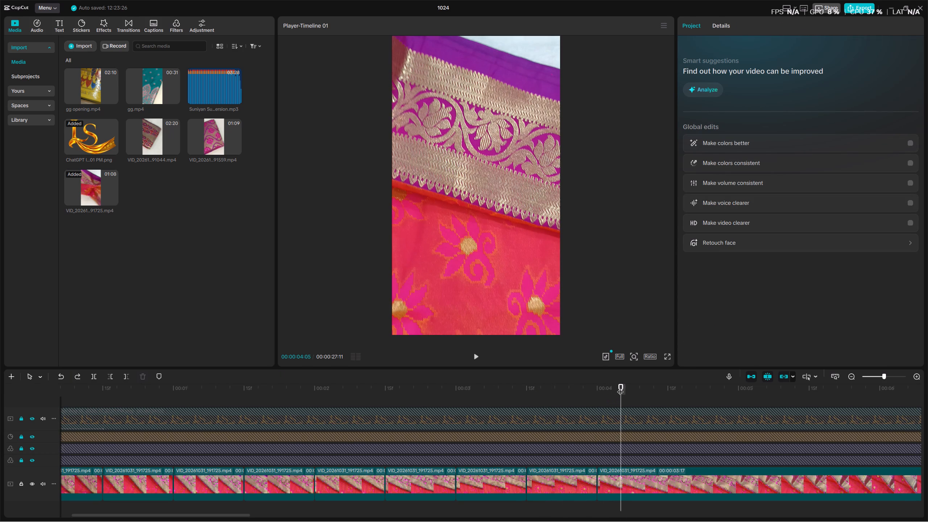
key("ctrl+b")
left_click(609, 478)
key("BackSpace")
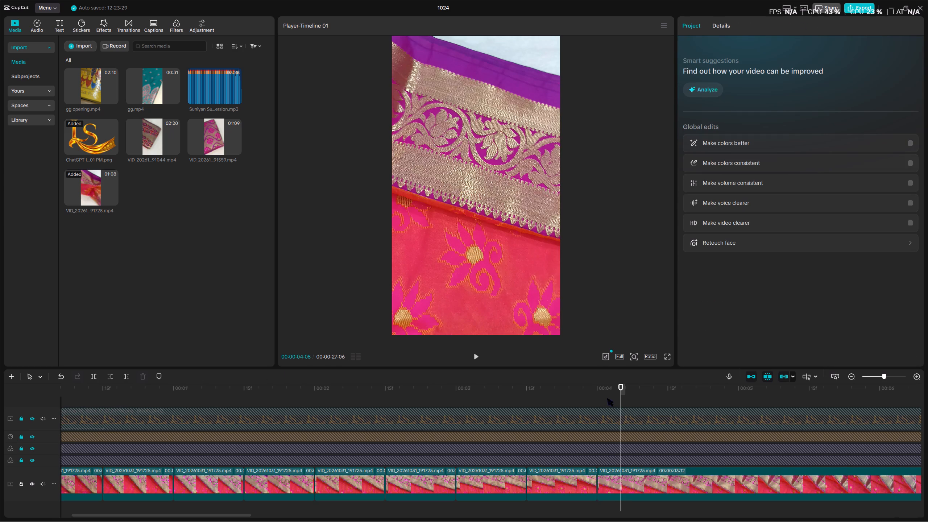
Split the saree footage at 00:00:04:15 and 00:00:04:20 and delete the short piece between the splits.
left_click_drag(604, 389, 669, 388)
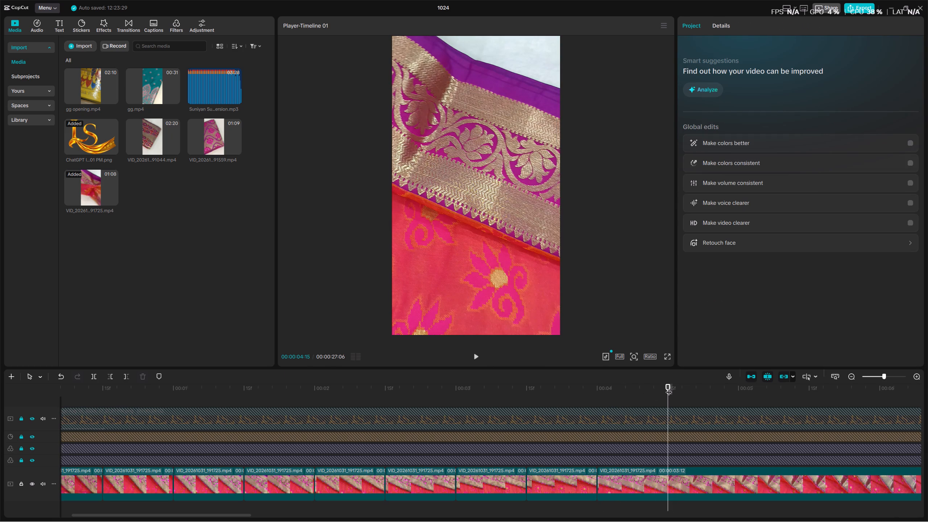
key("ctrl+b")
left_click_drag(669, 387, 691, 389)
key("ctrl+b")
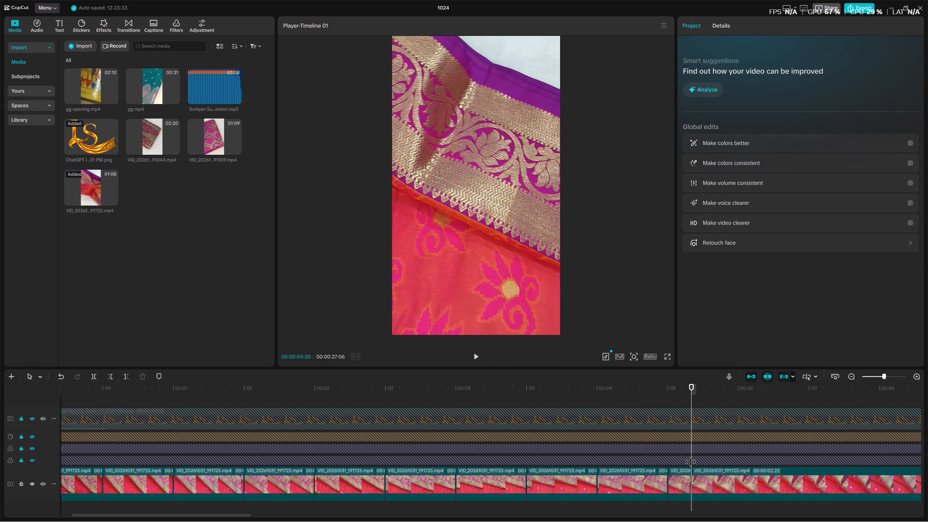
left_click(684, 479)
key("BackSpace")
Split the saree footage at 00:00:05:00 and 00:00:05:05 and delete the short piece between the splits.
left_click_drag(665, 389, 727, 391)
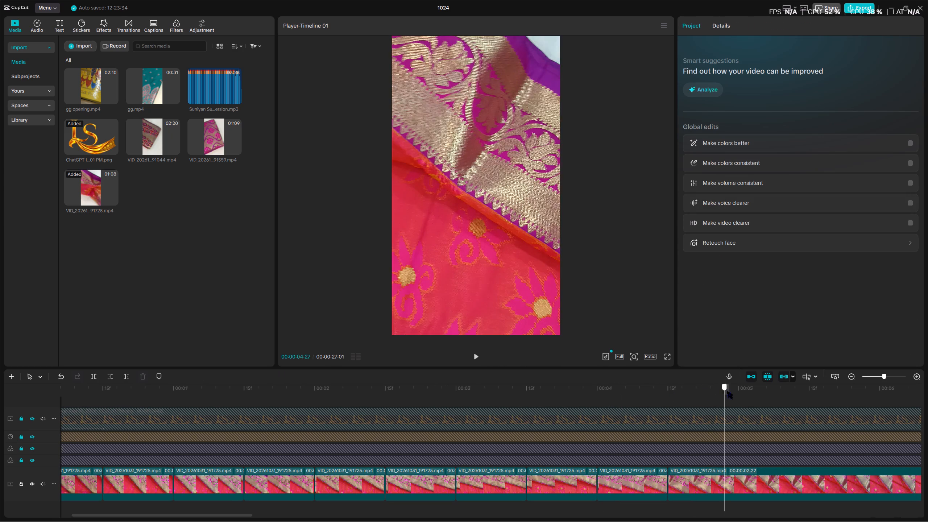
left_click_drag(727, 391, 739, 390)
key("ctrl+b")
left_click_drag(739, 390, 779, 391)
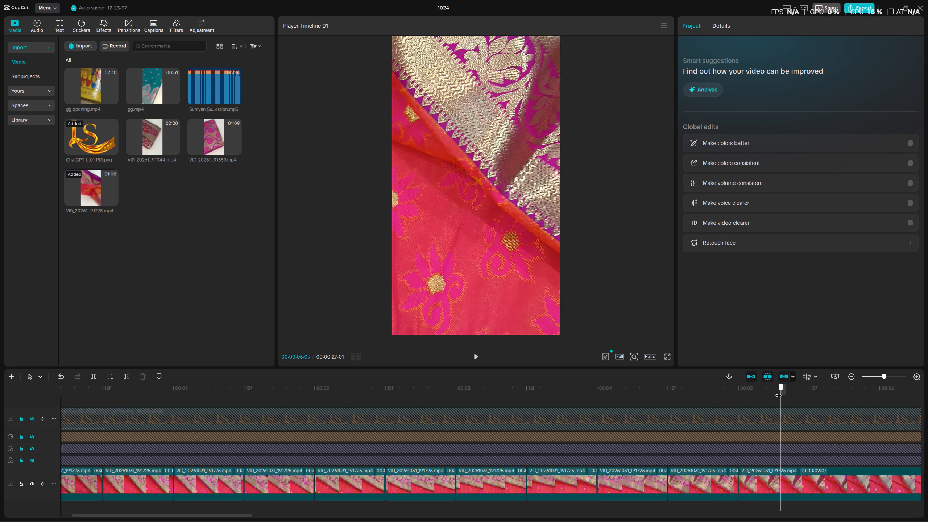
left_click_drag(779, 391, 764, 393)
key("ctrl+b")
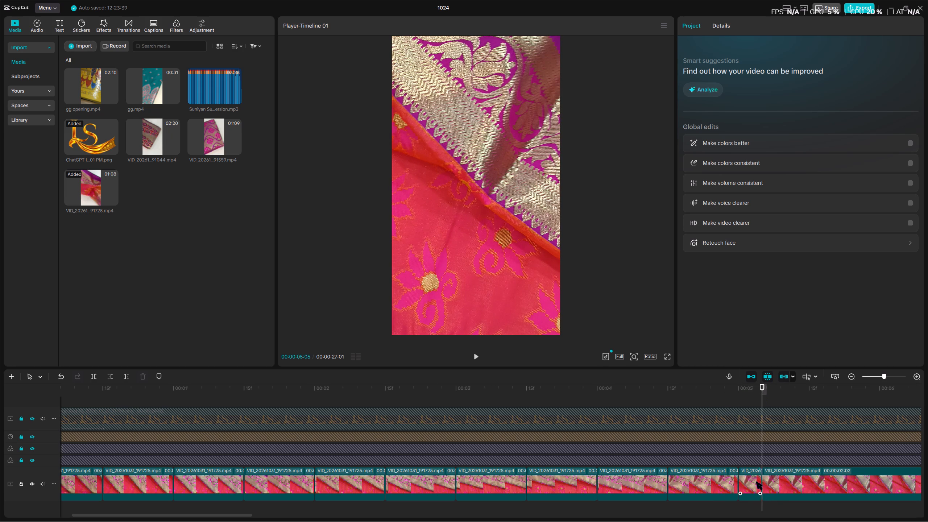
left_click(754, 482)
key("BackSpace")
Play back the re-cut saree shots from the start to check the pacing of the cuts.
scroll(759, 403, "down", 8, "ctrl")
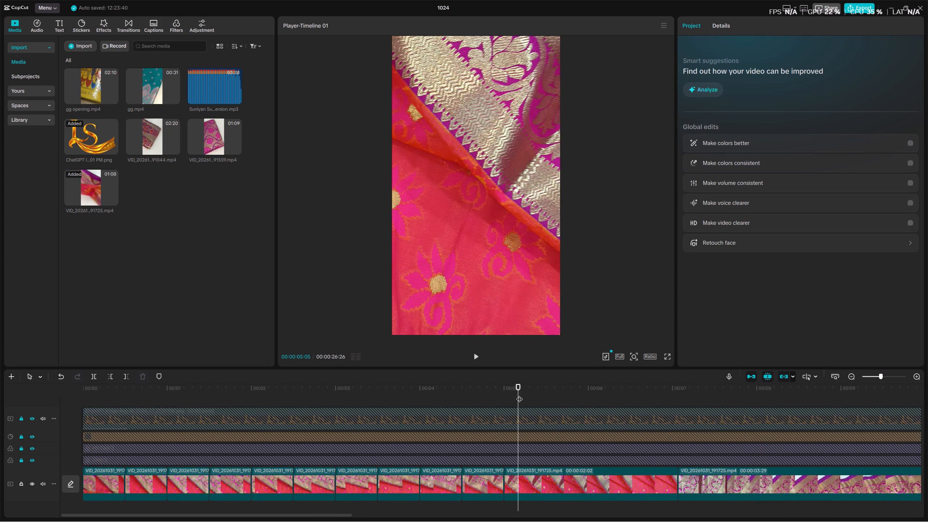
left_click_drag(518, 385, 539, 387)
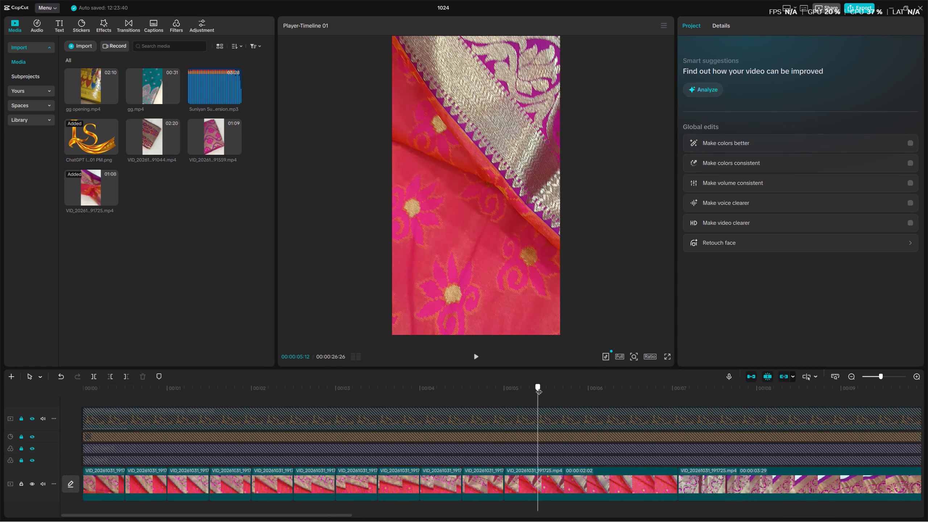
left_click_drag(539, 387, 0, 452)
key("space")
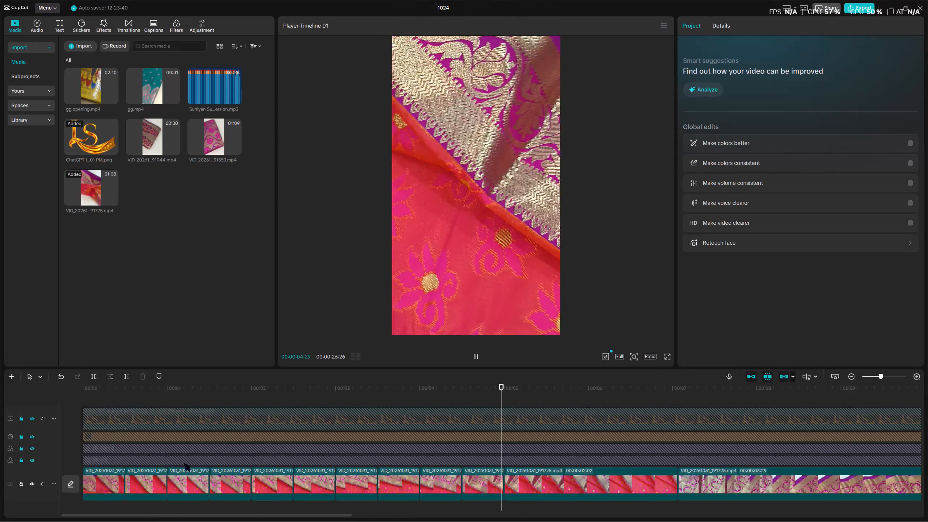
key("space")
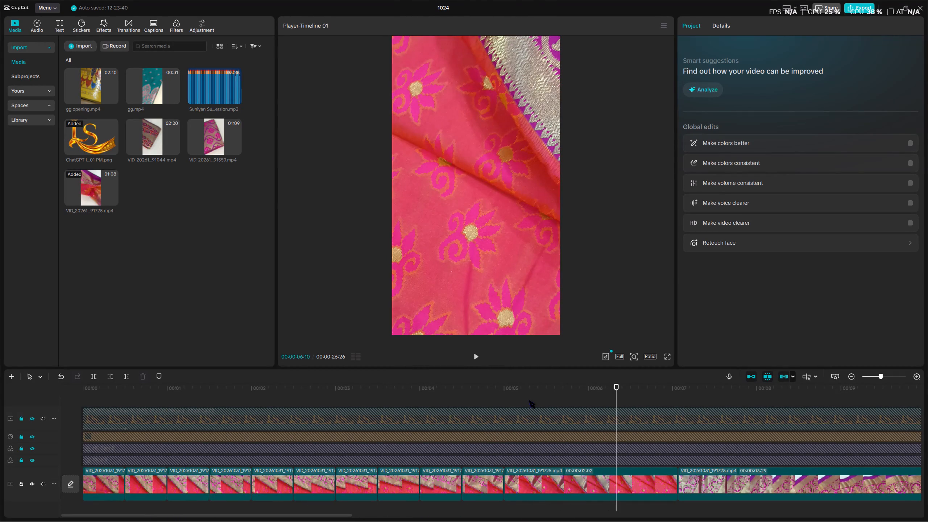
left_click_drag(510, 390, 38, 427)
key("space")
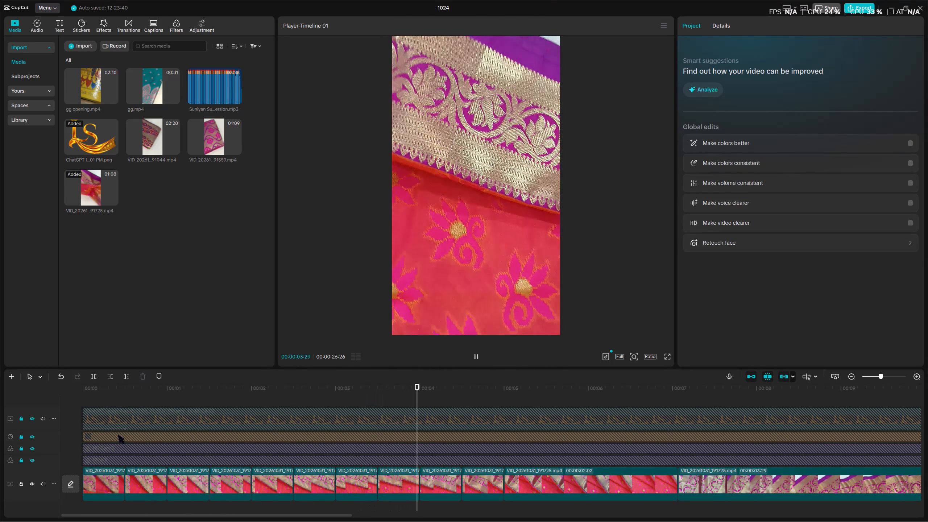
key("space")
key("space")
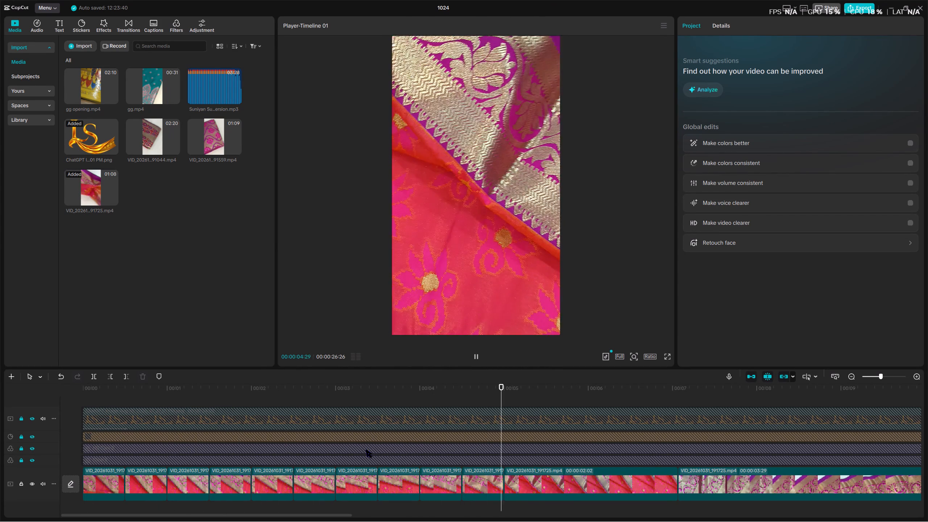
key("space")
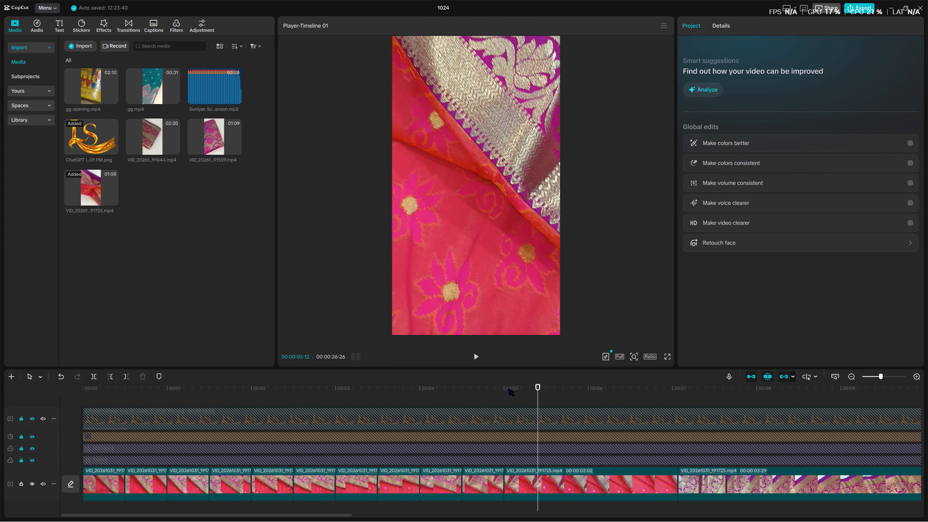
Delete the half-second saree shot that starts at 00:00:04:00.
left_click_drag(508, 389, 449, 398)
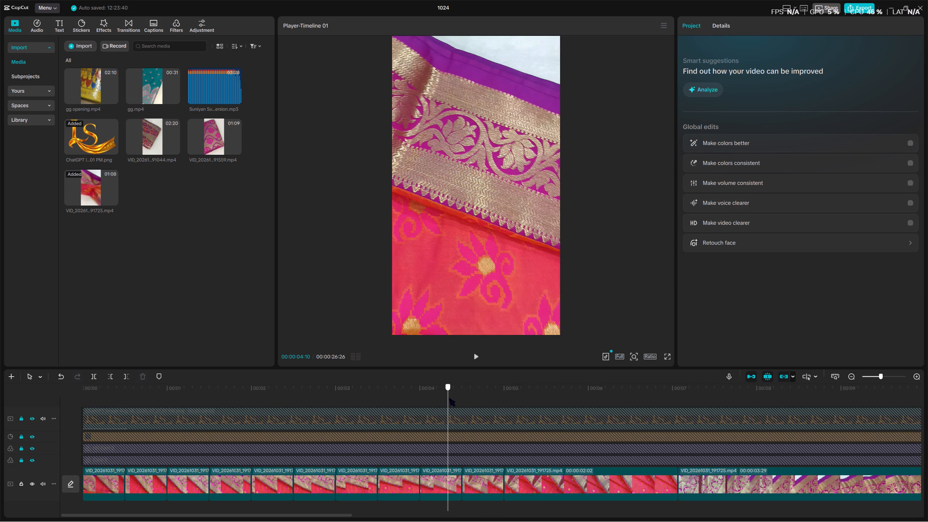
left_click_drag(449, 398, 469, 399)
left_click(430, 494)
key("BackSpace")
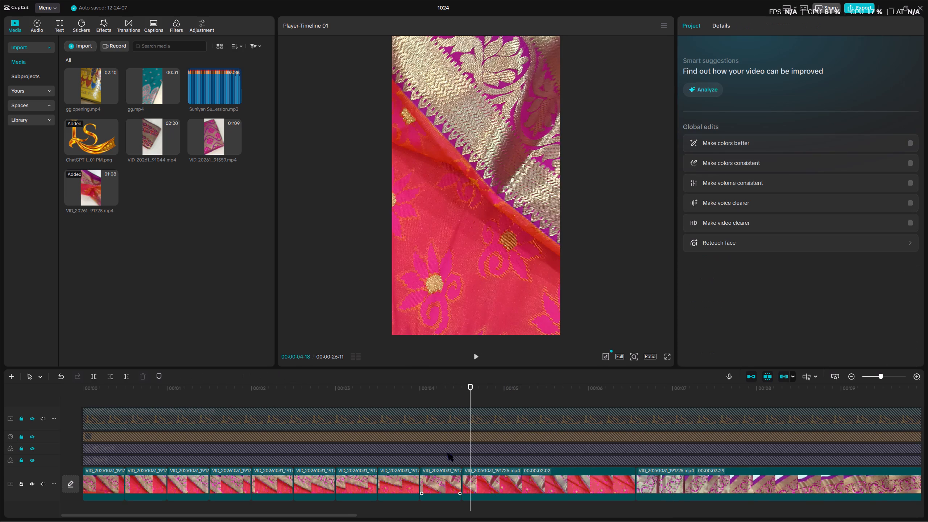
Play back the saree shots between about 00:00:03:00 and 00:00:05:00 repeatedly to examine how the cuts flow.
left_click_drag(463, 387, 502, 388)
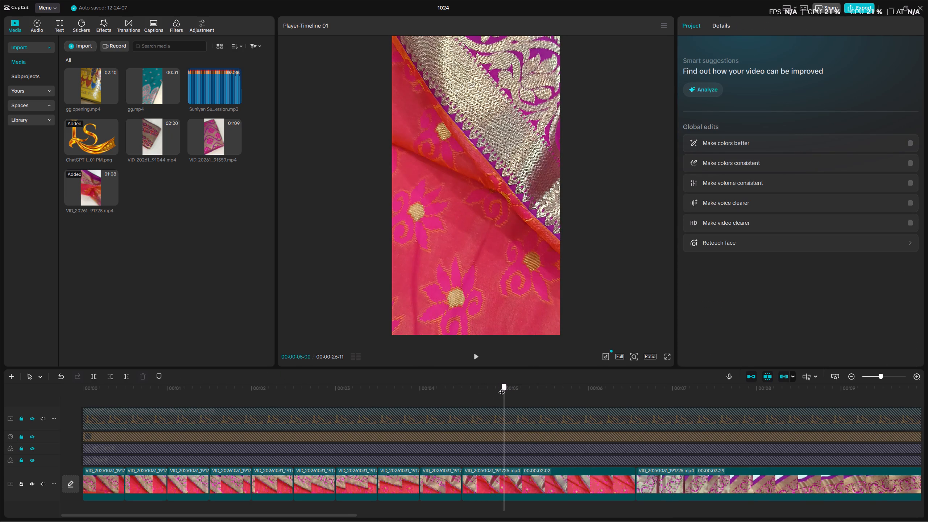
left_click_drag(502, 388, 502, 388)
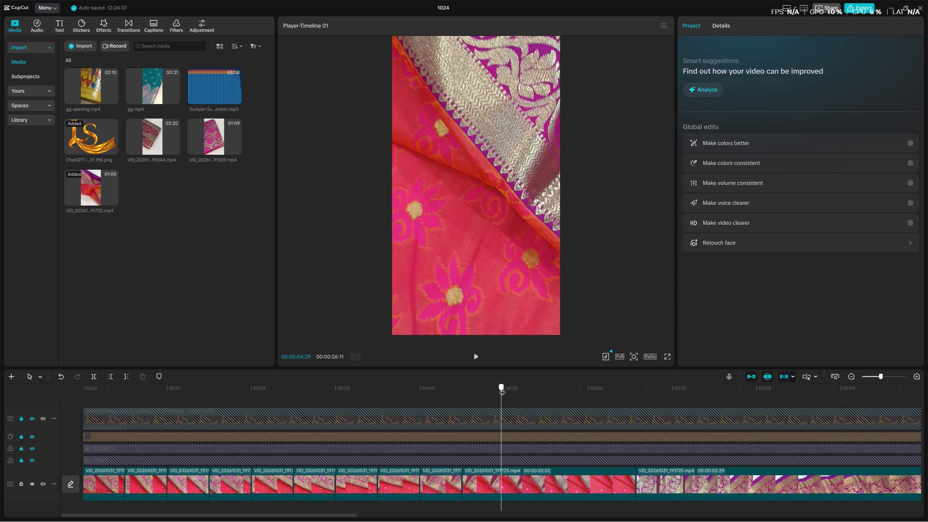
left_click_drag(502, 388, 374, 401)
key("space")
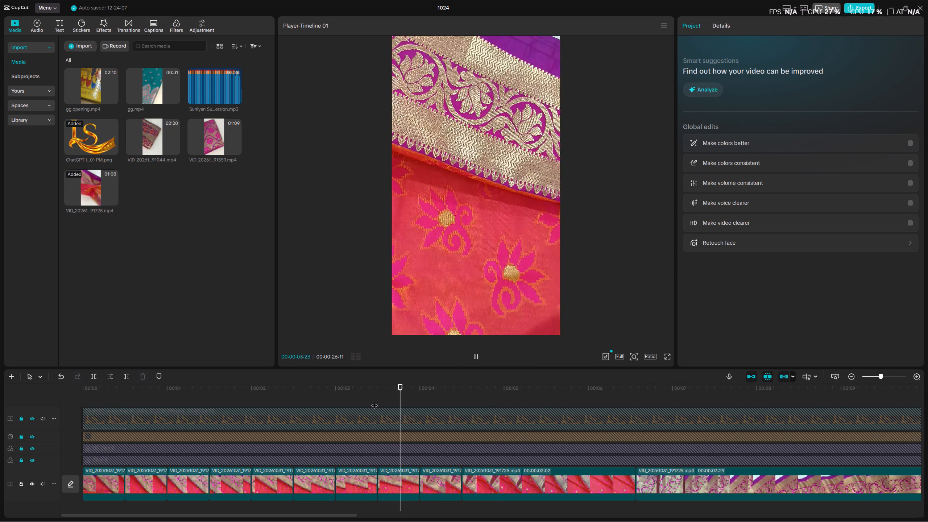
key("space")
left_click_drag(374, 401, 351, 401)
key("space")
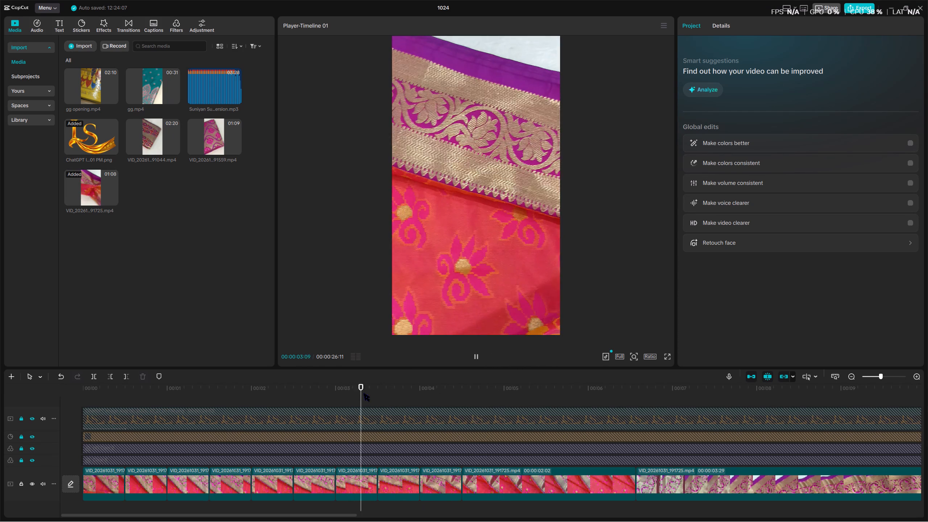
key("space")
left_click(364, 393)
key("space")
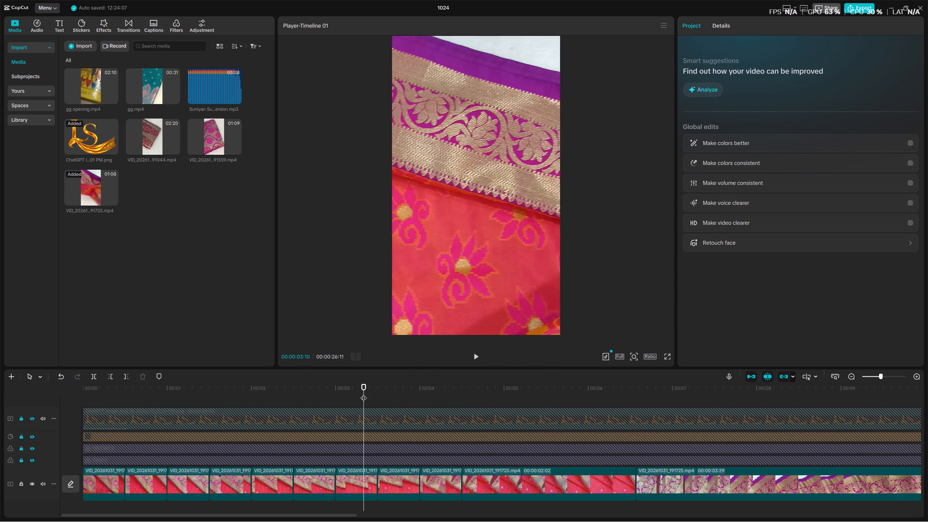
key("space")
key("space")
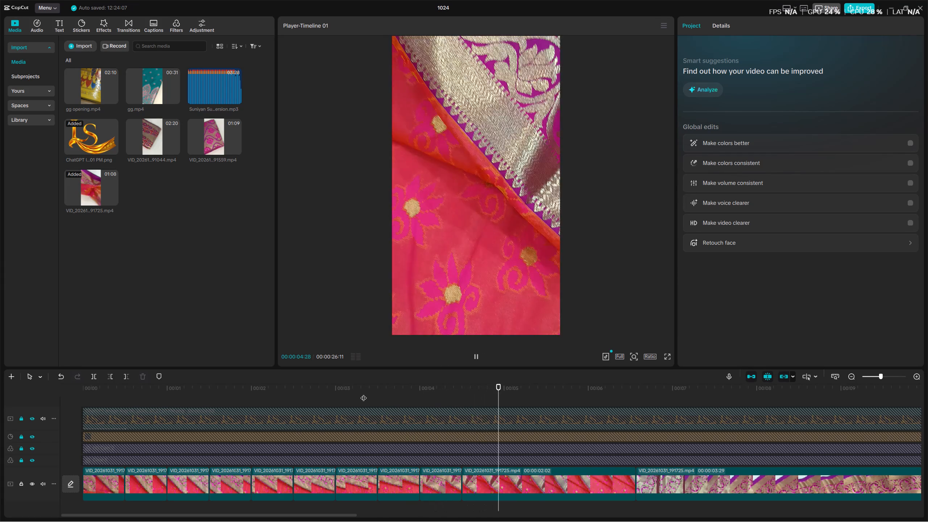
key("space")
left_click(430, 389)
key("space")
left_click_drag(430, 389, 400, 395)
key("space")
key("space")
key("space")
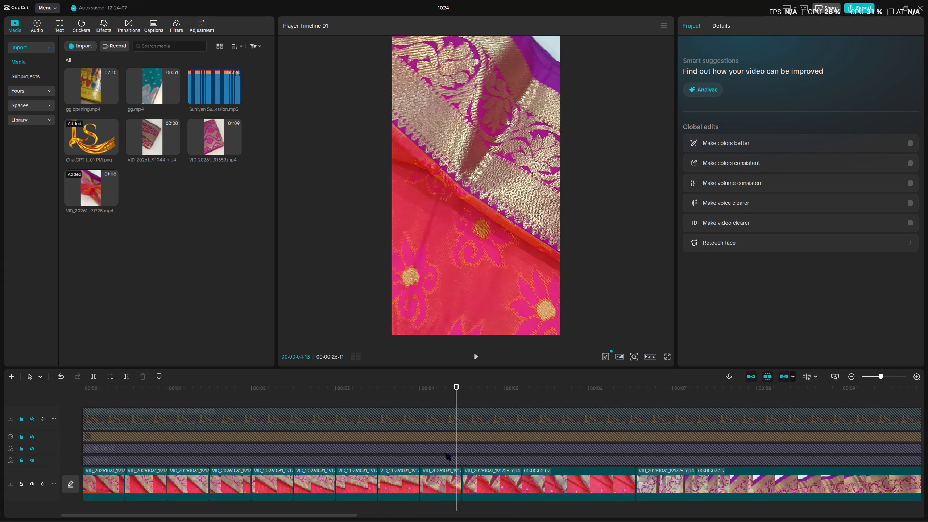
Move the saree shot starting at 00:00:04:00 one place earlier, ahead of the shot at 00:00:03:15.
left_click_drag(438, 478, 383, 478)
Play back the reordered shots near 00:00:03:15 and the opening shots to check their order.
left_click(354, 397)
key("space")
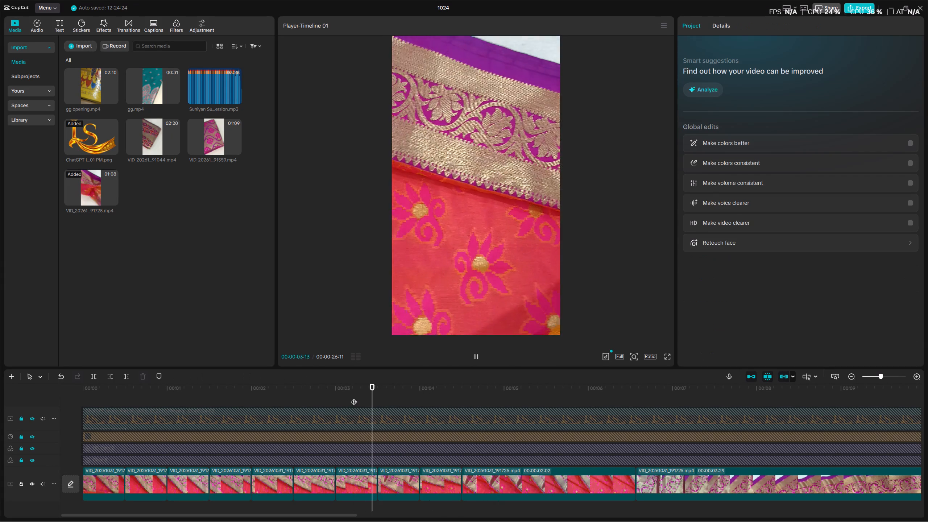
key("space")
left_click_drag(345, 391, 130, 420)
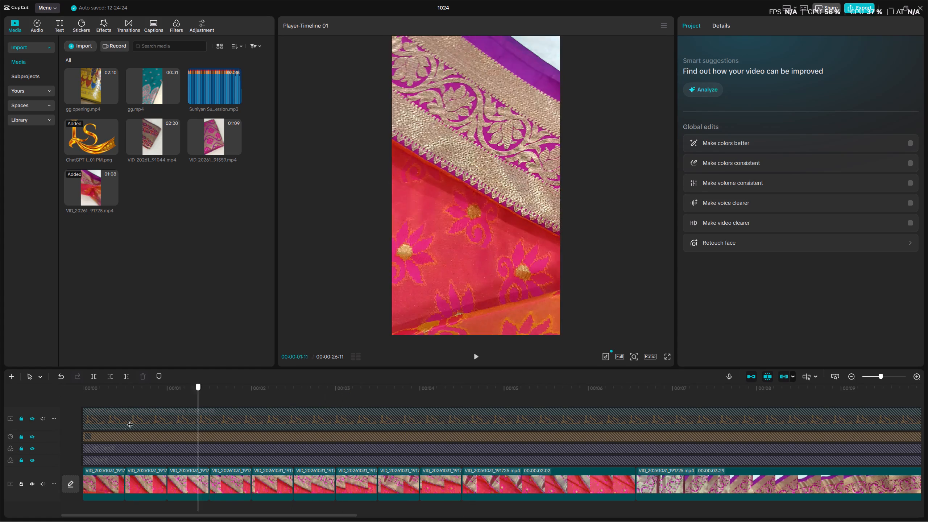
left_click_drag(130, 420, 3, 438)
key("space")
key("space")
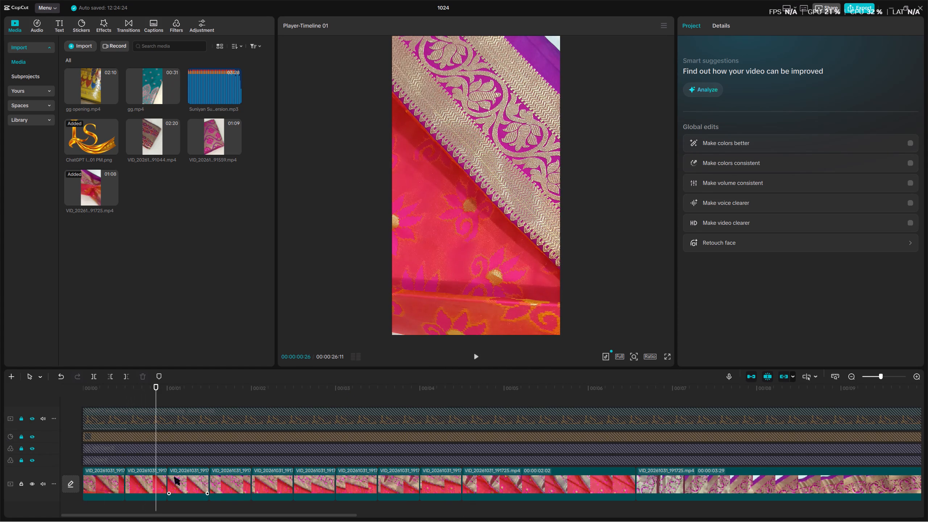
Move the saree shots starting at 00:00:01:15, 00:00:02:15 and 00:00:03:15 one place earlier each, swapping them with their preceding shots.
left_click_drag(220, 477, 174, 479)
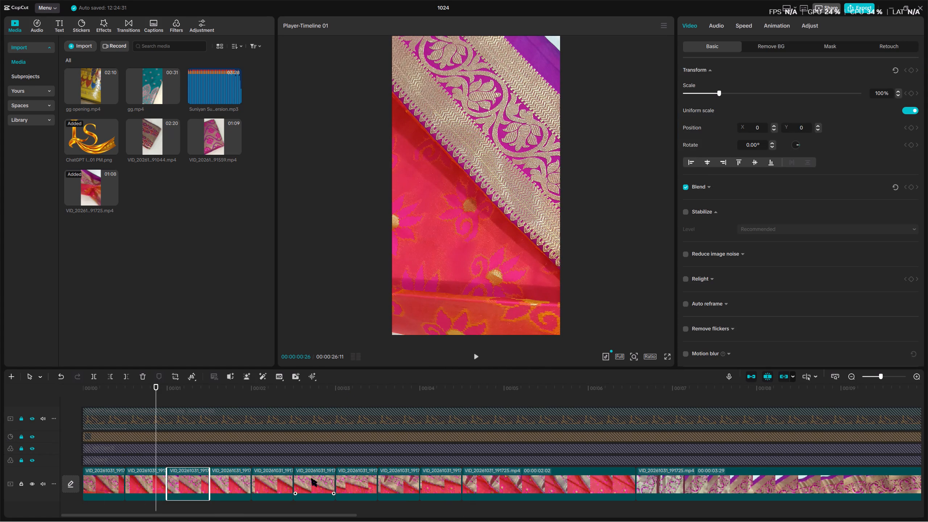
left_click_drag(311, 478, 270, 479)
left_click_drag(390, 478, 341, 483)
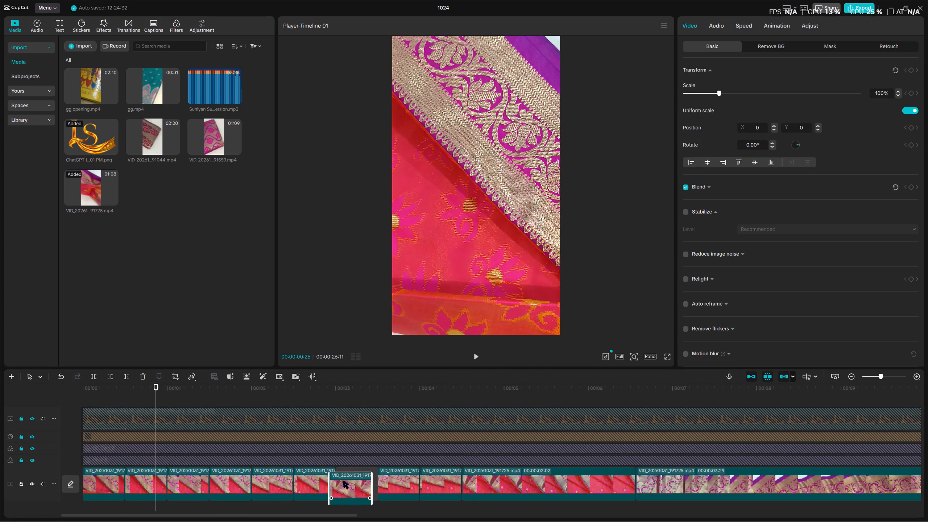
Preview the sequence from the start and move the second saree shot, at 00:00:00:15, ahead of the first.
left_click_drag(152, 397, 32, 416)
key("space")
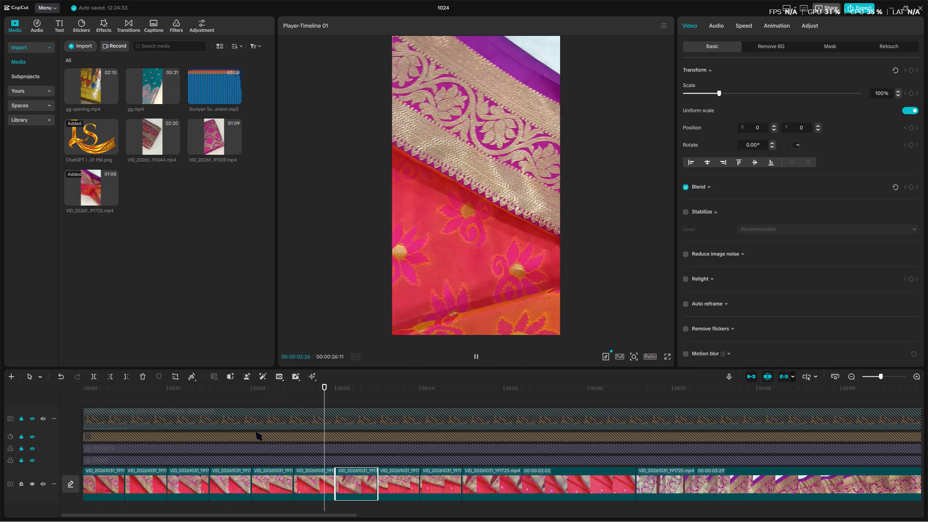
key("space")
left_click_drag(331, 387, 324, 389)
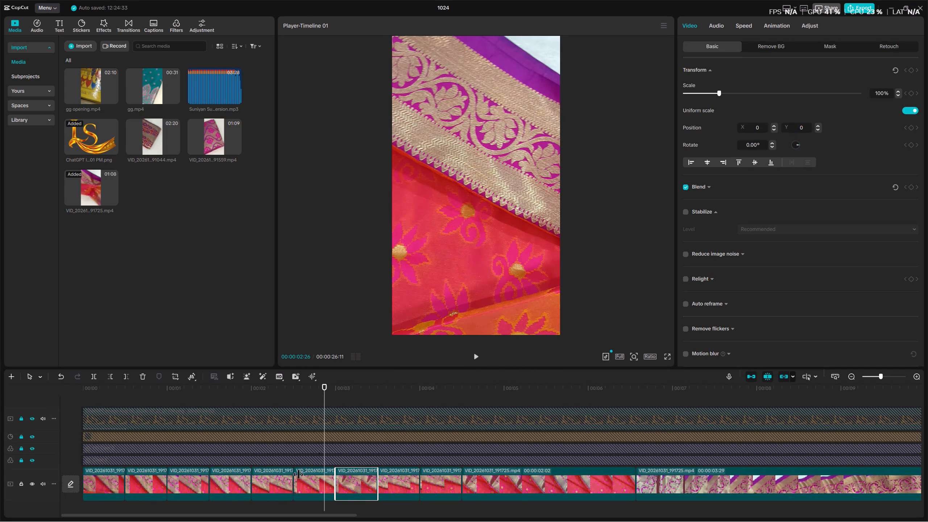
left_click_drag(145, 483, 91, 489)
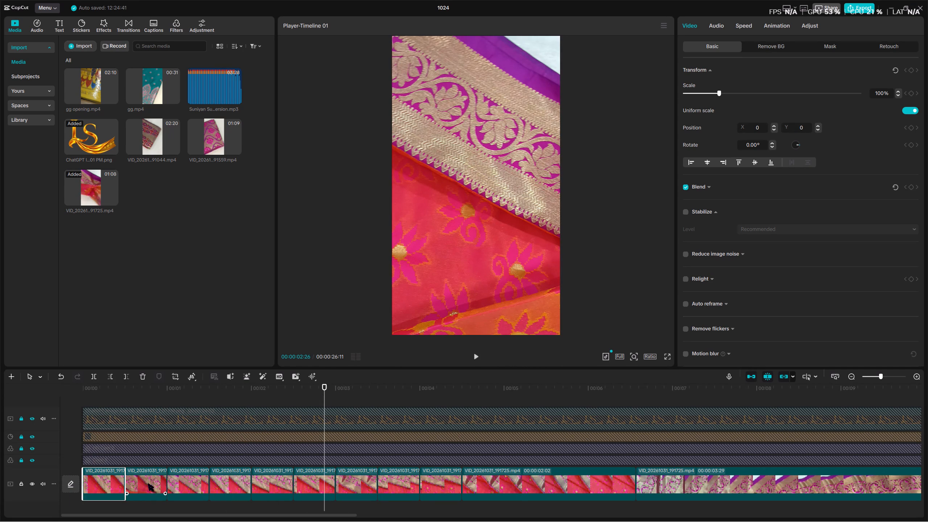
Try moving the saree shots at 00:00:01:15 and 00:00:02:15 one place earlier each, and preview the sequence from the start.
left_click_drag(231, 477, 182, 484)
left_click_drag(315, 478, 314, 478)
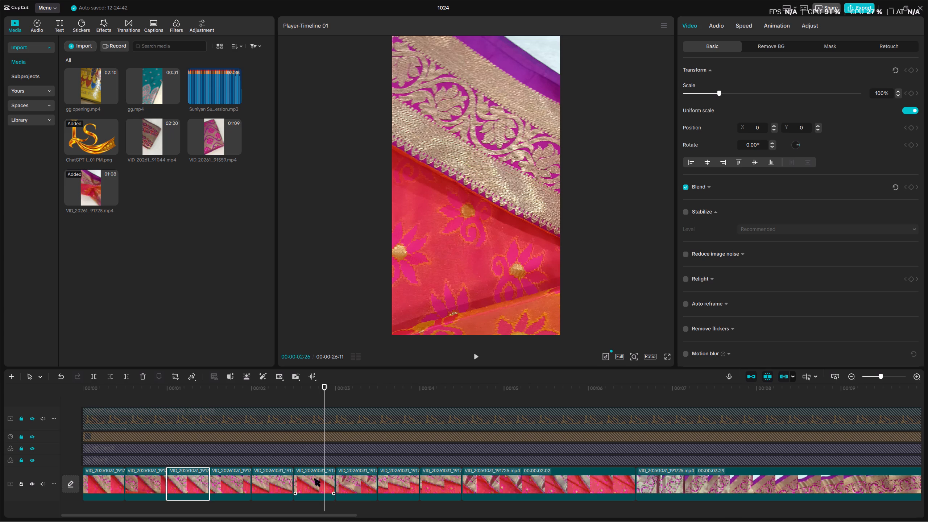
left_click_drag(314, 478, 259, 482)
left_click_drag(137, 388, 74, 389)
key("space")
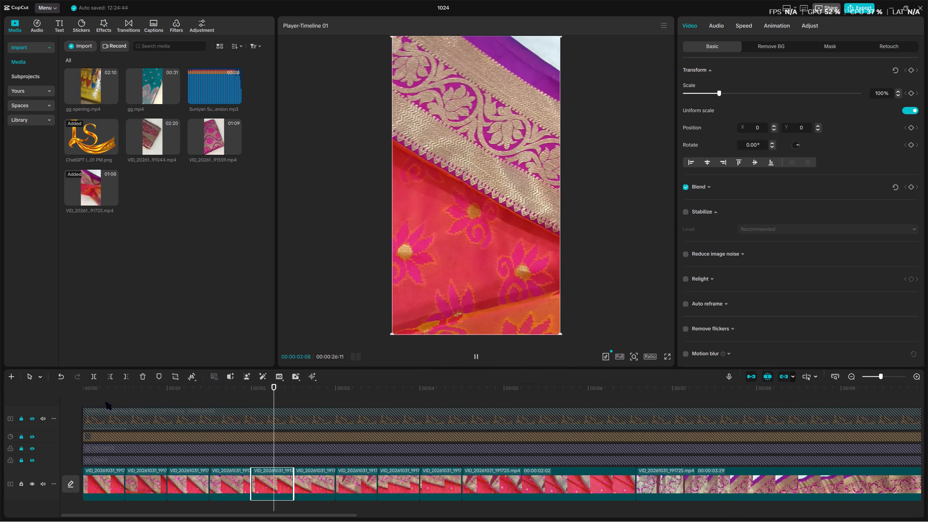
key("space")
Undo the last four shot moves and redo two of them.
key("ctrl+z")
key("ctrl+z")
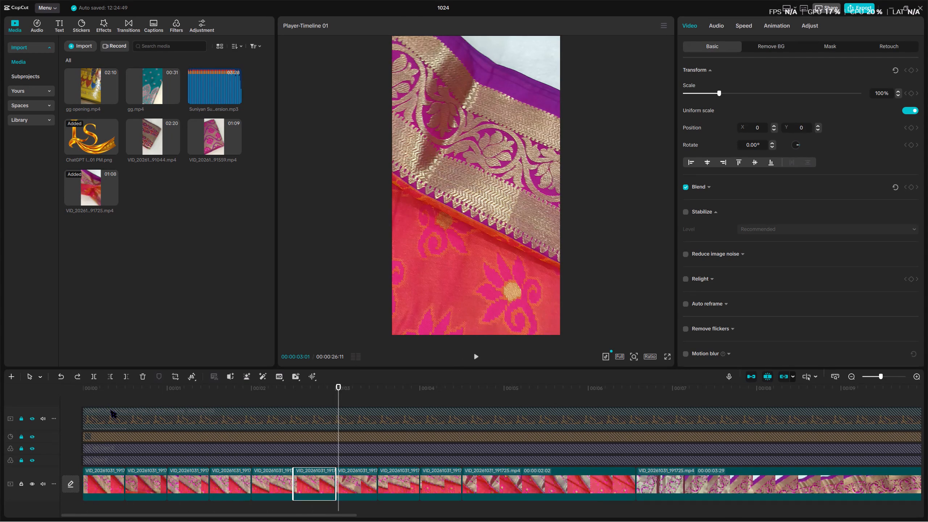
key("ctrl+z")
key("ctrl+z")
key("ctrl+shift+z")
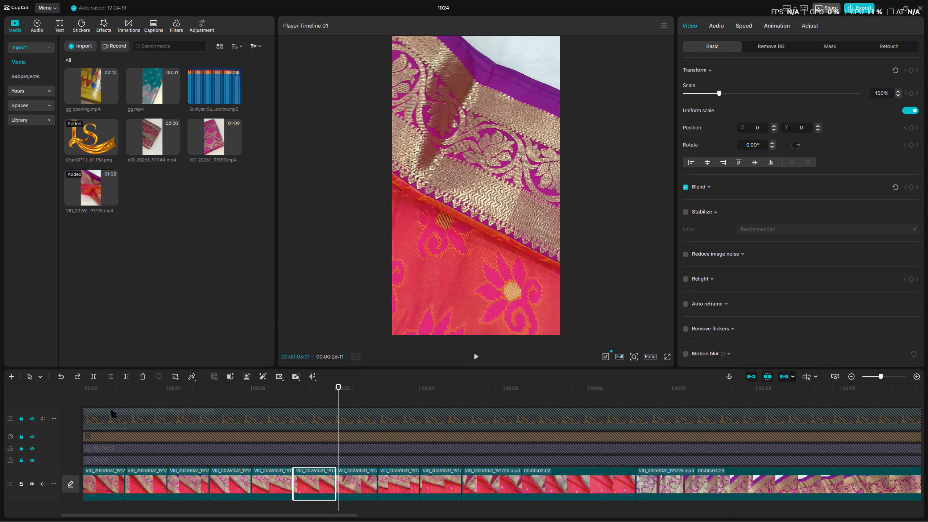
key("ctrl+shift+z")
Preview the reordered half-second saree shots repeatedly from the start, checking their flow up to about 00:00:04:11.
left_click_drag(107, 389, 97, 391)
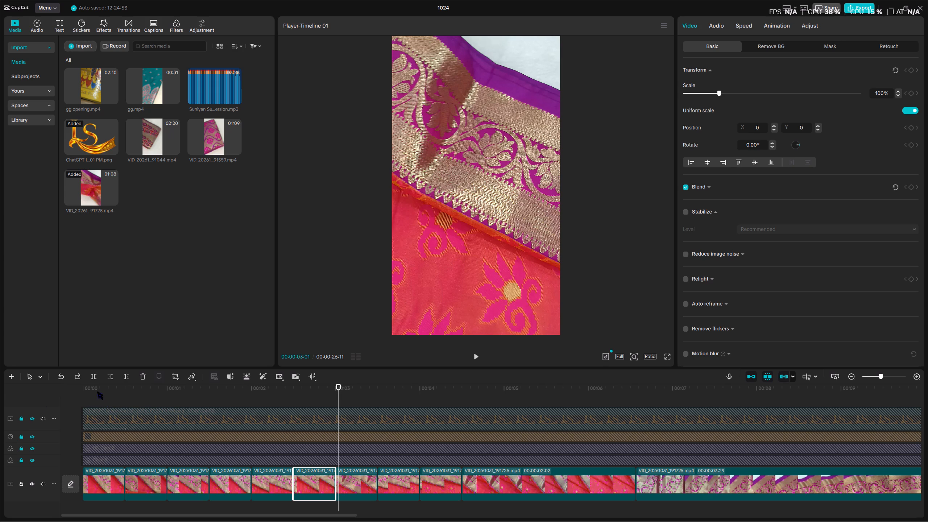
left_click_drag(97, 391, 27, 406)
key("space")
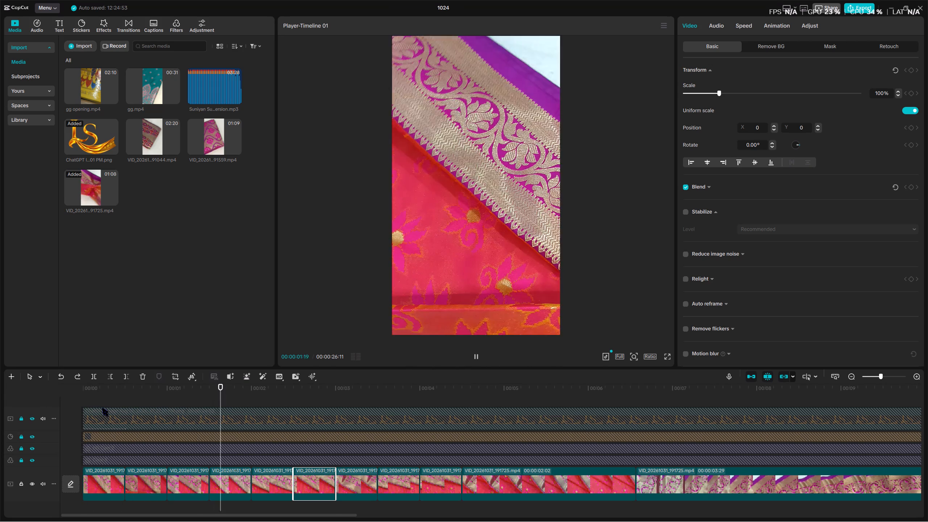
key("space")
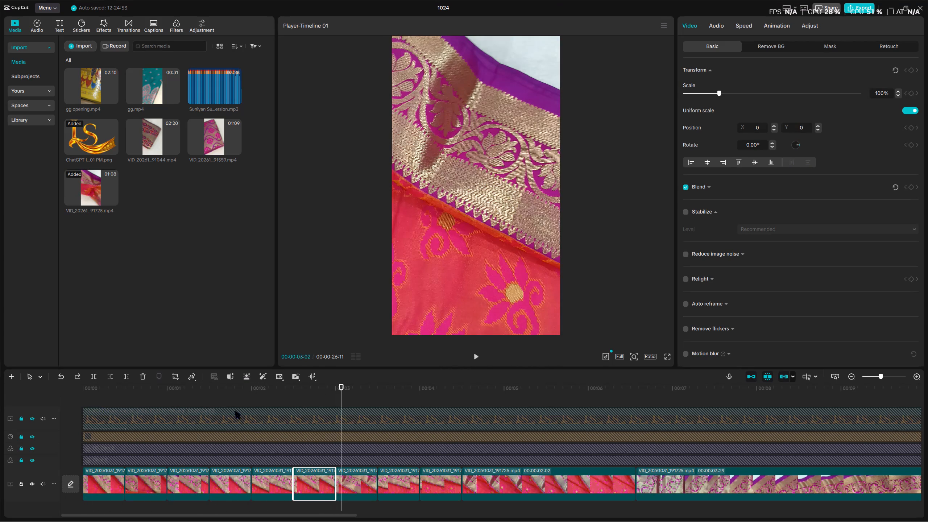
key("space")
key("space")
key("space")
key("space")
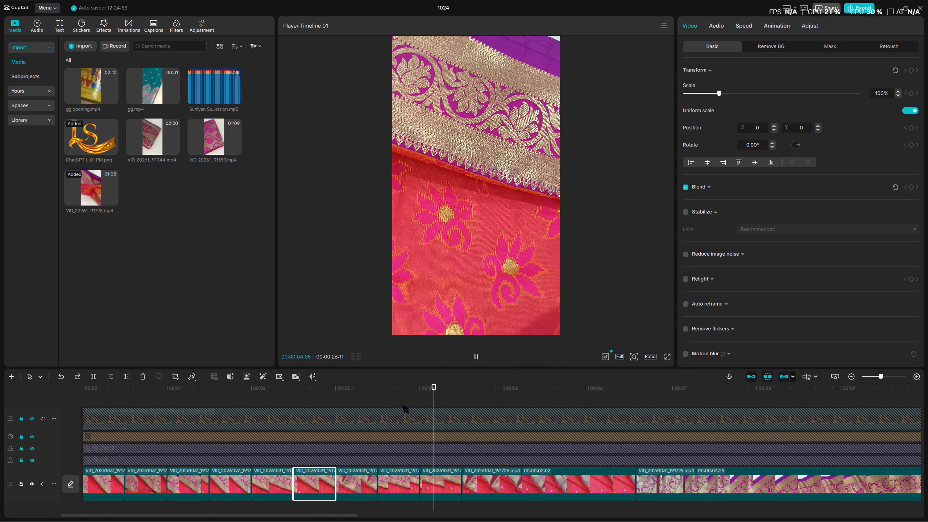
left_click_drag(389, 392, 16, 434)
key("space")
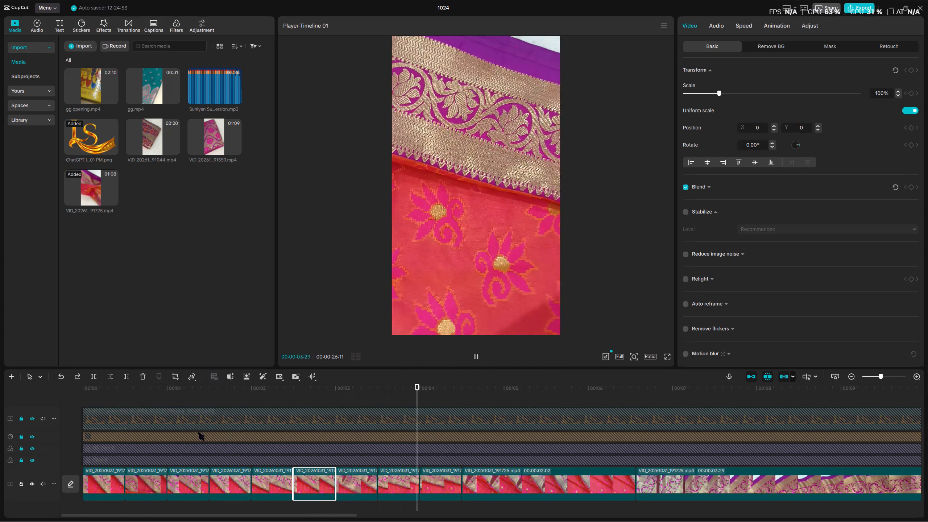
key("space")
left_click_drag(158, 387, 0, 422)
key("space")
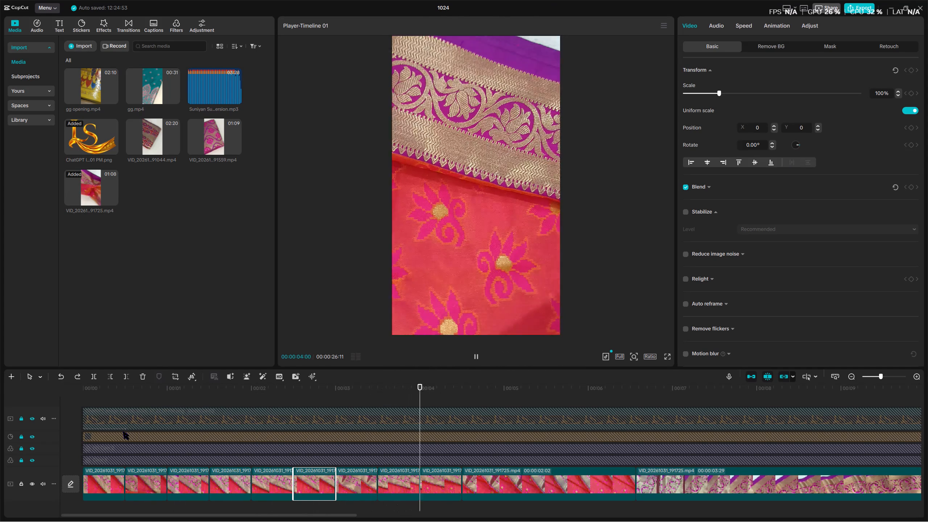
key("space")
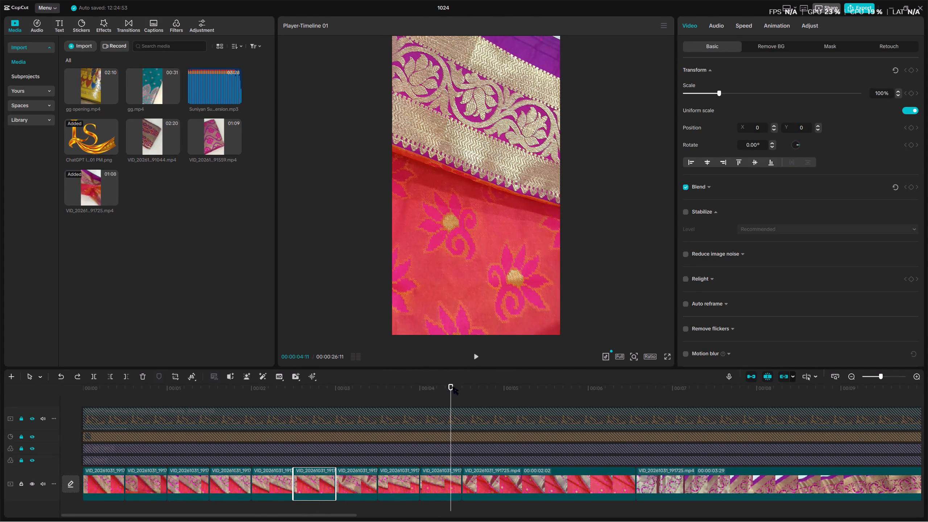
Move the 00:00:03:29 saree clip ahead of the 00:00:02:02 clip, directly after the half-second shots, and preview the join.
left_click_drag(655, 478, 478, 482)
key("space")
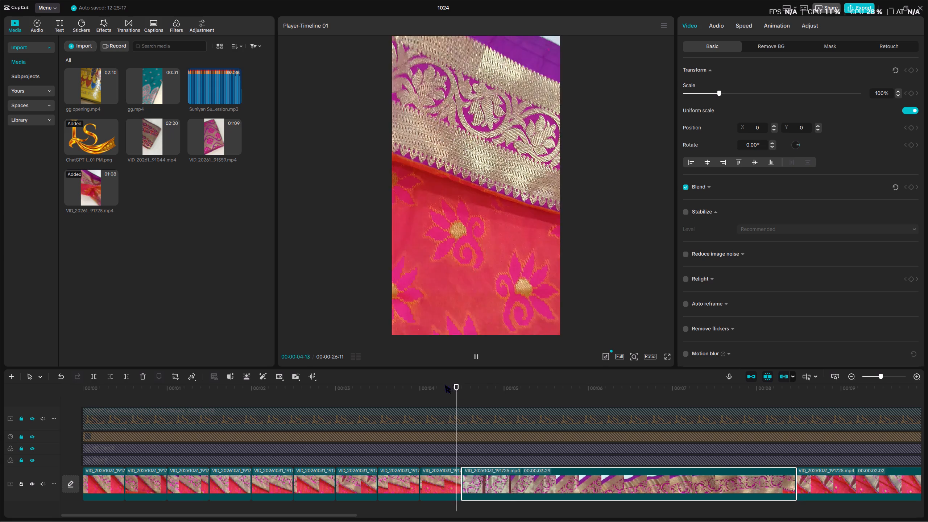
key("space")
left_click_drag(452, 387, 411, 395)
key("space")
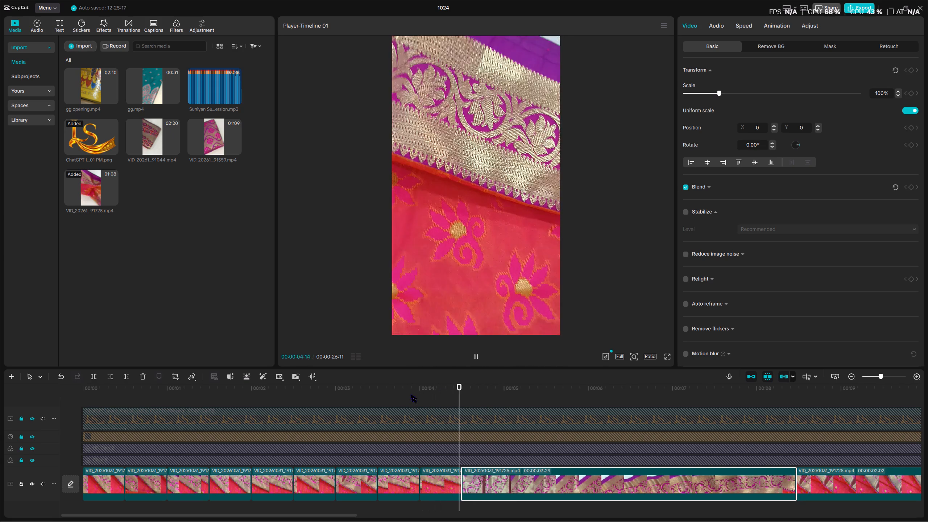
key("space")
Preview the 00:00:03:29 saree clip, reverse it, and play the reversed clip from its beginning.
scroll(476, 394, "down", 6, "ctrl")
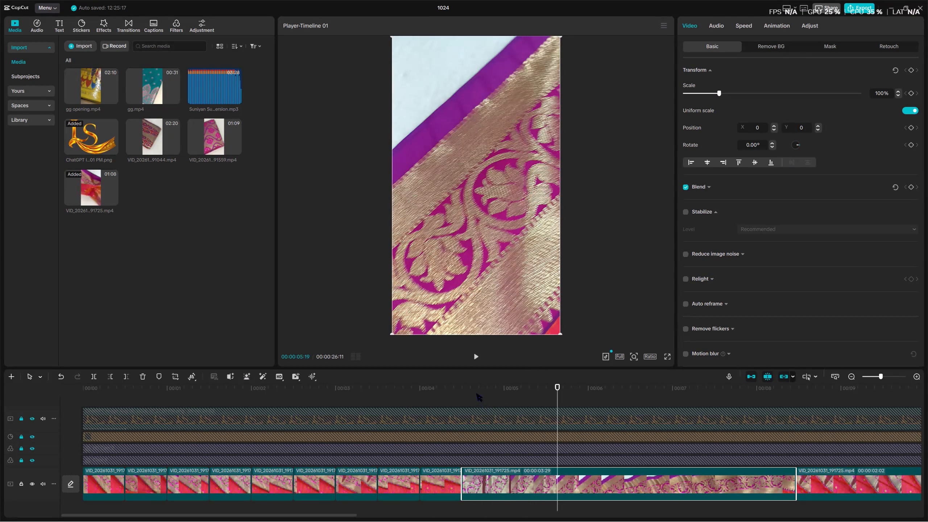
scroll(476, 394, "down", 4, "ctrl")
scroll(501, 453, "down", 17, "ctrl")
scroll(471, 467, "down", 3, "ctrl")
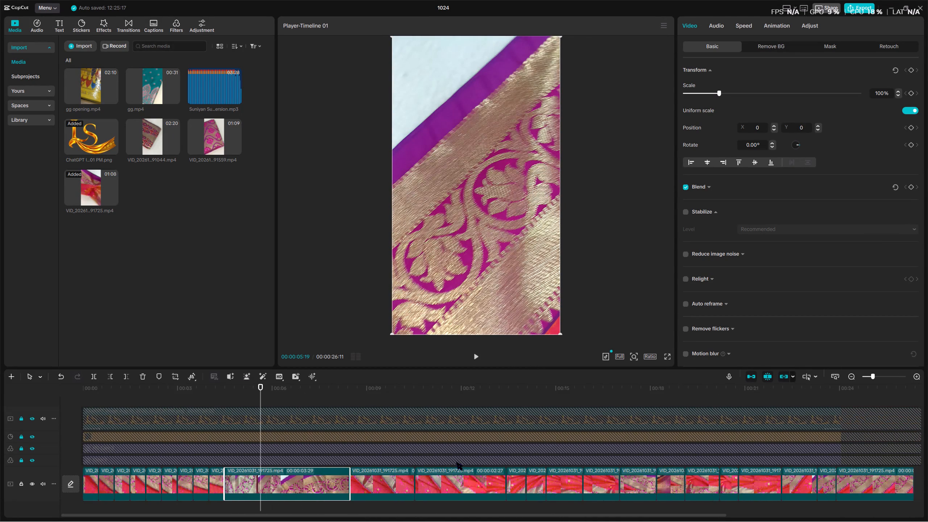
scroll(456, 462, "down", 3, "ctrl")
scroll(456, 462, "up", 2, "ctrl")
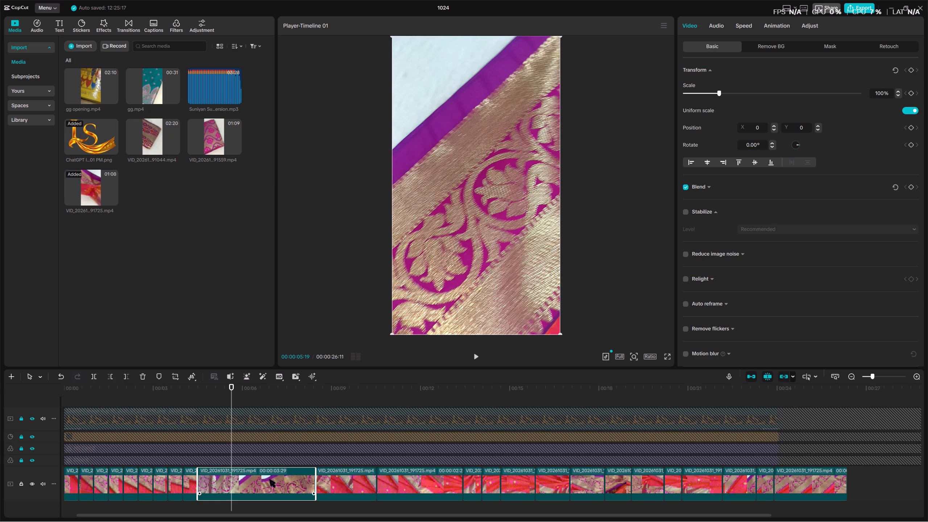
left_click(202, 390)
key("space")
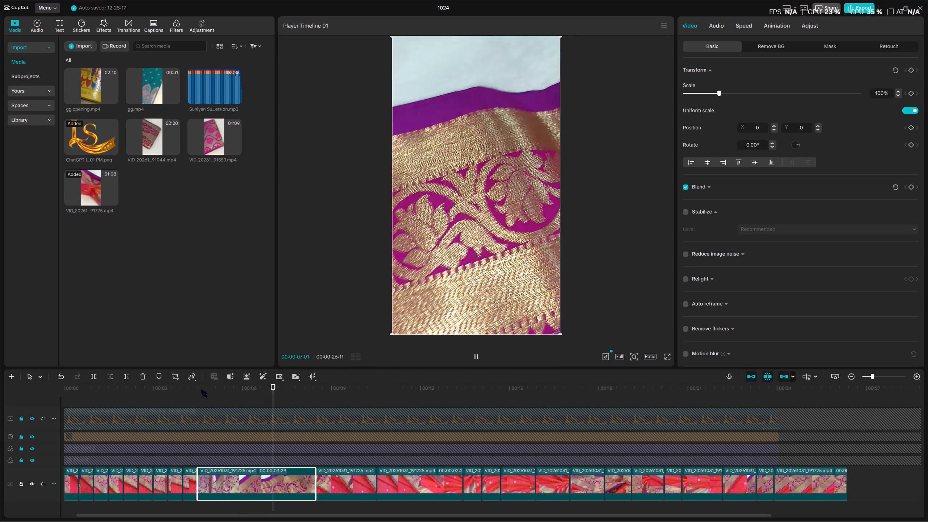
key("space")
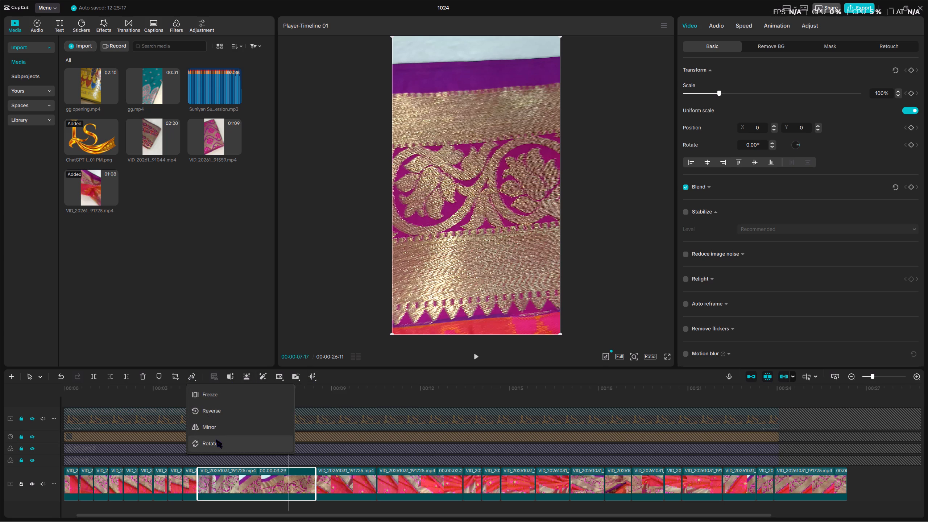
left_click(221, 410)
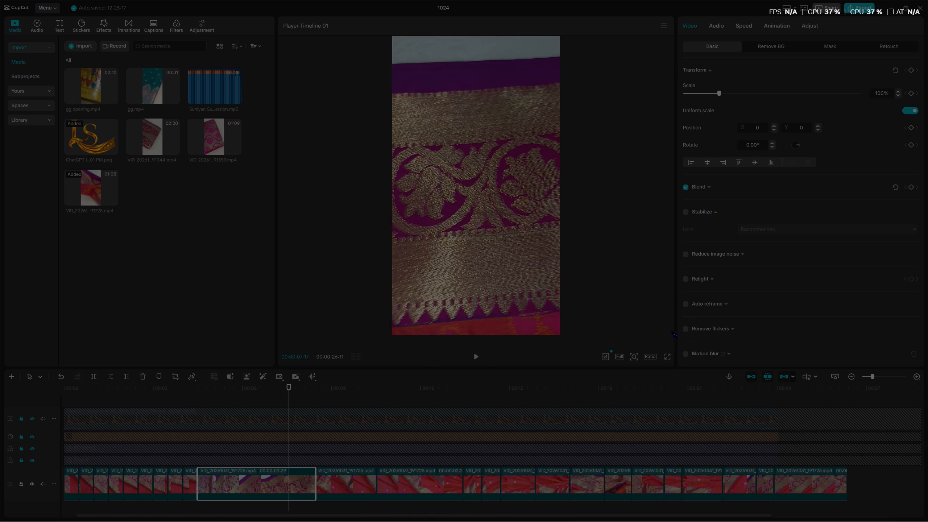
left_click_drag(216, 395, 197, 399)
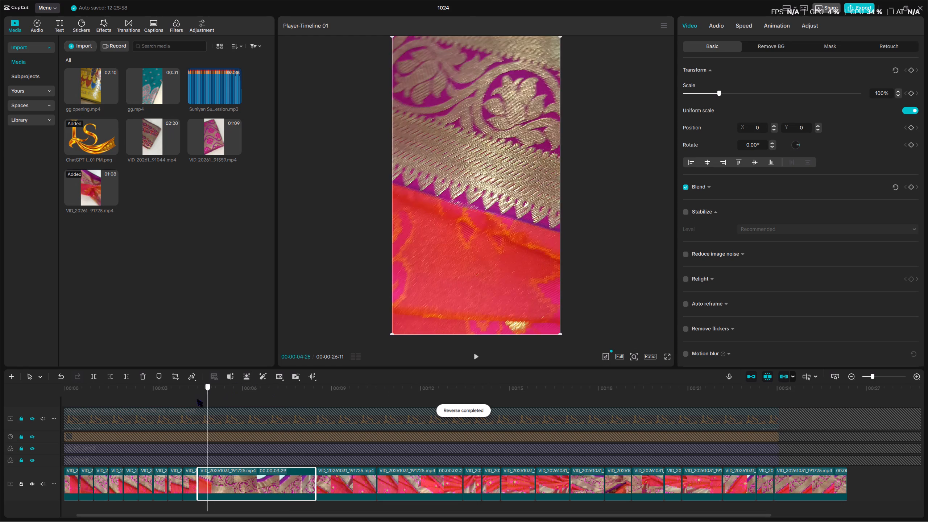
left_click_drag(197, 399, 190, 398)
key("space")
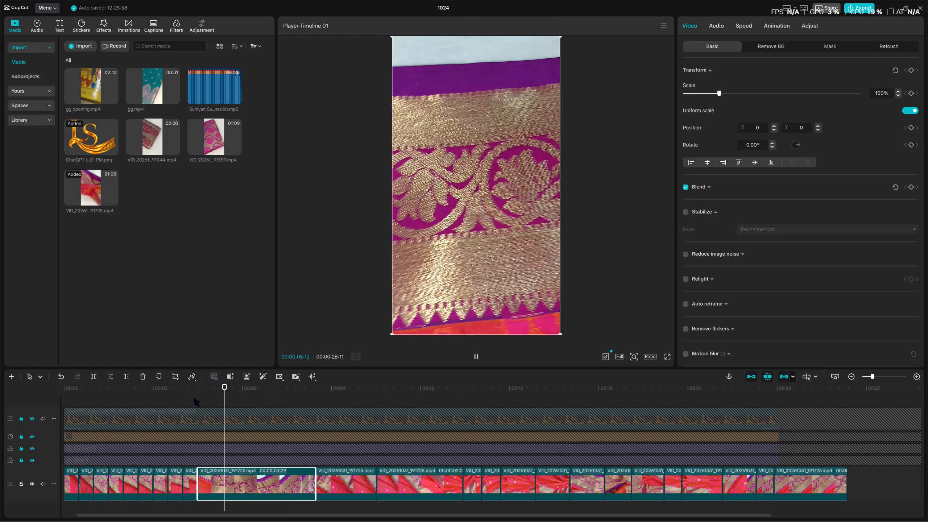
key("space")
Split the reversed saree clip at 00:00:05:21 and delete the part before the cut.
left_click_drag(205, 390, 218, 393)
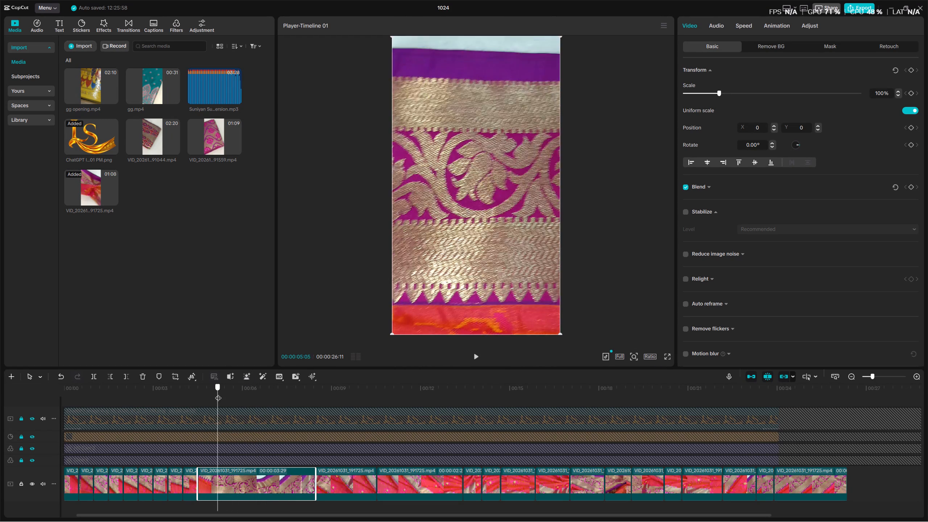
left_click_drag(218, 393, 234, 393)
key("space")
left_click(234, 393)
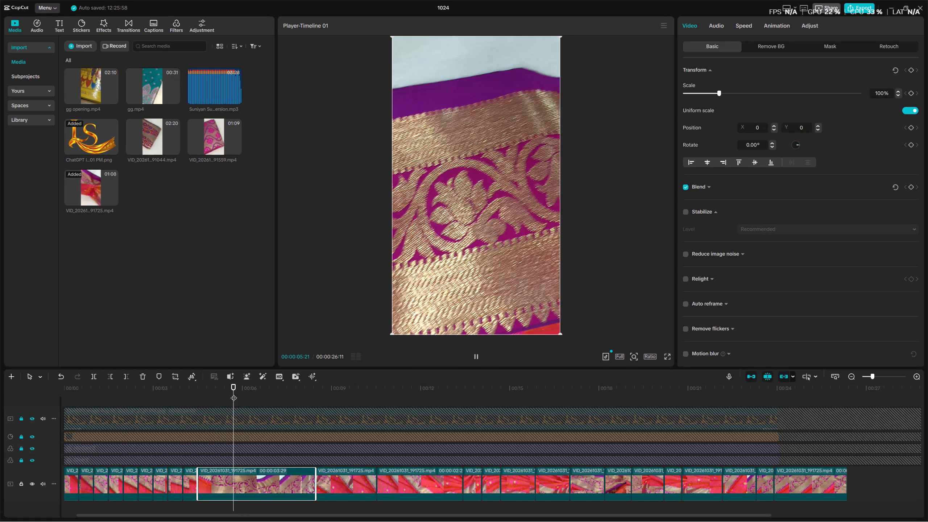
key("space")
left_click(234, 393)
key("ctrl+b")
left_click(214, 476)
key("BackSpace")
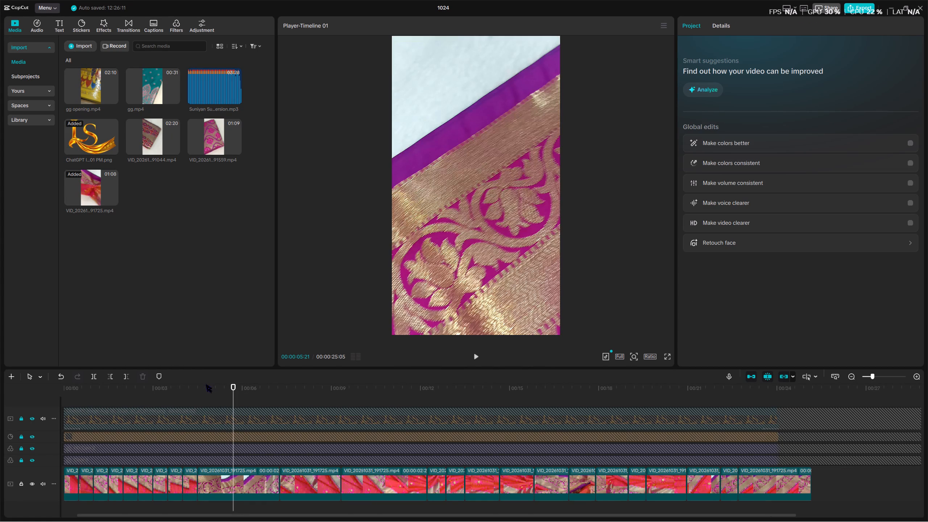
Scrub through the following footage and delete the 00:00:02:02 clip directly after the trimmed reversed clip.
left_click_drag(206, 385, 391, 394)
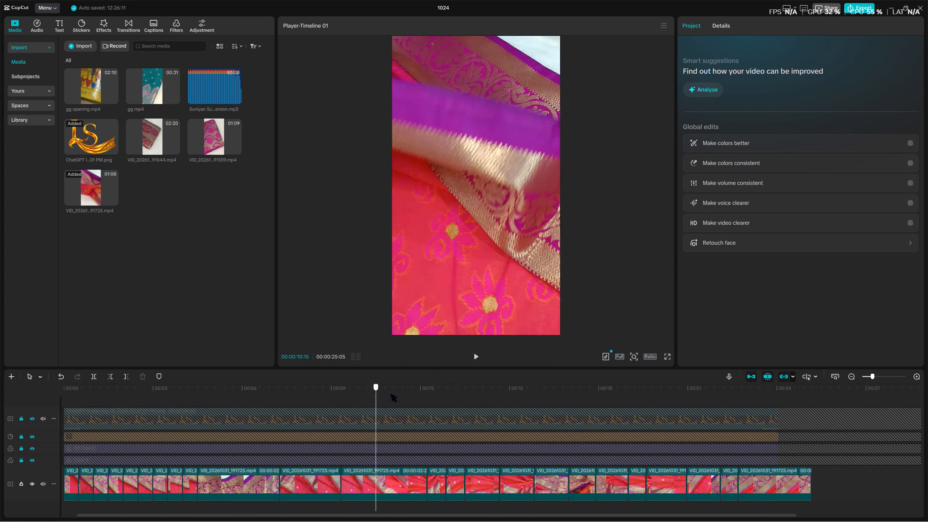
left_click_drag(391, 394, 331, 409)
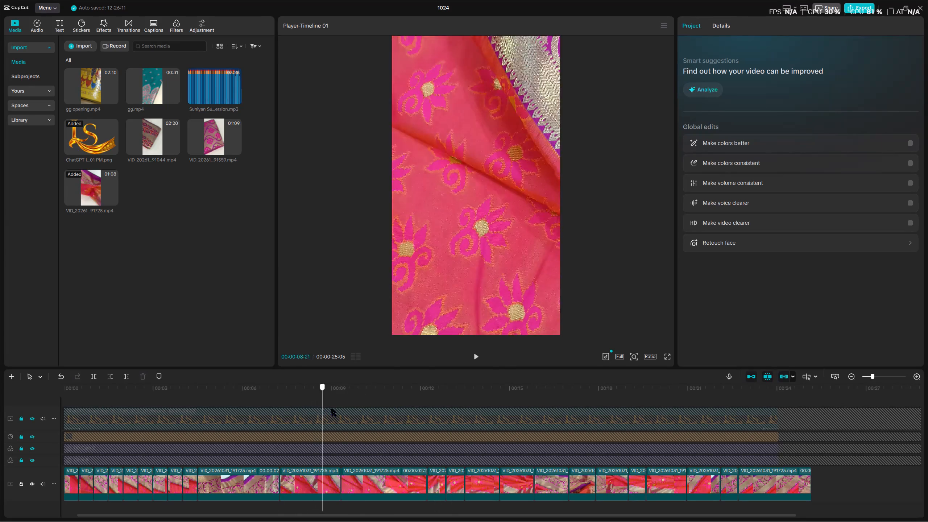
left_click_drag(331, 409, 360, 414)
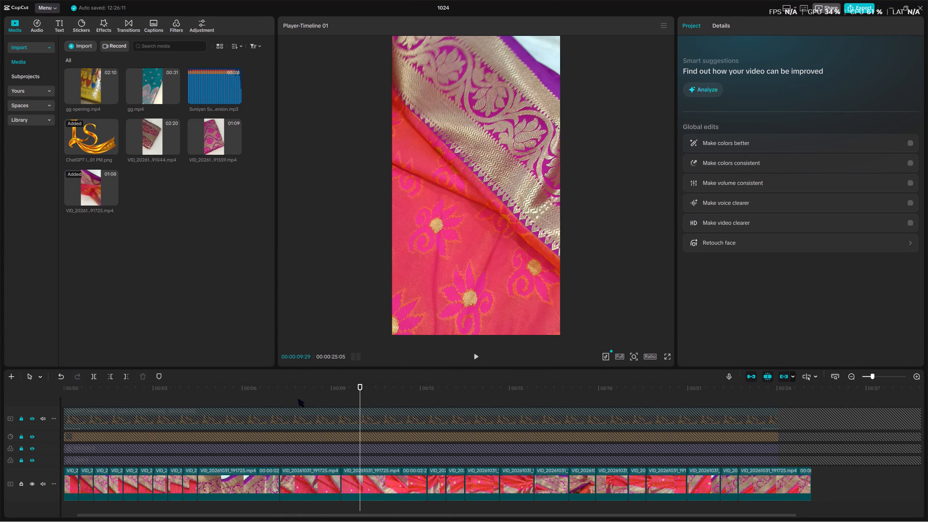
left_click_drag(286, 393, 320, 397)
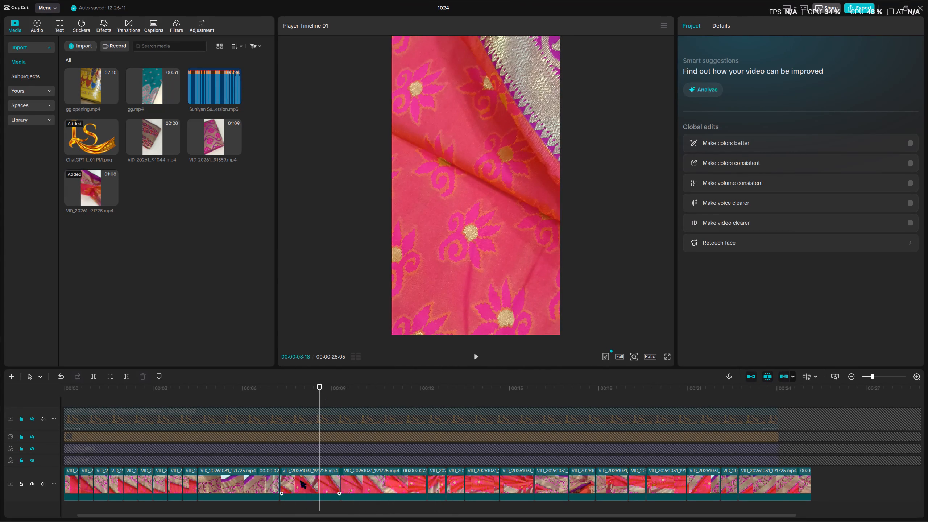
left_click(300, 481)
key("BackSpace")
Review the remaining saree clips through to the end, examining the footage between about 00:00:15 and 00:00:19 by playback.
left_click_drag(290, 388, 278, 393)
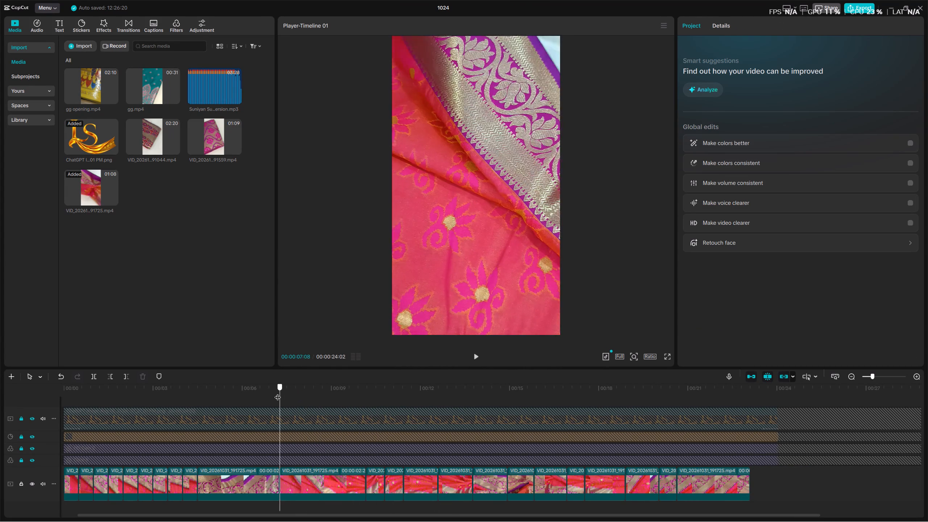
left_click_drag(278, 393, 369, 396)
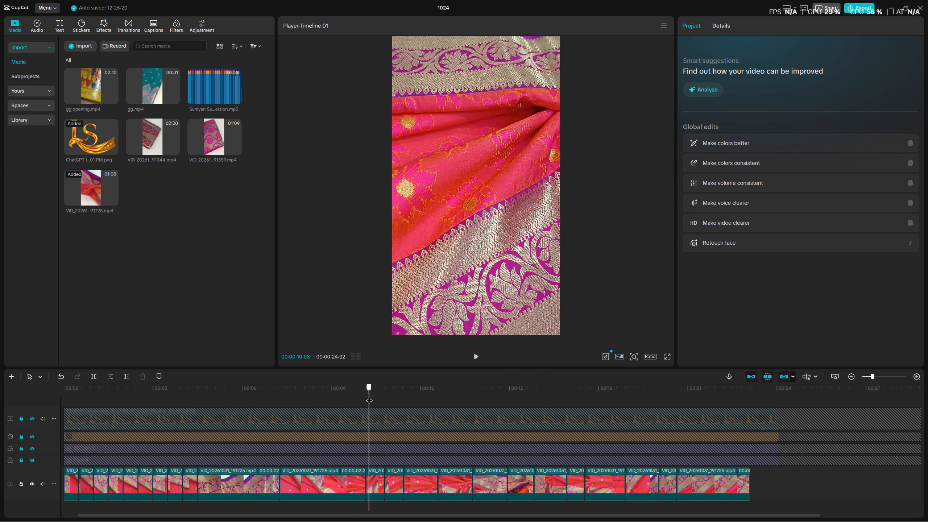
left_click_drag(369, 396, 525, 389)
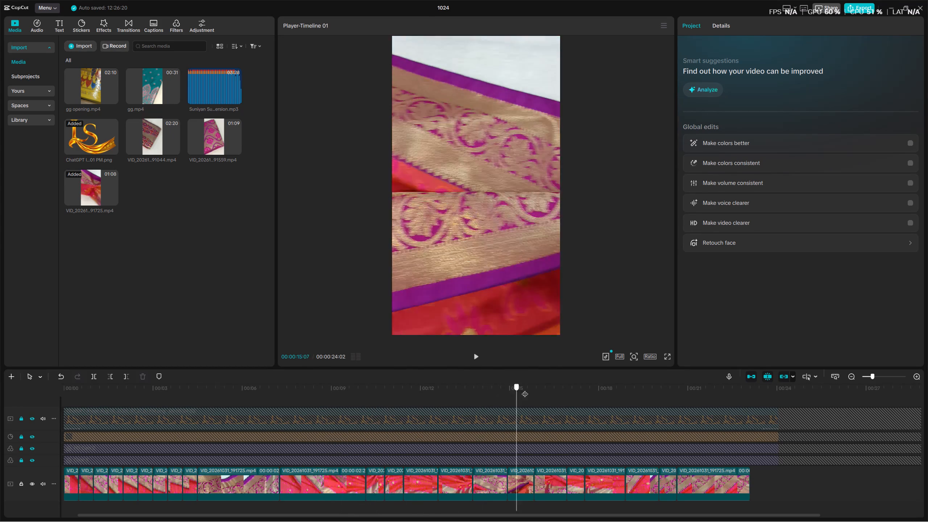
left_click_drag(525, 389, 755, 391)
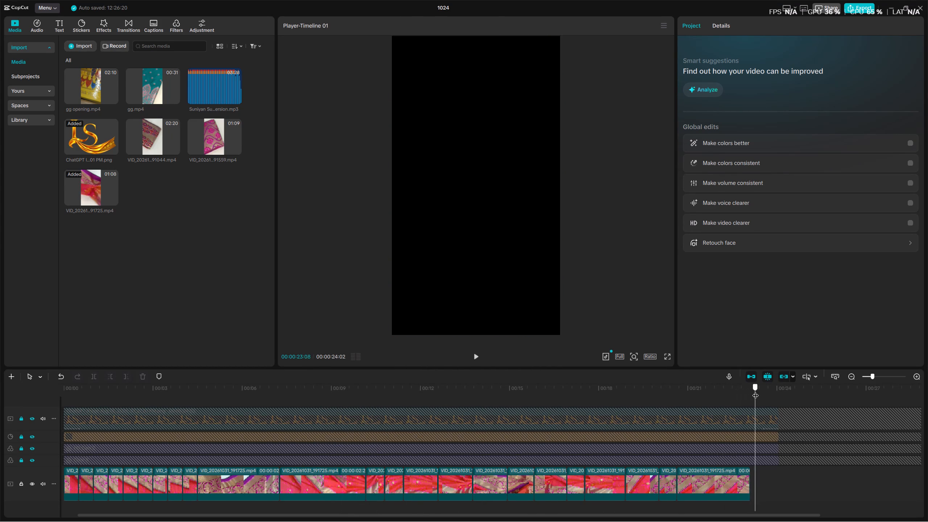
left_click_drag(755, 391, 573, 409)
key("space")
left_click_drag(574, 404, 560, 402)
left_click_drag(570, 388, 533, 398)
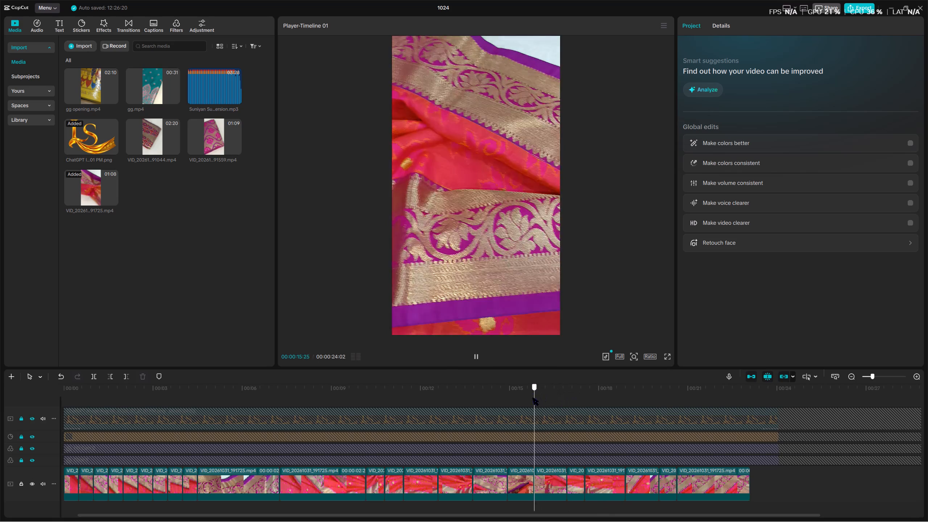
left_click_drag(533, 398, 506, 404)
key("space")
key("space")
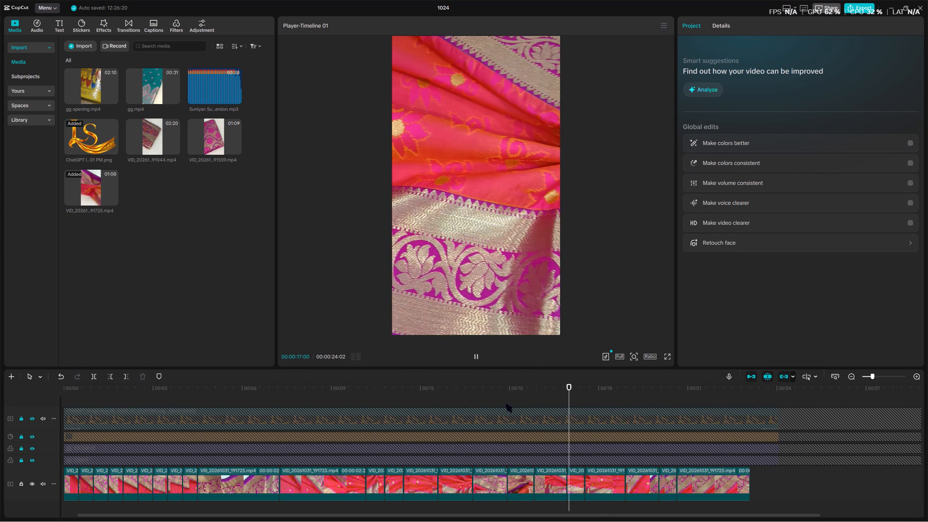
key("space")
left_click_drag(560, 392, 568, 392)
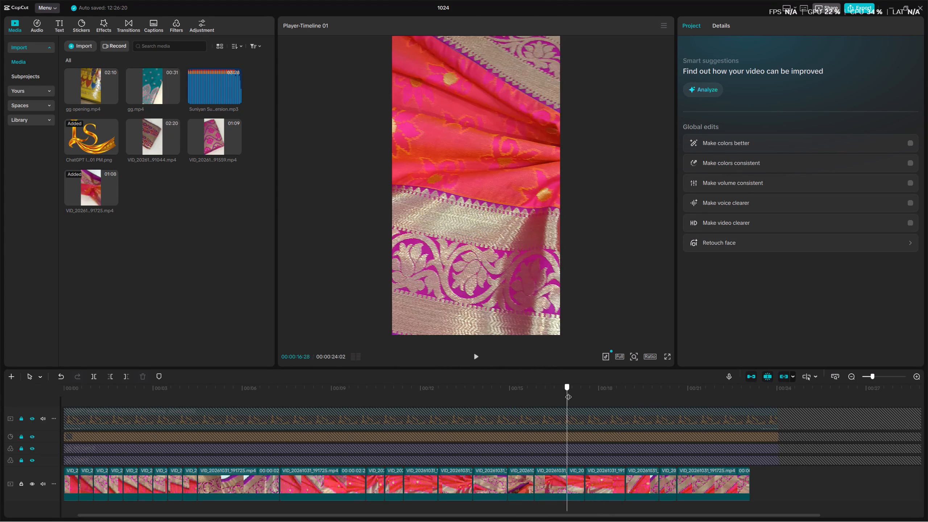
left_click_drag(568, 392, 584, 396)
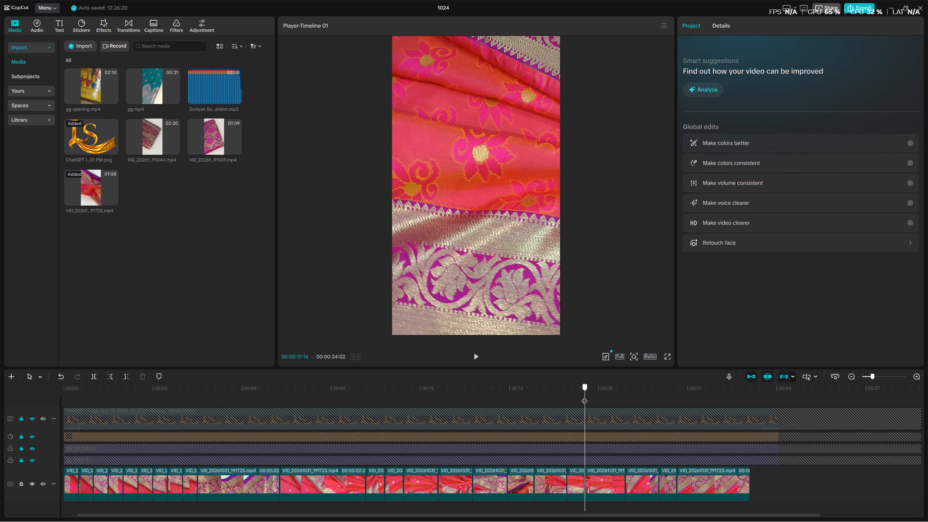
left_click_drag(584, 396, 584, 397)
key("space")
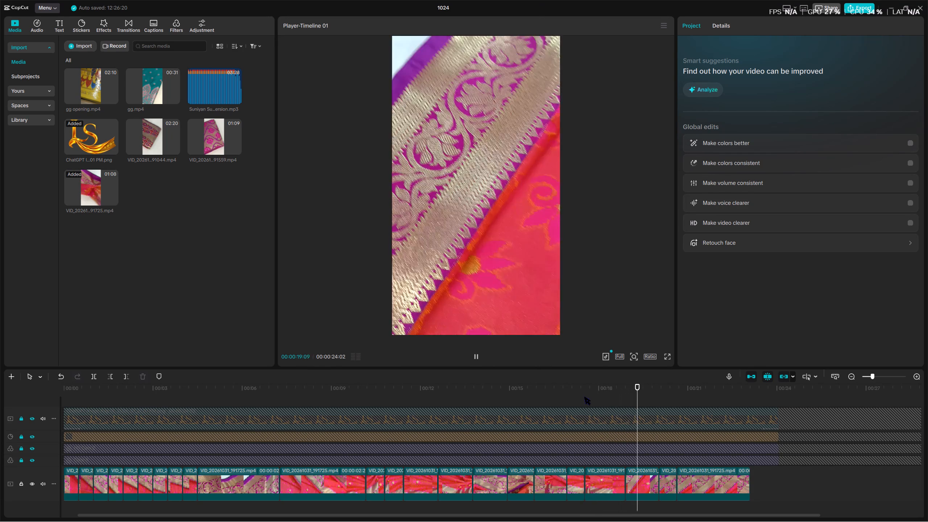
key("space")
Move the red saree clip at about 00:00:18 to second position on the main track, previewing the opening clips along the way.
left_click_drag(610, 475, 119, 477)
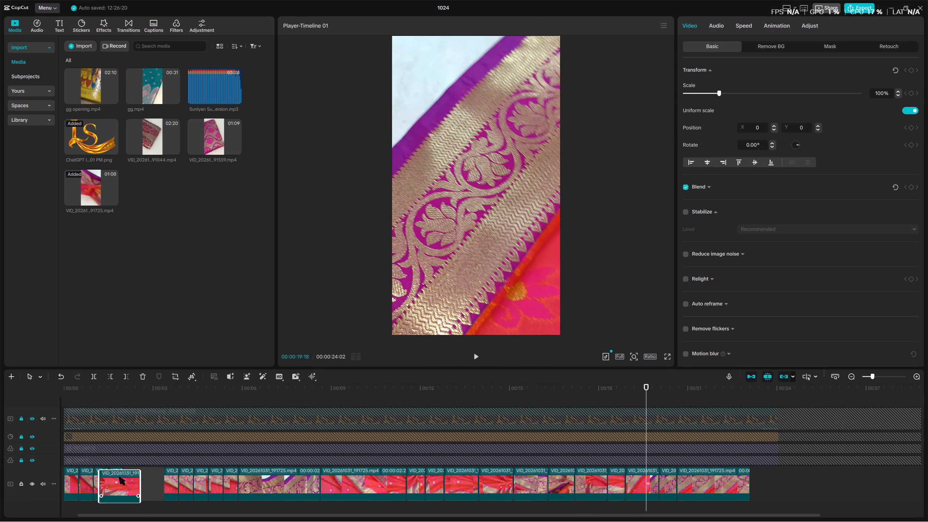
left_click_drag(119, 477, 126, 480)
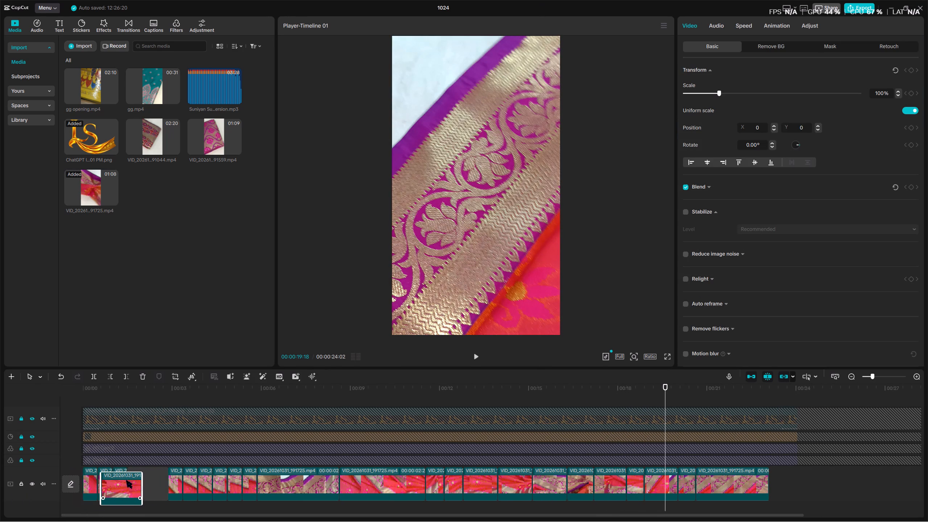
left_click_drag(126, 480, 105, 478)
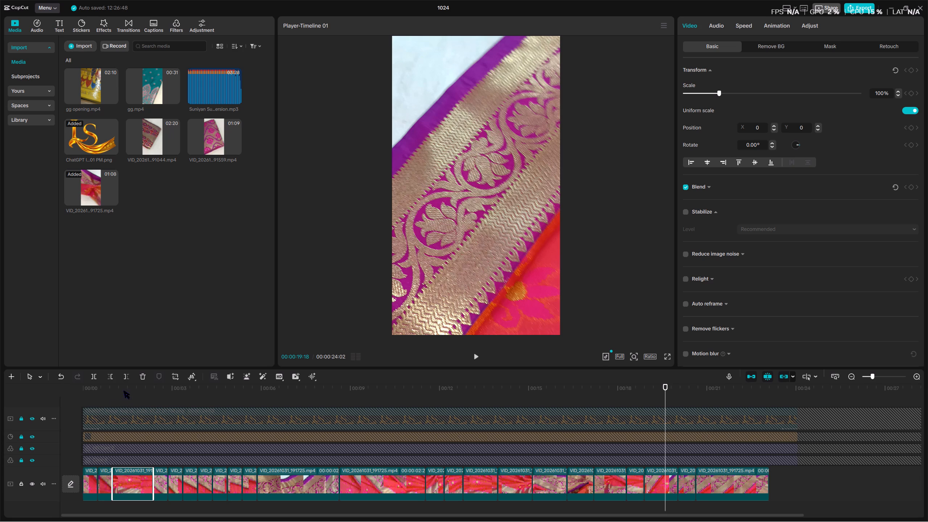
left_click_drag(124, 394, 85, 395)
key("space")
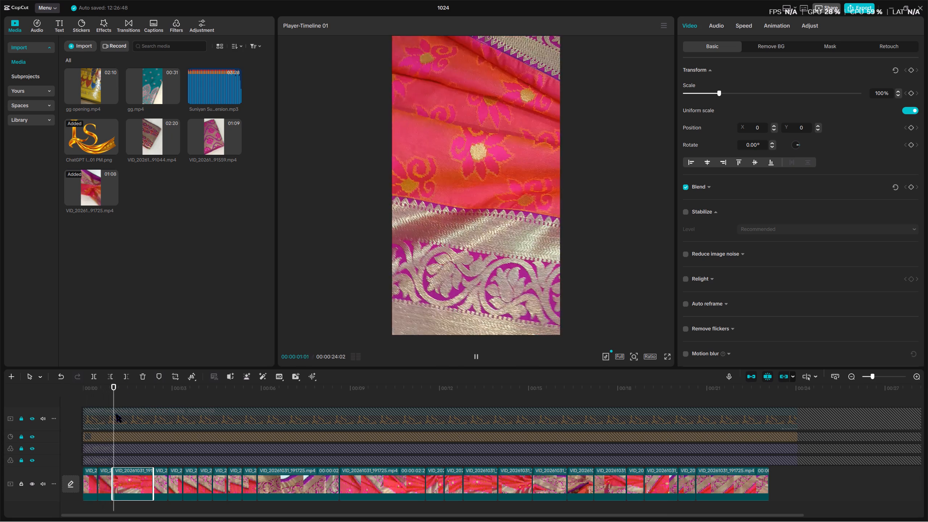
key("space")
key("space")
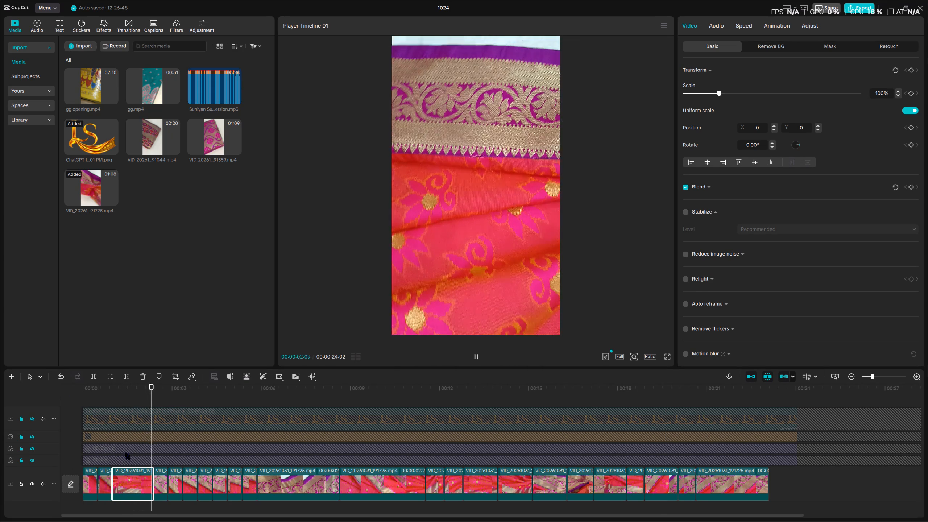
key("space")
left_click_drag(131, 475, 108, 479)
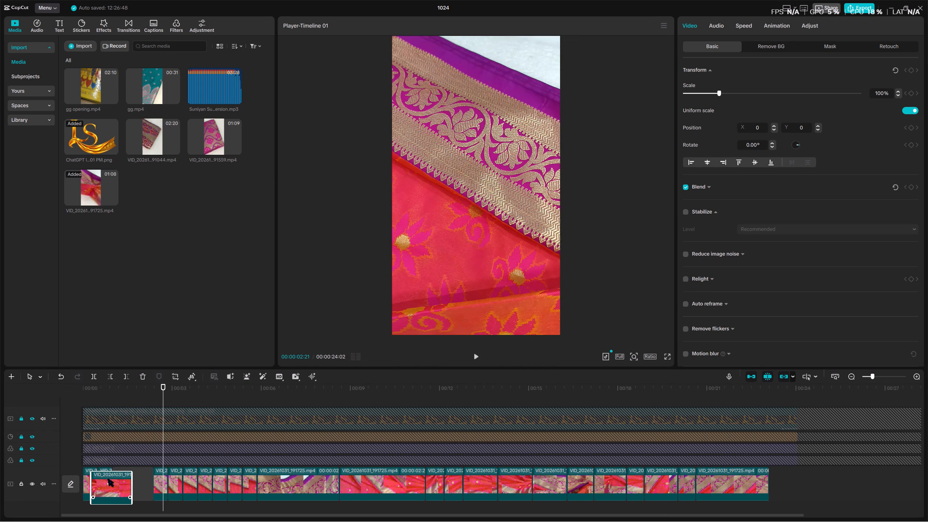
left_click_drag(108, 479, 97, 482)
Scrub through the moved second clip and apply the Montage speed curve to it.
left_click_drag(103, 390, 99, 394)
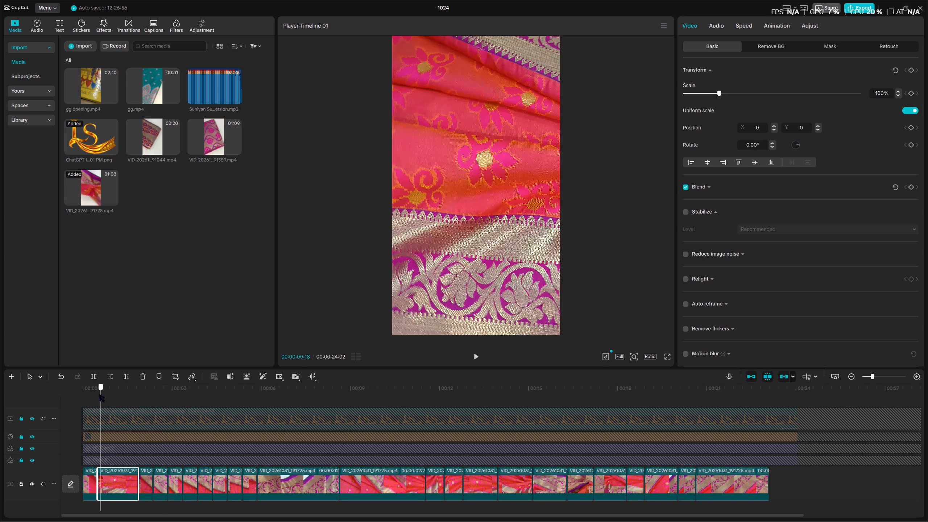
left_click_drag(99, 394, 99, 395)
scroll(116, 427, "up", 8, "ctrl")
left_click_drag(100, 385, 117, 388)
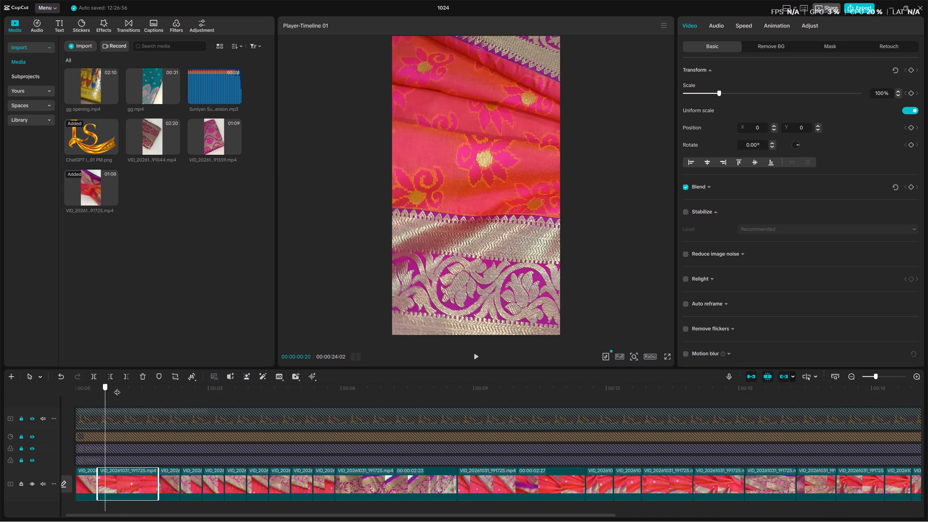
left_click_drag(117, 388, 100, 397)
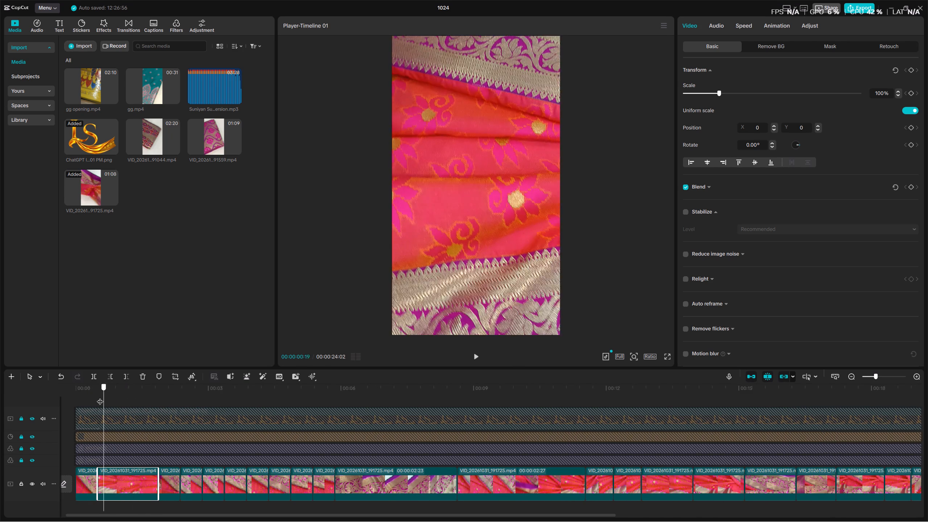
left_click_drag(100, 397, 124, 404)
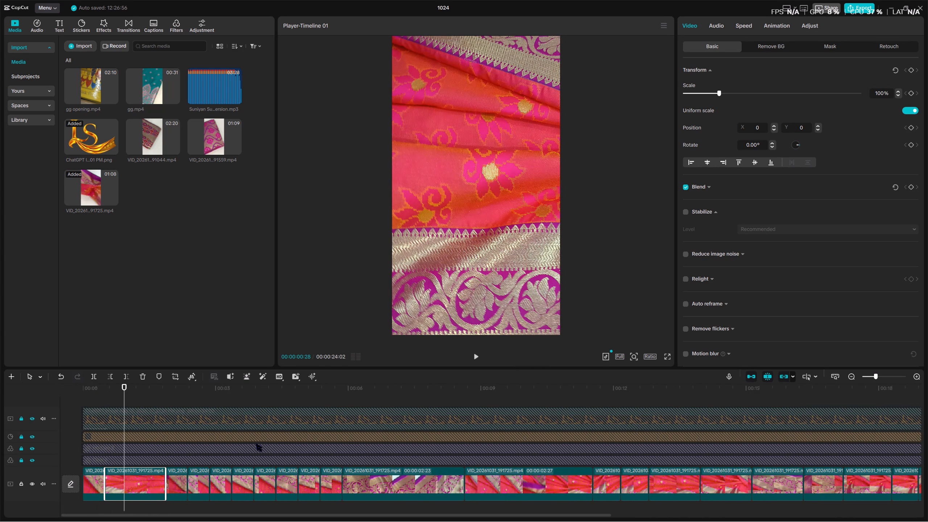
left_click(749, 26)
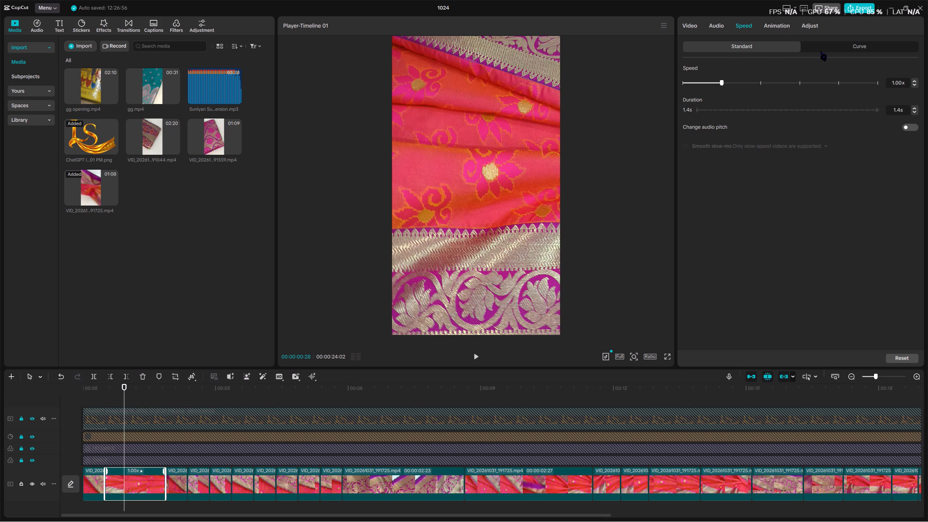
left_click(821, 51)
left_click(769, 79)
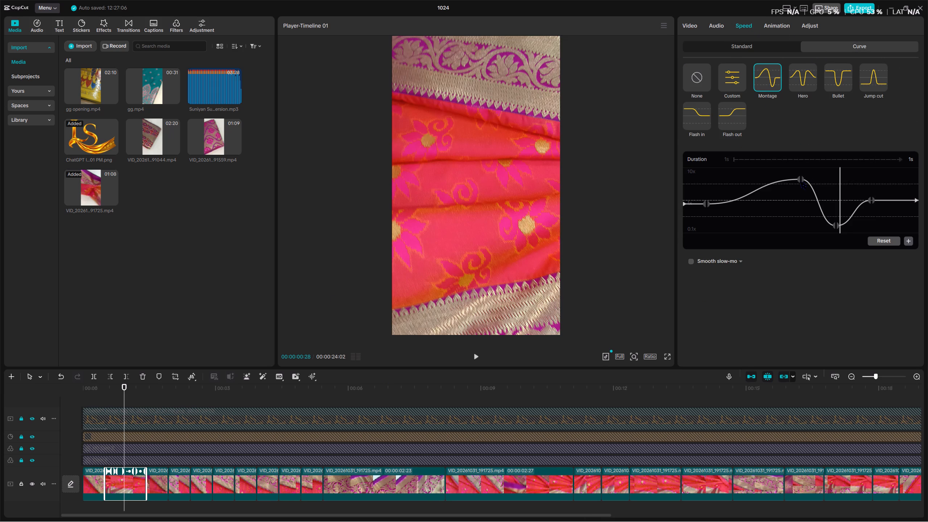
Raise the Montage curve's peak to about 8x and start point to about 7.5x, and lower the first dip to about 0.8x.
left_click_drag(800, 180, 800, 175)
left_click_drag(801, 180, 801, 174)
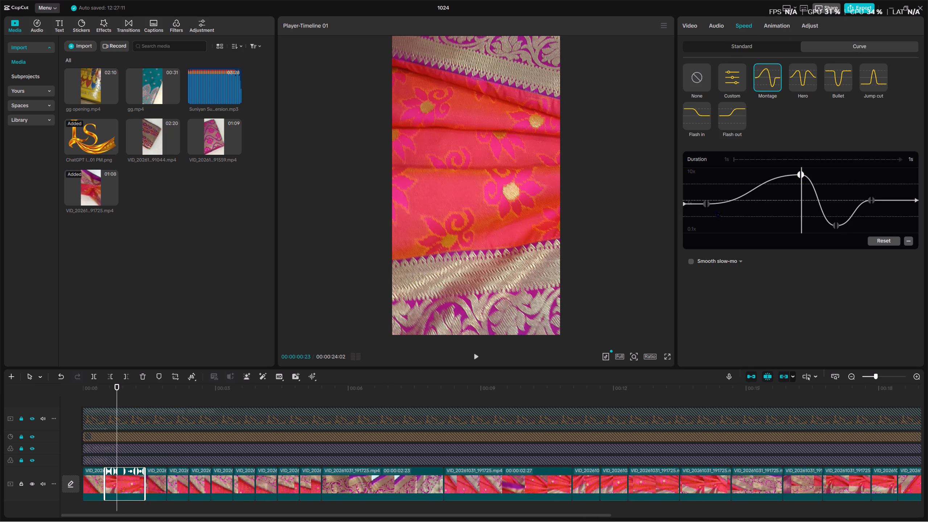
left_click_drag(683, 204, 684, 193)
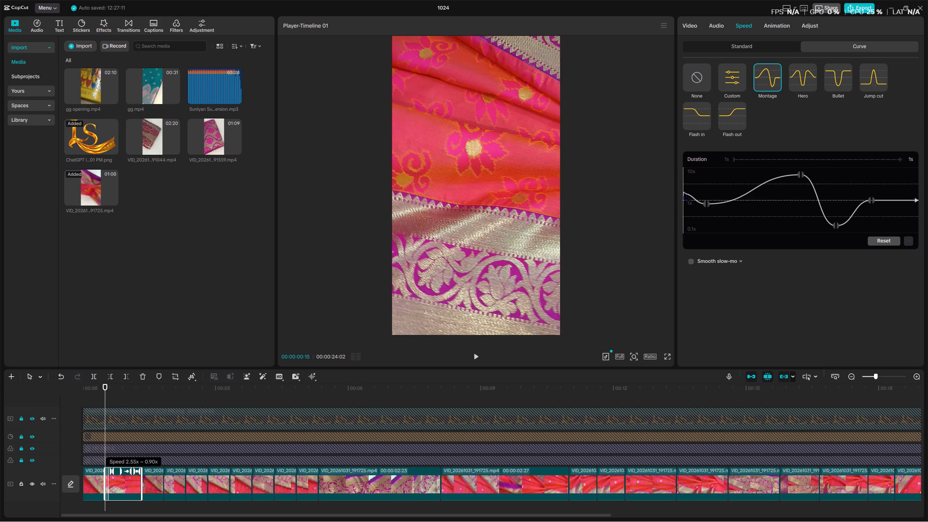
left_click_drag(684, 193, 684, 177)
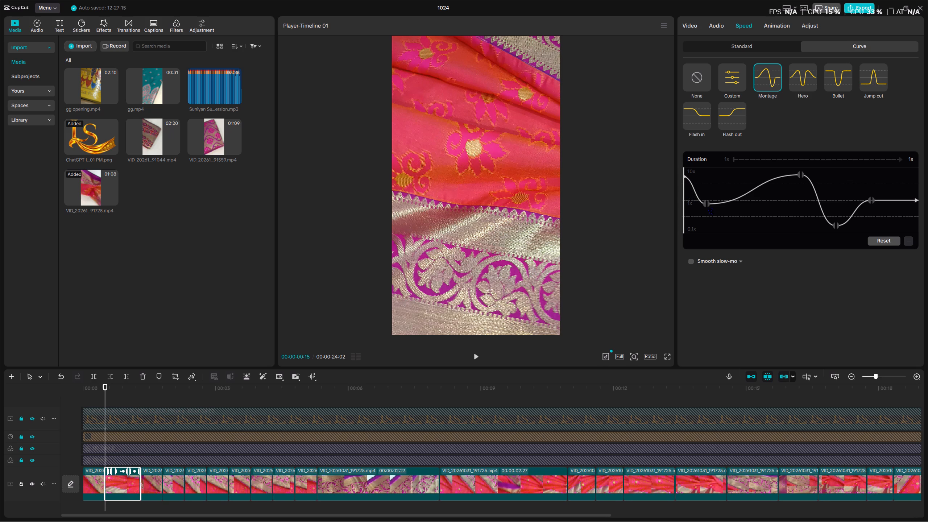
left_click_drag(707, 203, 707, 207)
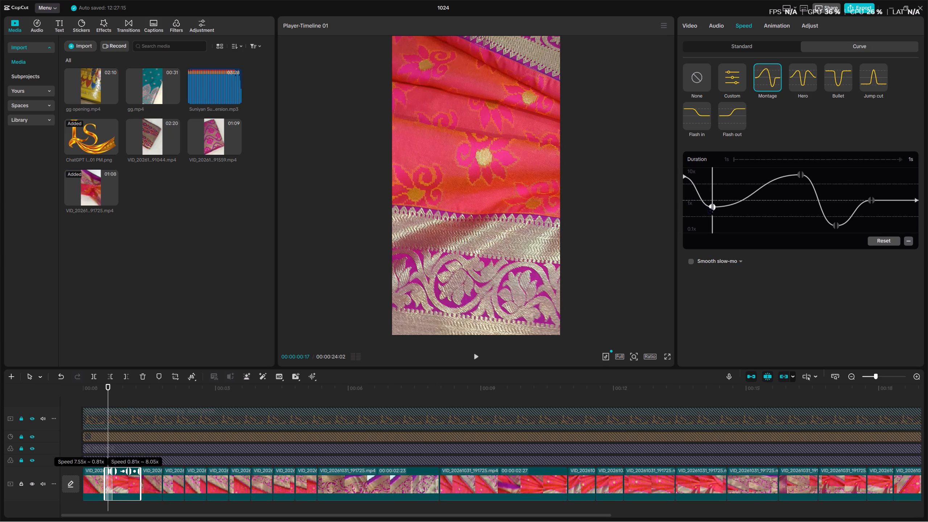
left_click_drag(707, 207, 689, 208)
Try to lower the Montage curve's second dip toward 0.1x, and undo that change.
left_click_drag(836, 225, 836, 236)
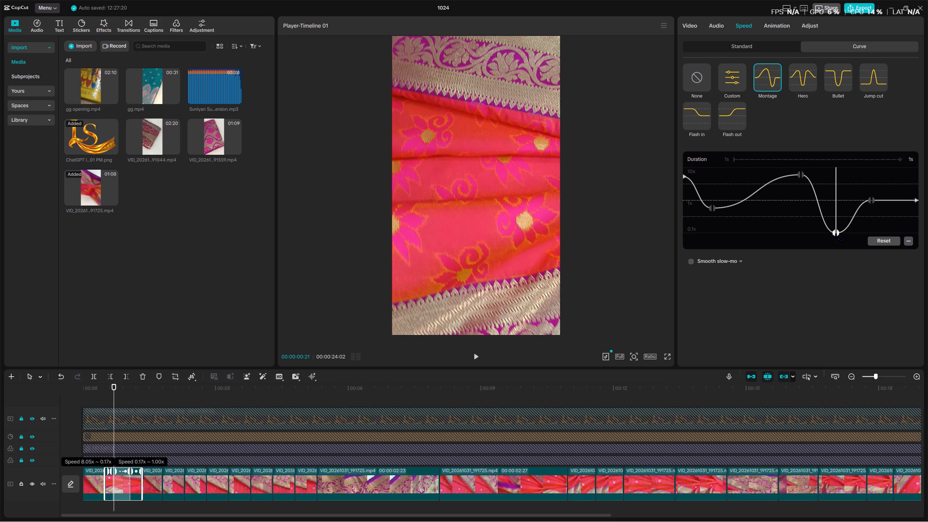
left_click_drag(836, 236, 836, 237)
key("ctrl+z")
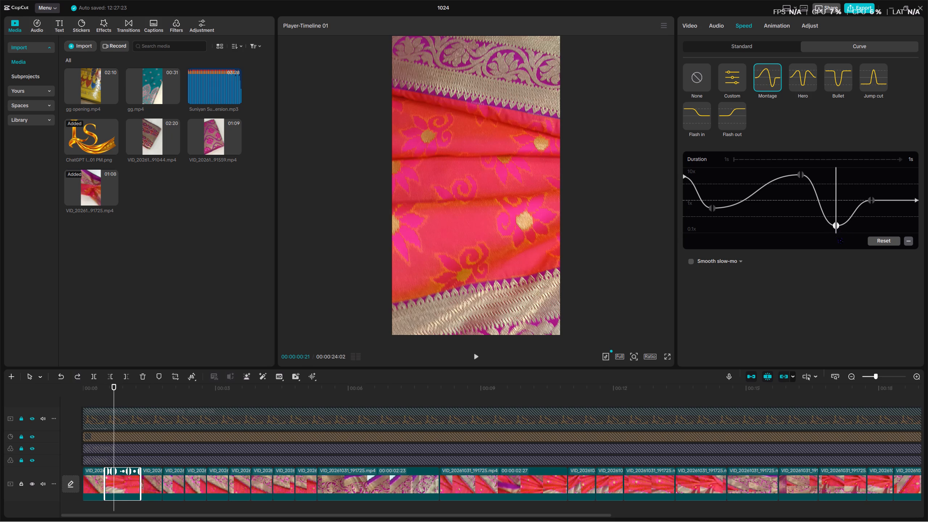
Raise the end point of the second clip's Montage curve to the top of the graph, about 10x.
left_click_drag(915, 200, 915, 194)
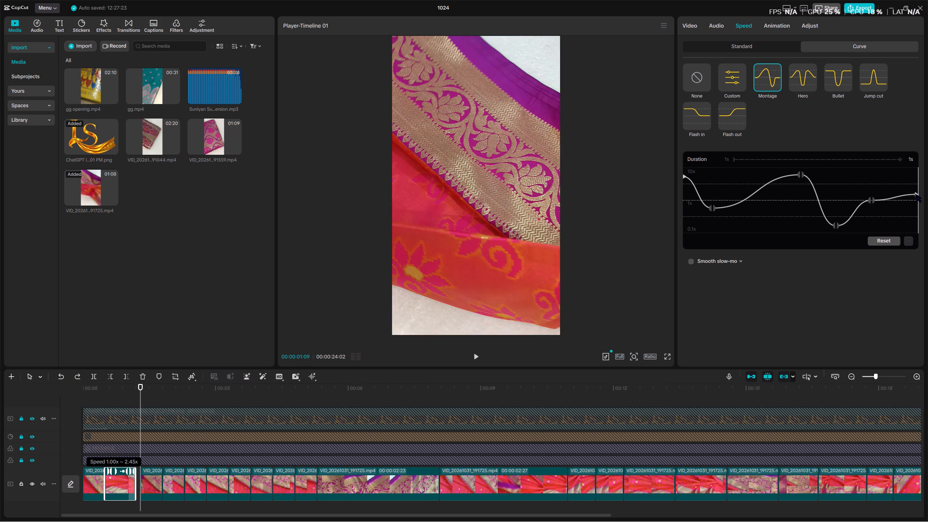
left_click_drag(915, 194, 913, 174)
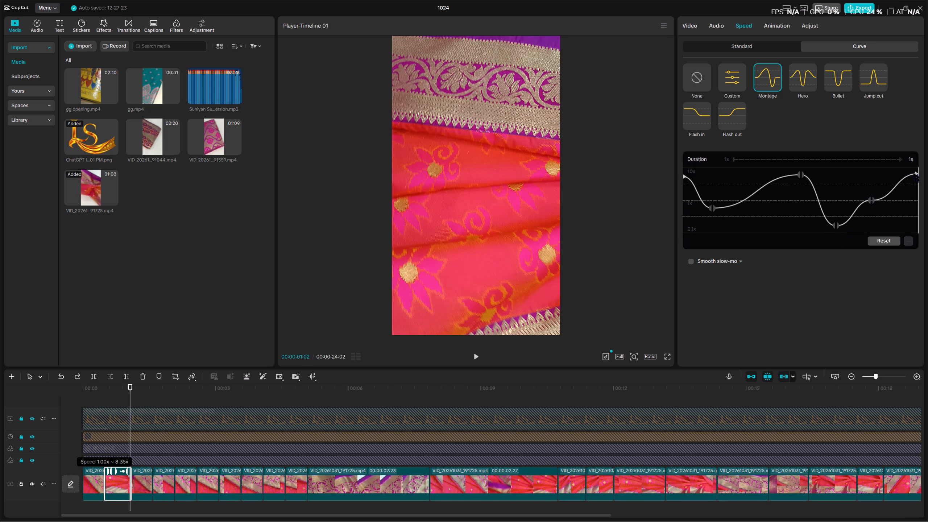
left_click_drag(913, 174, 912, 163)
Play the opening from the start several times to examine the speed-ramped second clip and its cuts with neighbouring clips.
left_click_drag(105, 386, 95, 390)
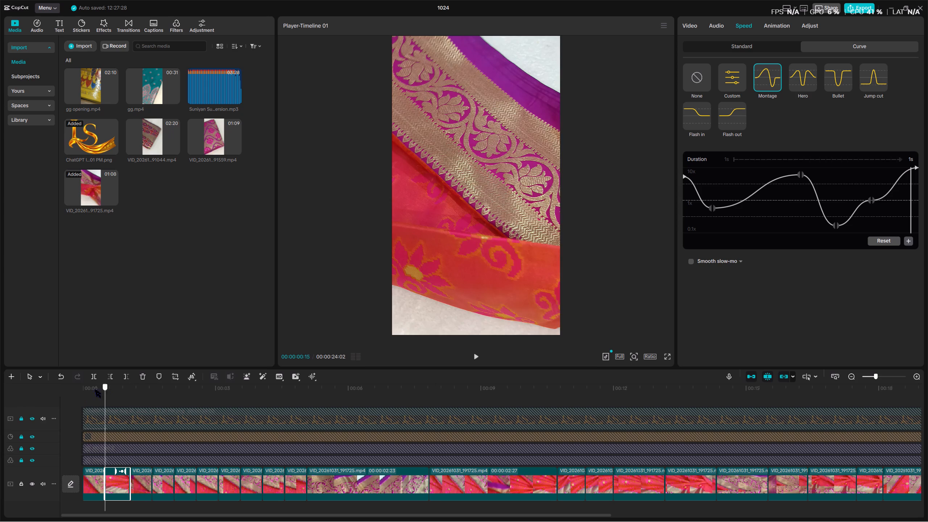
left_click_drag(95, 390, 14, 401)
key("space")
key("space")
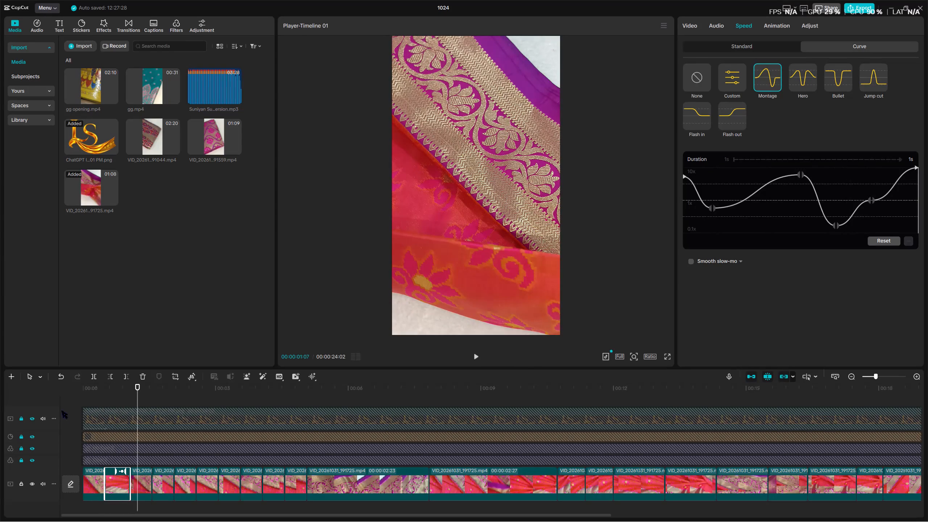
left_click_drag(96, 394, 29, 406)
key("space")
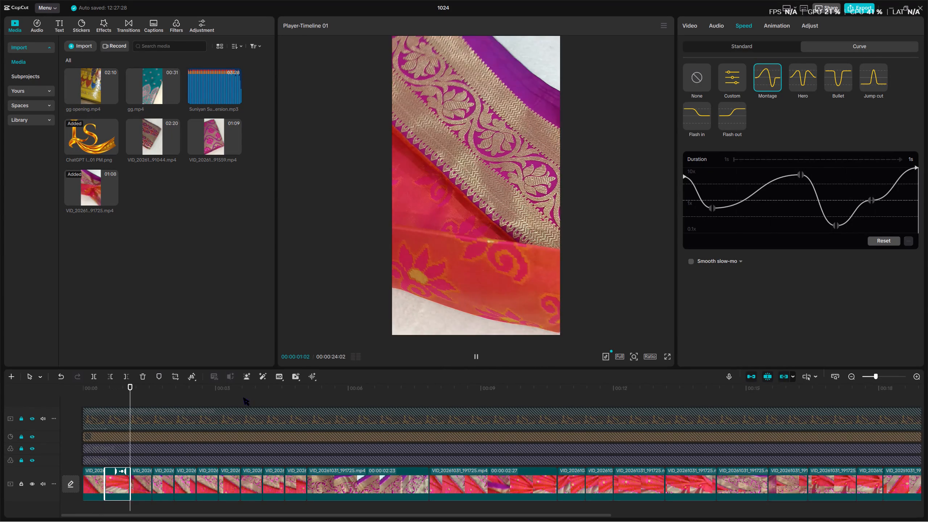
key("space")
left_click_drag(120, 392, 0, 414)
key("space")
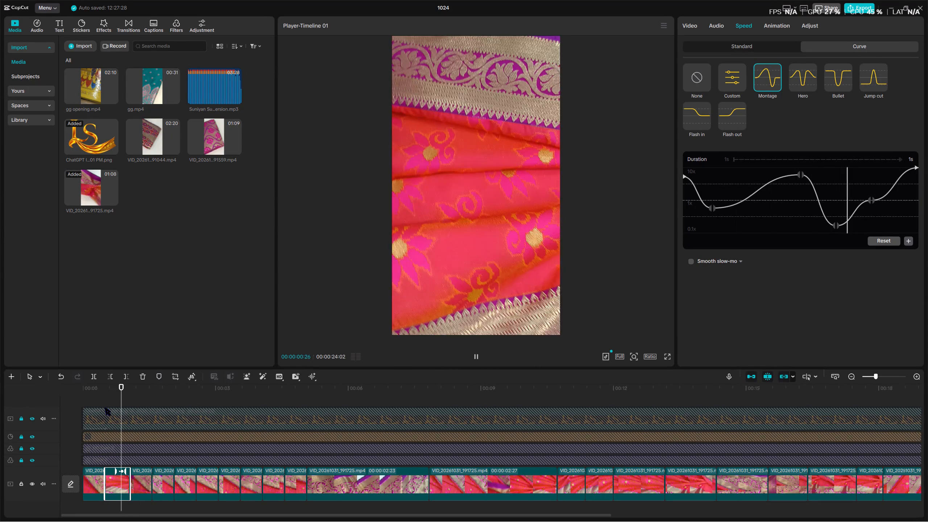
key("space")
key("space")
key("space")
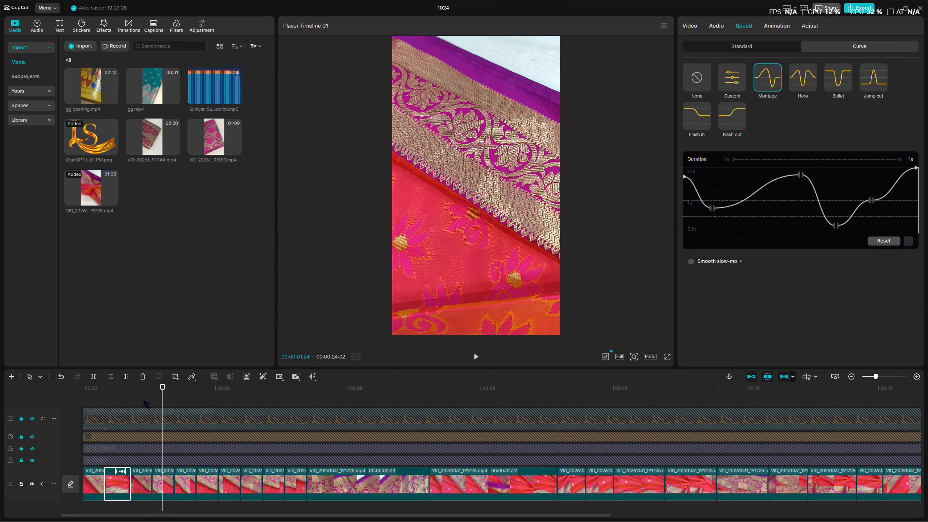
left_click_drag(139, 387, 13, 408)
key("space")
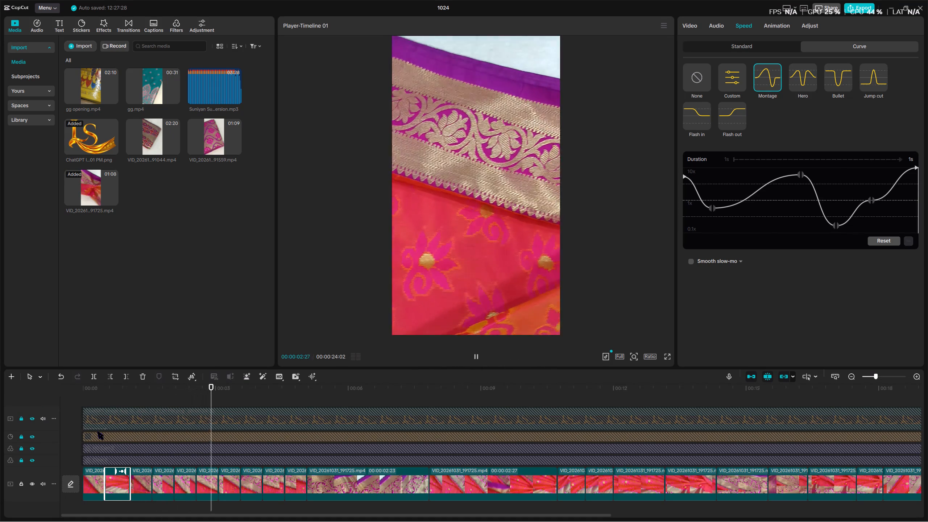
key("space")
Examine the short saree clips between about 00:00:02:17 and 00:00:03:11 by repeated playback and scrubbing.
left_click(197, 395)
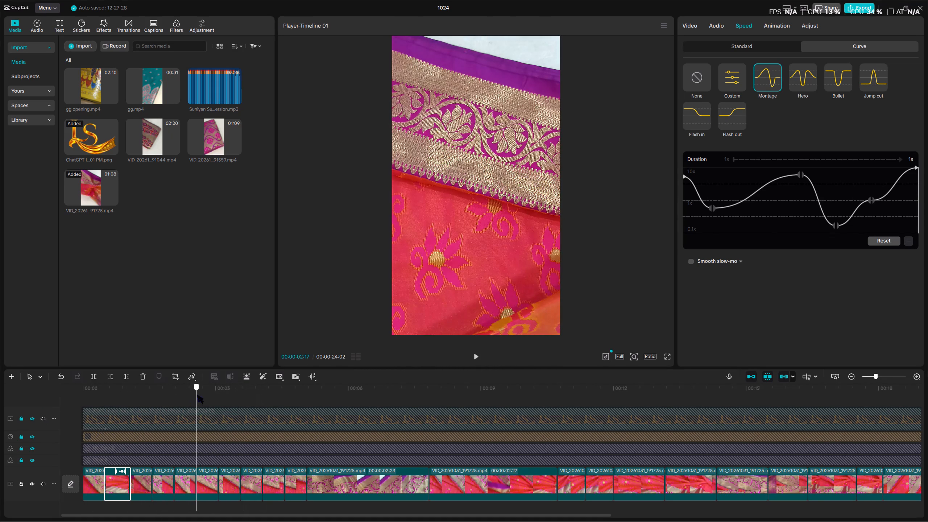
key("space")
left_click(200, 389)
key("space")
key("space")
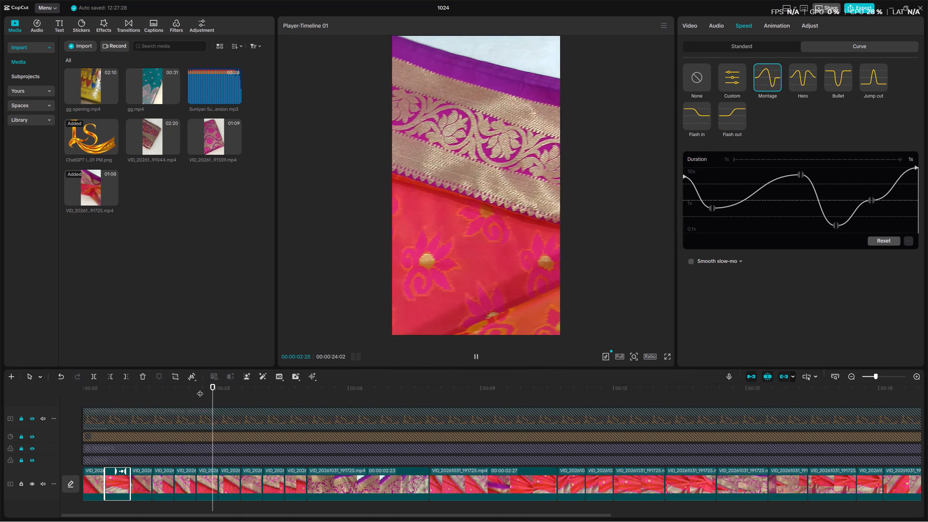
key("space")
left_click_drag(221, 391, 221, 391)
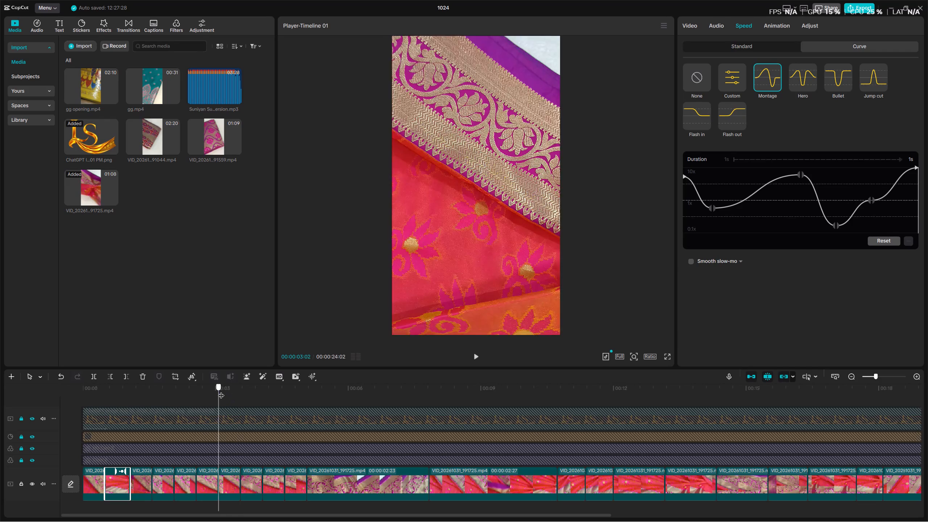
left_click_drag(221, 391, 232, 392)
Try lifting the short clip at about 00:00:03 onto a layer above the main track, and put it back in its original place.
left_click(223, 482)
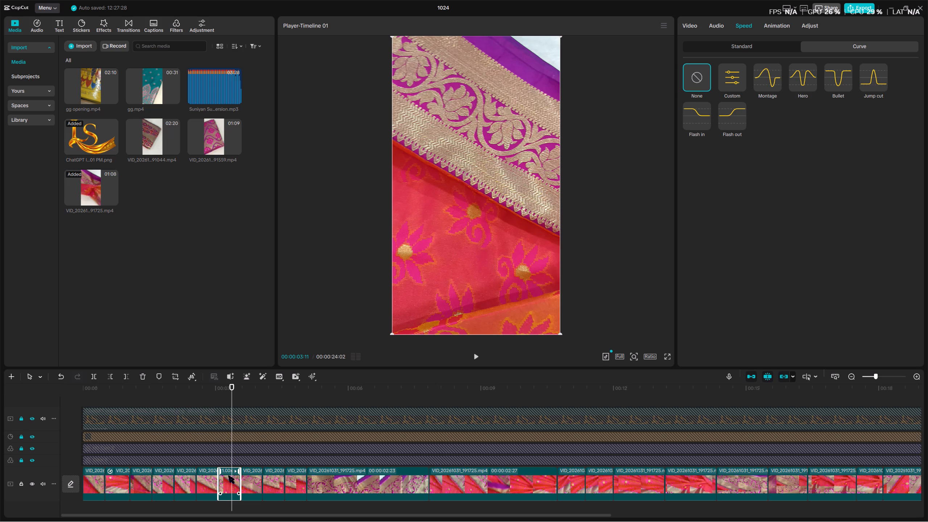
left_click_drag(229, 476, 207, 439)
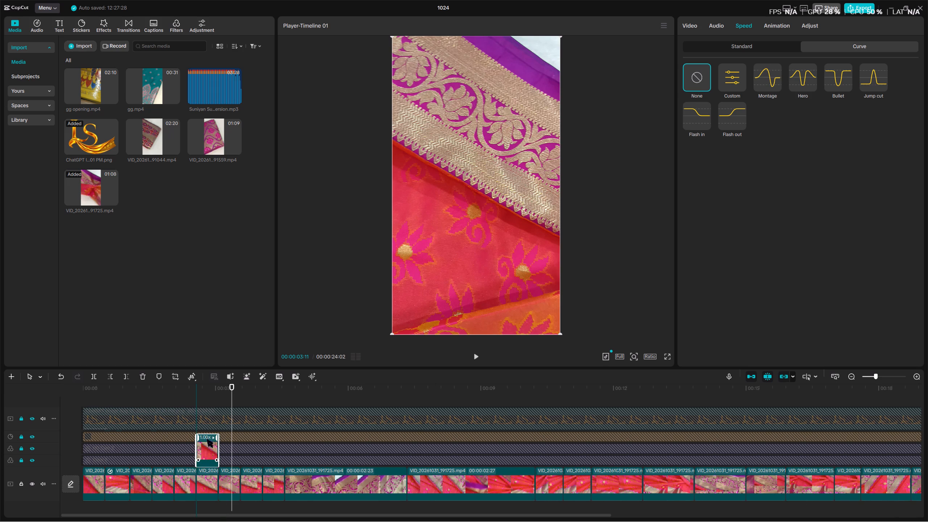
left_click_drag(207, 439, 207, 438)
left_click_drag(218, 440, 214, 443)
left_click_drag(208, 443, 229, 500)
Examine the clips from about 00:00:02:28 to 00:00:07:17, replaying the start of the longer border shot at 00:00:05:02.
left_click(213, 393)
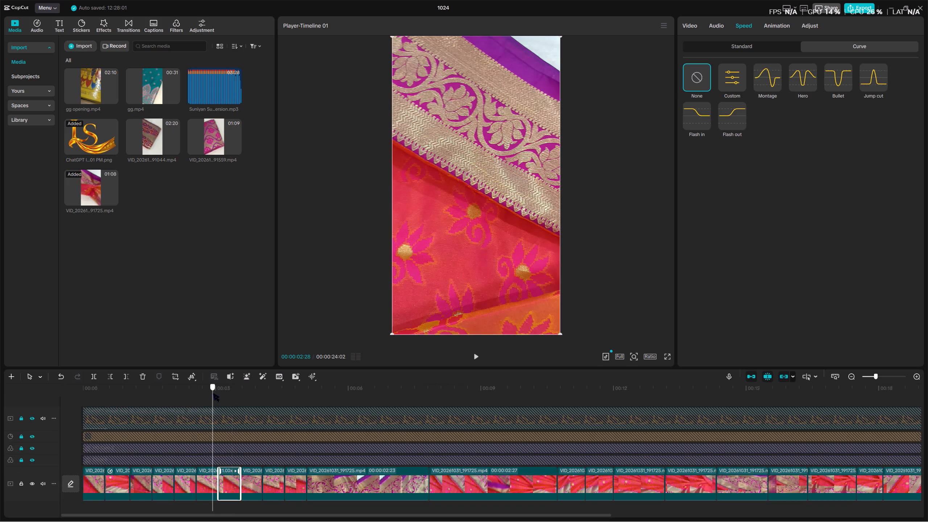
key("space")
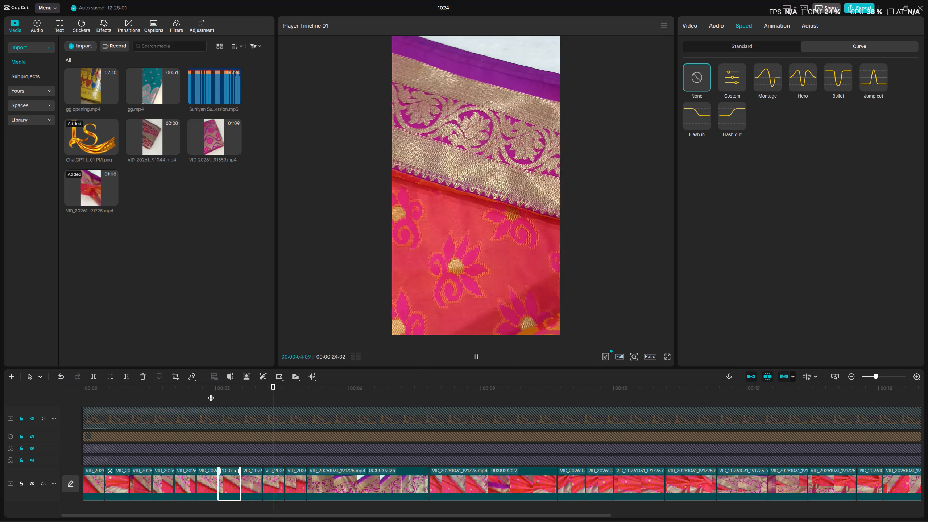
key("space")
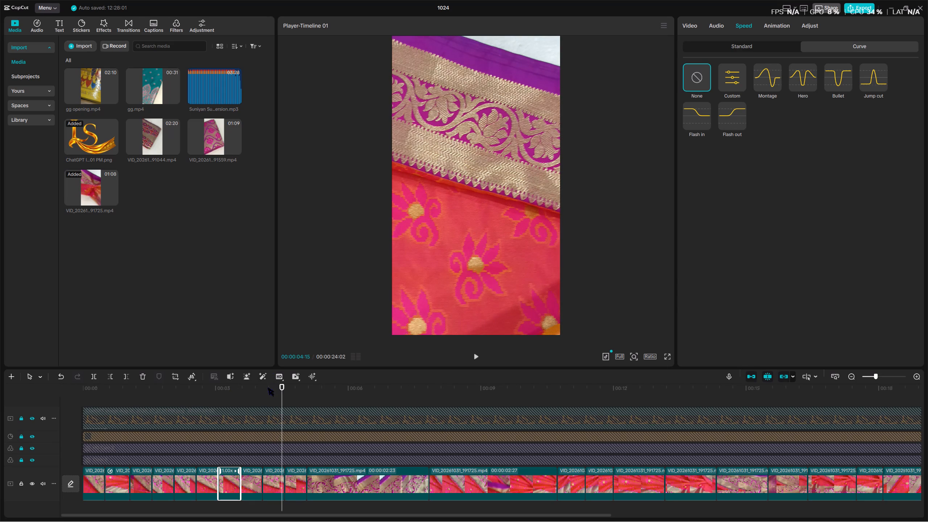
left_click_drag(268, 388, 394, 401)
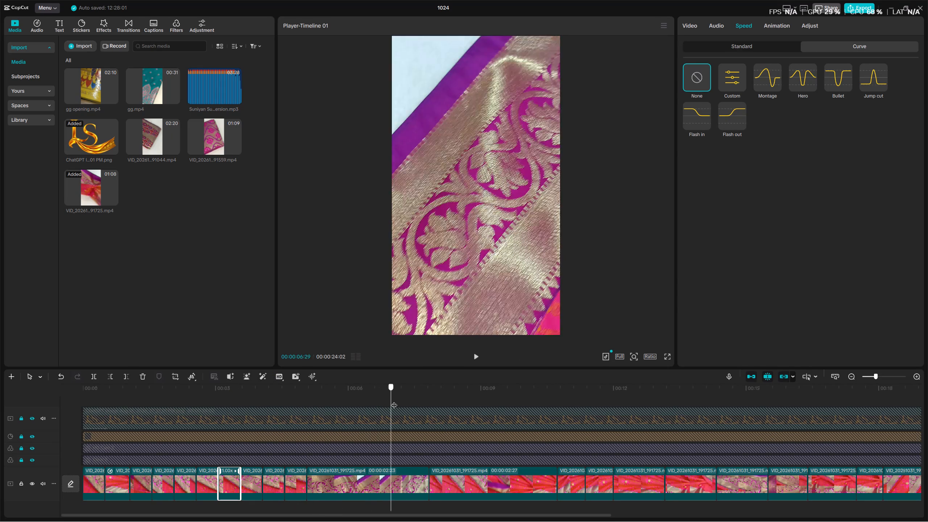
left_click_drag(394, 401, 308, 420)
key("space")
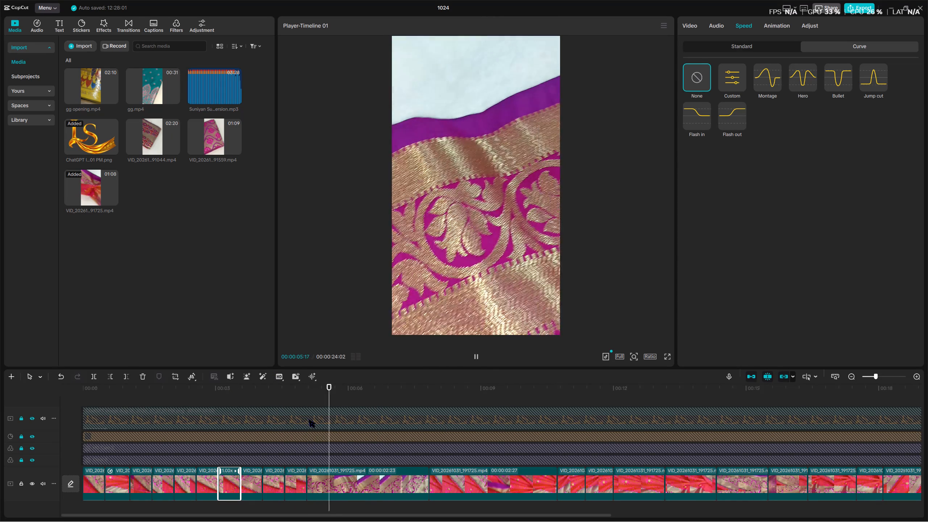
left_click(309, 420)
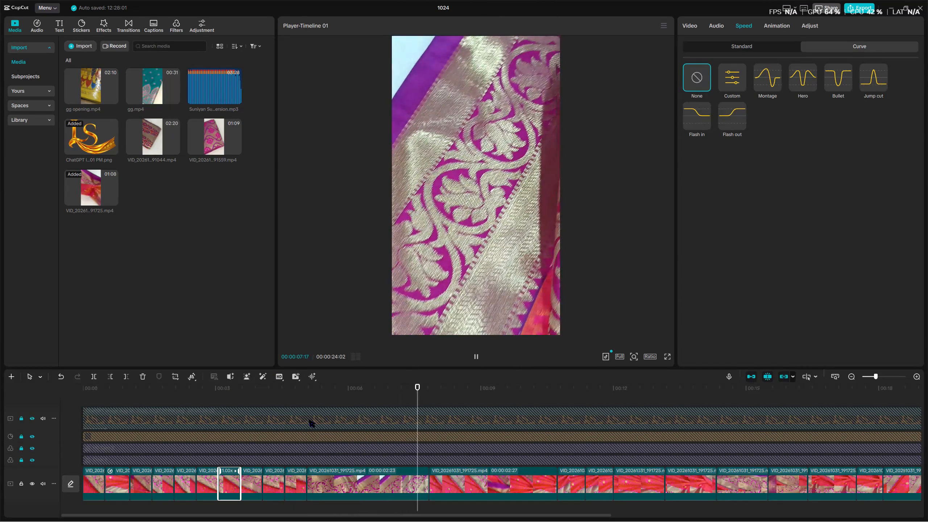
key("space")
left_click(306, 390)
key("space")
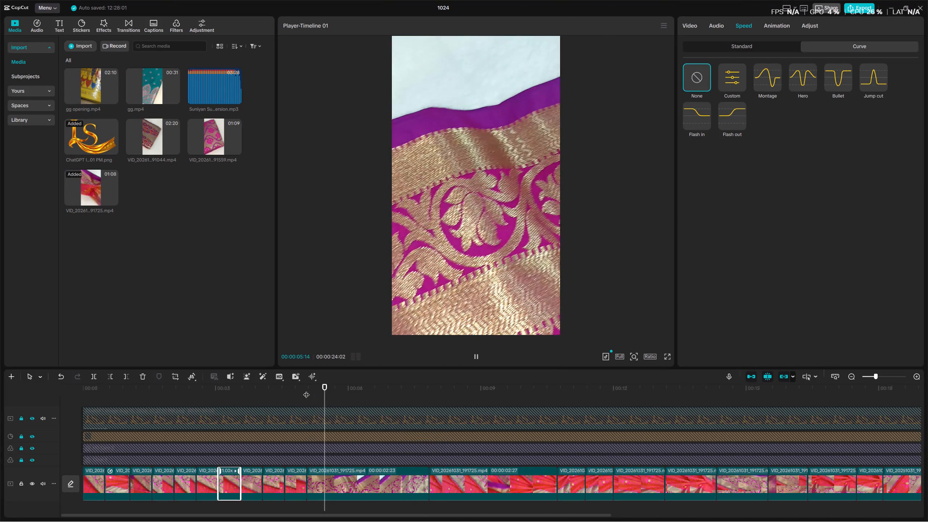
left_click(306, 390)
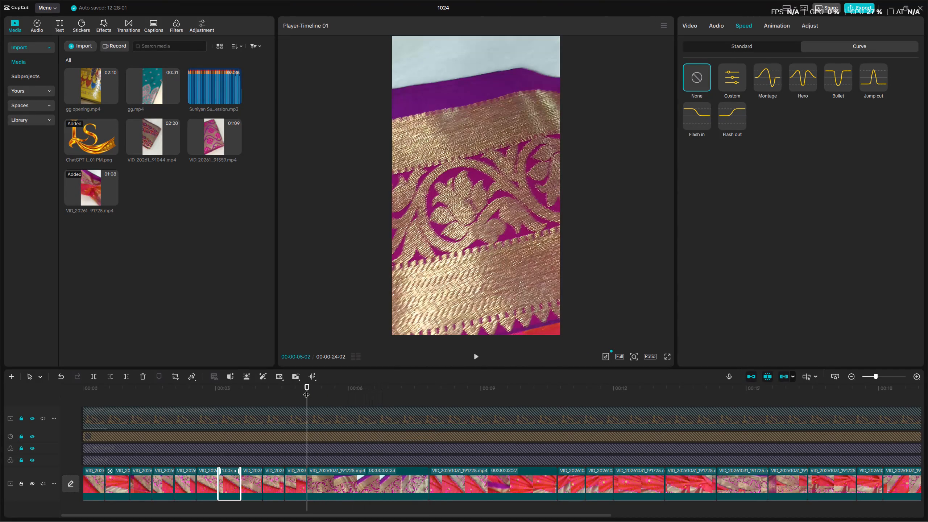
Lift the border clip at 00:00:05:02 onto a layer above, starting at about 00:00:03:02, and split it at 00:00:03:17.
key("ctrl+b")
left_click_drag(306, 390, 328, 390)
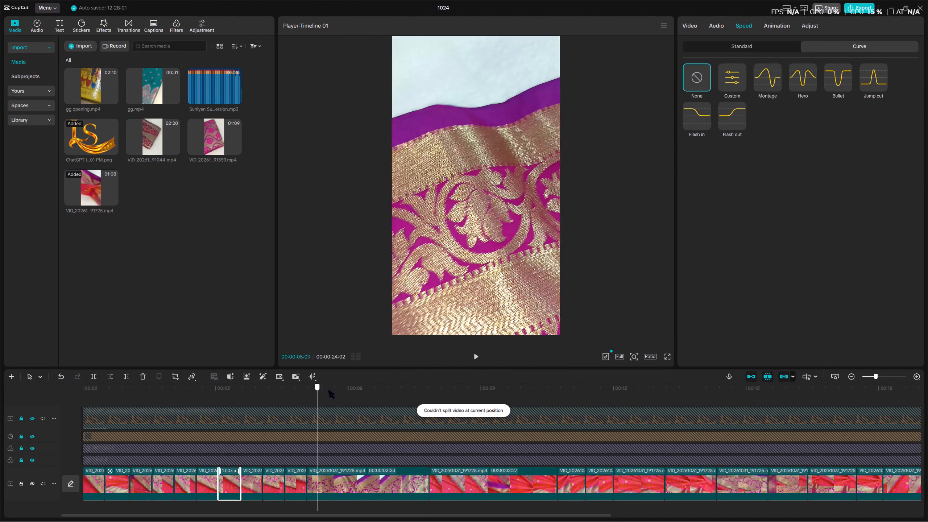
left_click_drag(328, 390, 341, 393)
left_click_drag(324, 484, 229, 453)
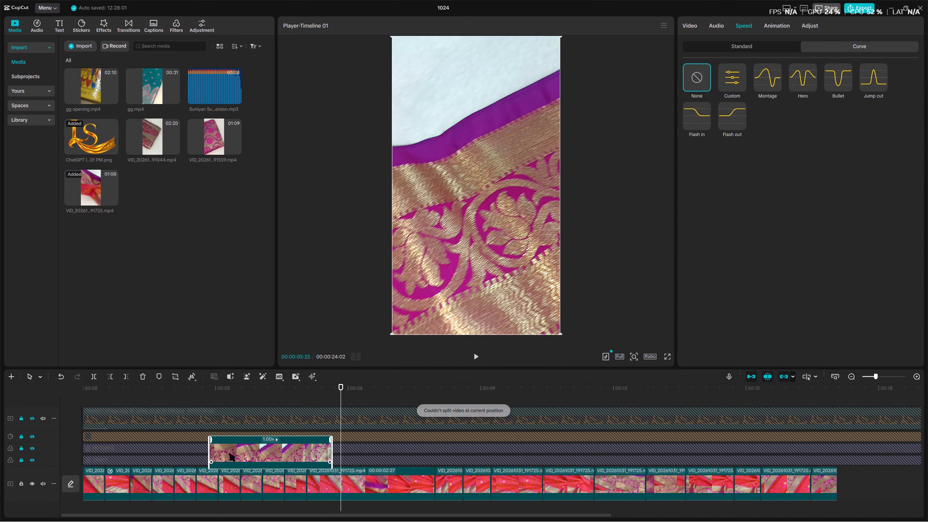
left_click_drag(229, 453, 237, 452)
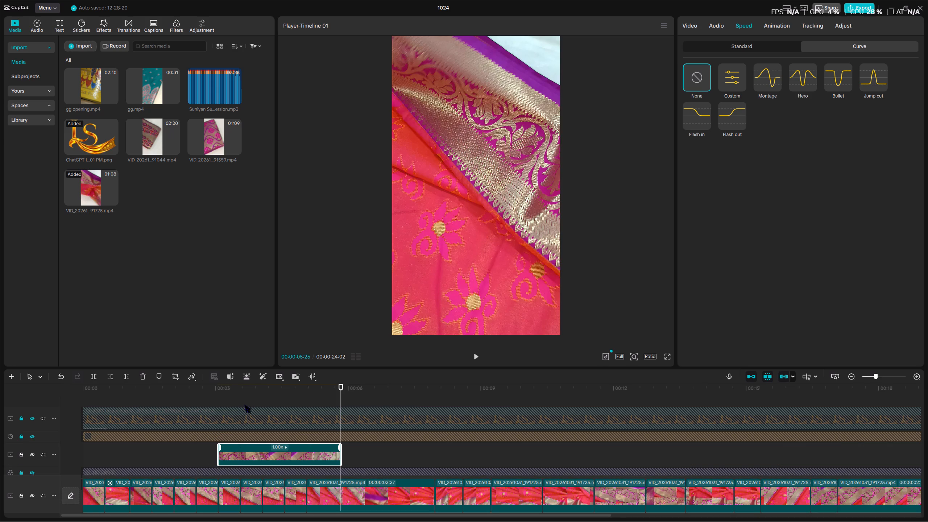
left_click_drag(236, 387, 242, 388)
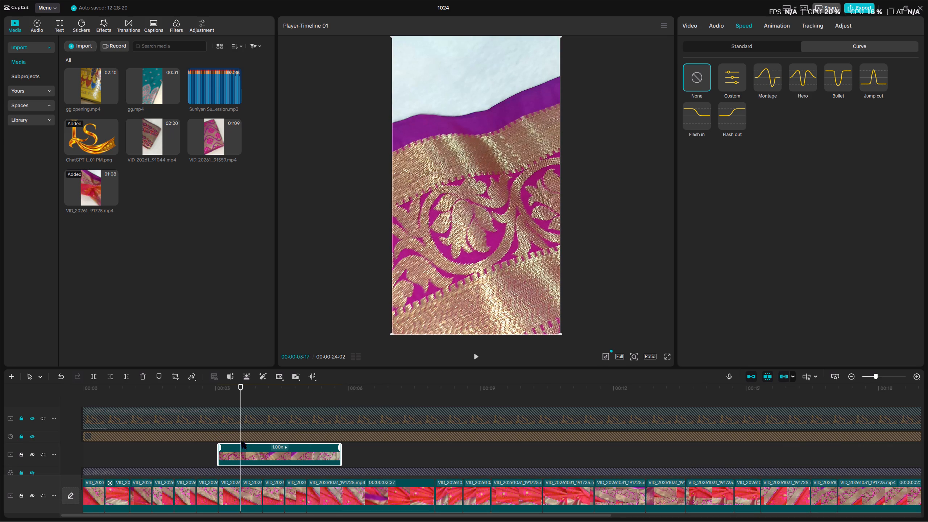
key("ctrl+b")
Return both border pieces to the main track at about 00:00:05:02, short piece first, and delete the longer remainder.
left_click_drag(231, 452, 328, 499)
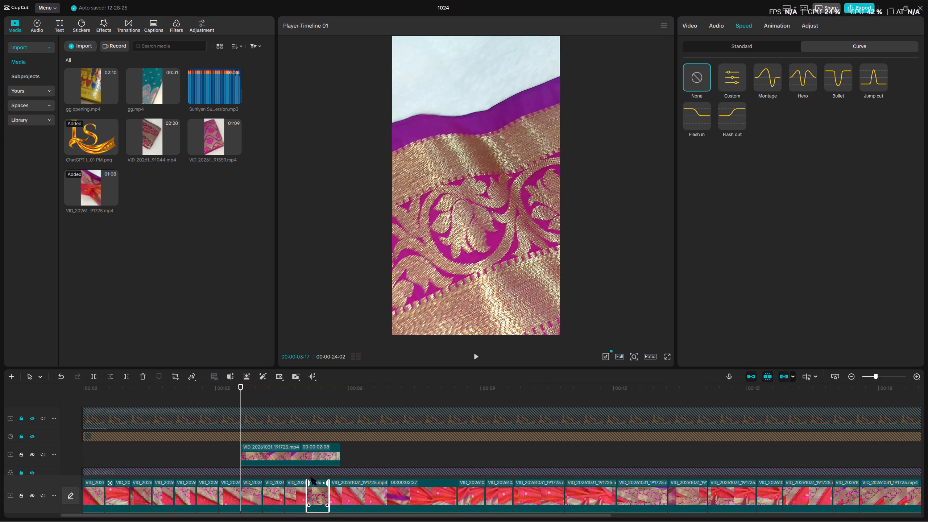
left_click_drag(310, 455, 379, 501)
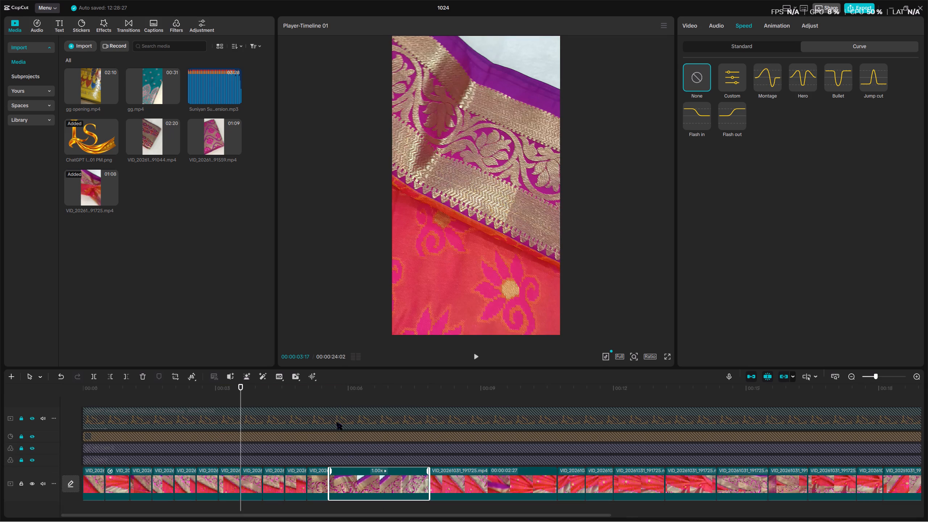
key("BackSpace")
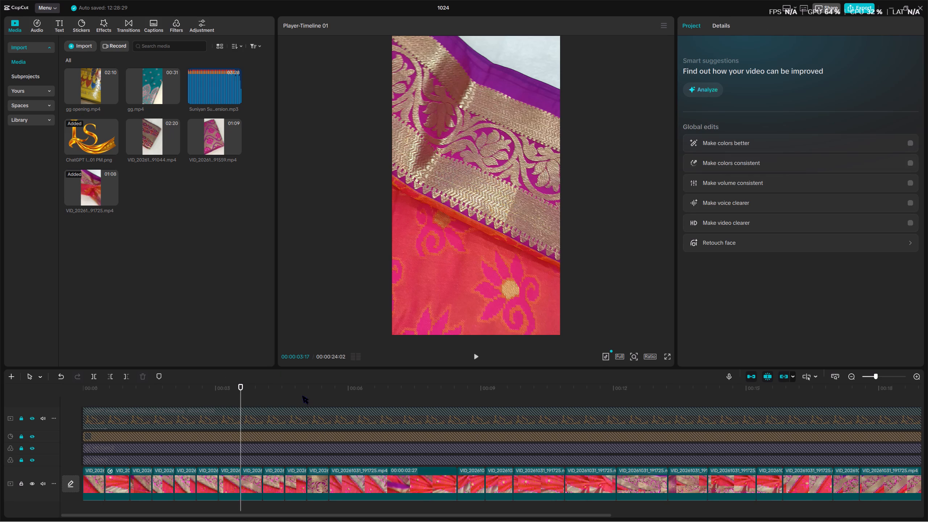
Play the opening repeatedly from the start to about 00:00:03:23 to examine the pacing of the short clips.
left_click(302, 395)
key("space")
key("space")
left_click_drag(296, 383, 282, 389)
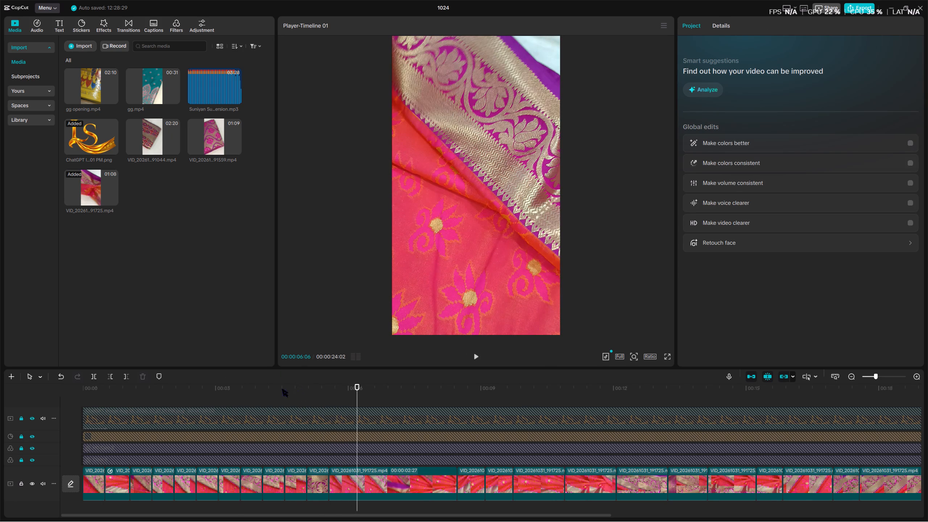
left_click_drag(282, 389, 198, 397)
left_click_drag(168, 395, 46, 395)
key("space")
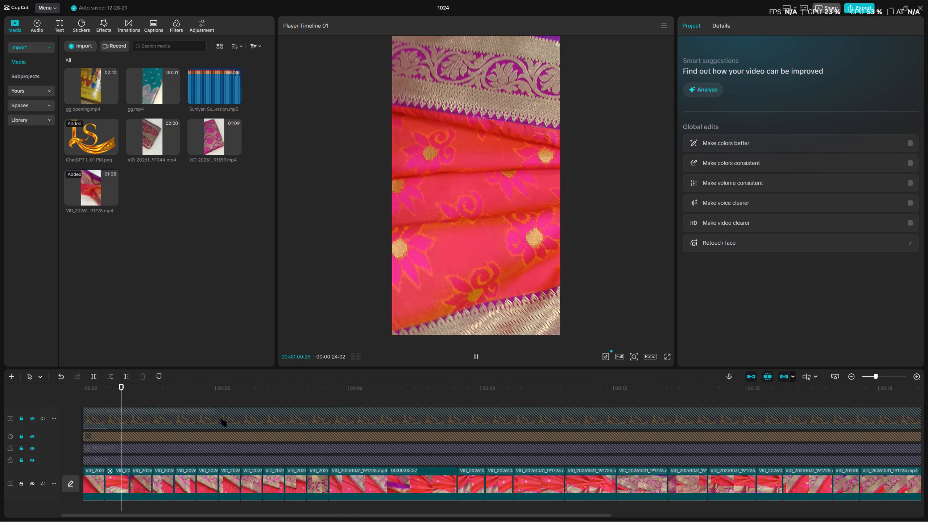
key("space")
left_click_drag(116, 391, 39, 406)
key("space")
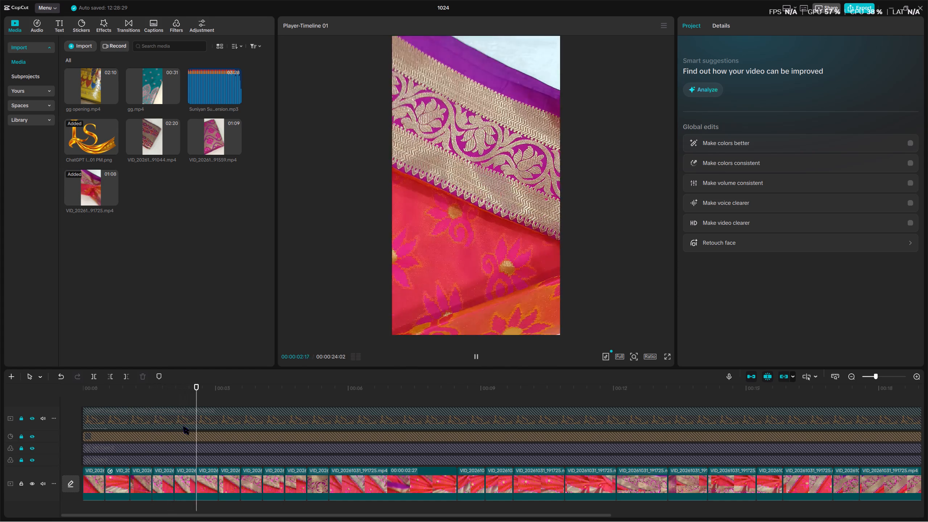
key("space")
left_click_drag(128, 391, 66, 403)
key("space")
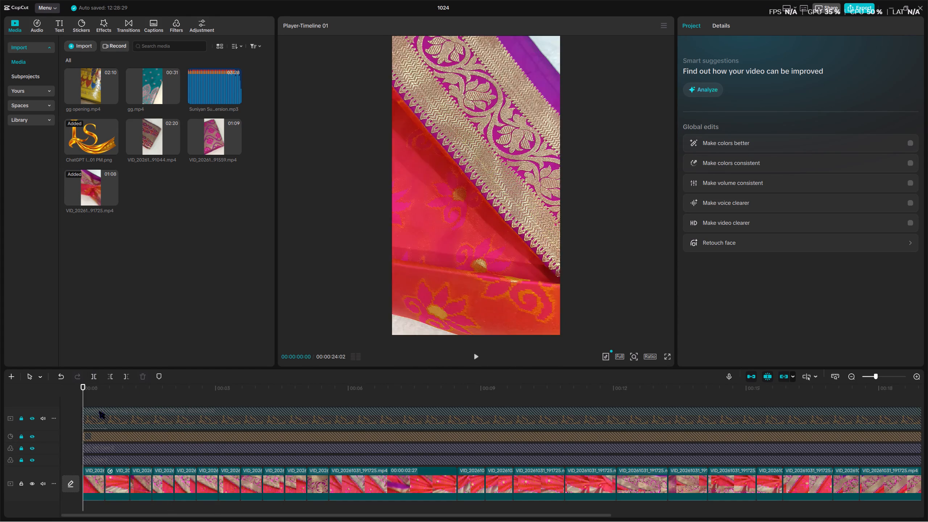
key("space")
left_click_drag(97, 394, 20, 393)
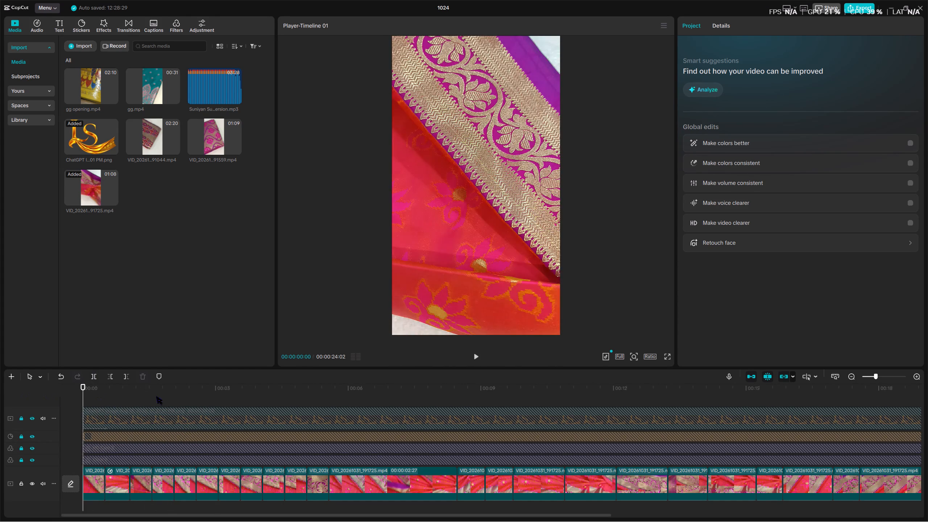
key("space")
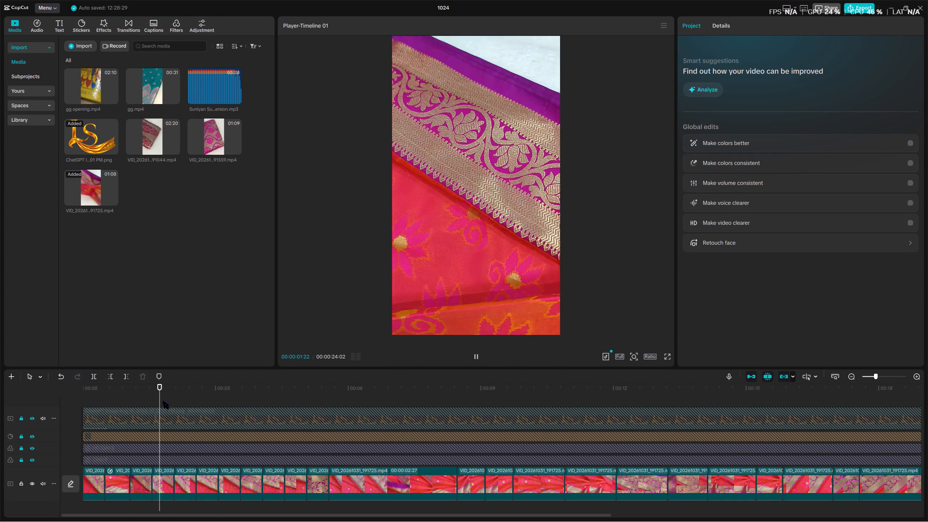
key("space")
left_click_drag(101, 392, 0, 412)
key("space")
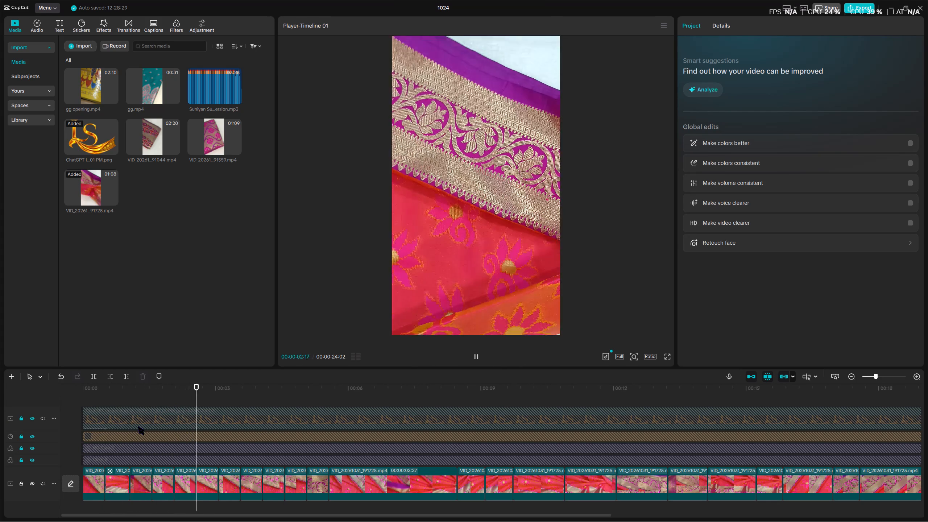
key("space")
key("space")
key("space")
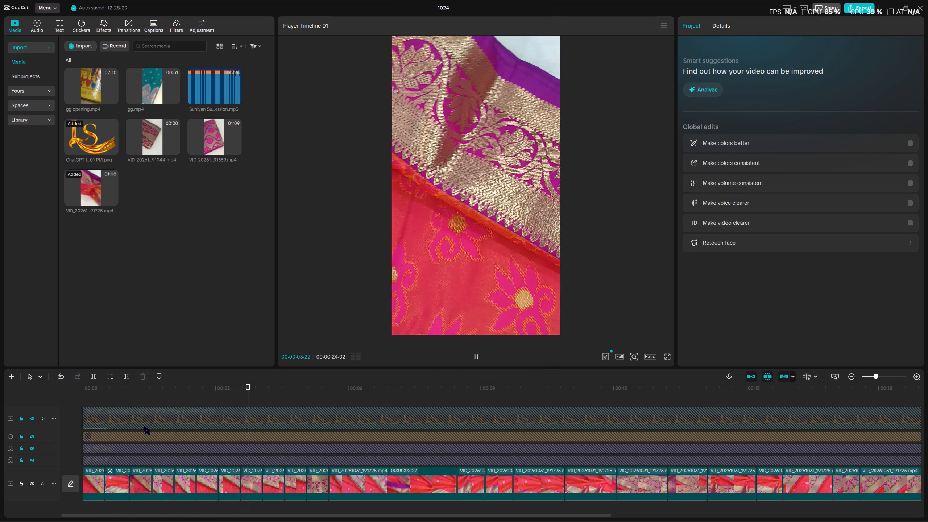
Delete the four consecutive short clips between about 00:00:03:02 and 00:00:05:02 on the main track.
left_click(251, 482)
left_click(225, 482, "ctrl")
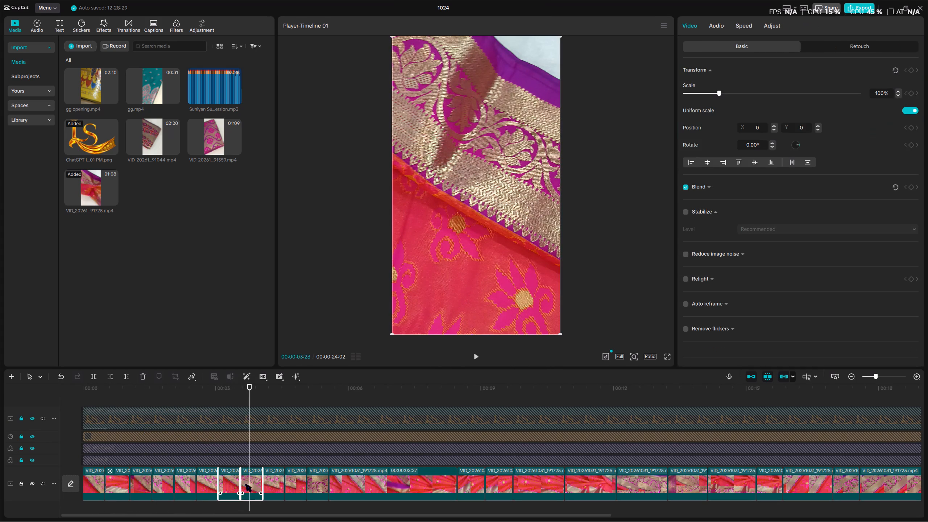
left_click(270, 481, "ctrl")
left_click(295, 485, "ctrl")
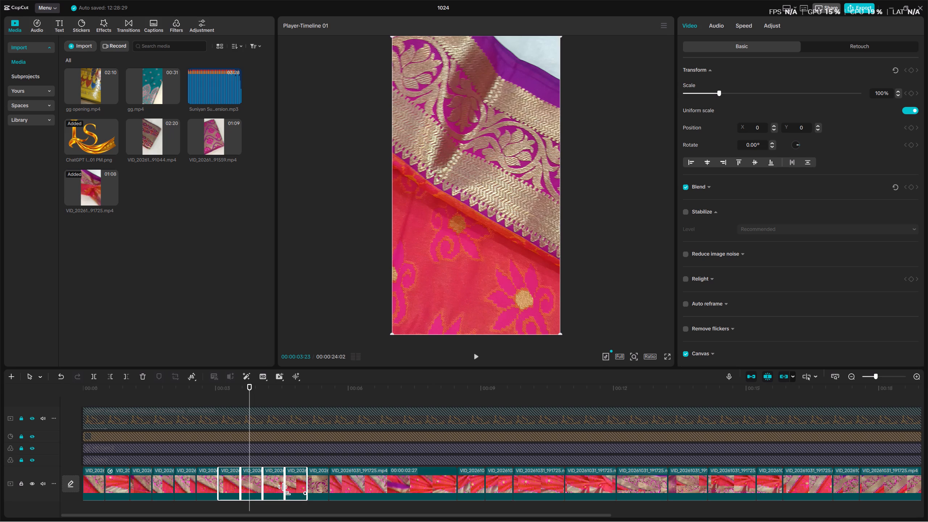
key("BackSpace")
Play the shortened opening from the start and recheck the cut around 00:00:03:17.
left_click_drag(192, 391, 20, 415)
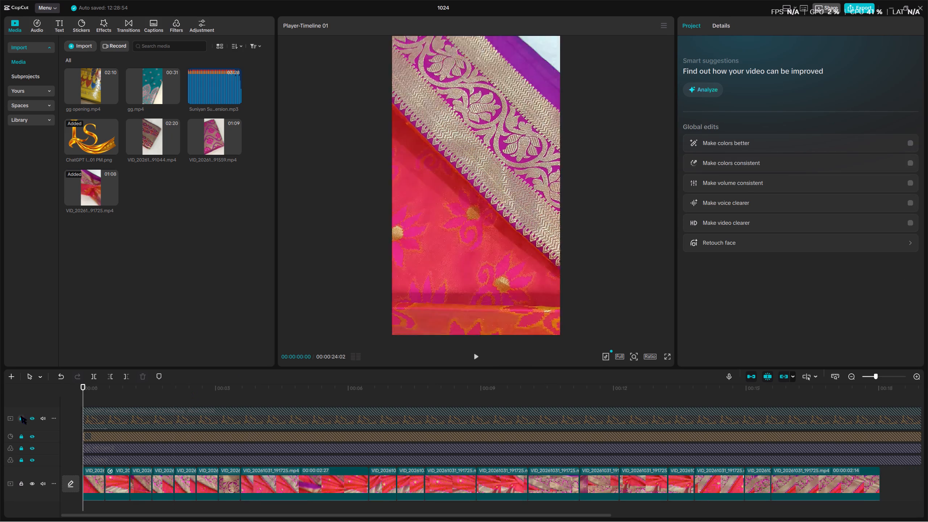
key("space")
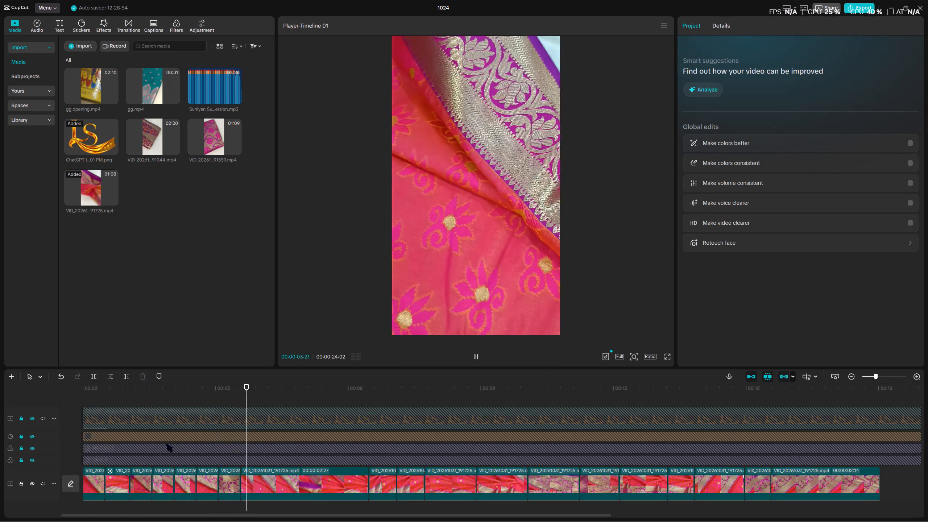
key("space")
left_click_drag(249, 388, 234, 394)
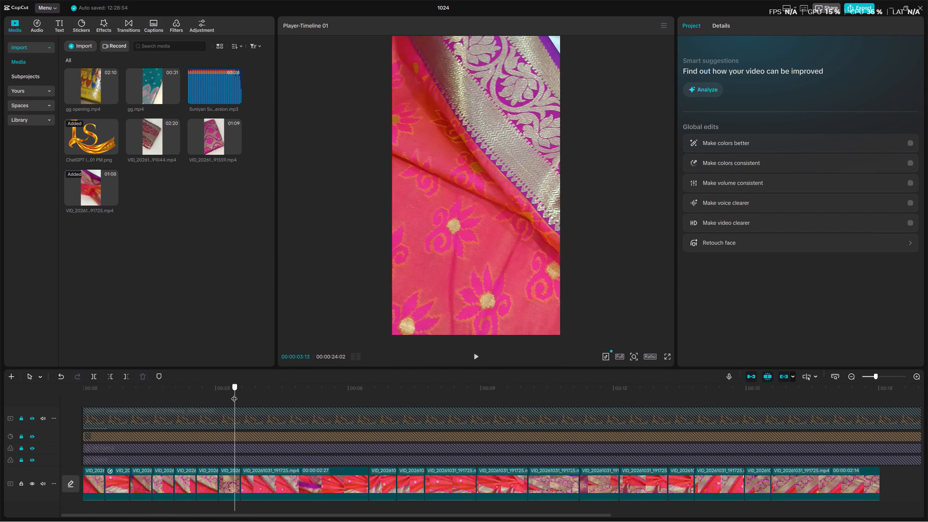
left_click_drag(234, 394, 224, 397)
key("space")
key("space")
Examine the longer saree clip from 00:00:03:17 to about 00:00:06:17 by repeated playback and scrubbing.
left_click_drag(259, 393, 273, 391)
key("space")
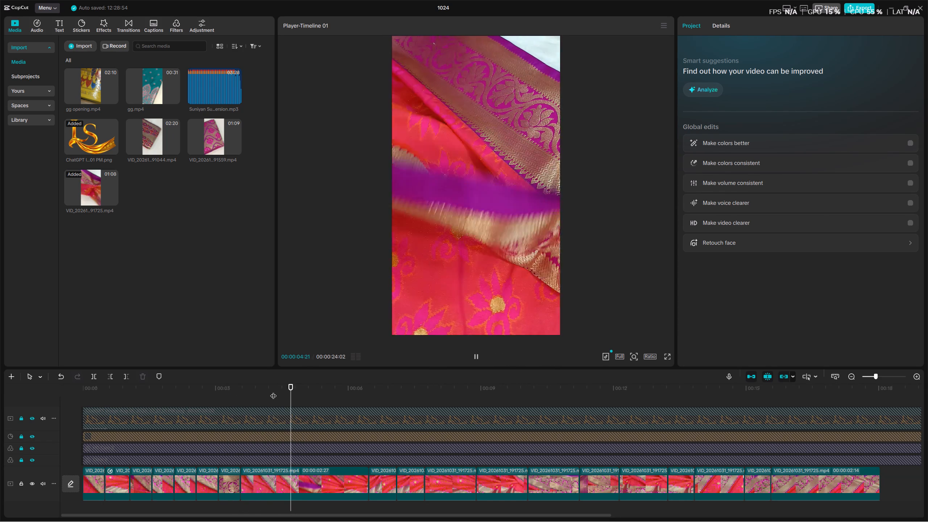
left_click_drag(273, 391, 266, 393)
key("space")
key("space")
left_click_drag(266, 393, 265, 393)
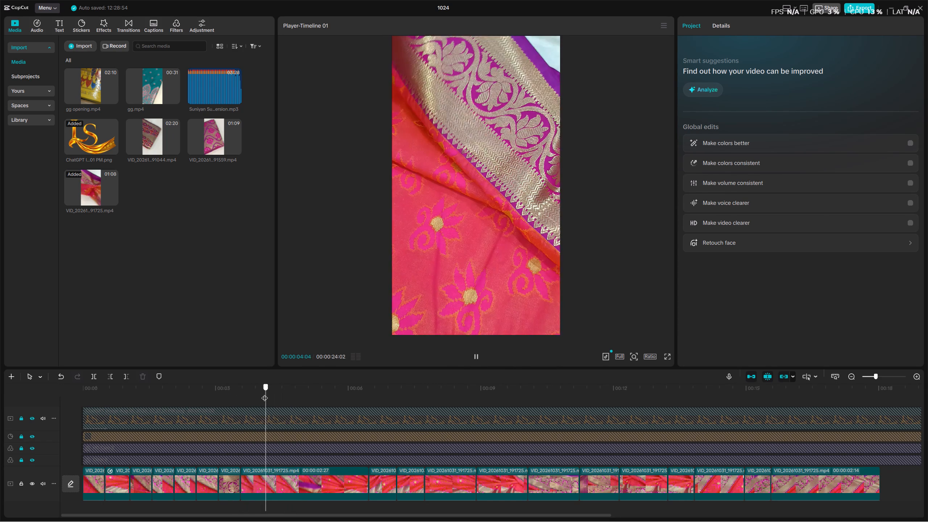
left_click_drag(265, 393, 255, 395)
key("space")
key("space")
left_click_drag(255, 395, 322, 396)
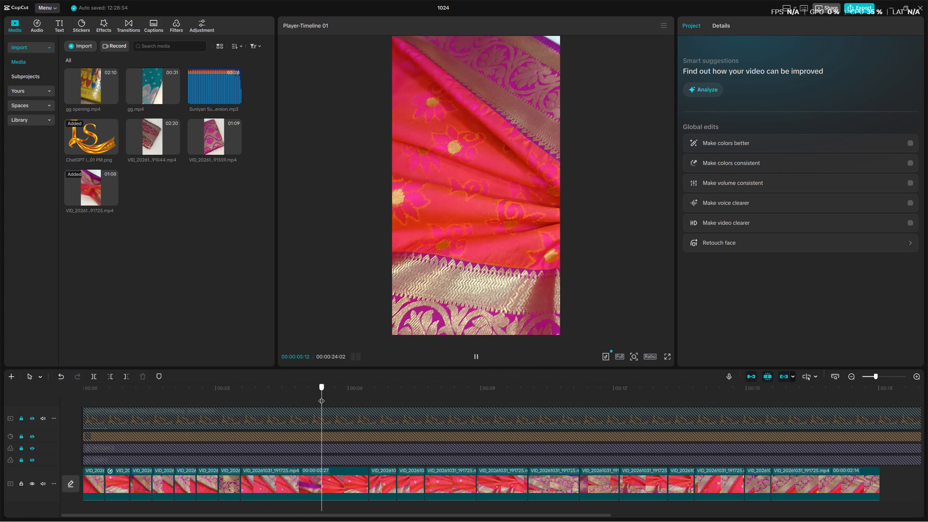
left_click_drag(322, 396, 317, 397)
left_click_drag(316, 398, 299, 401)
key("space")
left_click_drag(299, 401, 236, 408)
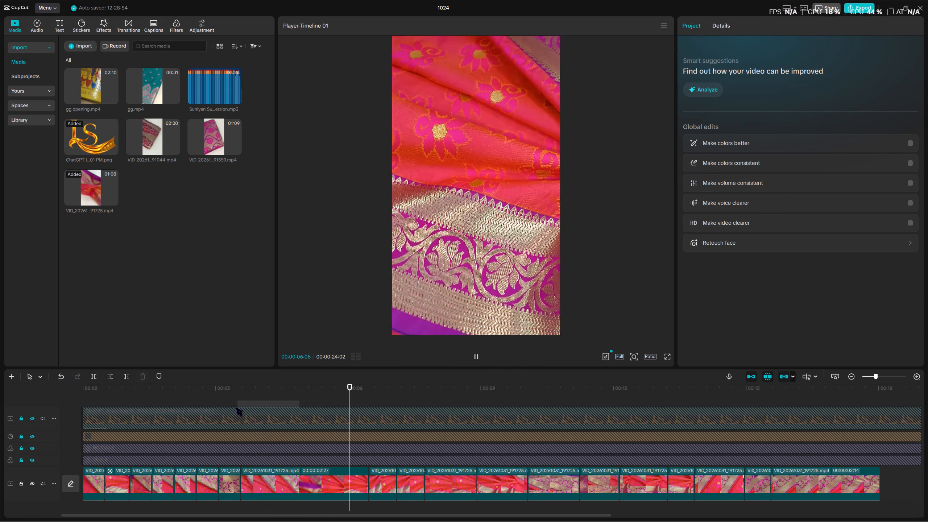
left_click_drag(236, 408, 235, 408)
left_click_drag(228, 388, 244, 388)
left_click_drag(244, 389, 237, 391)
left_click(240, 391)
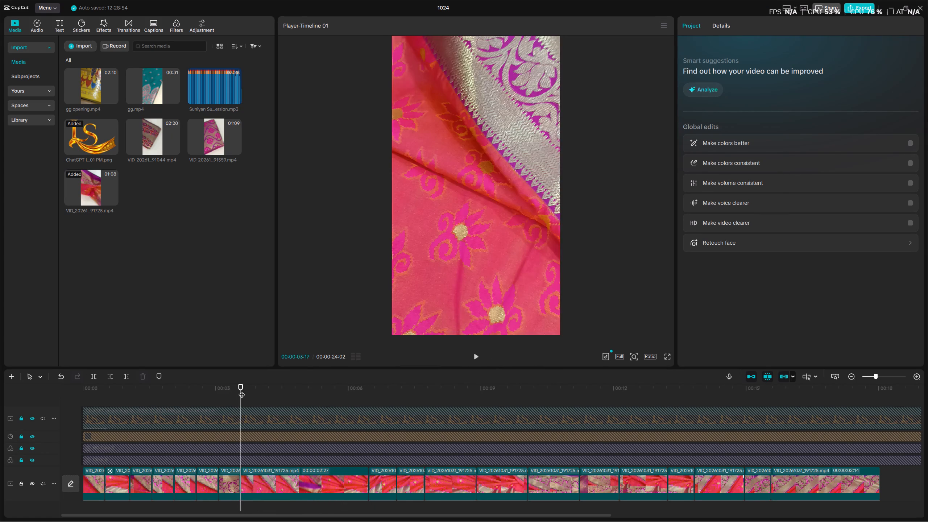
key("space")
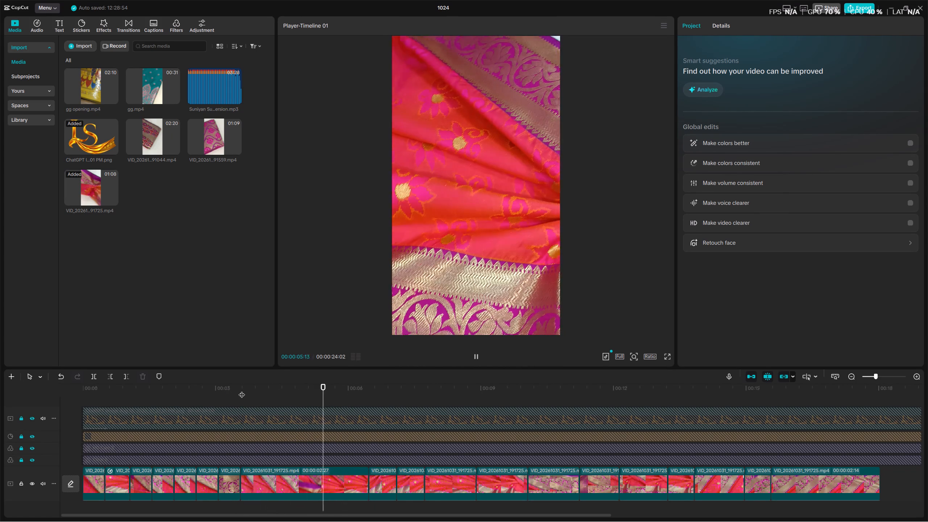
key("space")
key("space")
key("space")
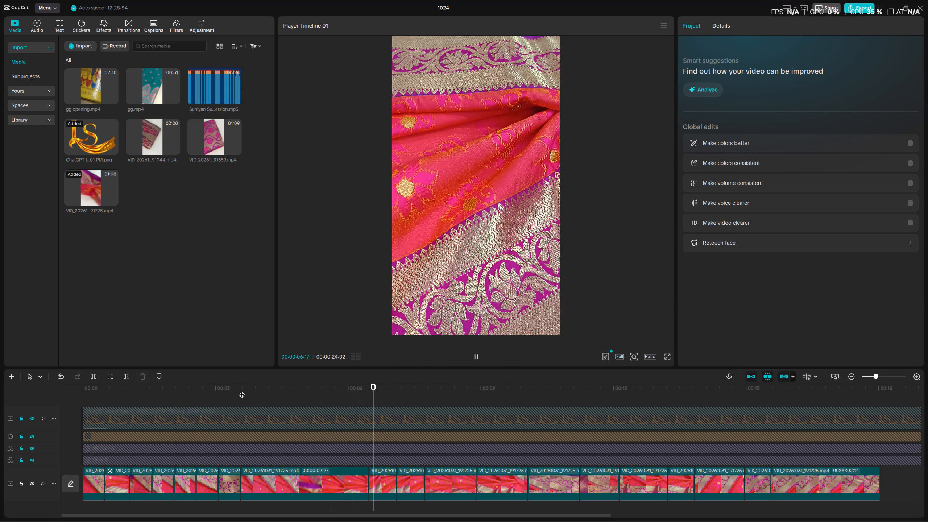
Try several speed curve presets on the longer clip starting at about 00:00:03:17 and apply Bullet.
left_click(279, 479)
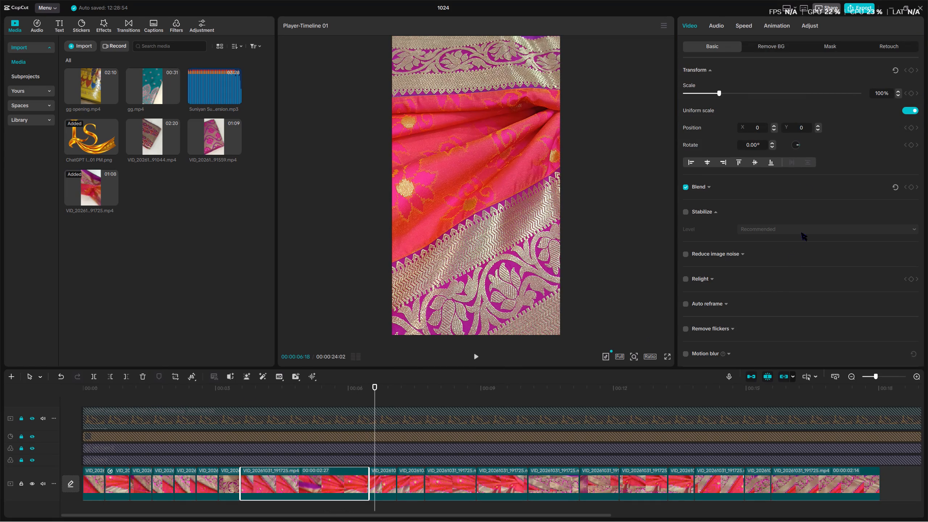
left_click(745, 24)
left_click(780, 76)
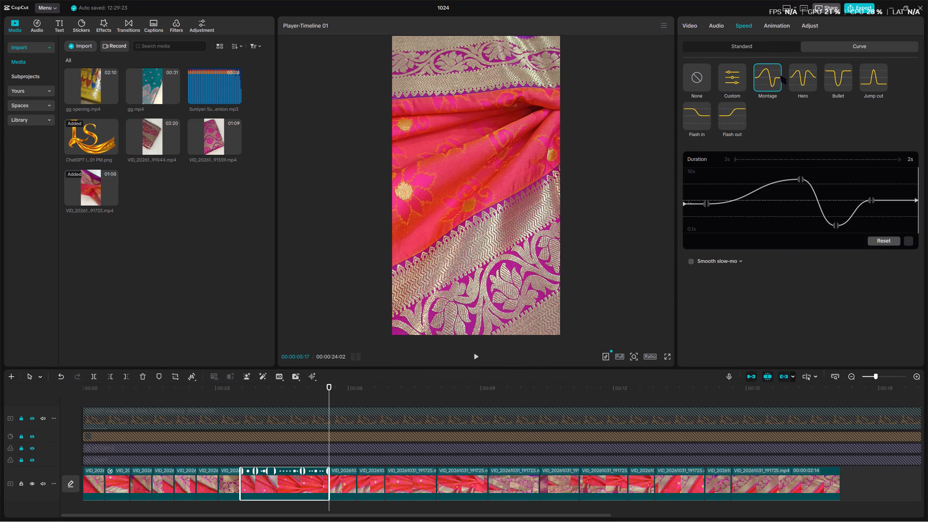
left_click(799, 79)
left_click(740, 118)
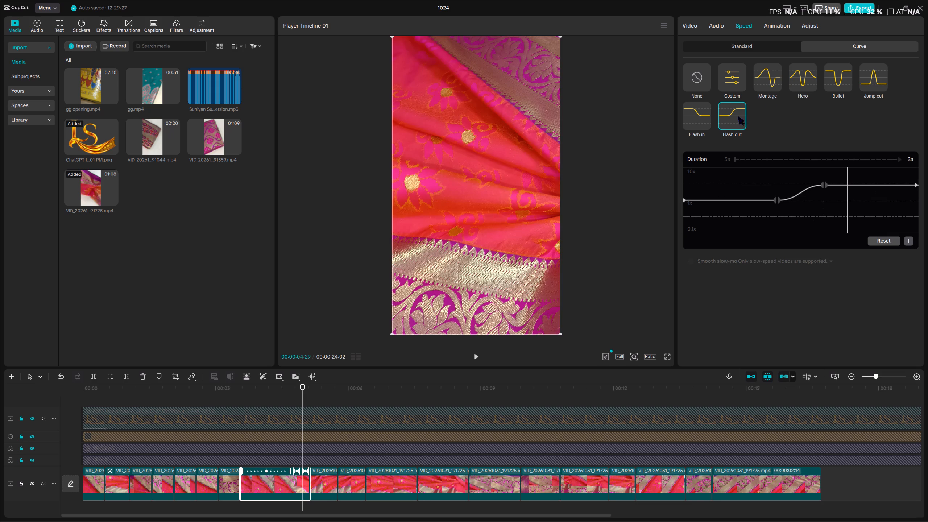
left_click(864, 80)
left_click(836, 76)
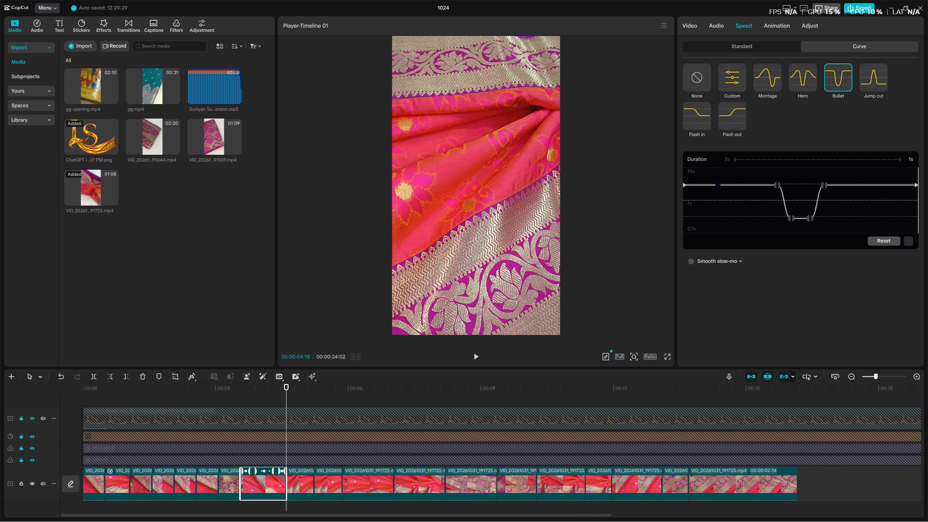
Raise the first and last points of the clip's Bullet speed curve to 10x.
left_click_drag(684, 186, 683, 168)
left_click_drag(919, 186, 917, 172)
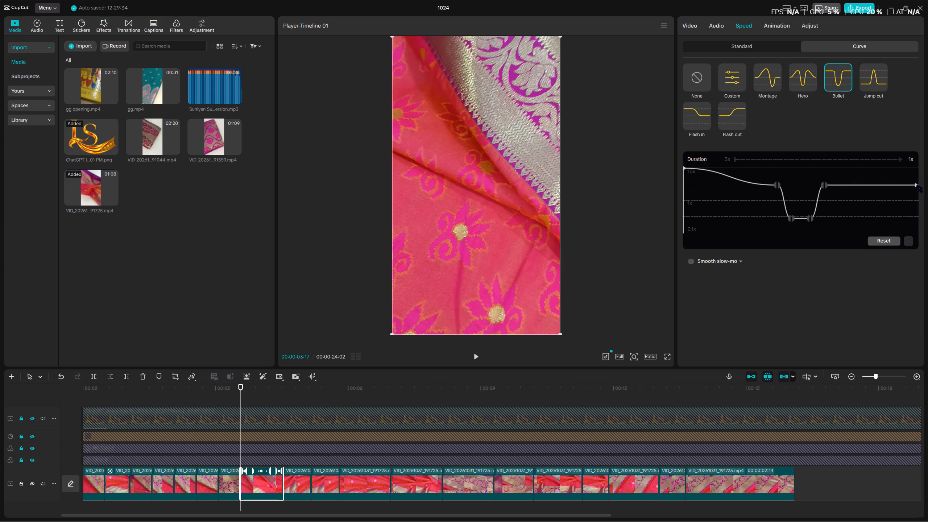
left_click_drag(917, 185, 911, 159)
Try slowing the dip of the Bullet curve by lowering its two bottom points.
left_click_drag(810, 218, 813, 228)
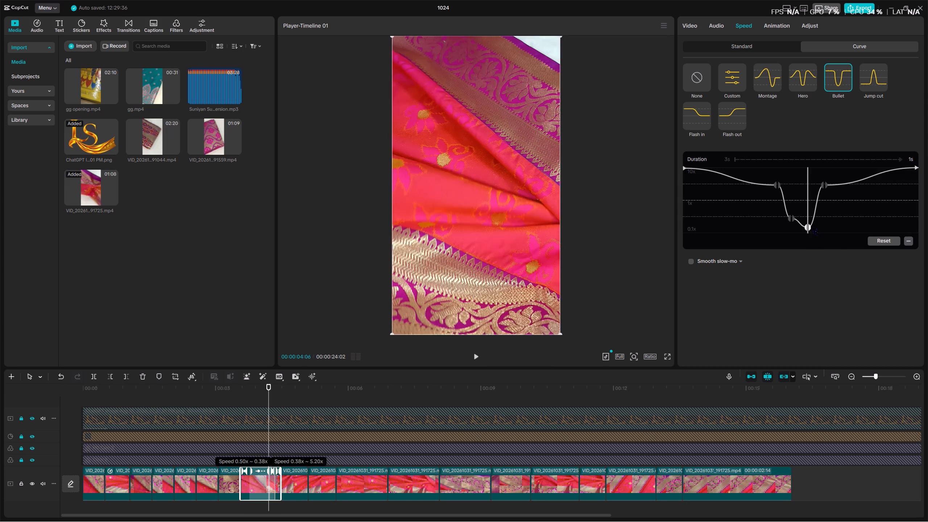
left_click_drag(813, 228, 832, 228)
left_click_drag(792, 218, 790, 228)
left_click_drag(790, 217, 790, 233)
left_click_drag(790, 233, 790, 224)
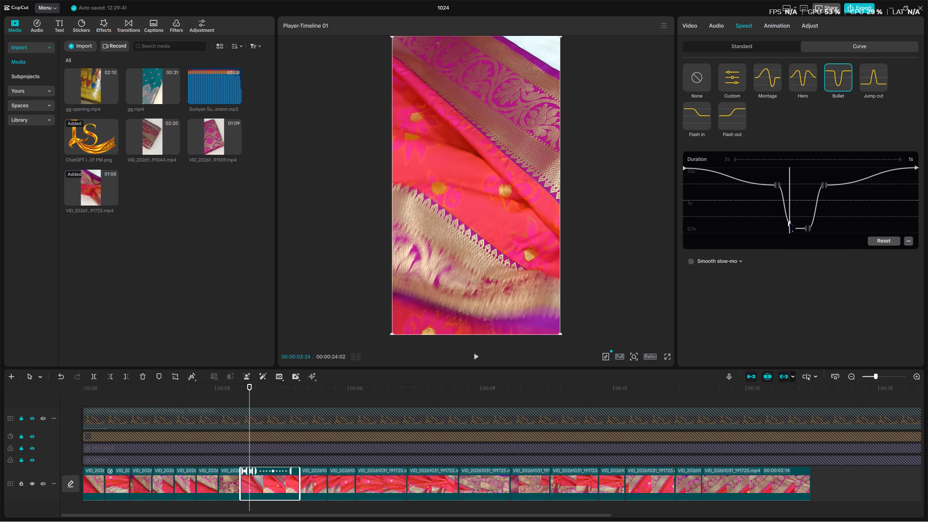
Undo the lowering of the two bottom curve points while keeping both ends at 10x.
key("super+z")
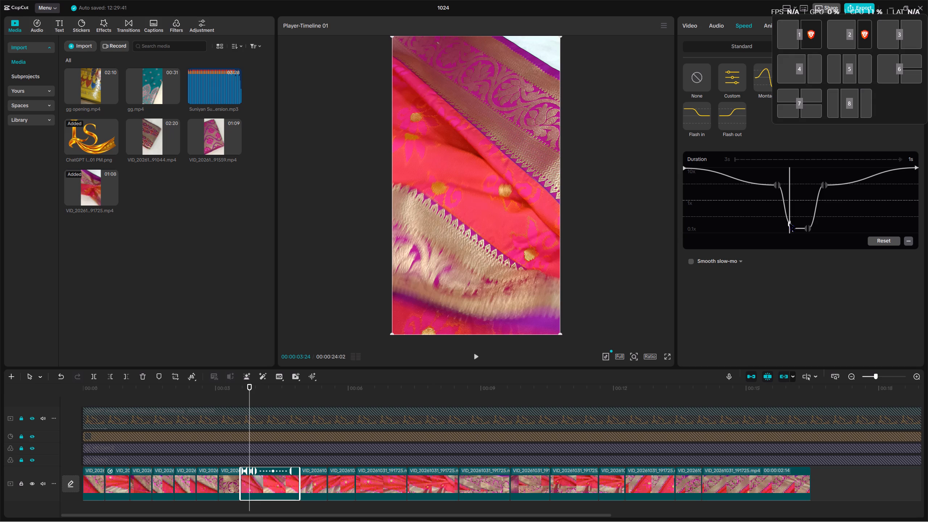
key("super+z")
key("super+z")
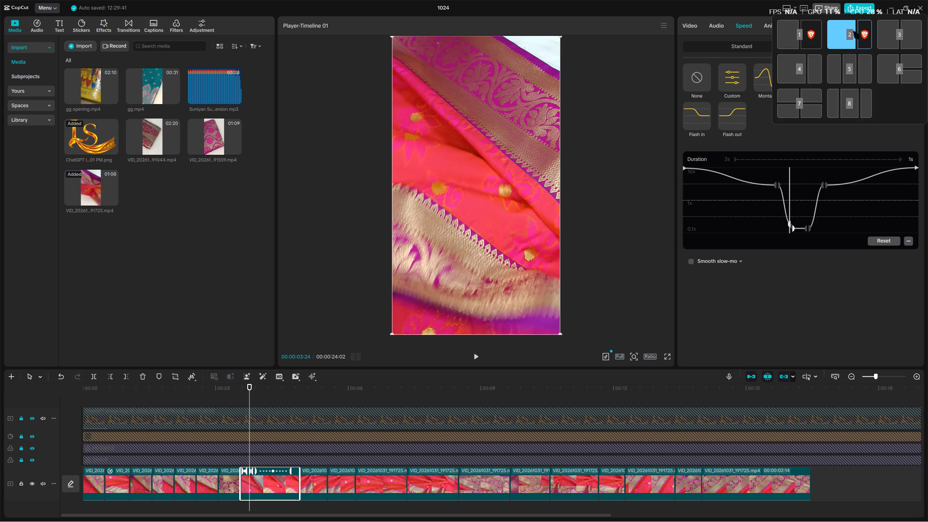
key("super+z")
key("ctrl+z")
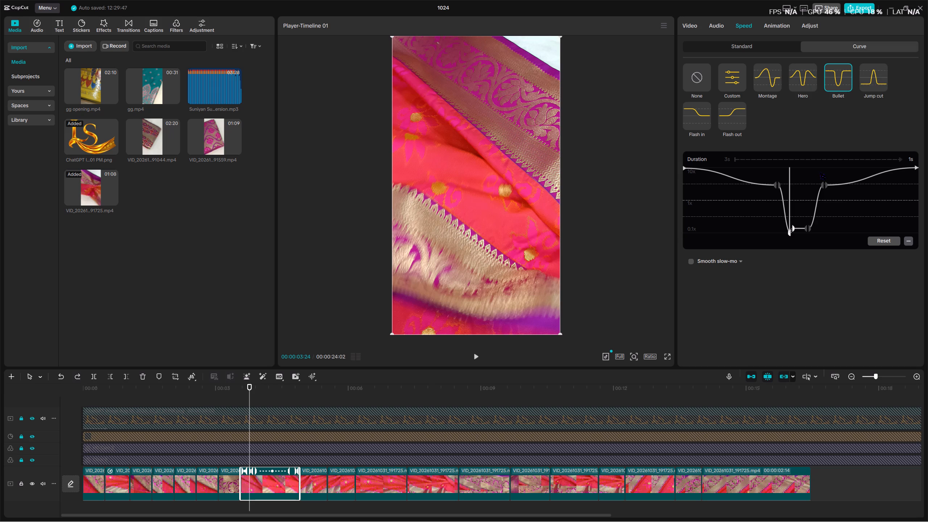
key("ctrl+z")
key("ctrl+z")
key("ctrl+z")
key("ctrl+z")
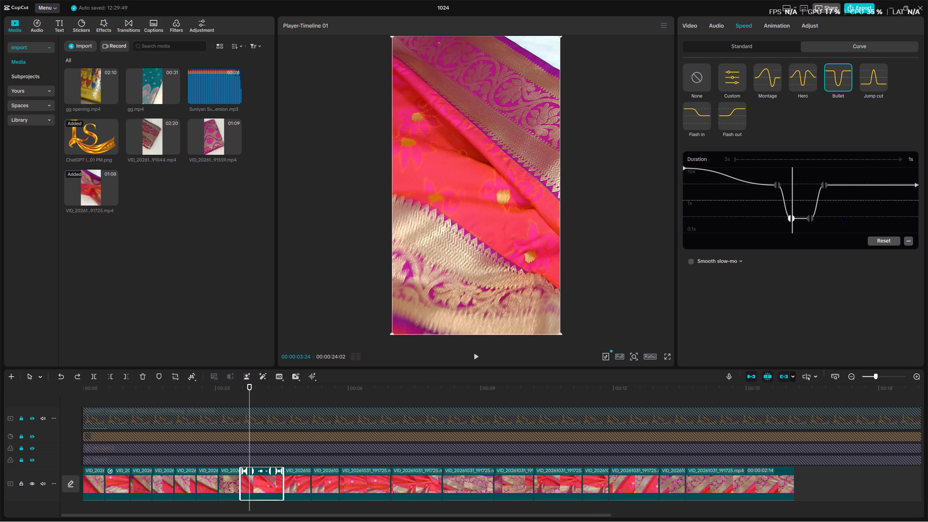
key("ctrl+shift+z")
Shift the Bullet curve's upper point after the slow dip slightly later and raise its speed.
left_click_drag(825, 187, 857, 186)
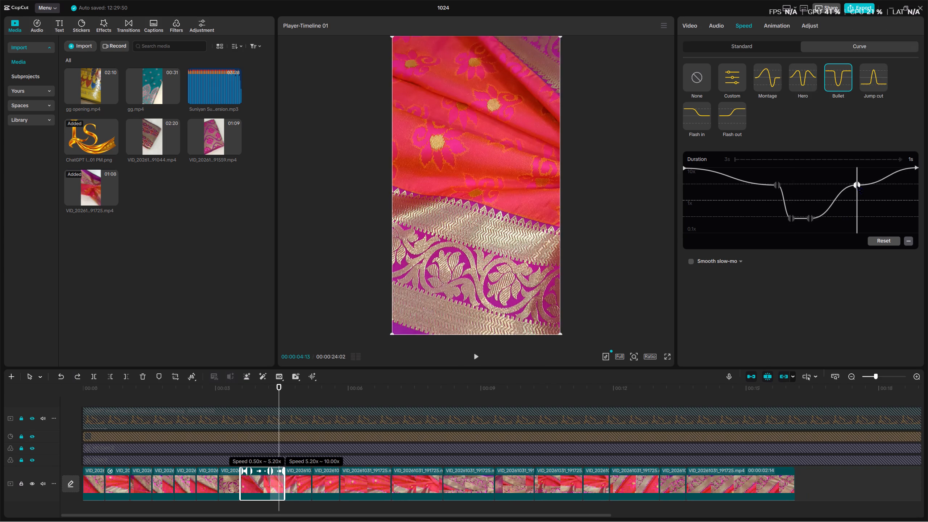
left_click_drag(857, 186, 876, 184)
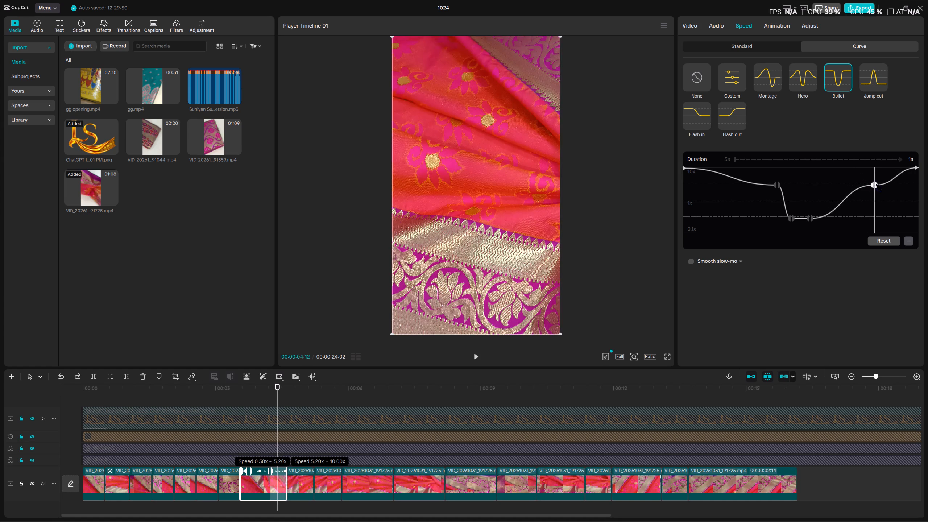
left_click_drag(876, 184, 867, 176)
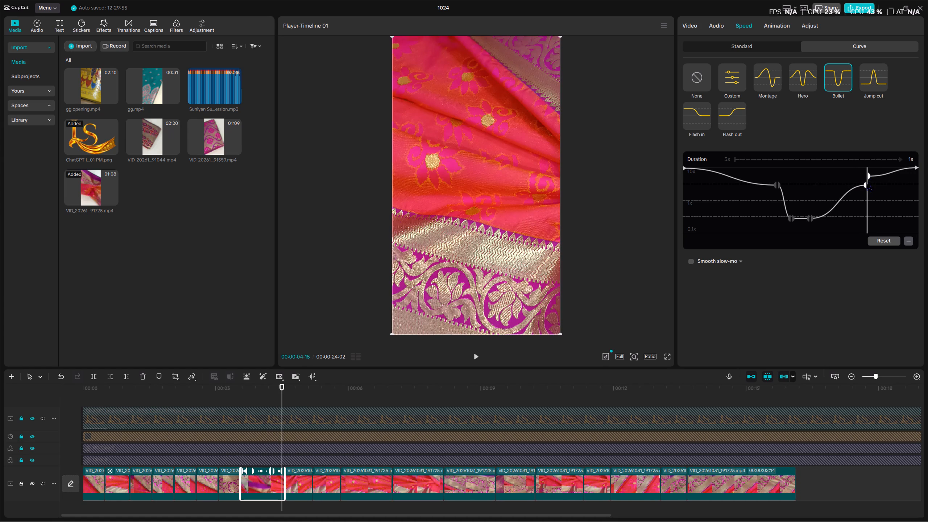
left_click_drag(867, 185, 867, 177)
left_click_drag(866, 191, 864, 180)
left_click_drag(864, 184, 865, 172)
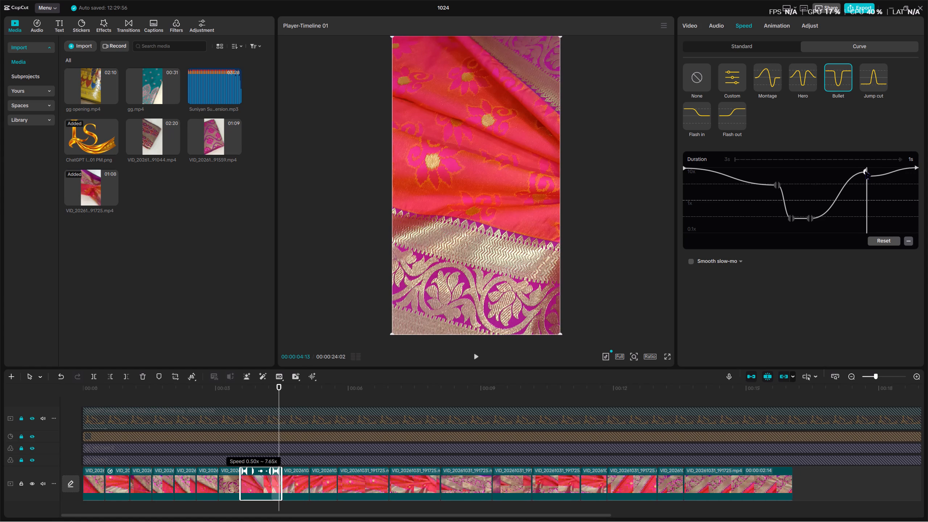
left_click_drag(865, 172, 837, 173)
left_click_drag(840, 177, 839, 168)
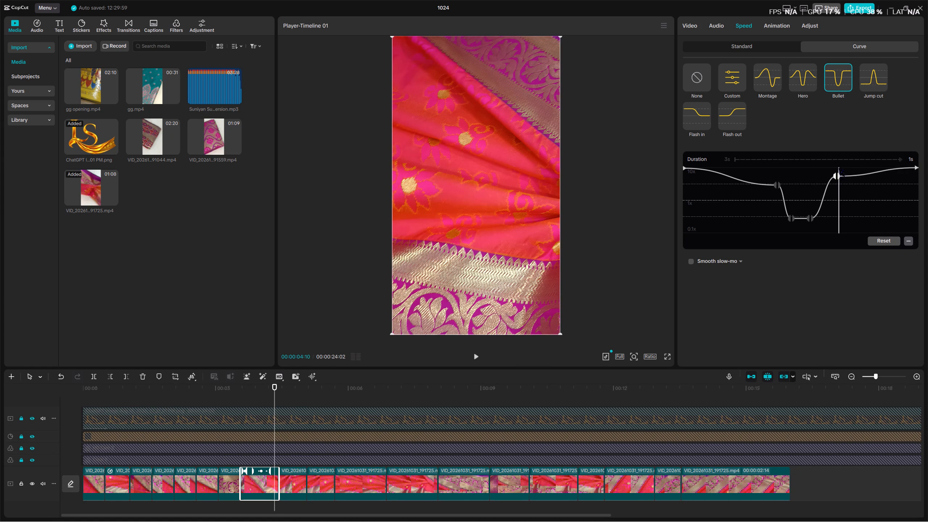
left_click_drag(839, 168, 838, 167)
Raise the Bullet curve's upper points on both sides of the dip to 10x, level with the curve's ends.
left_click_drag(778, 185, 782, 161)
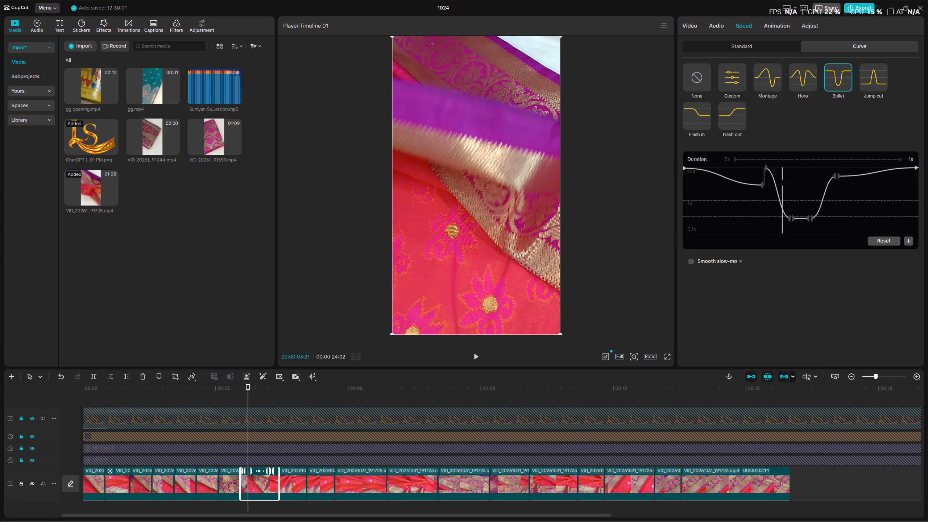
left_click_drag(764, 181, 764, 158)
left_click_drag(763, 167, 764, 167)
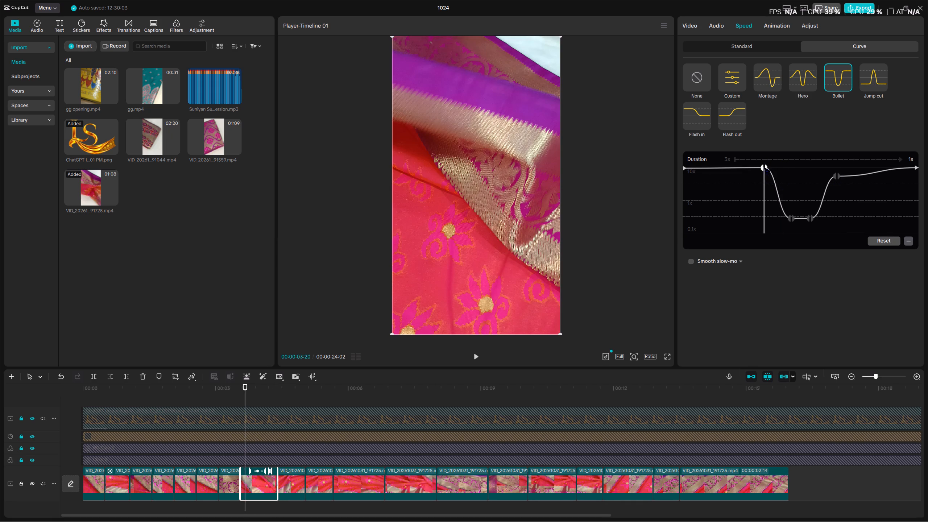
left_click_drag(764, 167, 786, 167)
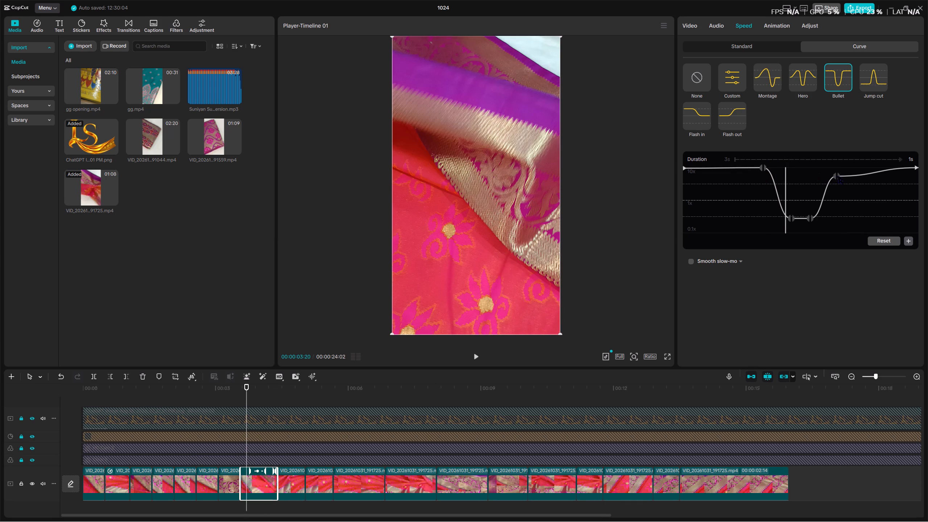
left_click_drag(838, 176, 834, 156)
left_click_drag(834, 176, 833, 156)
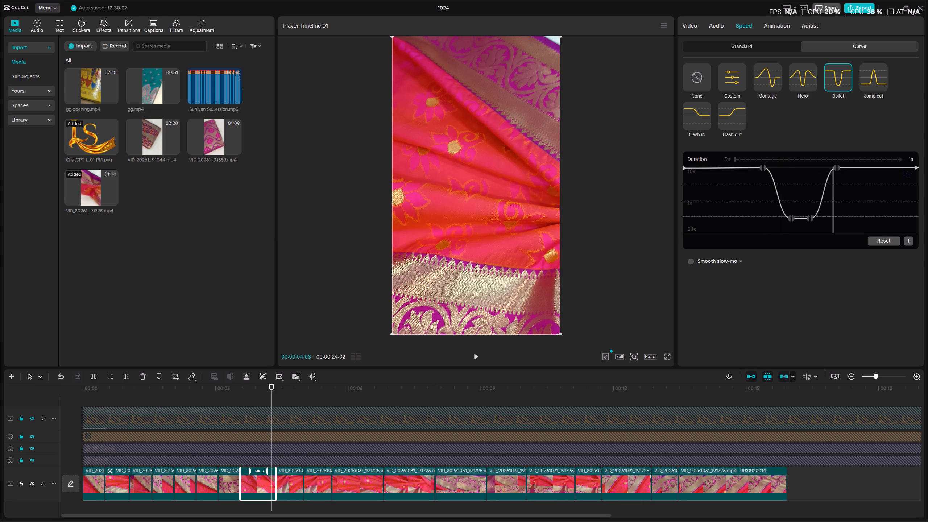
left_click_drag(915, 168, 913, 150)
left_click_drag(683, 168, 679, 151)
Move the Bullet curve's first bottom point slightly earlier and raise it to about 2.25x.
left_click_drag(791, 218, 791, 222)
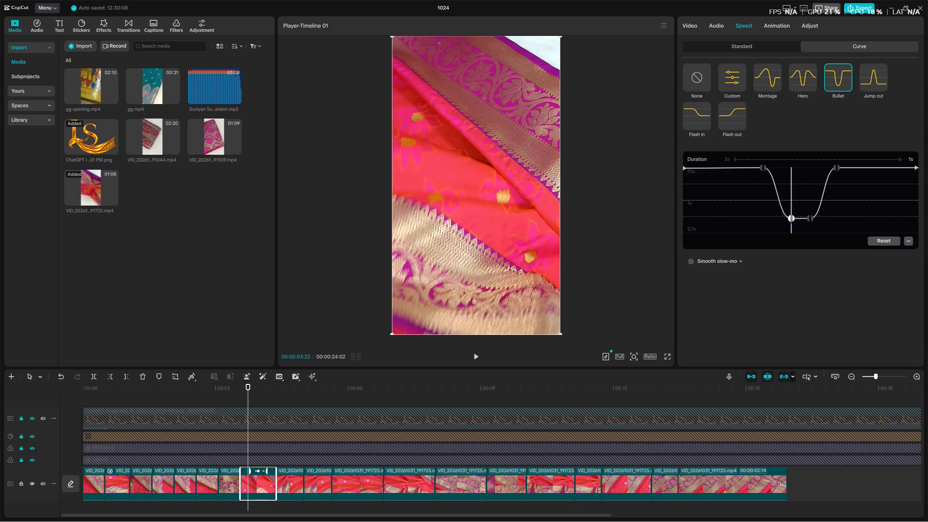
left_click_drag(791, 222, 792, 211)
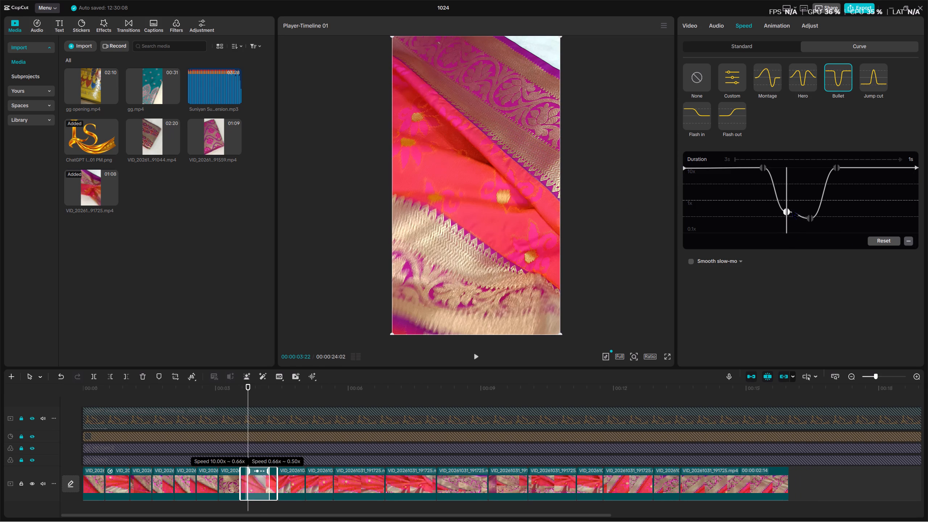
left_click_drag(792, 211, 804, 185)
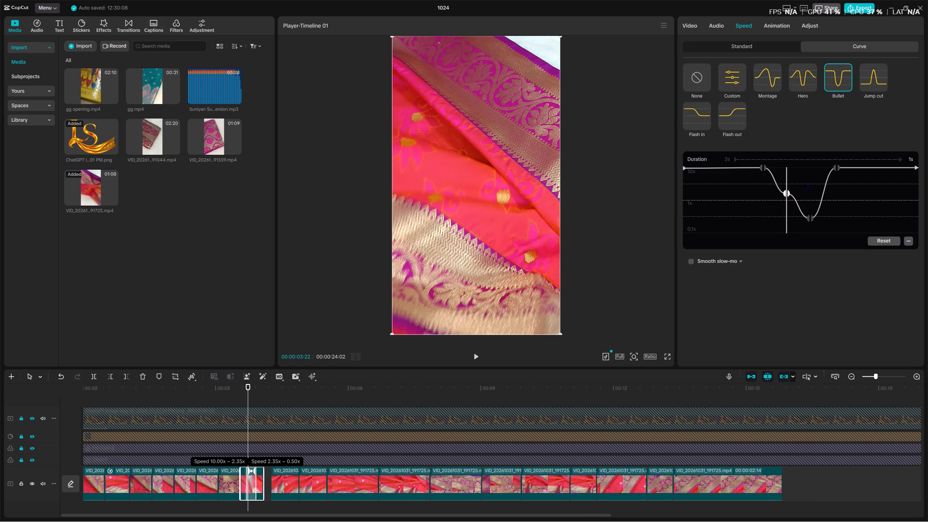
left_click_drag(804, 185, 806, 198)
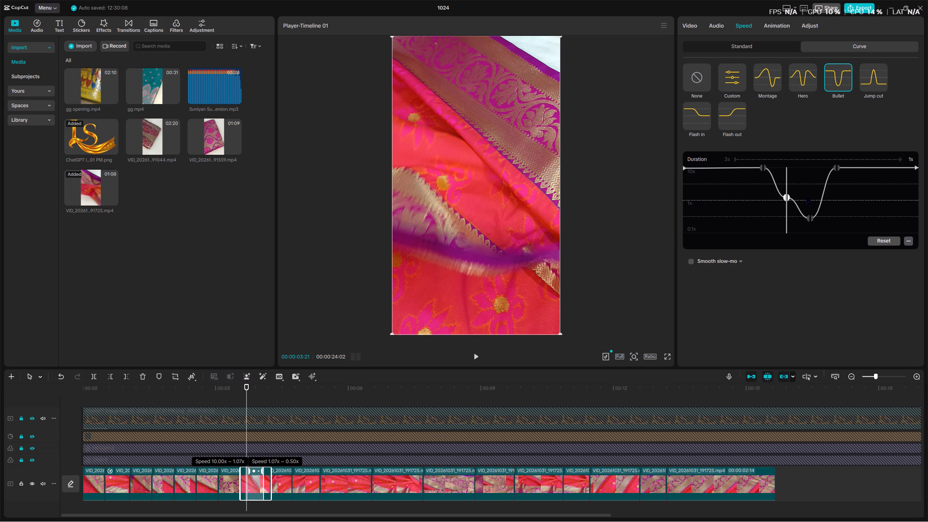
left_click_drag(806, 198, 807, 196)
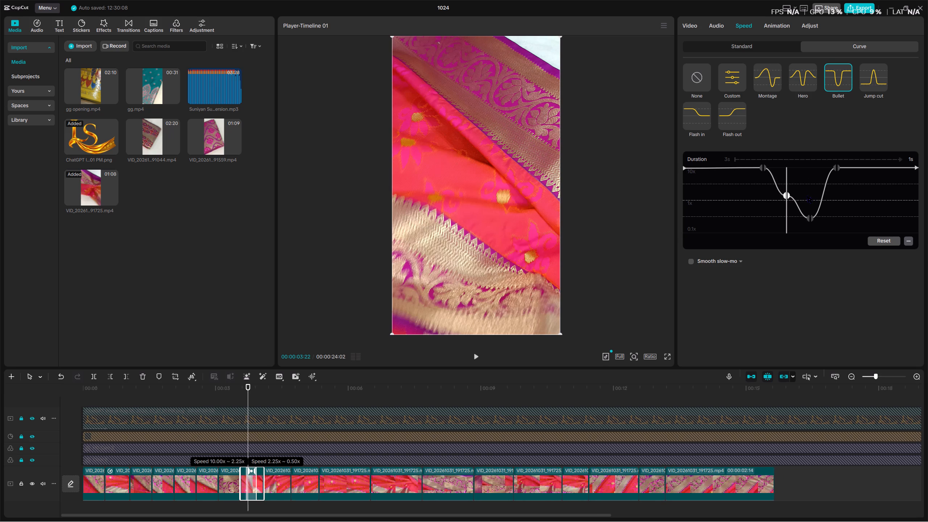
Move the clip following the ramped clip onto an overlay track, starting at about 00:00:03:17 directly above it.
left_click_drag(279, 485, 262, 457)
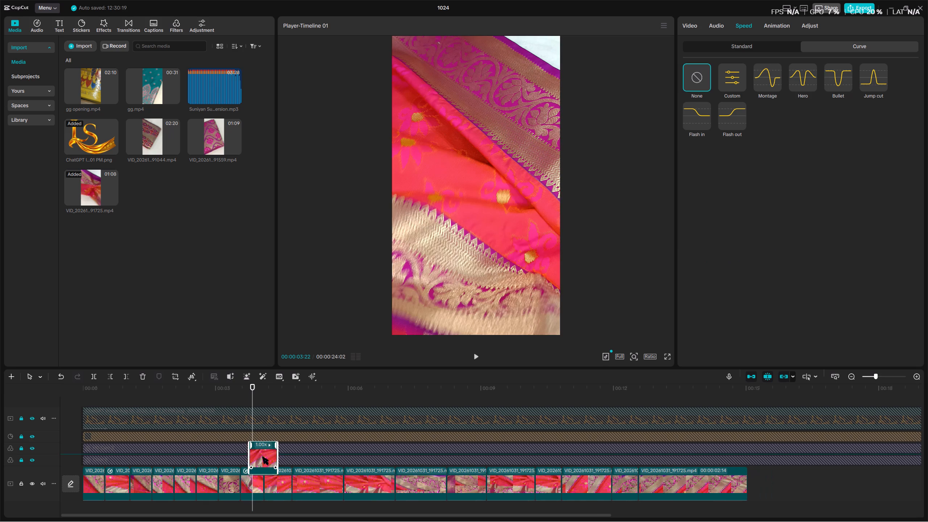
left_click_drag(262, 457, 257, 452)
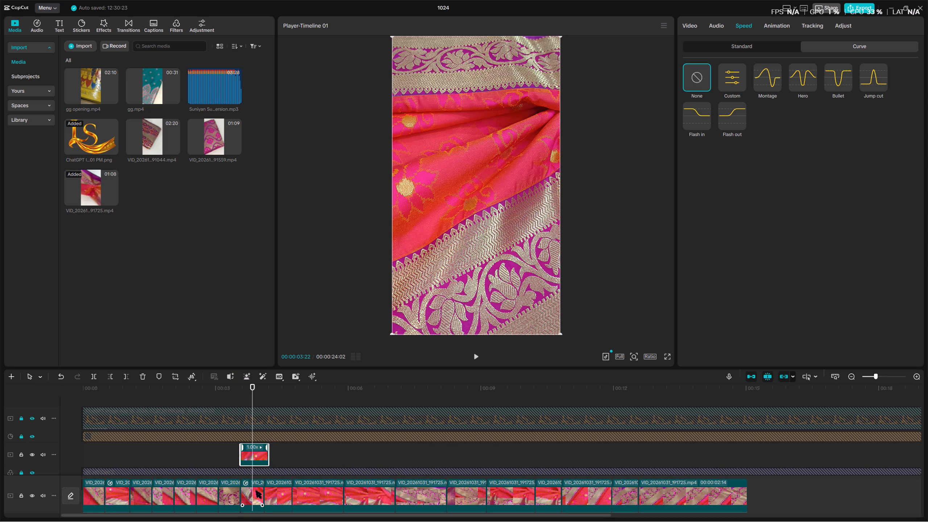
Set the ramped clip's bottom curve points to about 1.08x and 0.8x, matching its end to the overlay clip's at about 00:00:04:06.
left_click(254, 497)
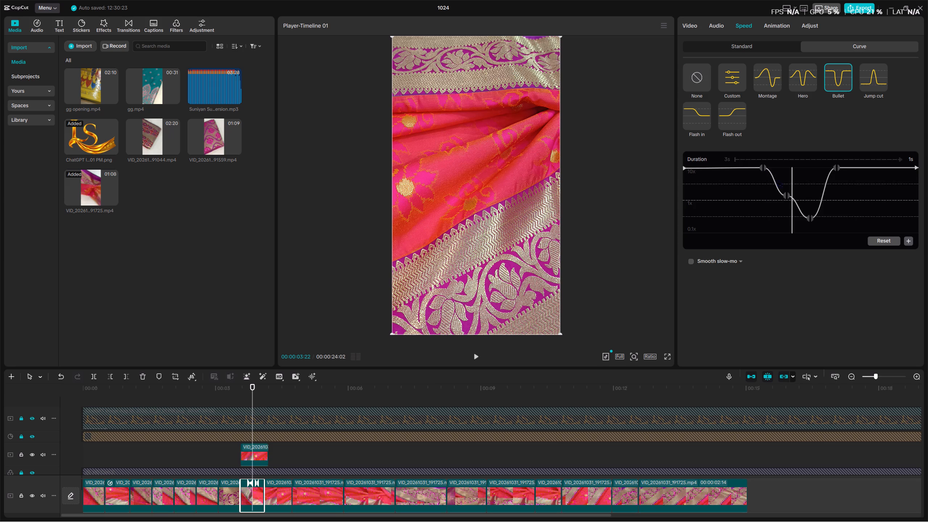
left_click(786, 195)
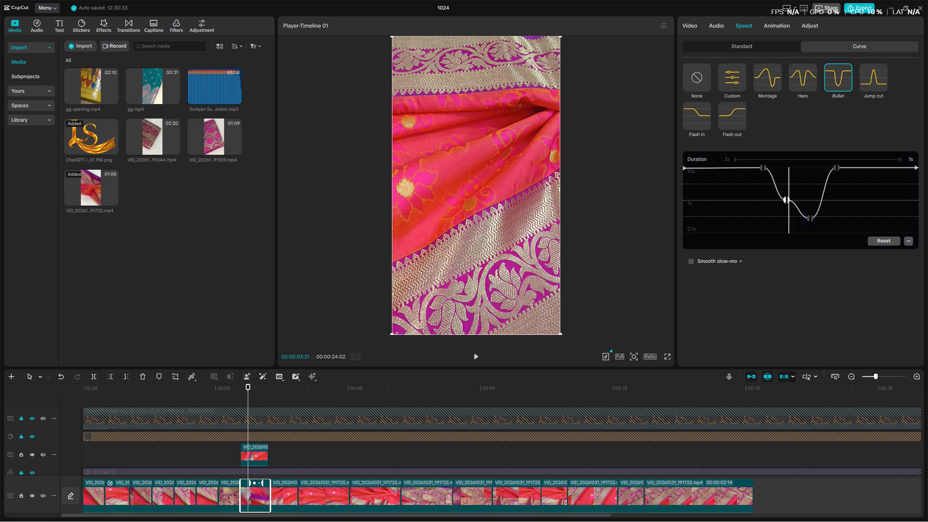
left_click_drag(809, 217, 805, 221)
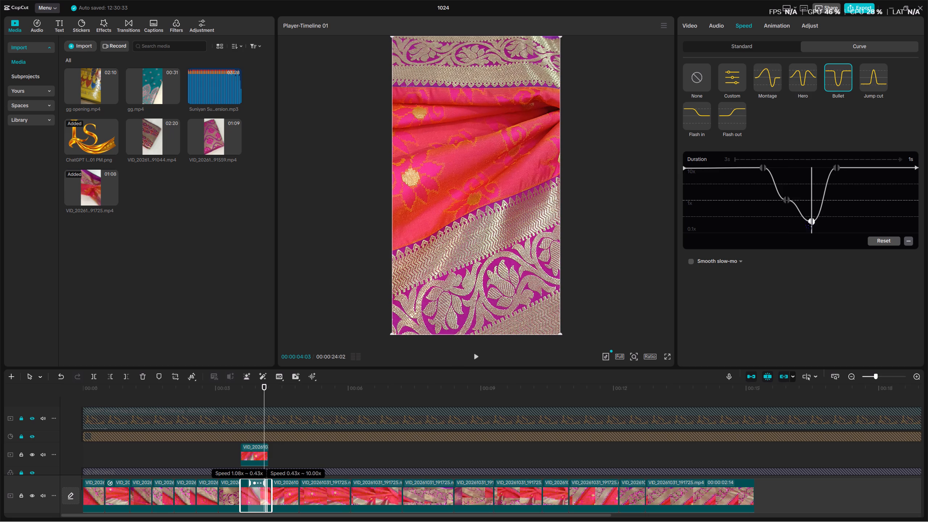
left_click_drag(805, 221, 805, 212)
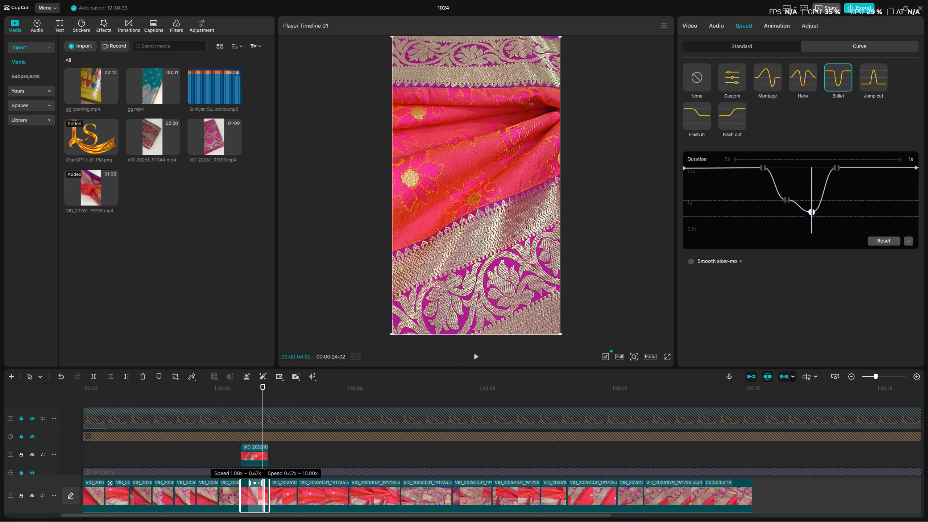
left_click_drag(805, 212, 804, 207)
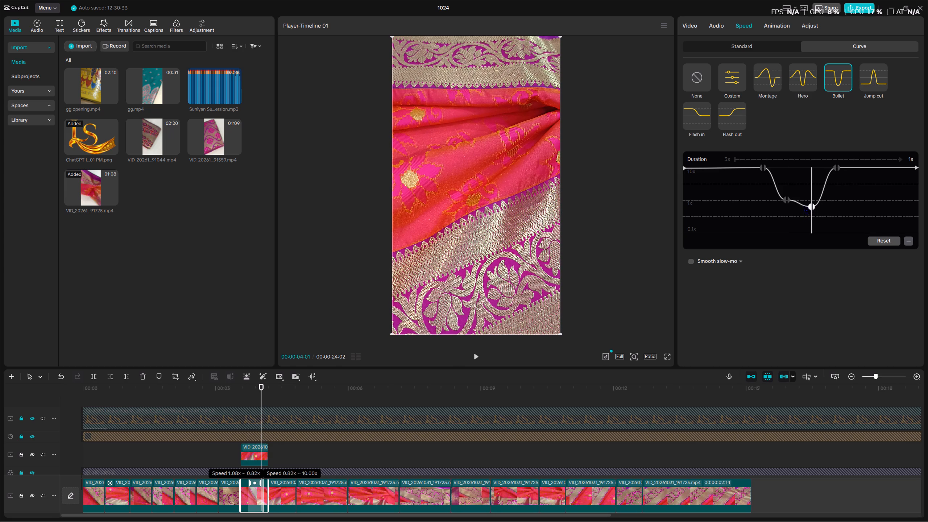
left_click_drag(804, 207, 804, 206)
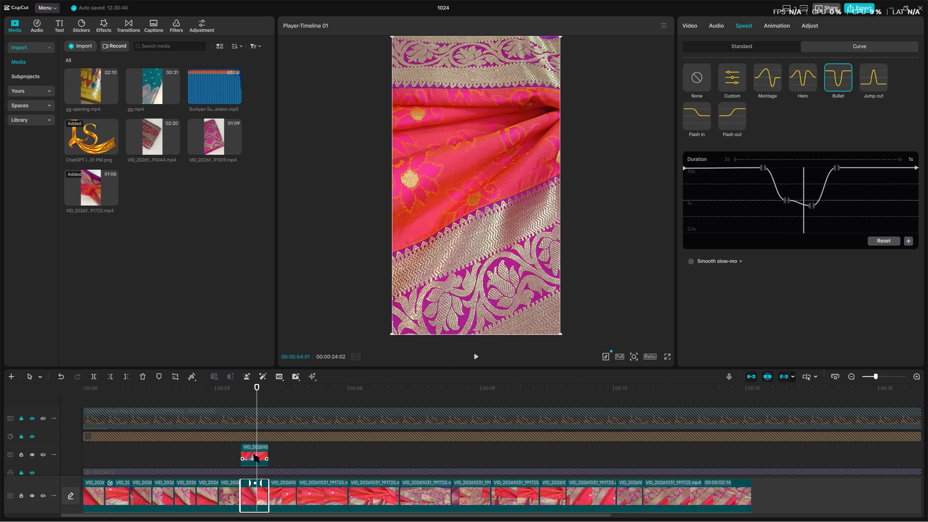
left_click(254, 454)
left_click(249, 494)
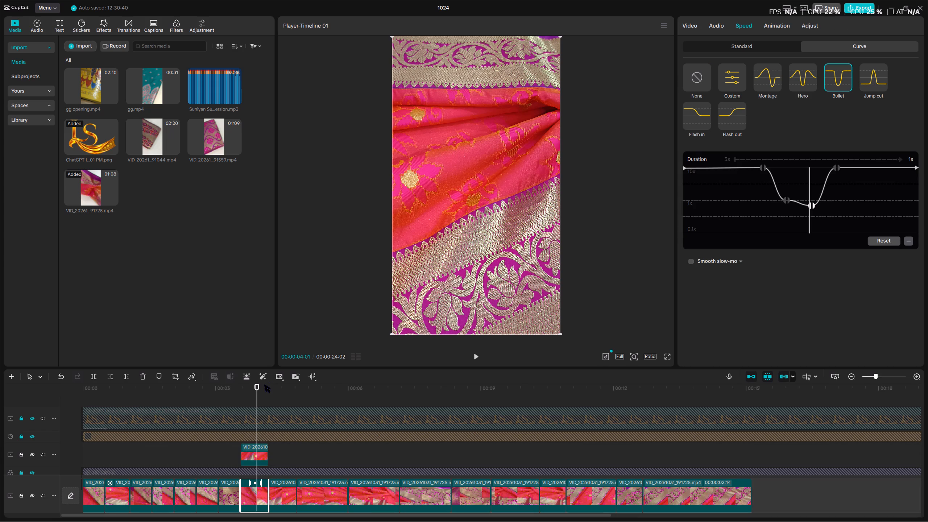
left_click_drag(263, 387, 269, 391)
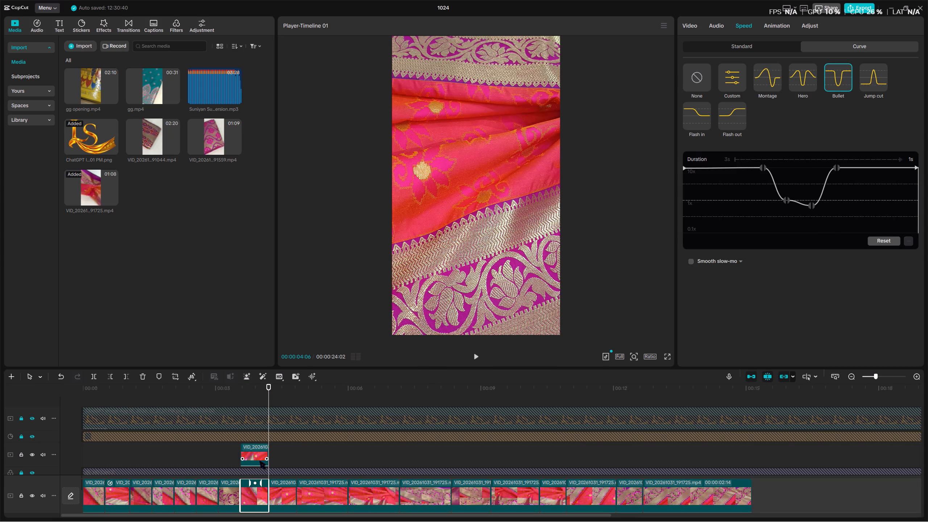
Move the overlay clip back onto the main track, directly after the ramped clip at about 00:00:04:06.
left_click(260, 461)
left_click(270, 453)
left_click_drag(248, 455, 249, 456)
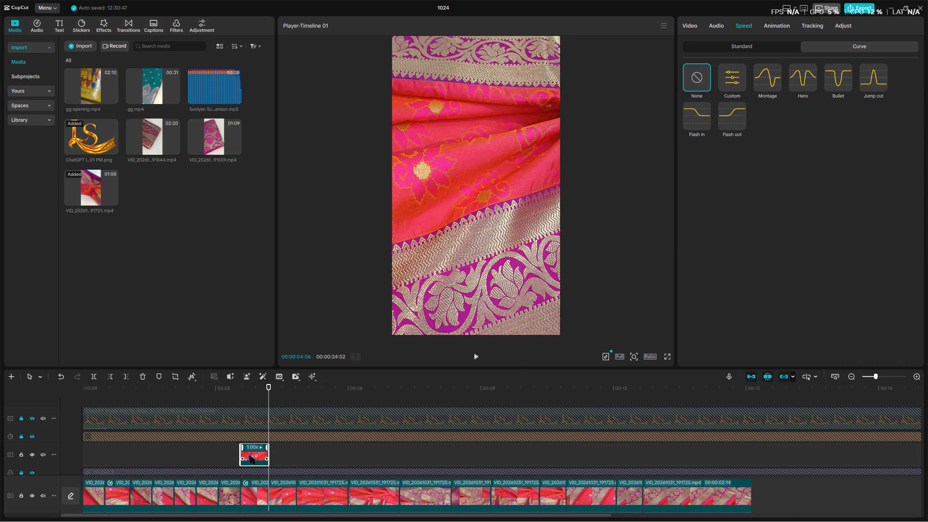
left_click_drag(249, 456, 274, 498)
Play back the speed-ramped section from about 00:00:03 and the opening shots to check the pacing of the cuts.
left_click_drag(253, 388, 212, 399)
key("space")
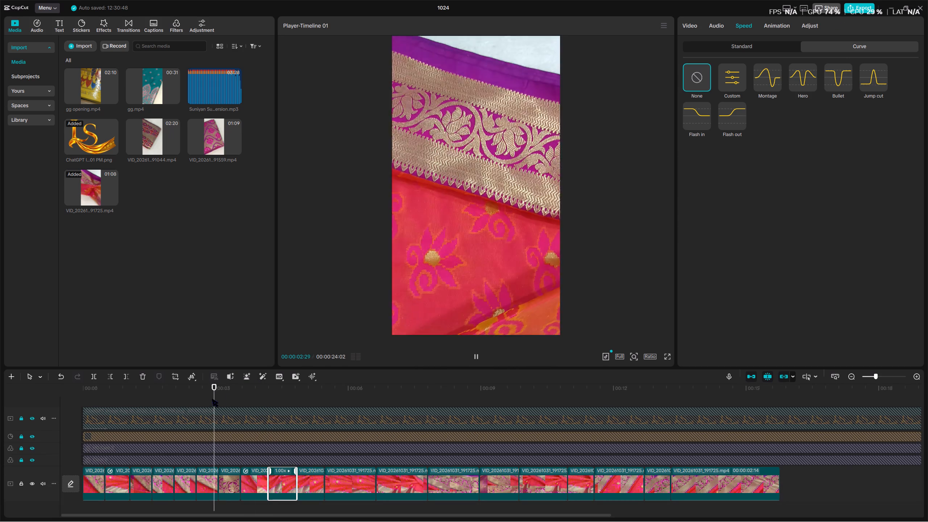
key("space")
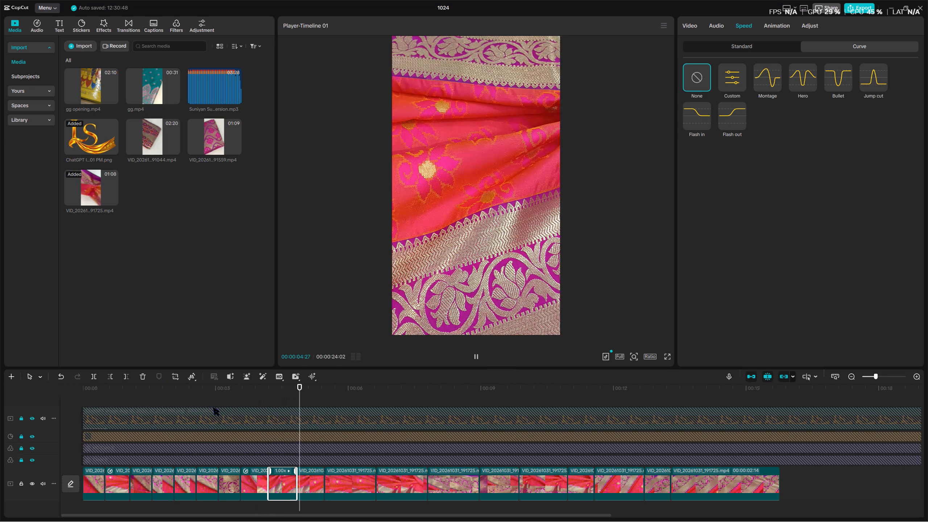
key("space")
key("space")
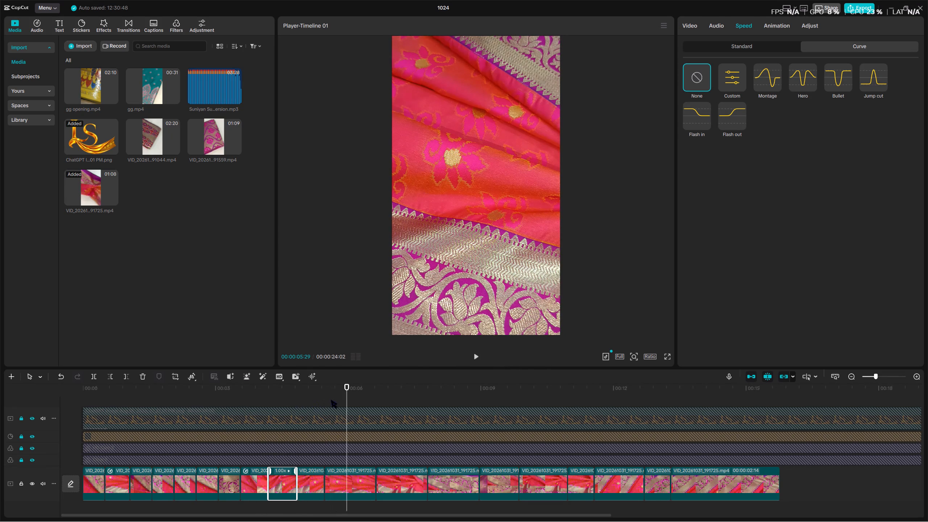
left_click_drag(295, 394, 51, 414)
key("space")
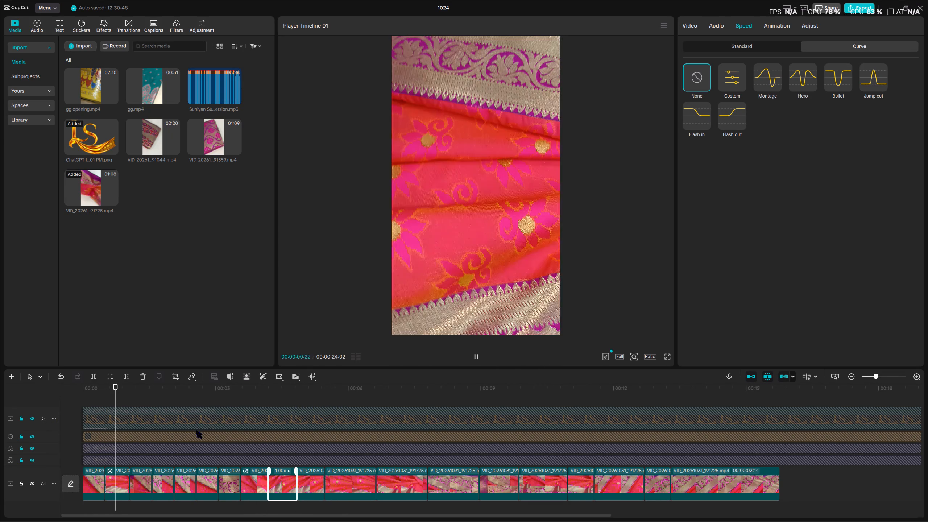
key("space")
Switch to the browser, start FUNK POWER (Ultra Slowed) from the 1 Song p-2 playlist, and return to CapCut.
key("alt+Tab")
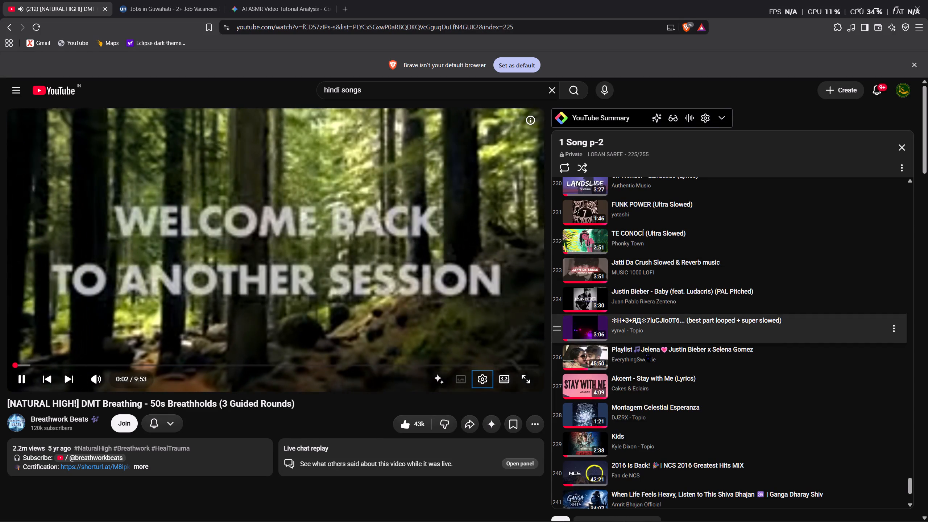
scroll(645, 353, "down", 3)
scroll(612, 288, "down", 12)
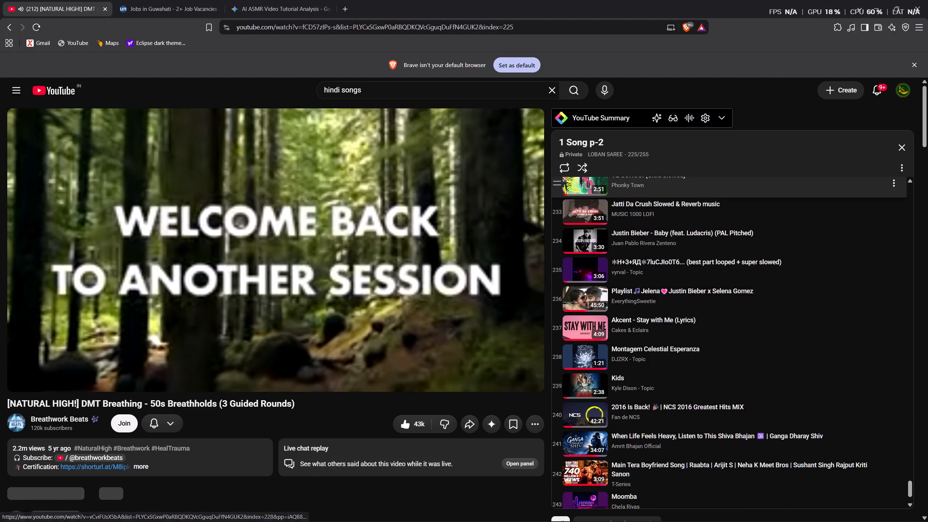
scroll(613, 291, "down", 3)
scroll(613, 299, "up", 8)
left_click(582, 338)
key("alt+Tab")
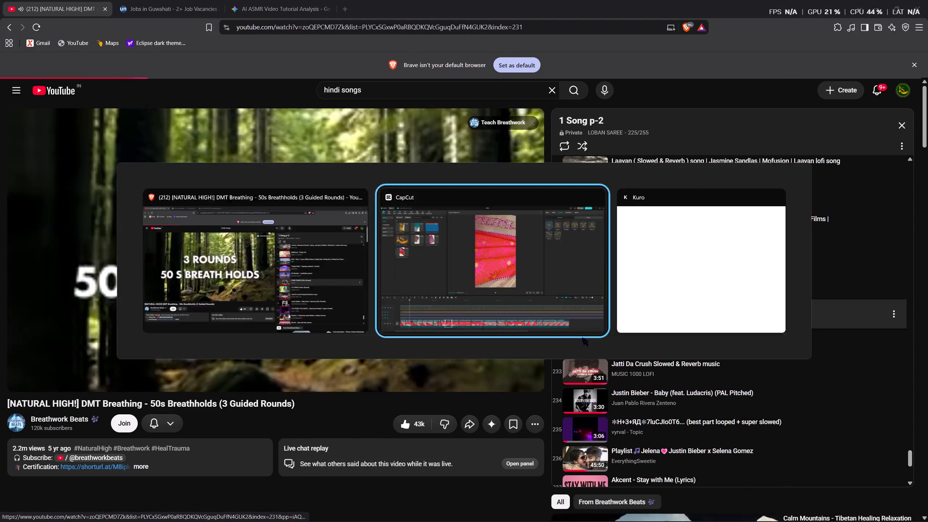
Play the opening shots from the timeline start and minimise the browser window to return to CapCut.
left_click_drag(119, 389, 51, 398)
key("space")
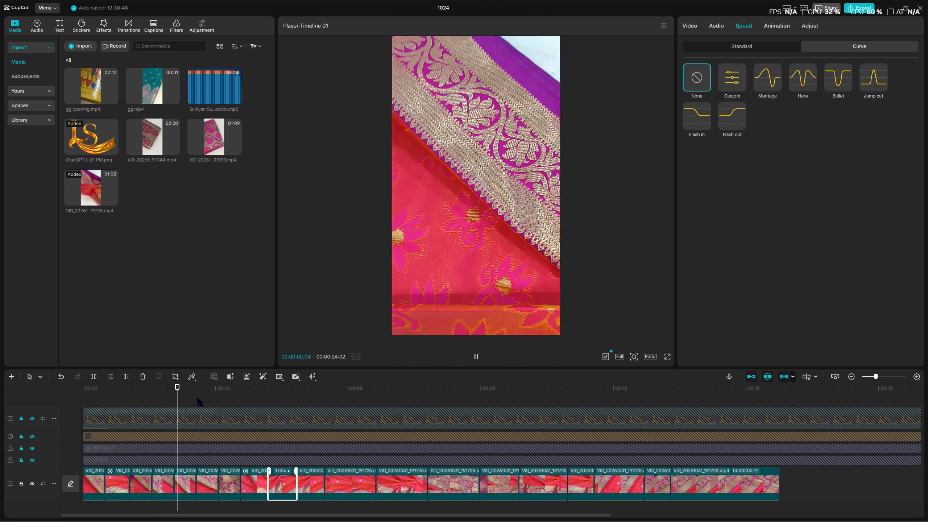
key("space")
key("alt+Tab")
key("alt+Tab")
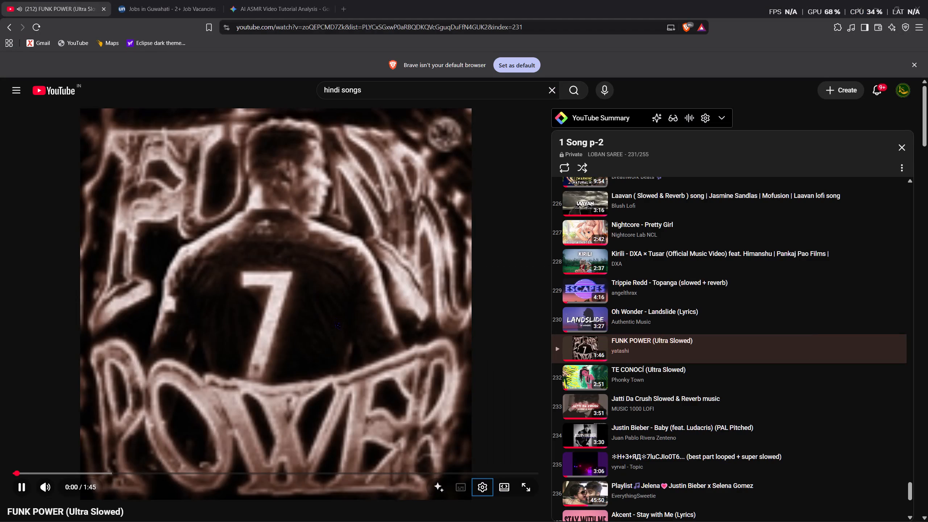
key("alt+Tab")
left_click(874, 5)
key("alt+Tab")
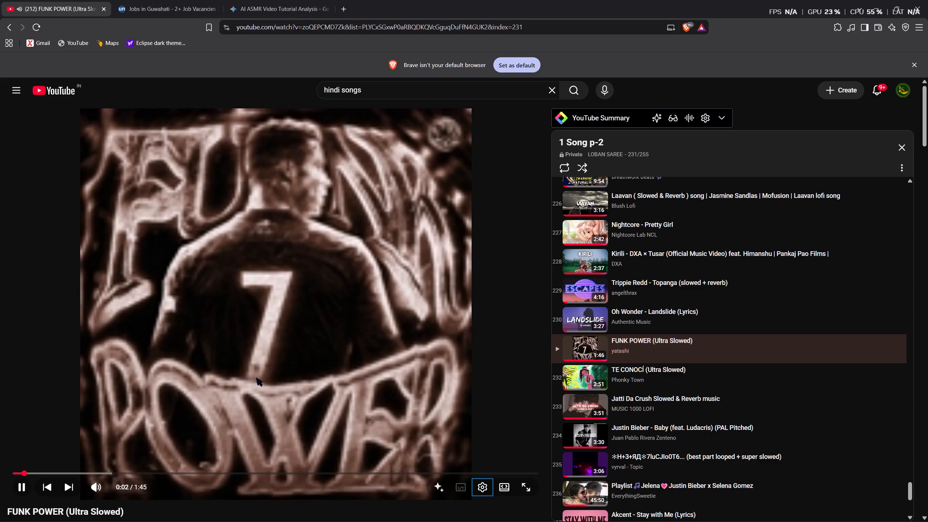
key("alt+Tab")
key("alt+Tab")
left_click(872, 12)
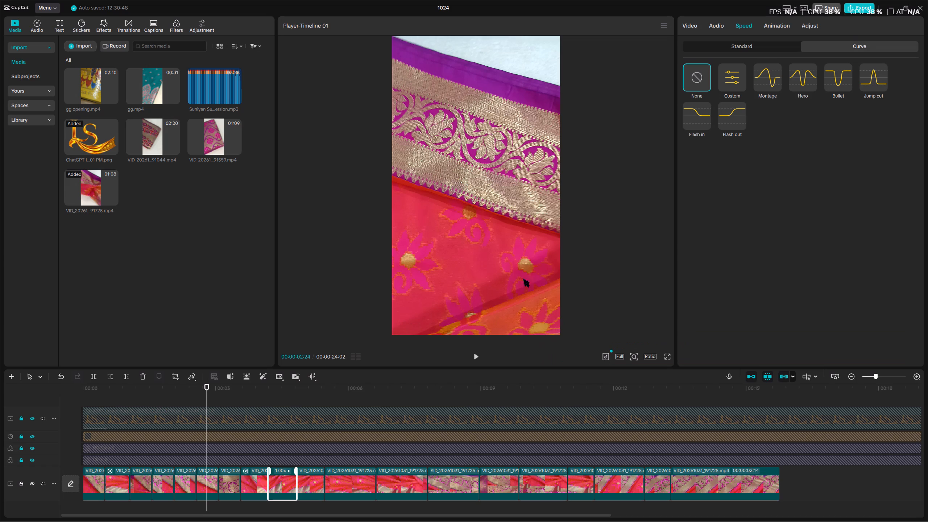
Play back the sequence from the start through about 00:00:12, replaying the shots around 00:00:05 to 00:00:07.
left_click_drag(145, 390, 0, 429)
key("space")
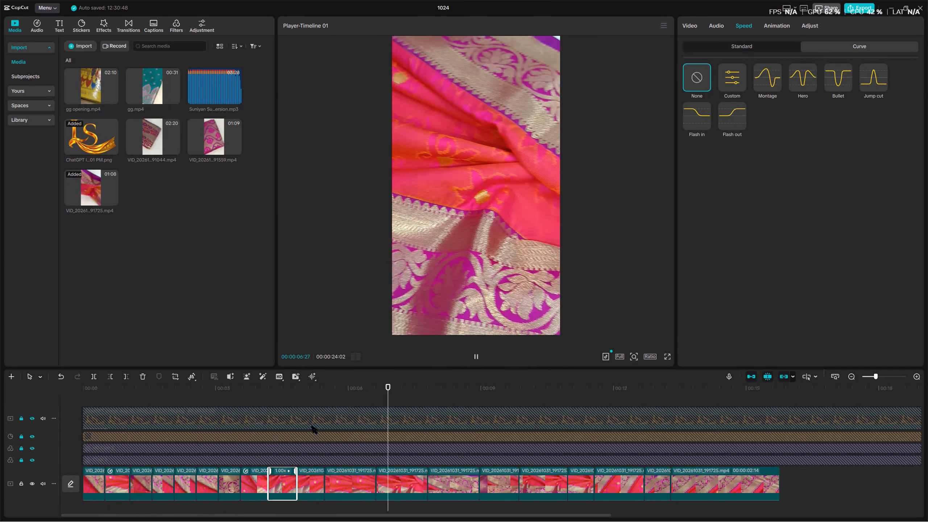
key("space")
left_click(331, 391)
key("space")
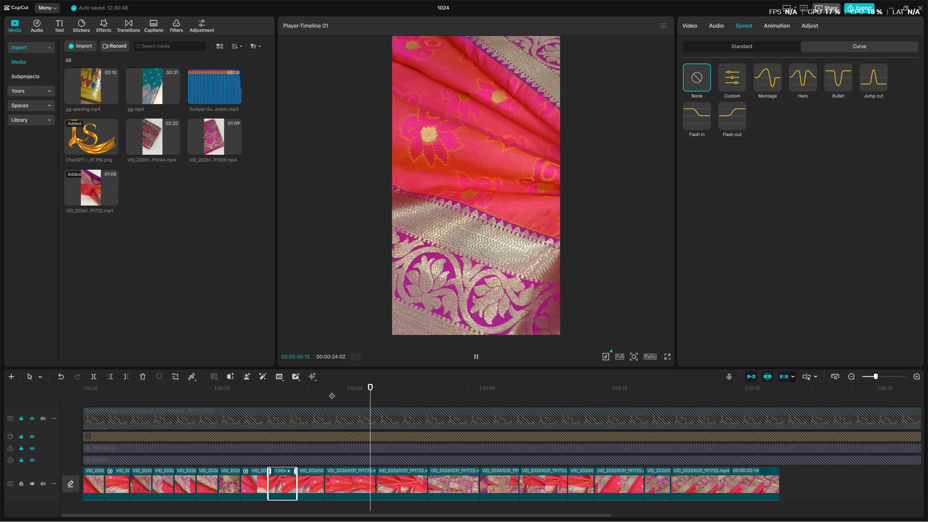
left_click_drag(332, 391, 312, 401)
key("space")
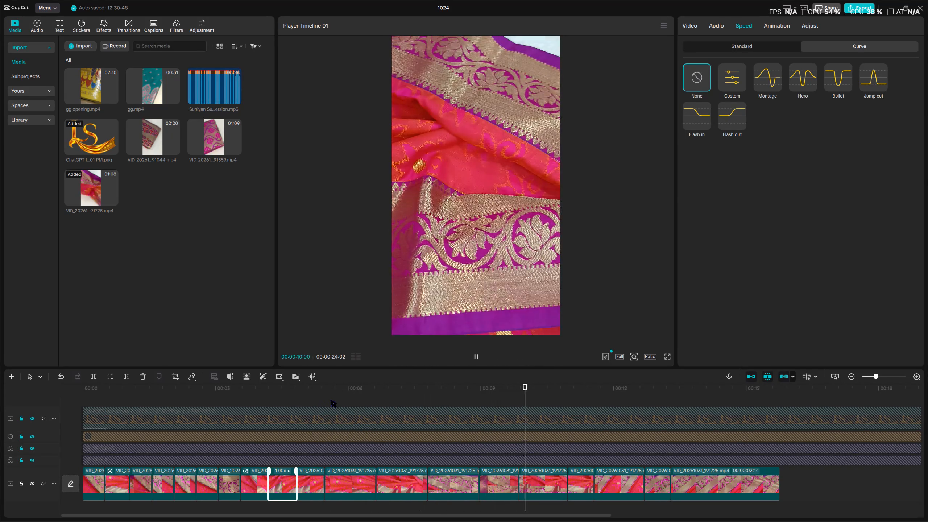
scroll(402, 412, "down", 4, "ctrl")
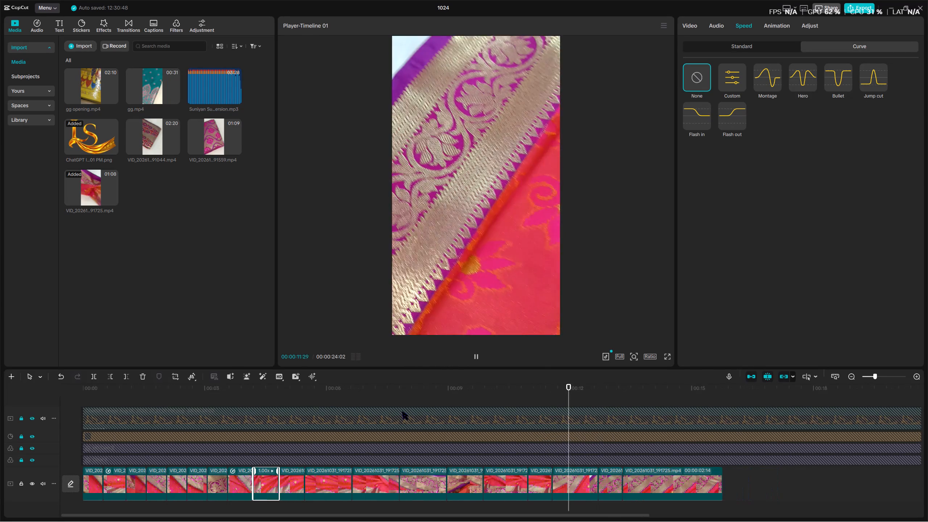
scroll(402, 412, "down", 1, "ctrl")
Restart the browser song from its beginning and play the timeline from 00:00:00:00 through the last shot to compare the pacing.
left_click_drag(352, 393, 41, 415)
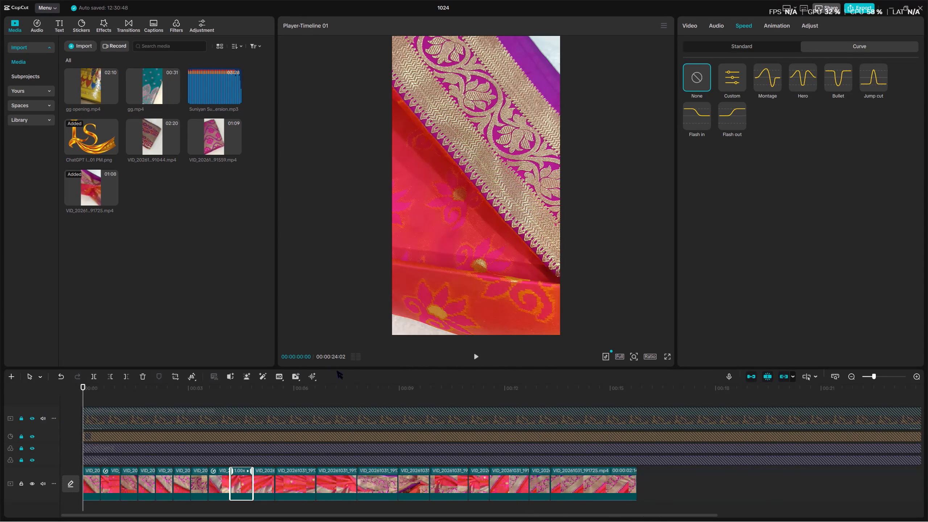
key("alt+Tab")
key("0")
key("alt+Tab")
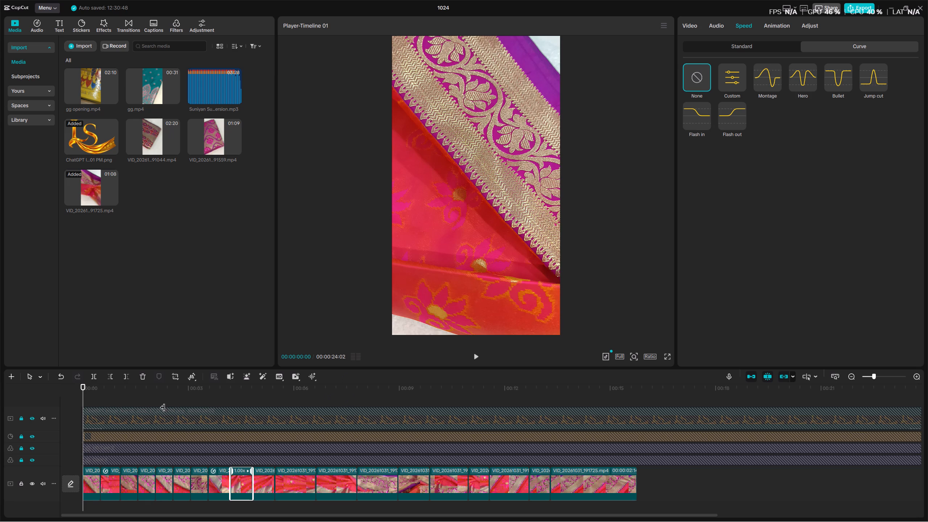
key("space")
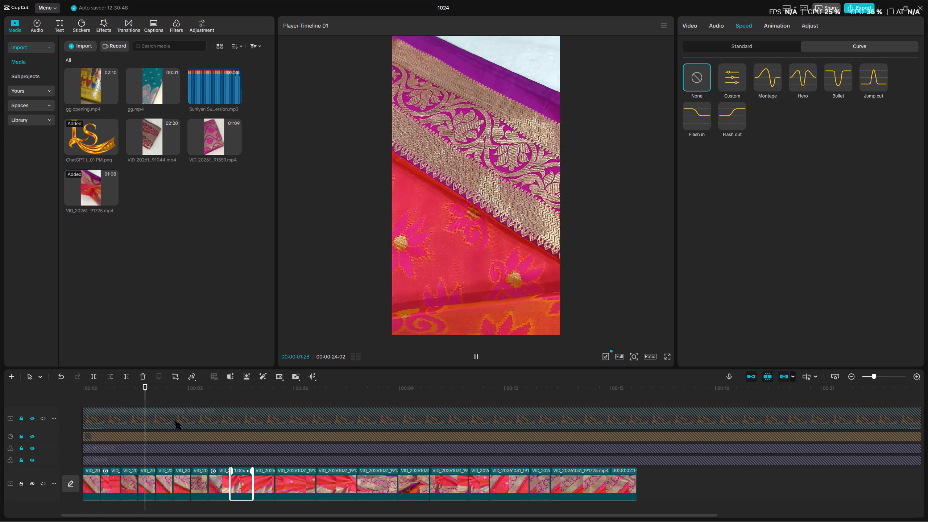
key("space")
left_click_drag(88, 388, 20, 400)
key("space")
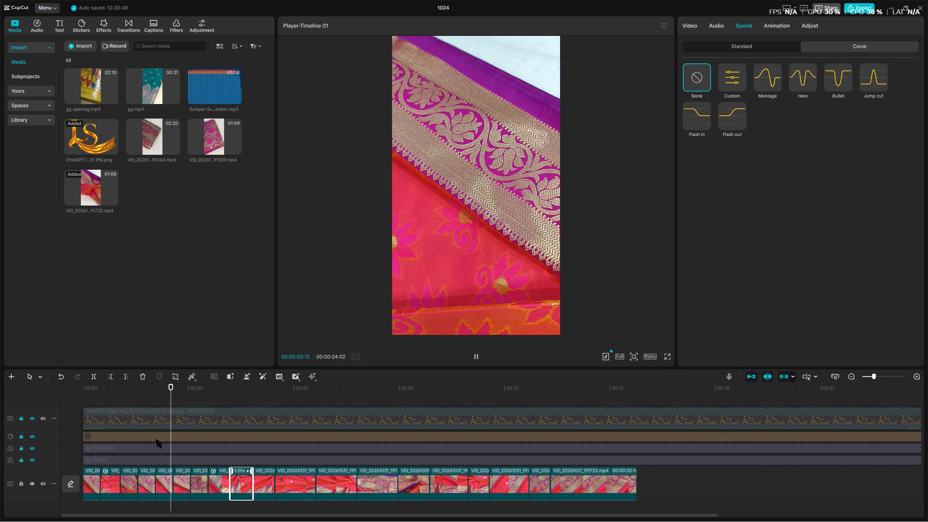
key("space")
left_click_drag(102, 384, 53, 402)
key("space")
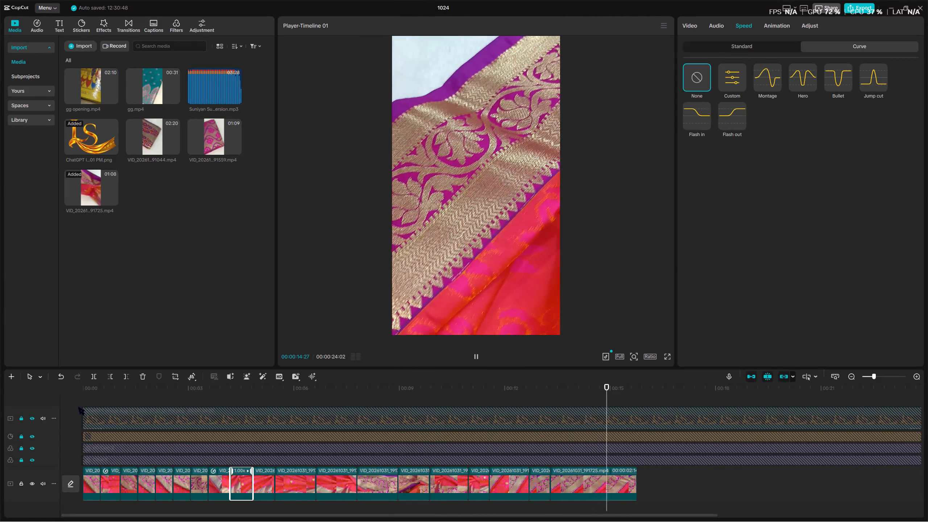
key("space")
key("space")
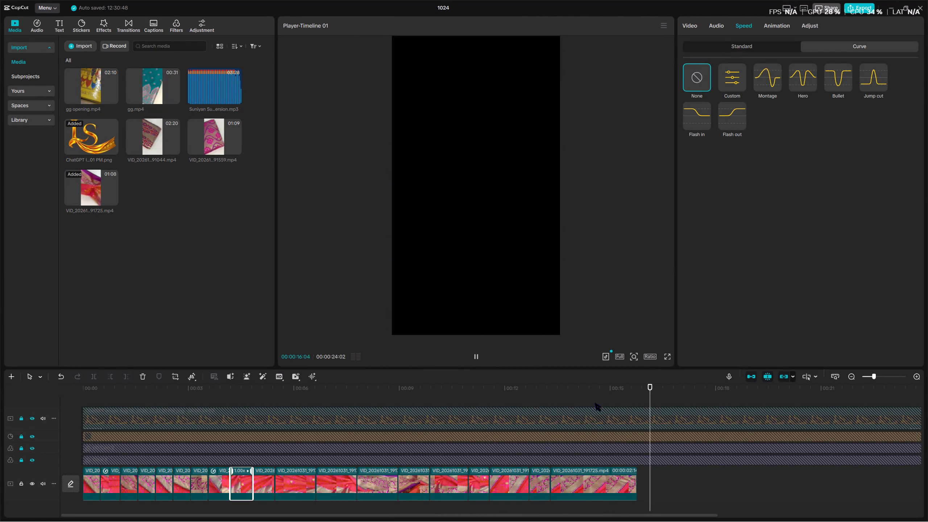
key("space")
Scrub and replay the pleated-fabric shots between about 00:00:04:22 and 00:00:07:19 to examine their motion and cuts.
left_click_drag(536, 388, 258, 399)
key("space")
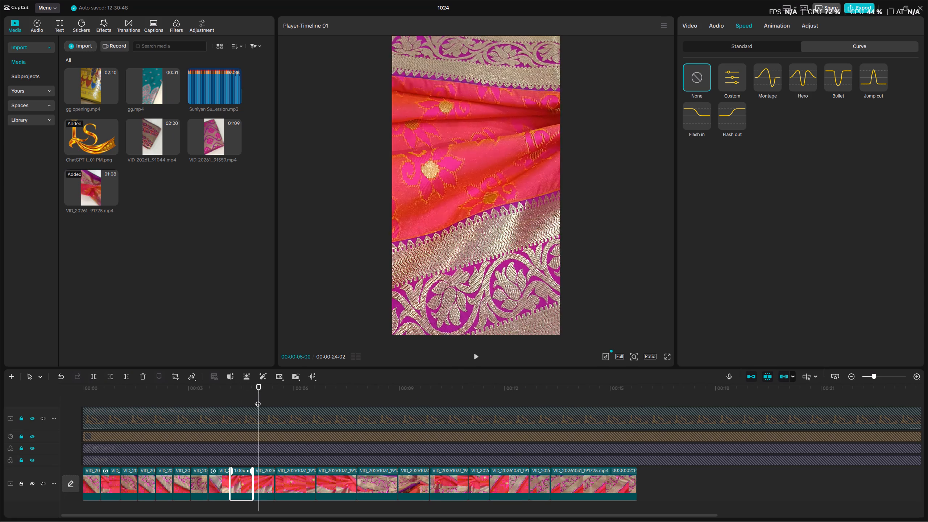
left_click_drag(258, 399, 248, 404)
left_click(245, 392)
key("space")
left_click_drag(249, 391, 250, 392)
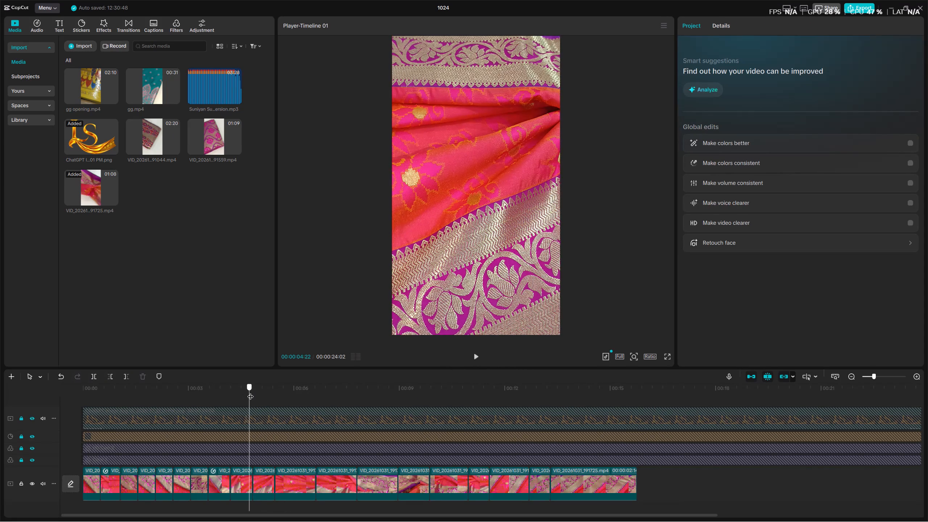
left_click_drag(250, 392, 253, 393)
key("space")
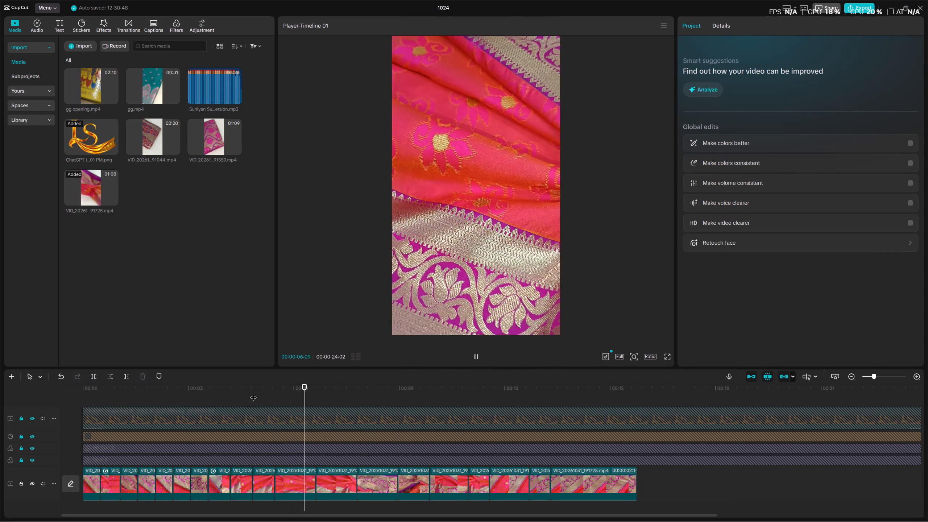
left_click_drag(266, 390, 264, 395)
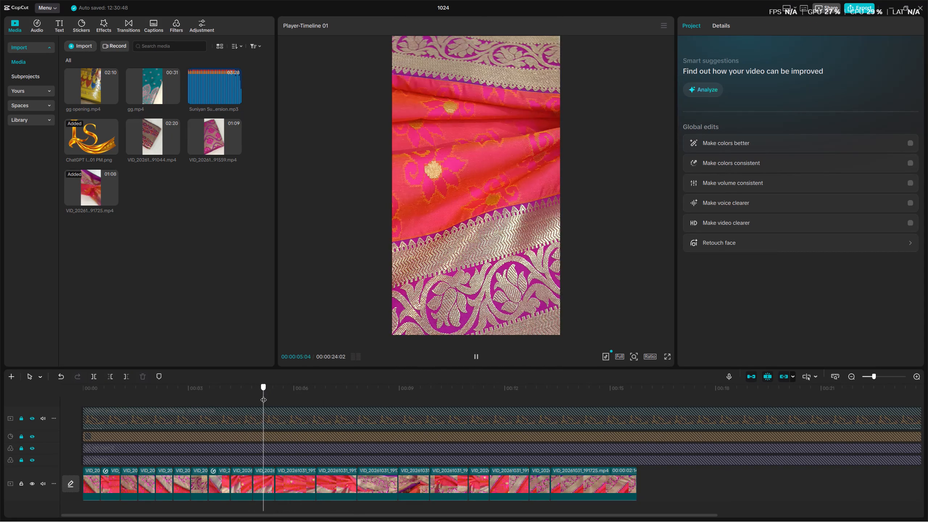
left_click_drag(264, 395, 277, 397)
key("space")
key("space")
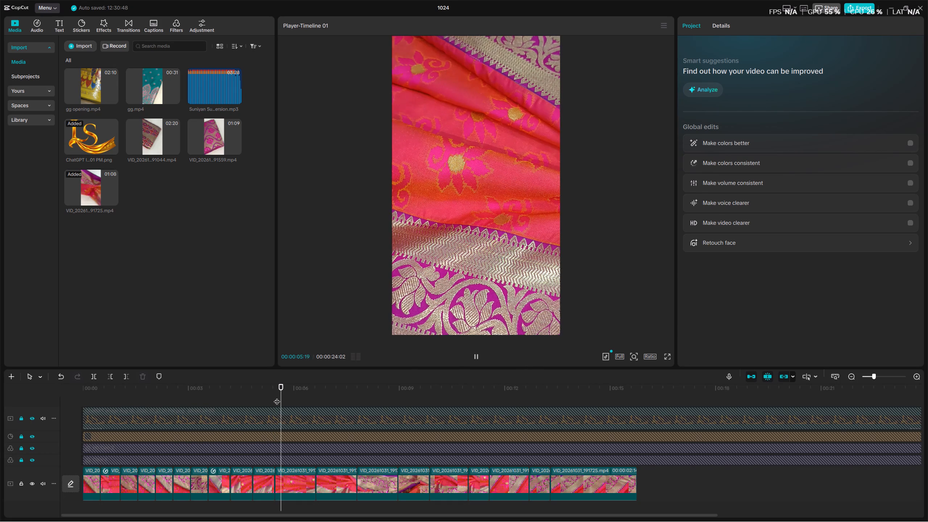
left_click_drag(277, 397, 294, 400)
left_click_drag(275, 397, 275, 397)
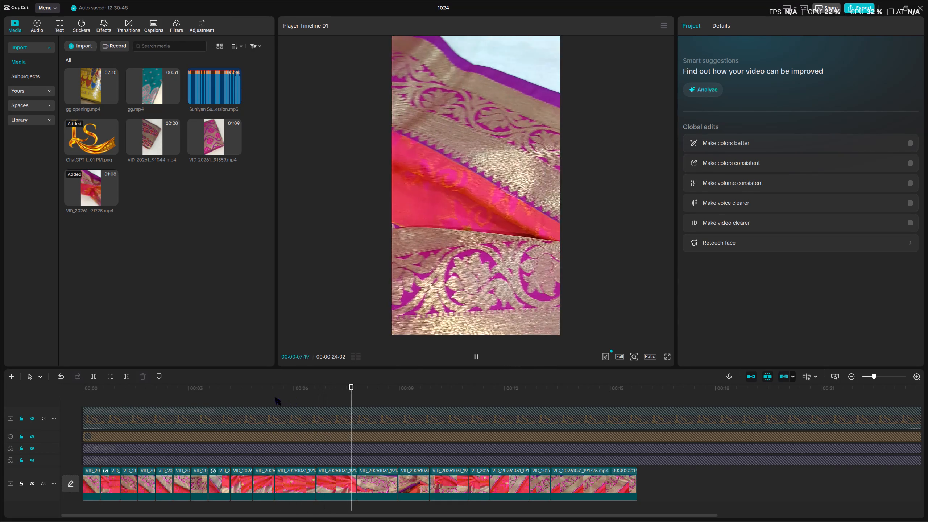
left_click_drag(275, 397, 258, 396)
left_click(247, 391)
left_click_drag(247, 391, 264, 401)
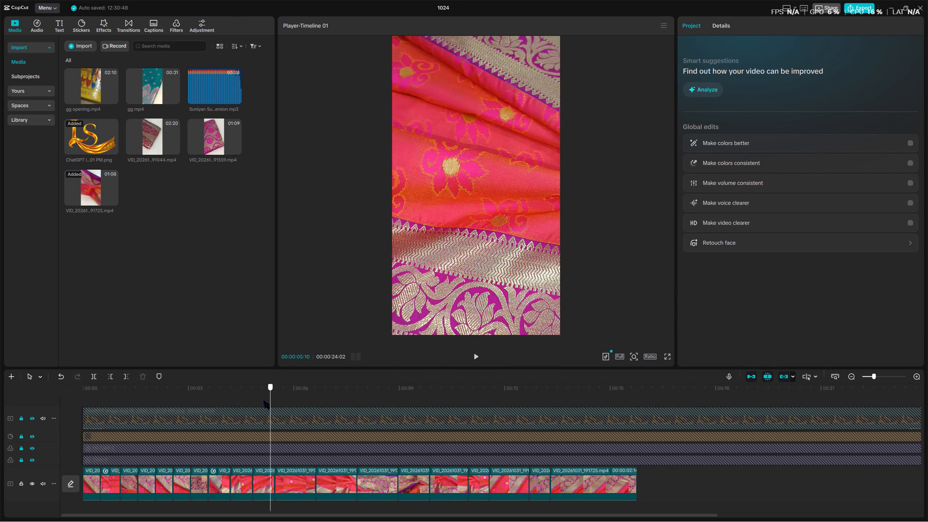
Replay the pleated-fabric shots between about 00:00:04 and 00:00:06:22 to examine their motion and cut points.
left_click_drag(264, 401, 216, 408)
key("space")
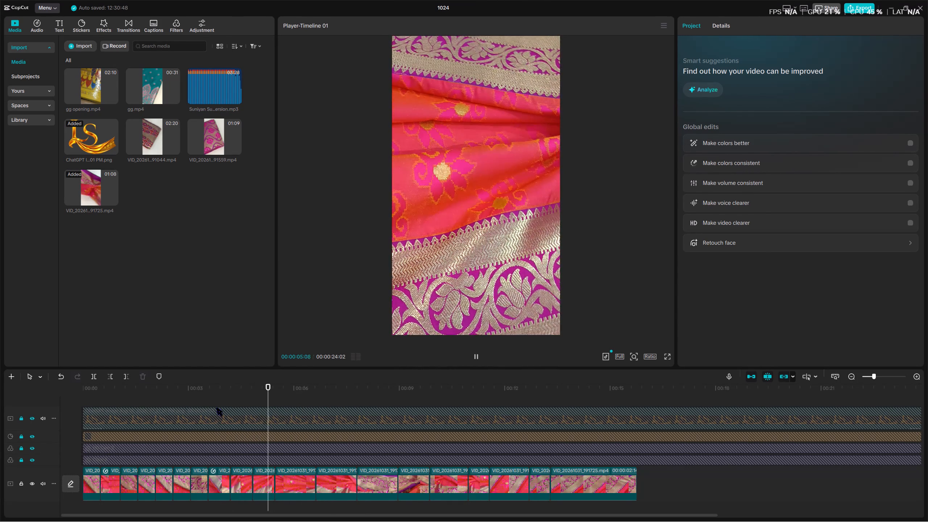
key("space")
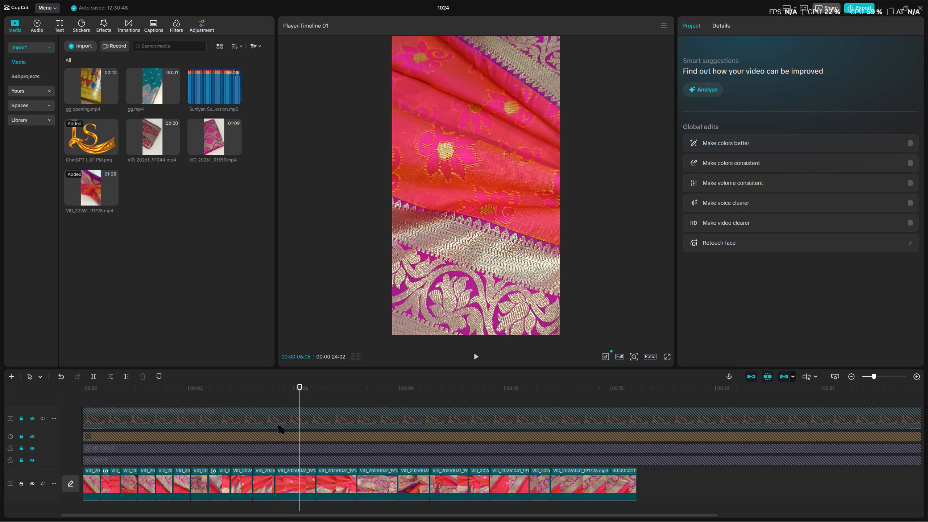
left_click_drag(232, 391, 194, 395)
key("space")
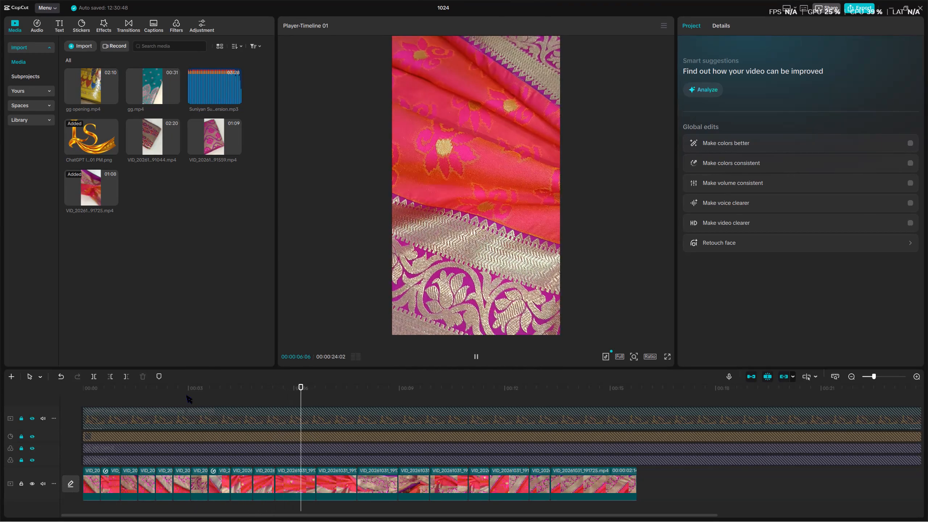
left_click_drag(191, 390, 108, 401)
key("space")
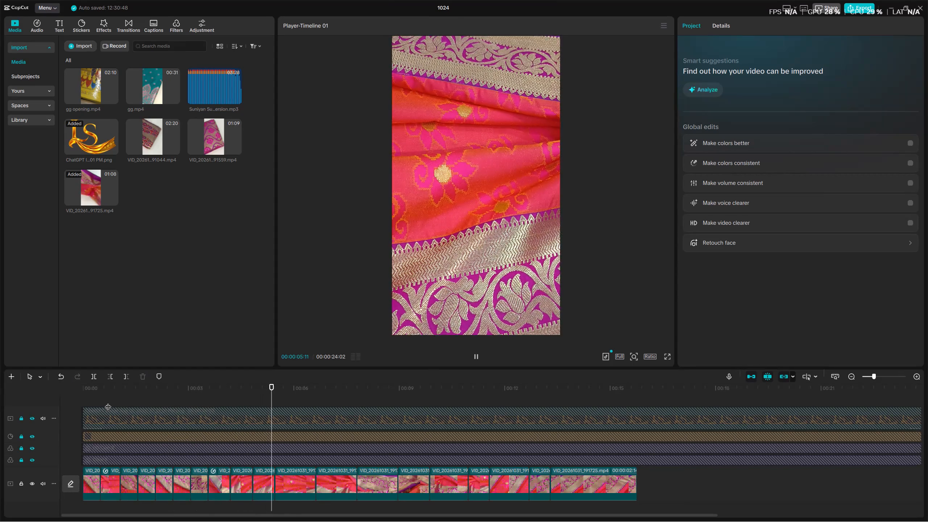
key("space")
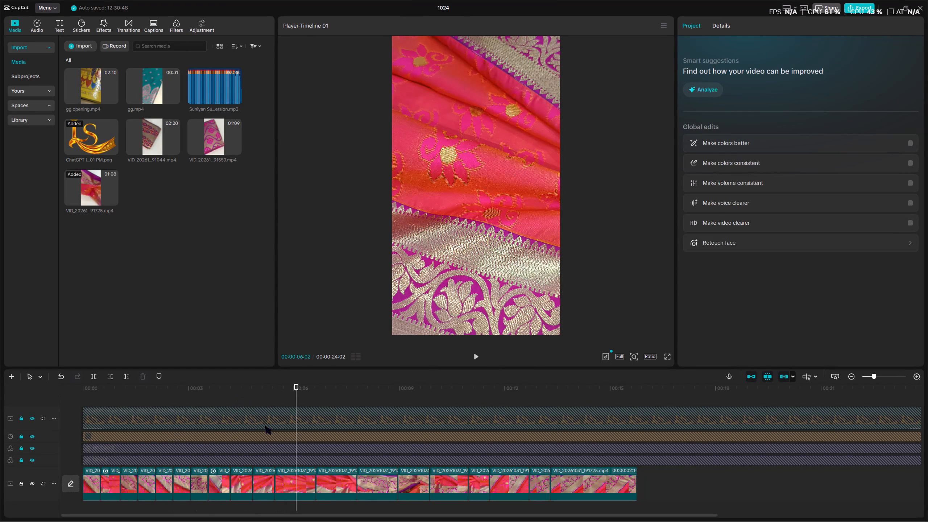
left_click_drag(221, 395, 230, 392)
key("space")
key("space")
key("space")
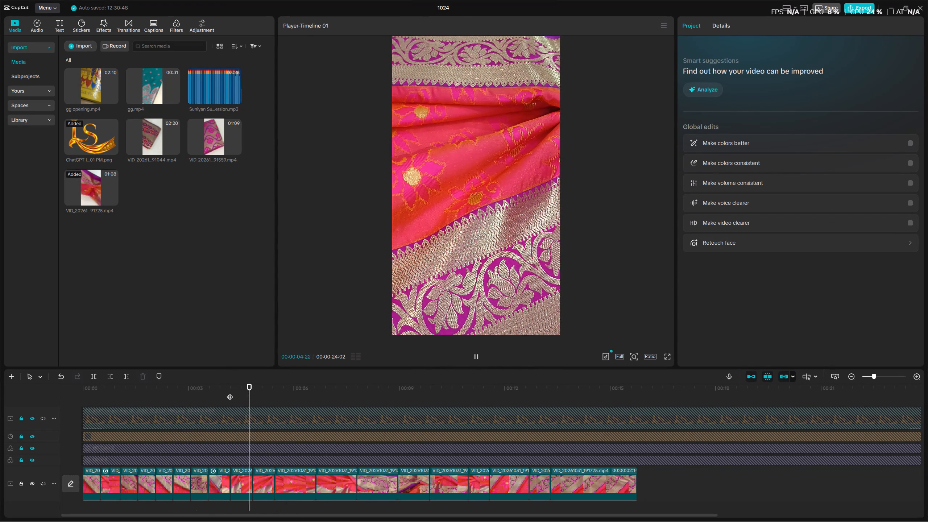
key("space")
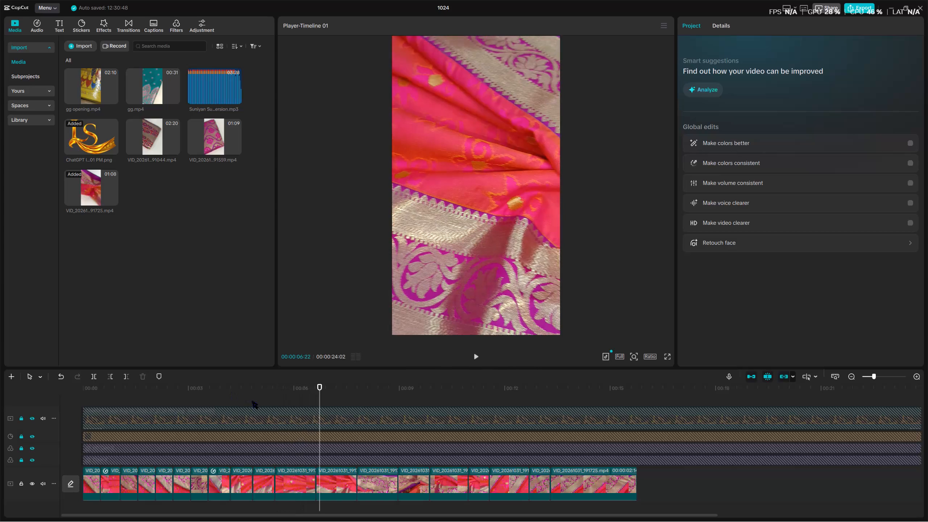
Apply the Flash out speed curve to the clip starting at 00:00:05:14, shift its second curve point later, and preview the ramp.
left_click(291, 485)
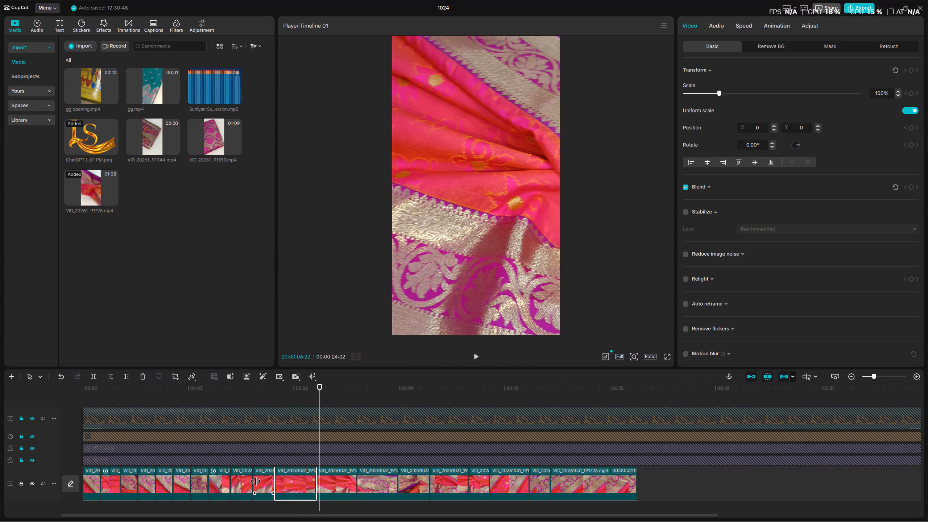
left_click(268, 478)
left_click(295, 482)
left_click_drag(270, 390, 275, 390)
key("space")
key("space")
left_click(275, 390)
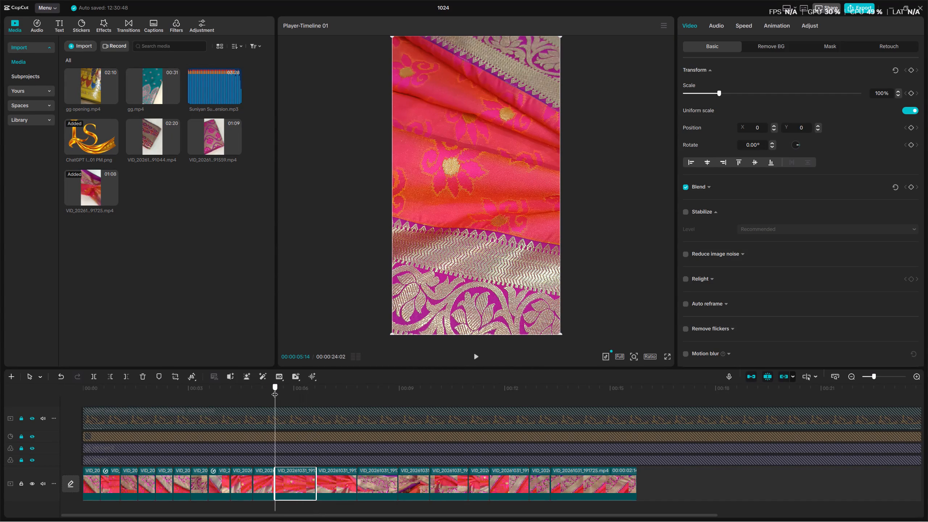
left_click(746, 25)
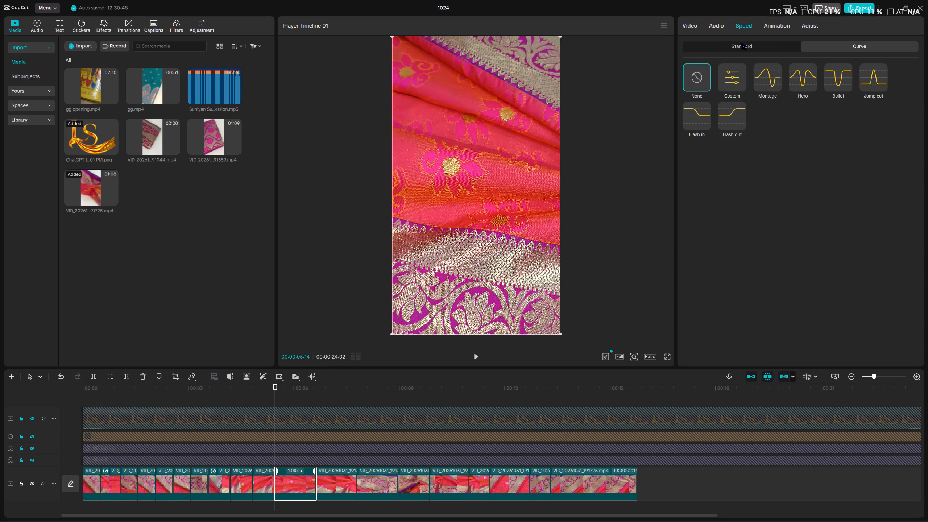
left_click(734, 120)
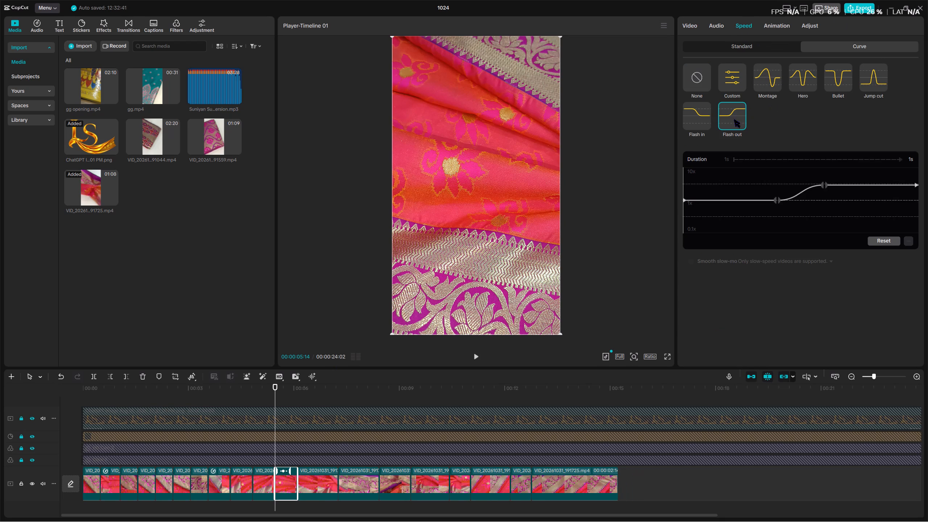
left_click_drag(826, 186, 861, 186)
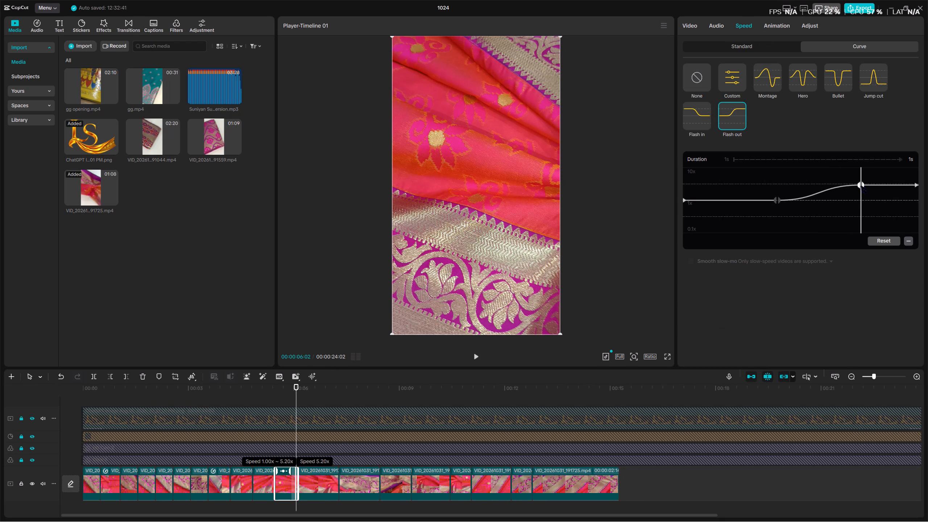
left_click_drag(861, 186, 863, 186)
left_click_drag(260, 389, 249, 392)
key("space")
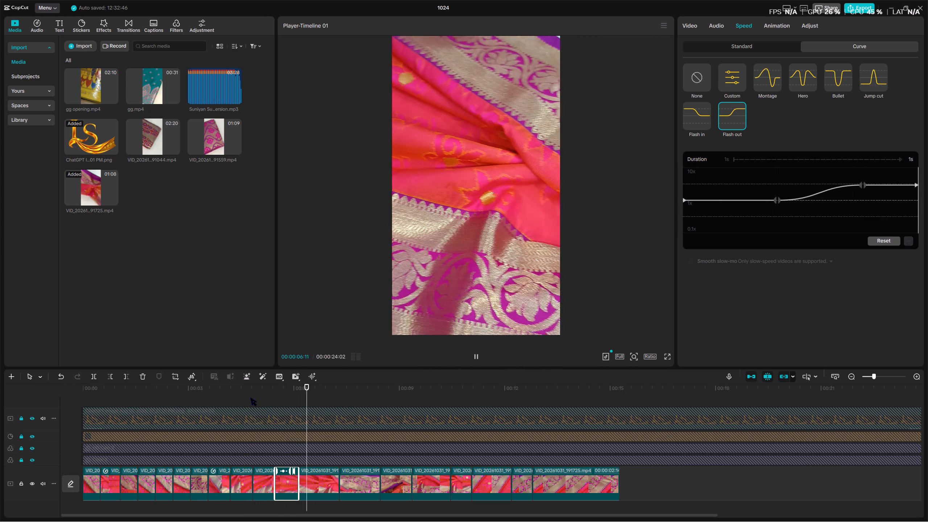
key("space")
Apply the Flash in speed curve to the following clip and shift its first curve point much earlier.
left_click(317, 490)
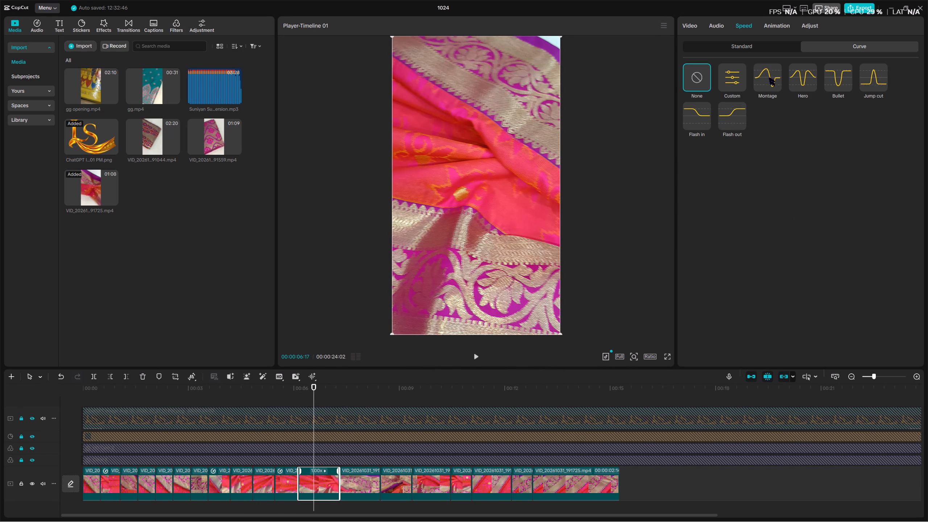
left_click(695, 121)
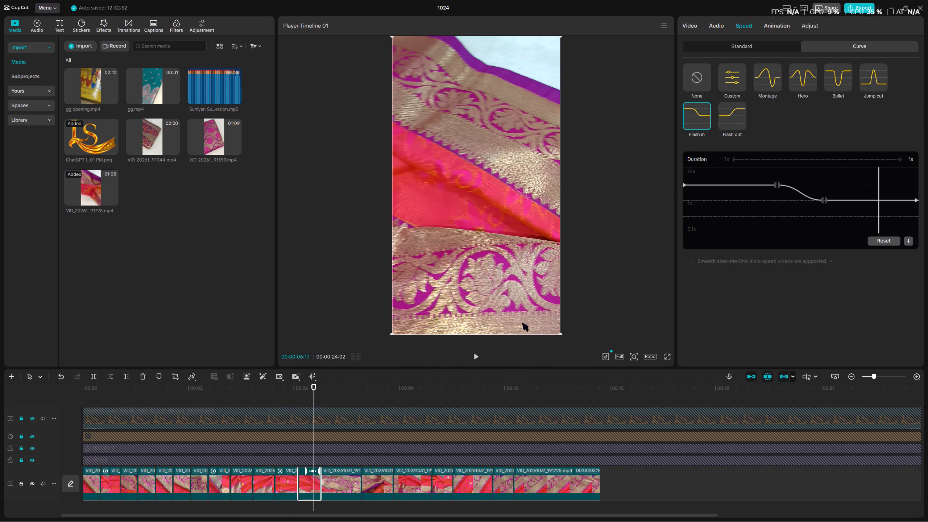
left_click_drag(778, 183, 786, 183)
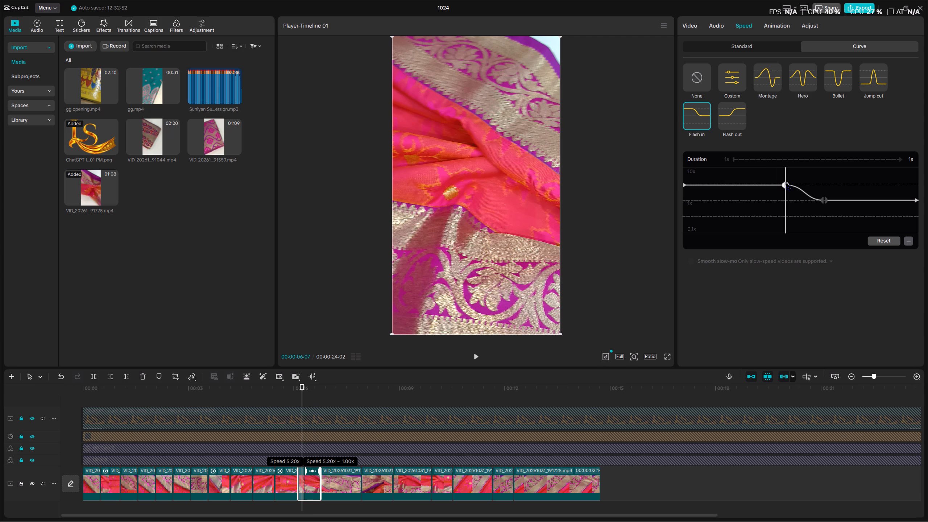
left_click_drag(786, 183, 711, 182)
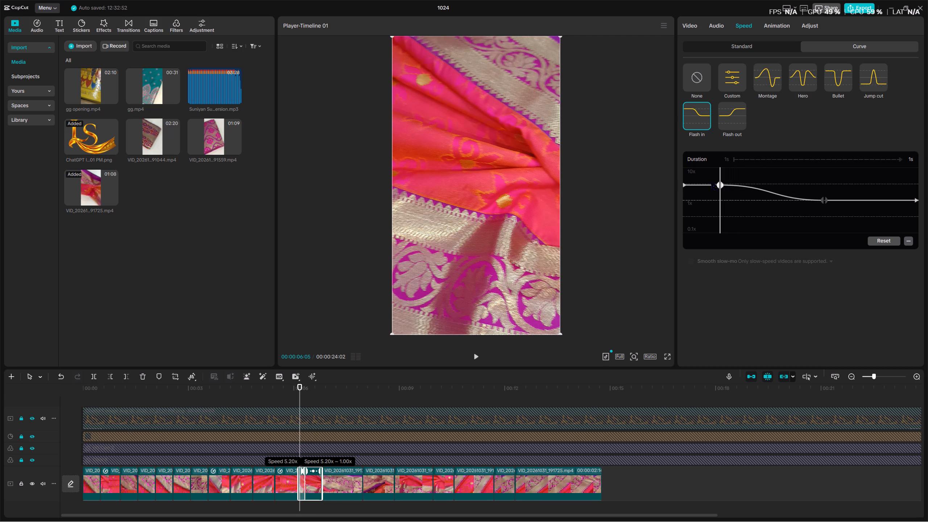
left_click_drag(711, 182, 709, 183)
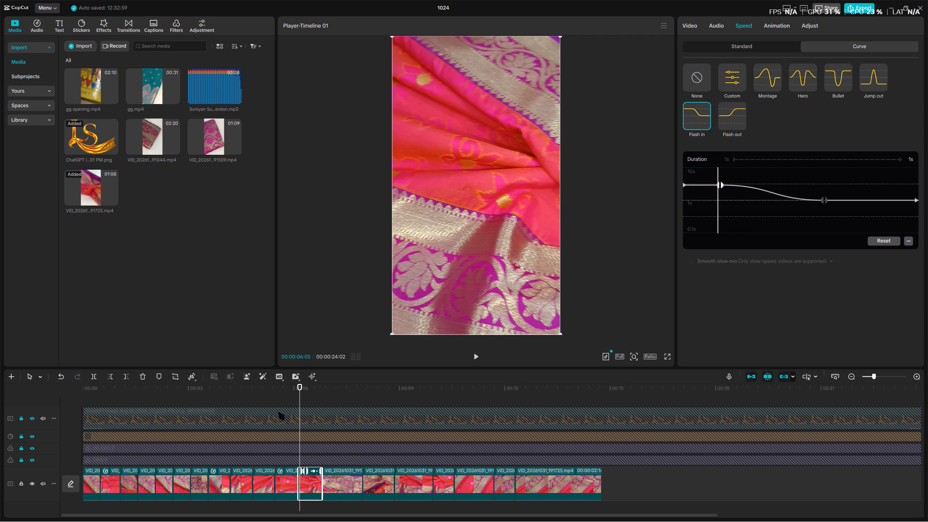
Play the two newly speed-ramped clips repeatedly from about 00:00:05 to check how the ramps flow together.
left_click(270, 397)
key("space")
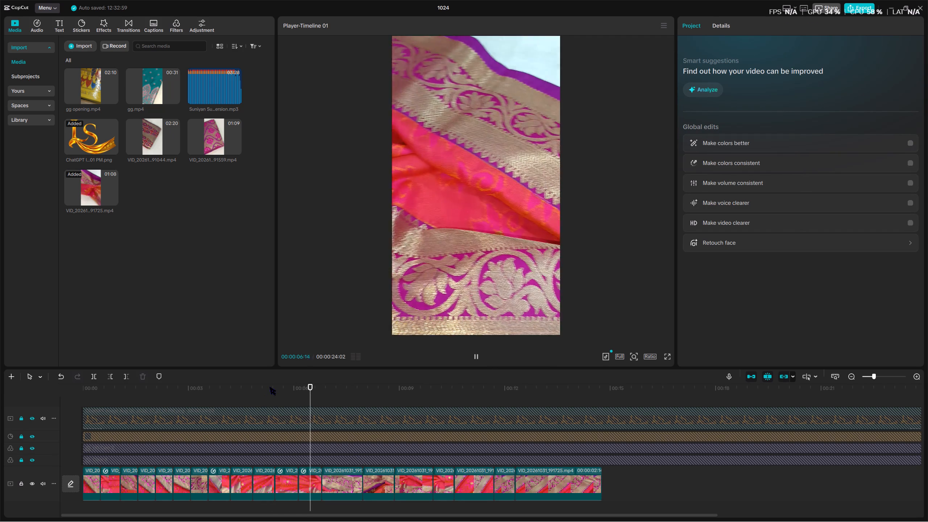
key("space")
left_click(270, 388)
key("space")
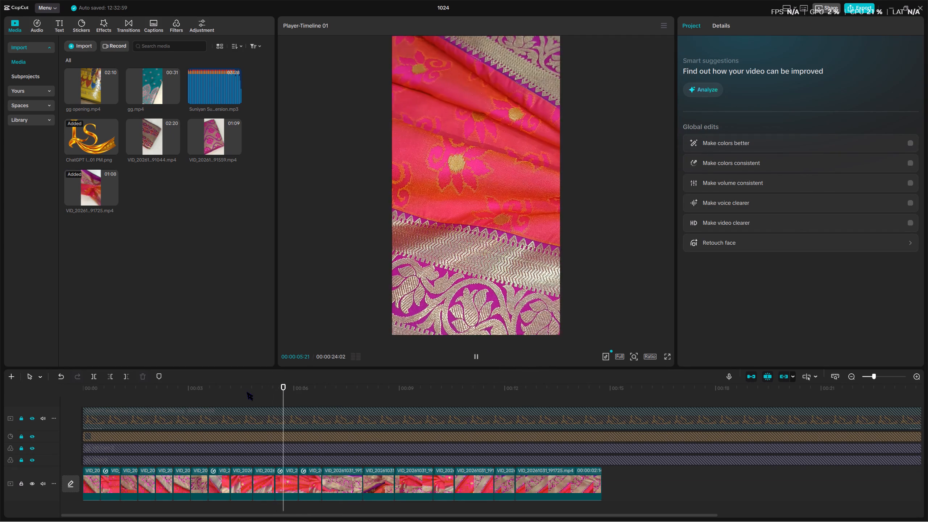
key("space")
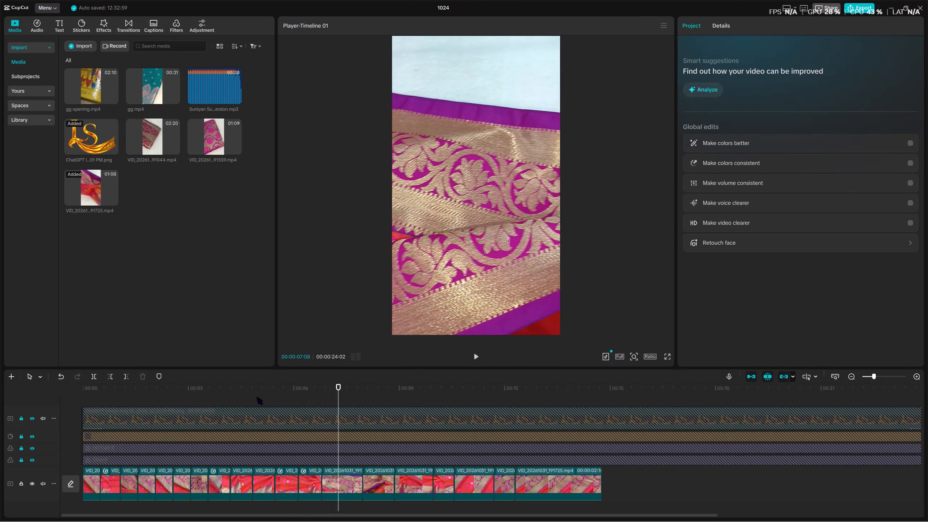
left_click(252, 395)
key("space")
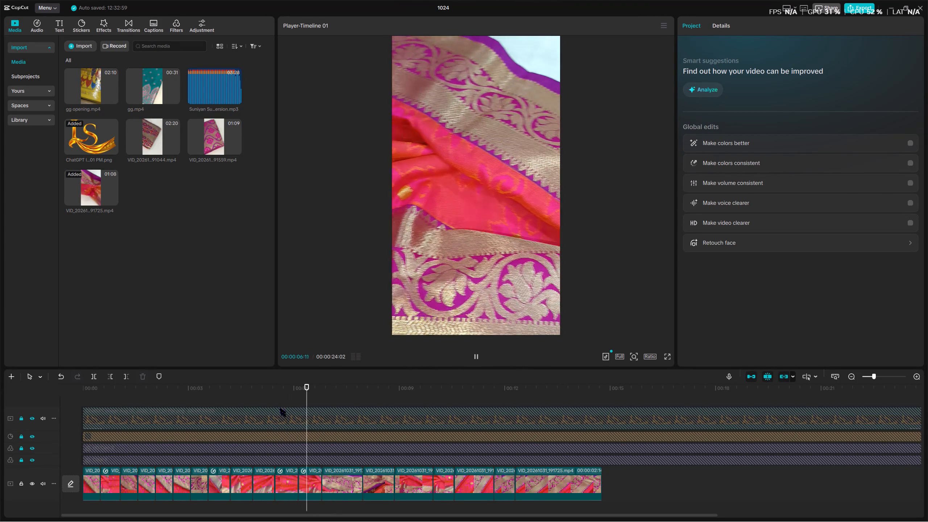
key("space")
Scrub and replay across the cut at about 00:00:06:04 to examine the match between the two ramped clips.
left_click_drag(296, 395, 297, 400)
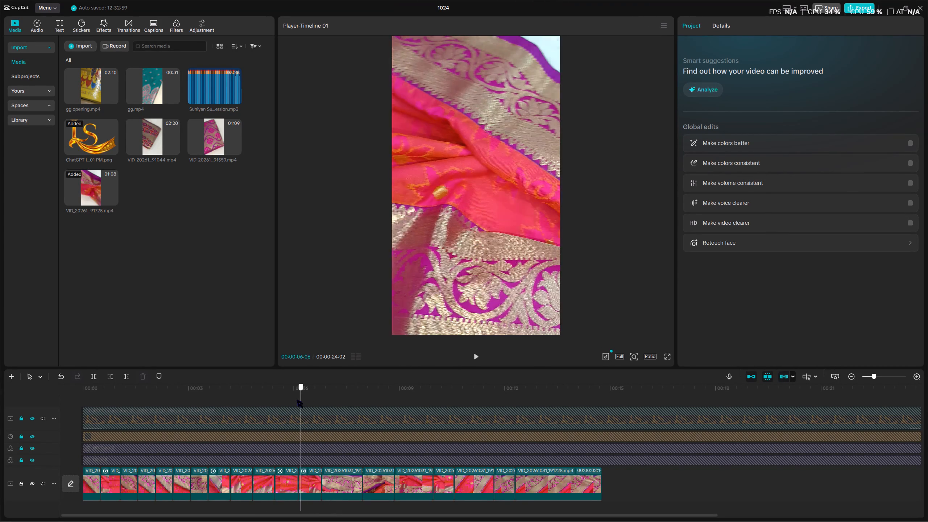
left_click_drag(297, 400, 293, 400)
key("space")
left_click_drag(293, 400, 284, 404)
left_click(283, 400)
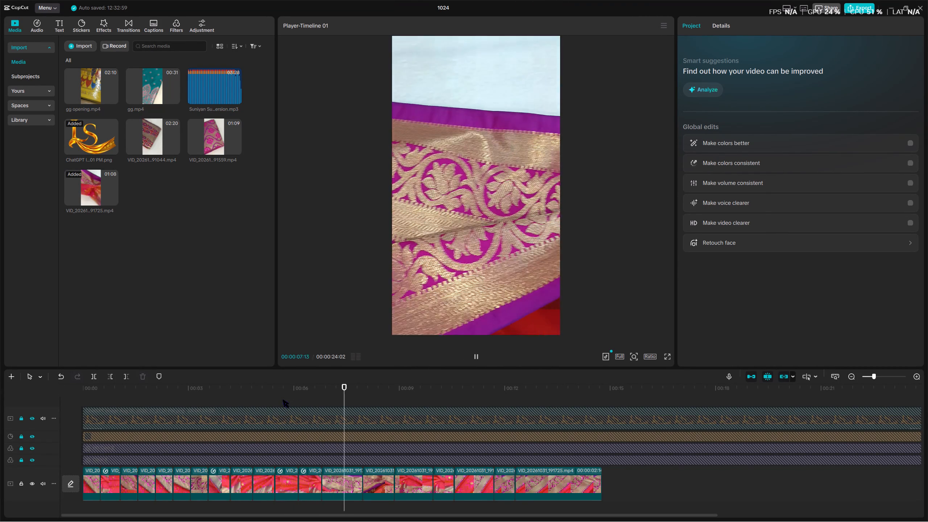
left_click_drag(289, 395, 297, 398)
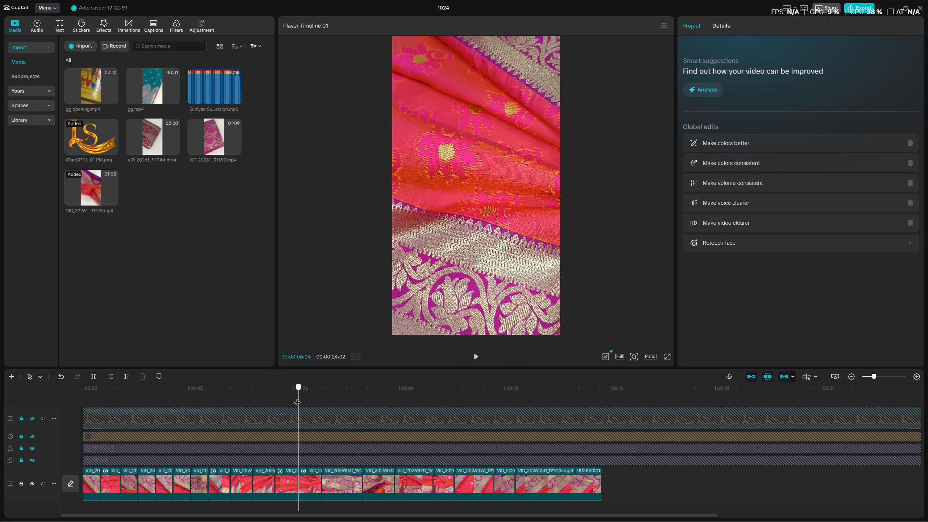
left_click_drag(297, 398, 298, 400)
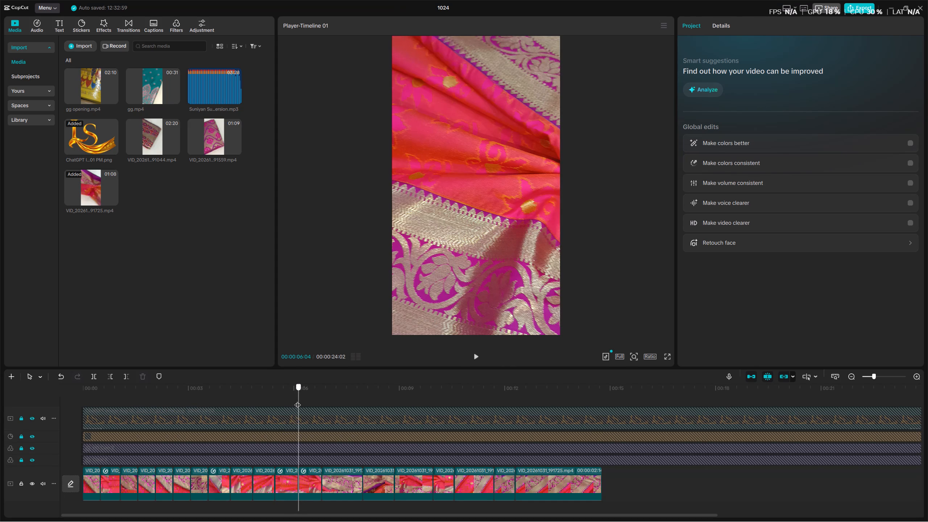
left_click_drag(298, 400, 286, 403)
key("space")
left_click_drag(286, 403, 302, 404)
left_click_drag(297, 392, 311, 391)
Bring up and minimise the browser window, and in CapCut replay the border shots from about 00:00:06:15 to 00:00:08:21.
key("alt+Tab")
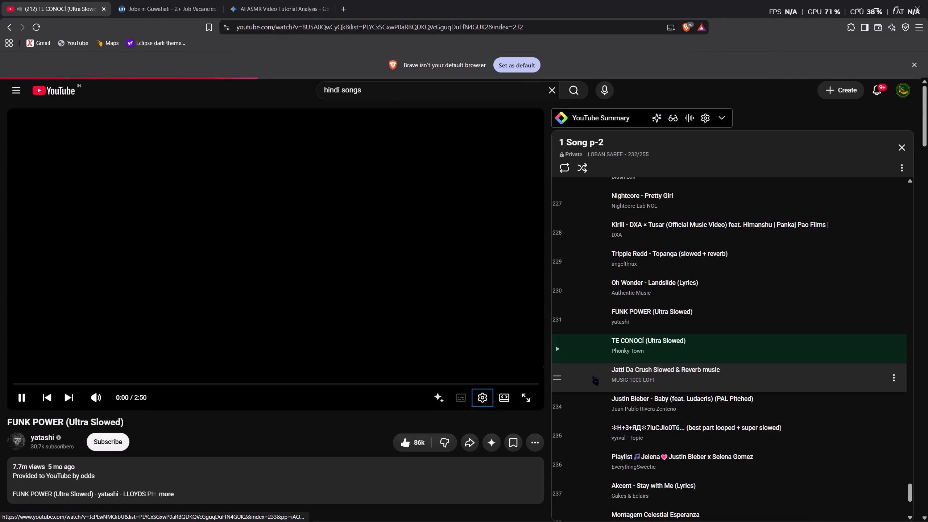
left_click(873, 14)
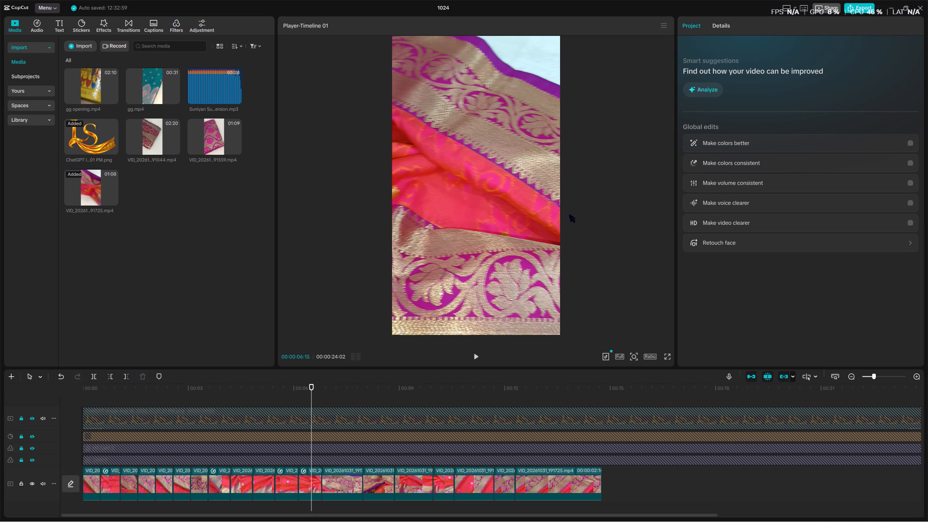
left_click_drag(315, 389, 310, 392)
key("space")
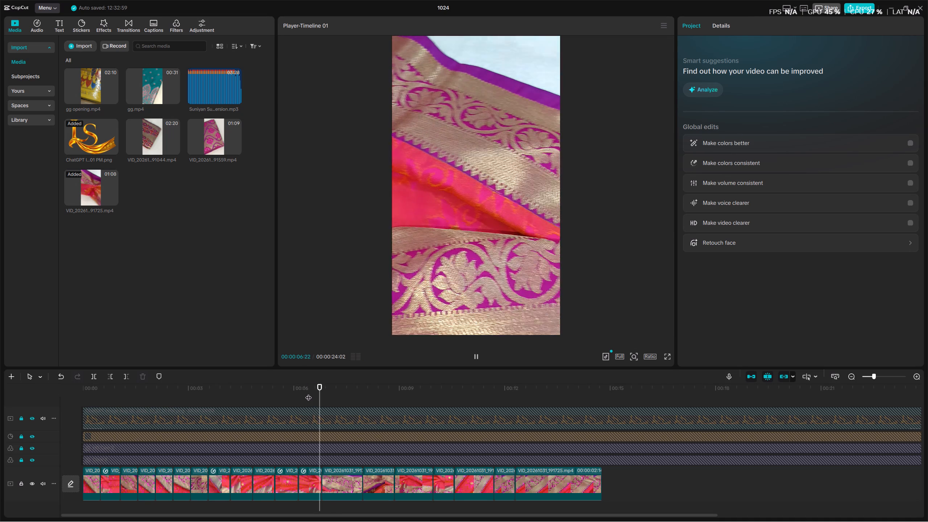
left_click(312, 397)
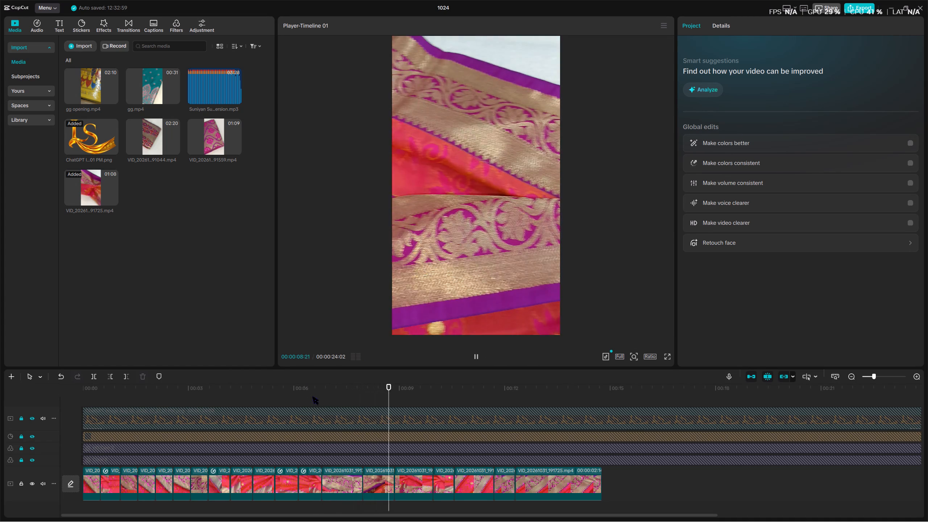
key("space")
key("space")
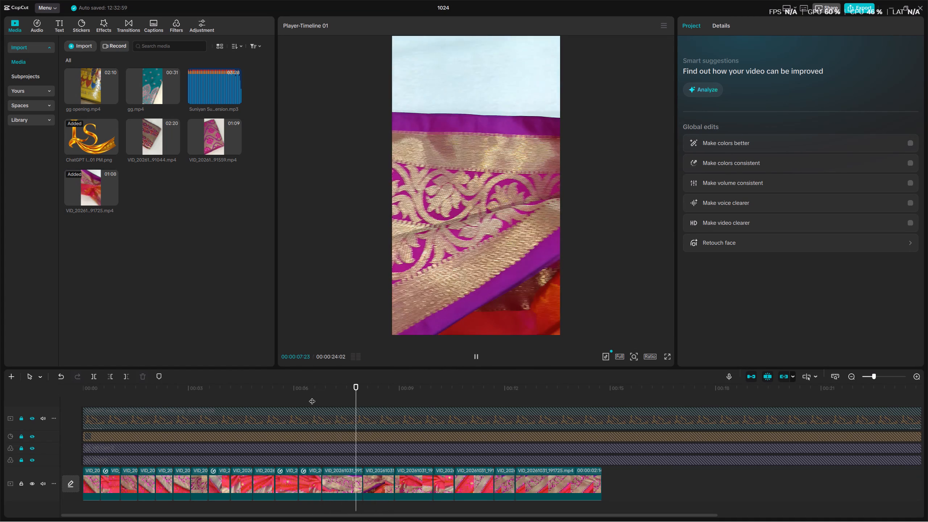
key("space")
Apply the Montage speed curve to the border shot directly after the two ramped clips.
left_click(330, 494)
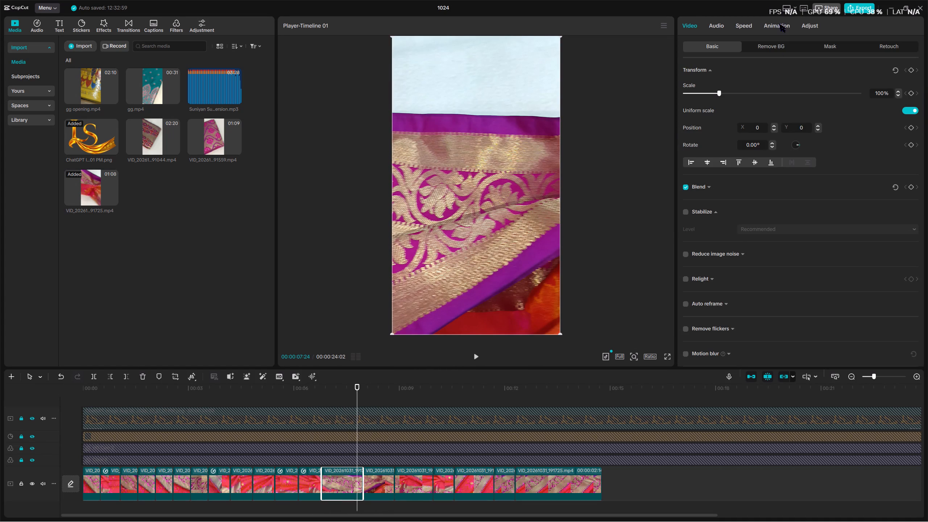
left_click(779, 24)
left_click(751, 22)
left_click(774, 76)
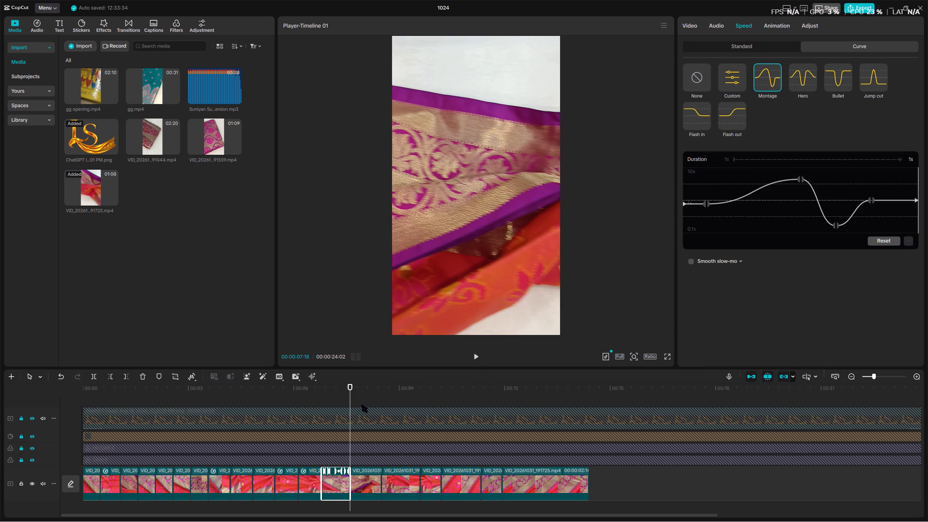
Lift the Montage-curved border clip off the main track, trim its end slightly, and reinsert it after the second ramped clip.
left_click_drag(328, 488, 304, 455)
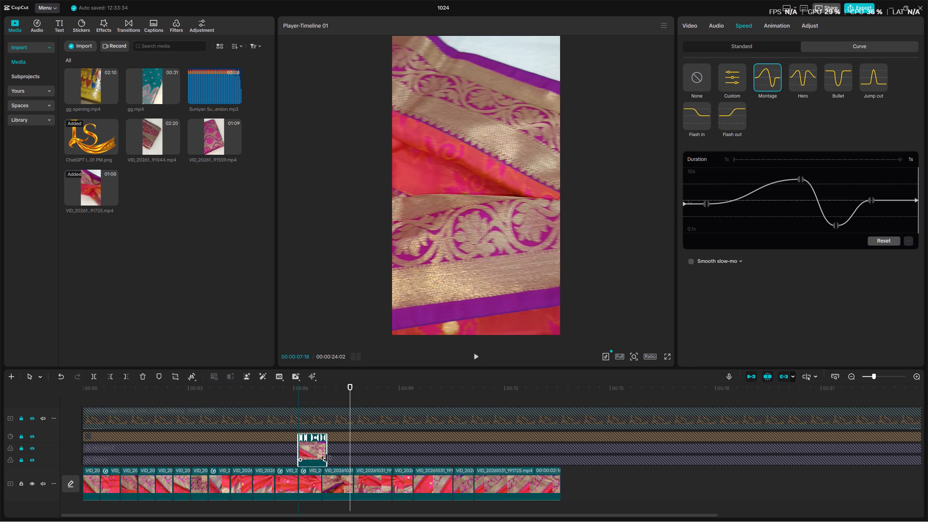
left_click_drag(327, 455, 321, 459)
left_click_drag(305, 461, 327, 495)
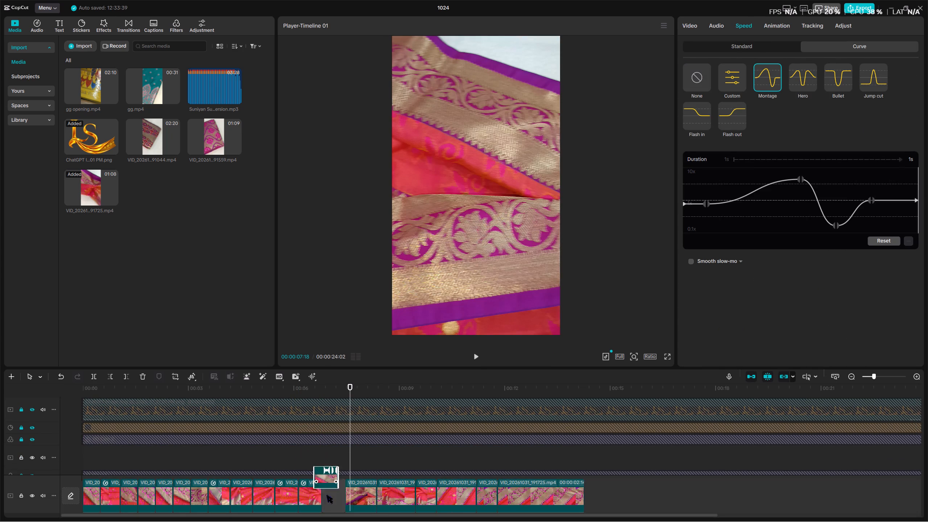
Apply the Montage speed curve to the next border clip, then lower its first curve point below normal speed and shift it slightly forward.
left_click_drag(327, 495, 328, 506)
left_click(360, 475)
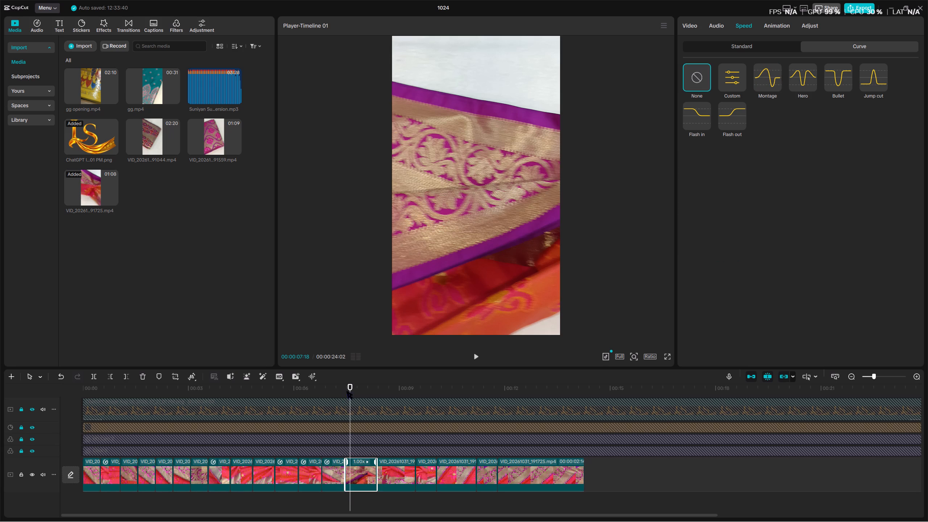
left_click_drag(348, 388, 348, 394)
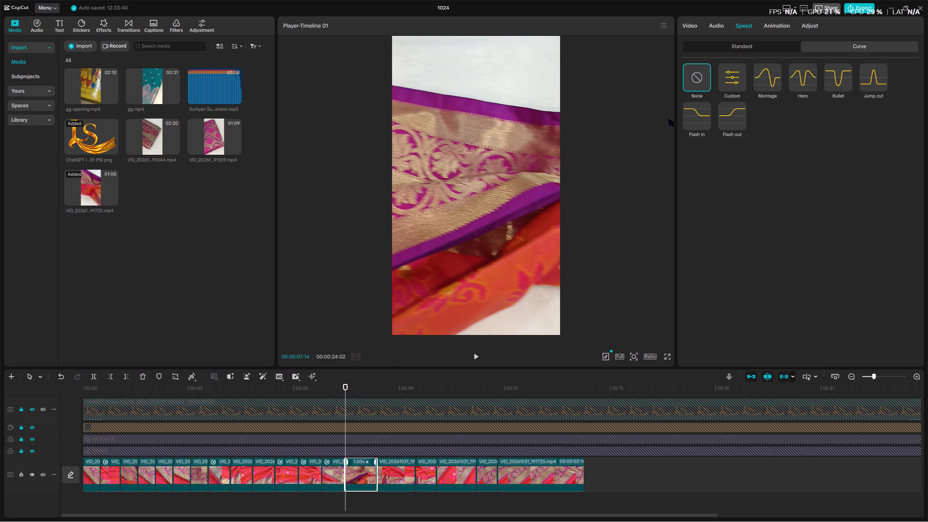
left_click(777, 81)
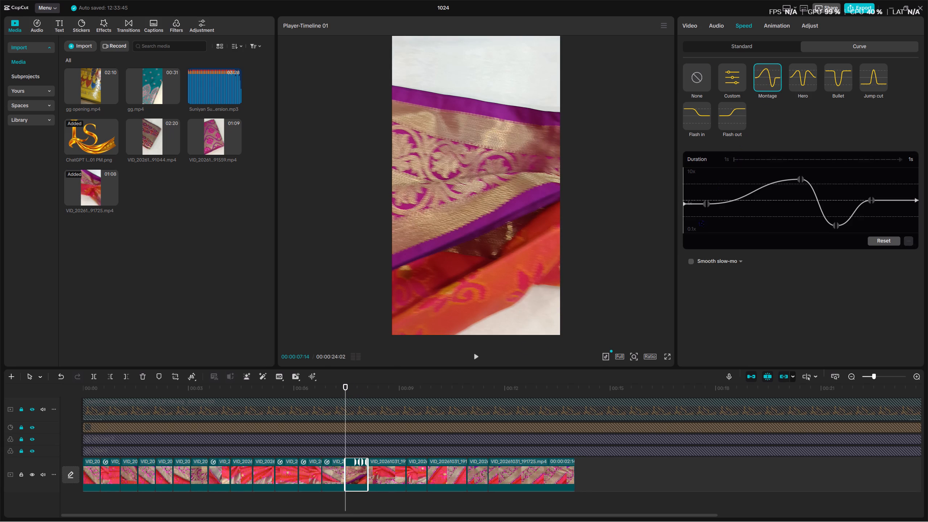
left_click_drag(708, 204, 707, 214)
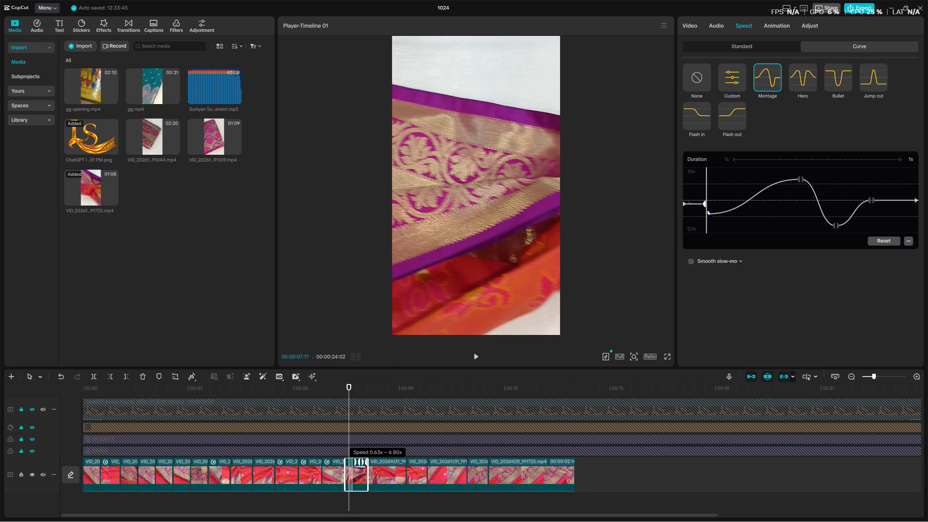
left_click_drag(707, 214, 705, 216)
left_click_drag(702, 206, 703, 220)
left_click_drag(704, 202, 705, 216)
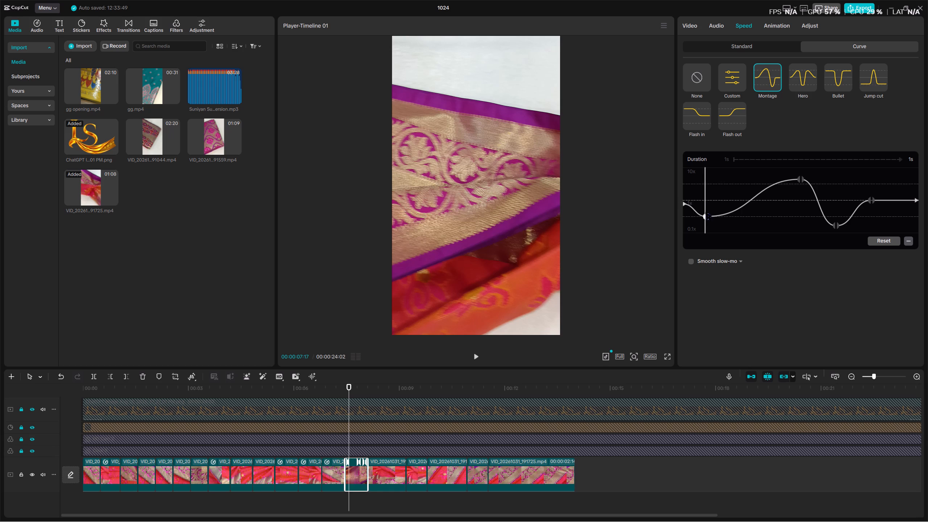
left_click_drag(706, 217, 691, 216)
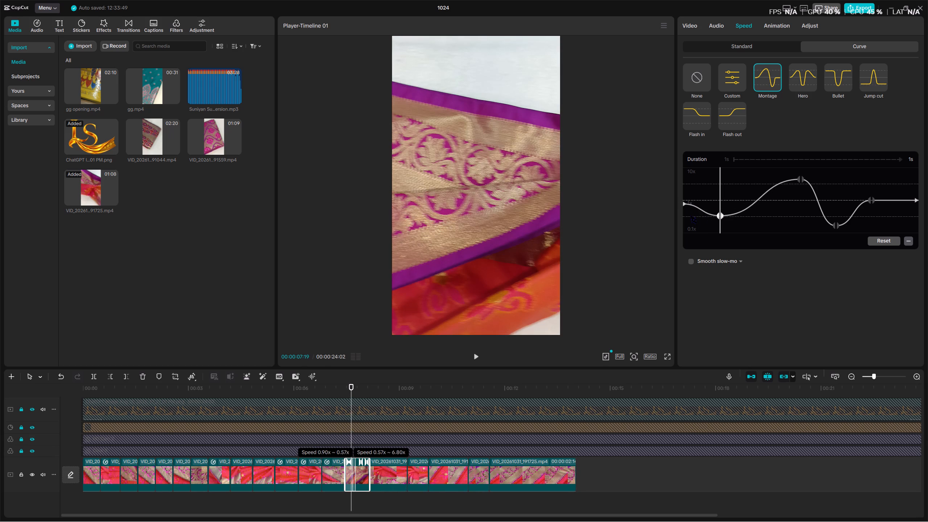
left_click_drag(691, 216, 690, 212)
Move the newly ramped border clip ahead of the other Montage-curved border clip, so it starts at about 00:00:06:24.
left_click_drag(365, 468, 339, 435)
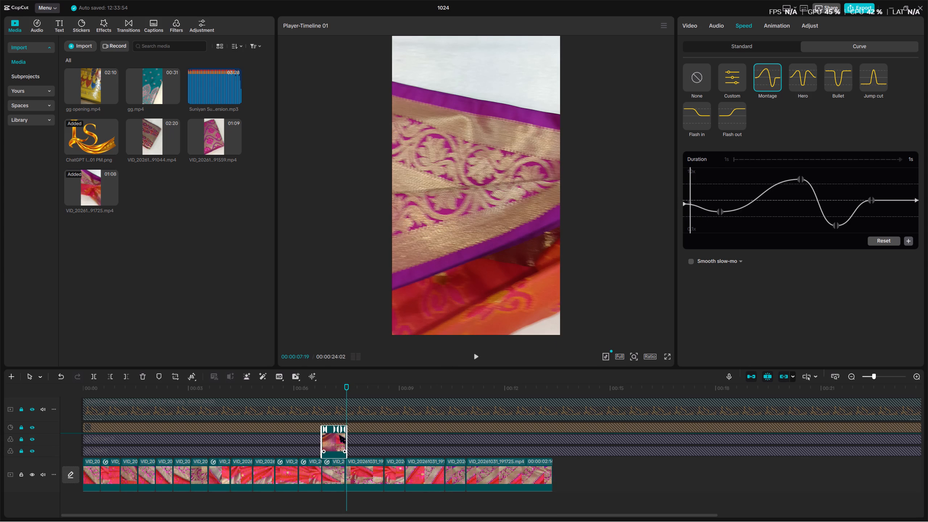
left_click_drag(339, 435, 342, 435)
left_click(323, 441)
left_click(320, 441)
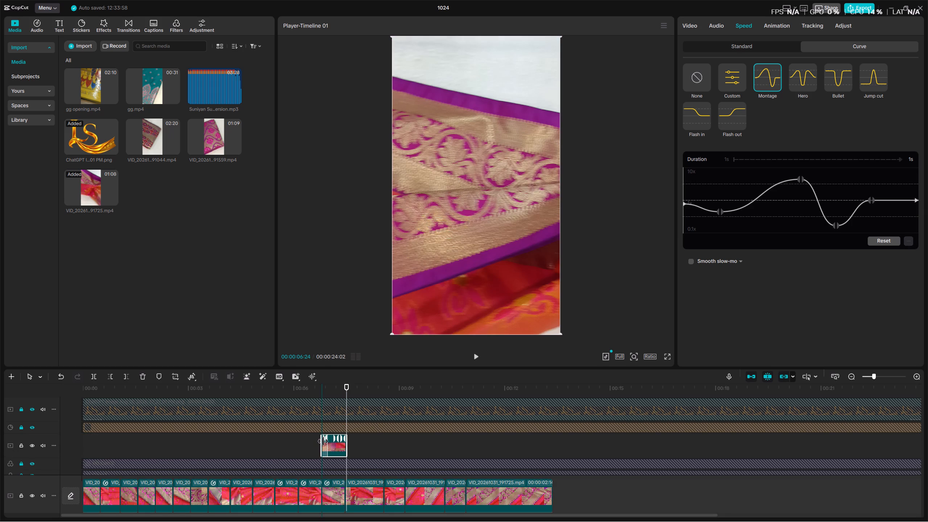
left_click_drag(335, 442, 343, 481)
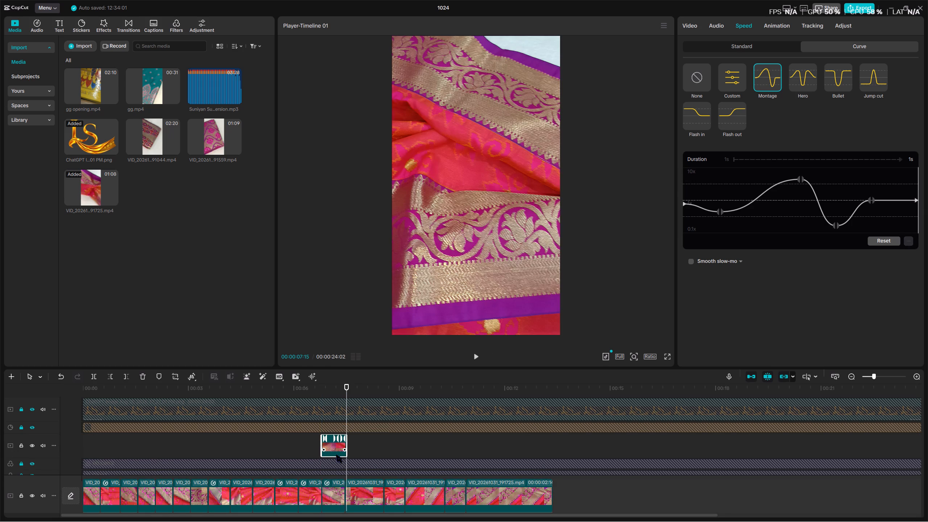
key("ctrl+z")
left_click_drag(330, 441, 333, 494)
Play through the reordered border shots up to about 00:00:10:28 to examine the cuts and pacing.
left_click_drag(322, 390, 302, 399)
key("space")
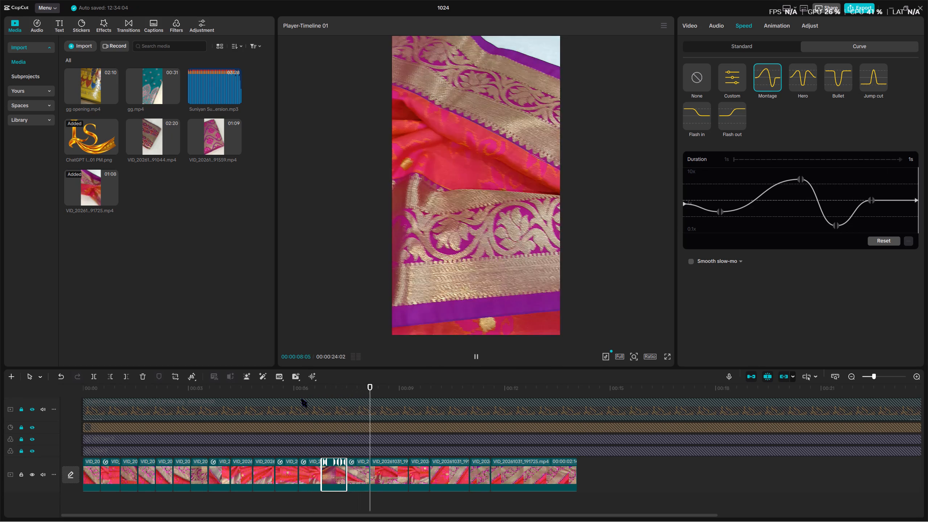
key("space")
key("space")
key("space")
key("space")
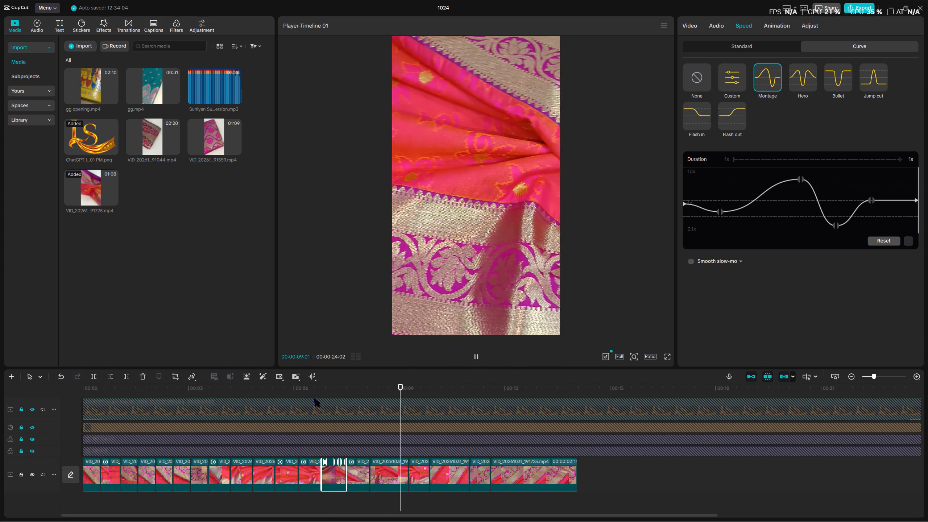
key("space")
key("space")
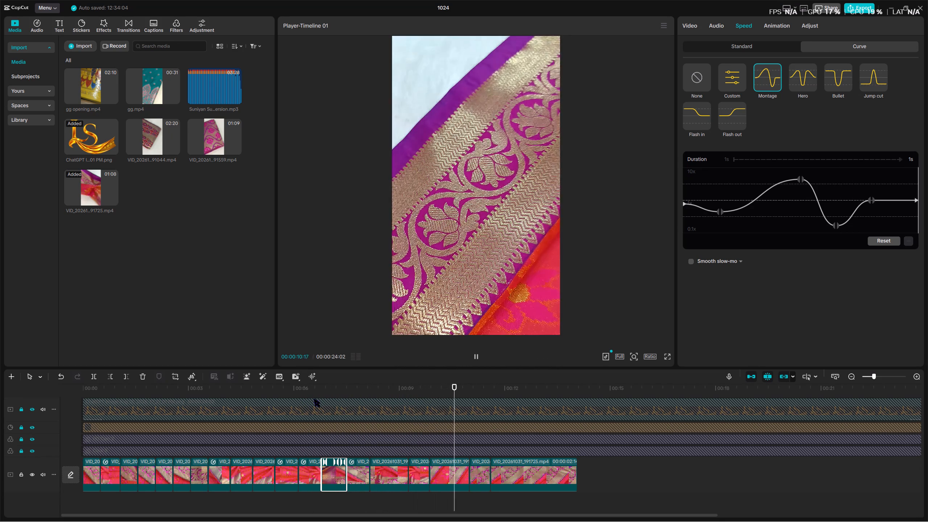
key("space")
Delete the diagonal border clip around 00:00:10:15 from the main track.
left_click(452, 470)
key("BackSpace")
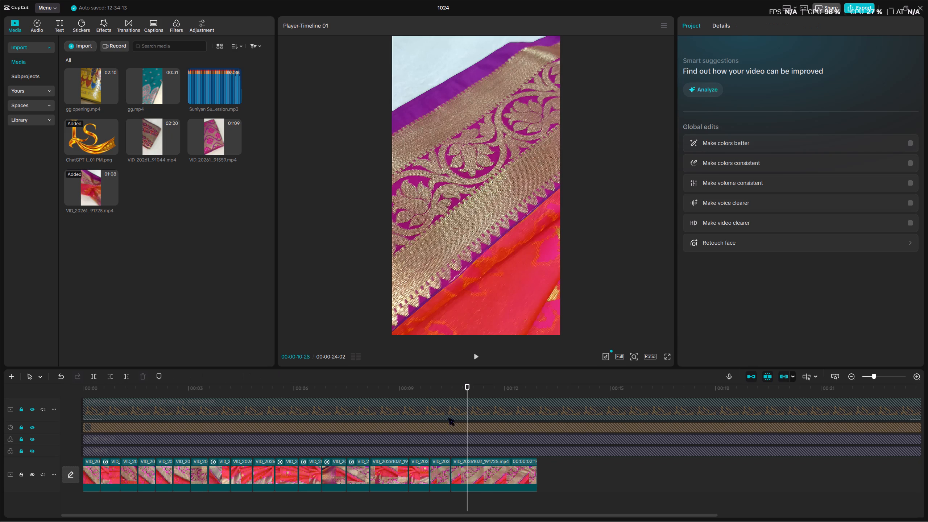
Scrub back to the beginning and replay the opening shots up to about 00:00:02:00.
left_click(441, 387)
key("space")
left_click_drag(408, 389, 268, 401)
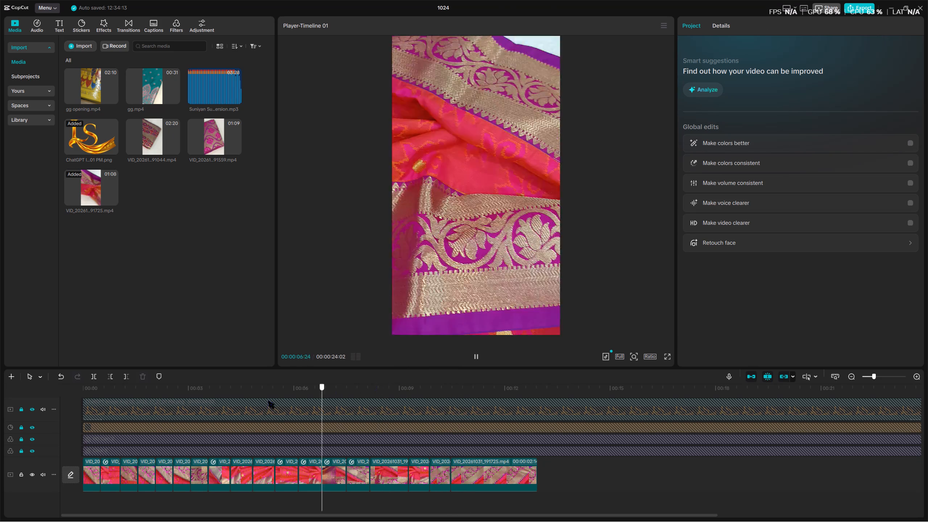
left_click_drag(268, 401, 247, 406)
left_click_drag(229, 410, 190, 417)
left_click_drag(156, 425, 22, 451)
left_click_drag(121, 386, 40, 401)
key("space")
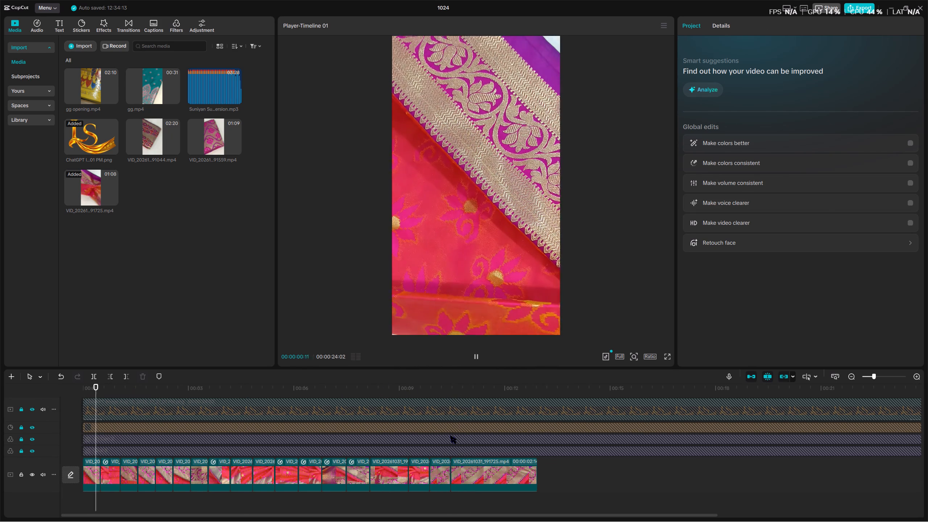
key("space")
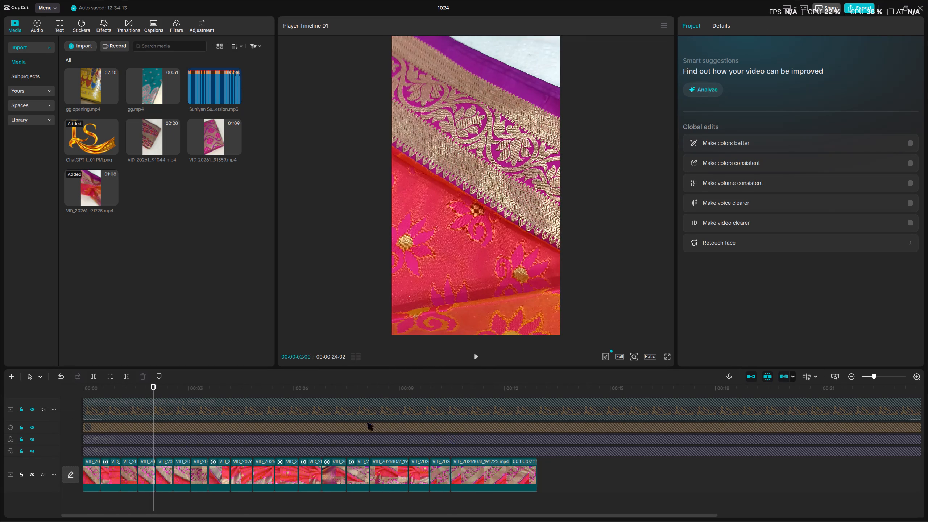
Swap the first and third clips on the main track, keeping the speed-ramped clip between them.
left_click_drag(128, 470, 86, 470)
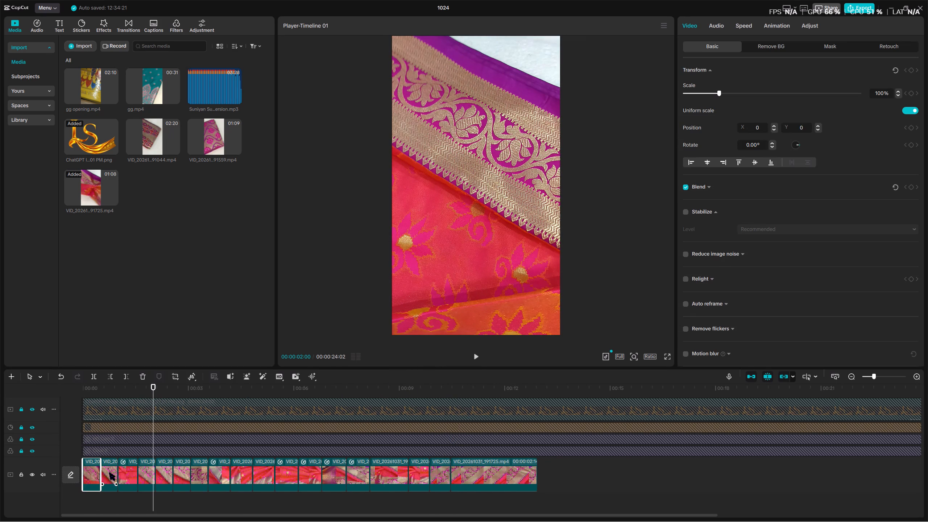
left_click_drag(109, 471, 127, 471)
Replay the rearranged opening from the start to about 00:00:03:05.
left_click(94, 394)
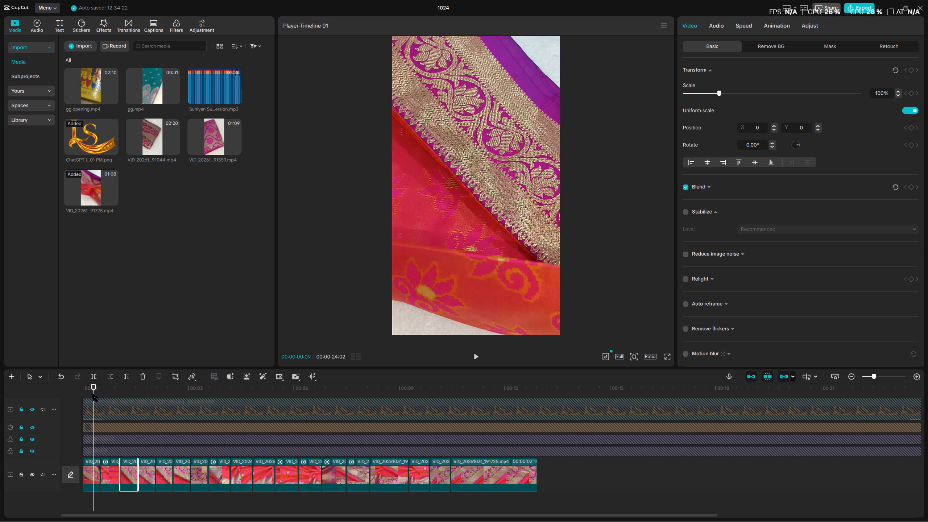
left_click(81, 390)
left_click_drag(91, 386, 75, 391)
double_click(74, 393)
double_click(75, 409)
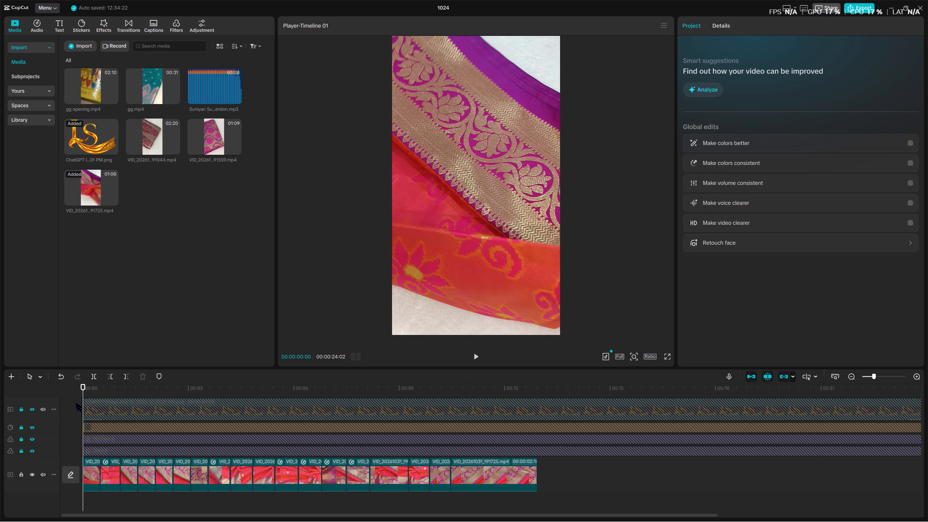
key("space")
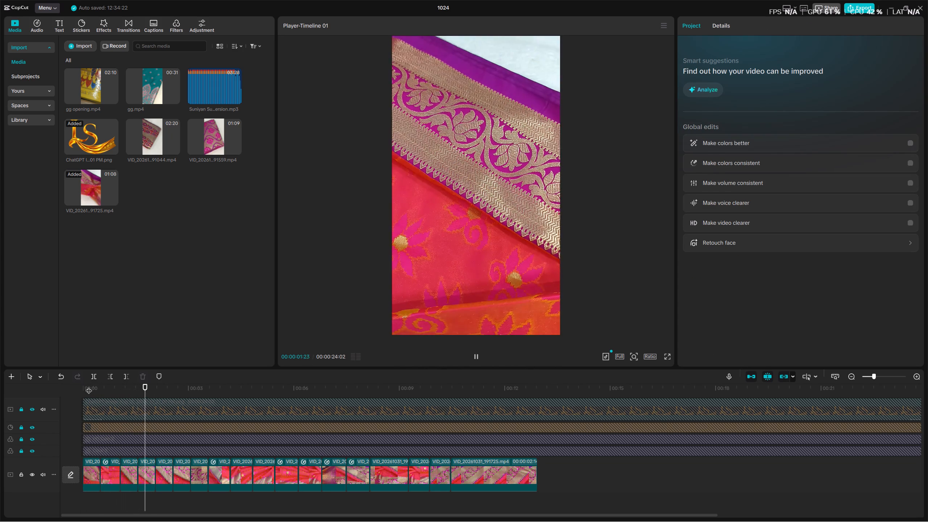
key("space")
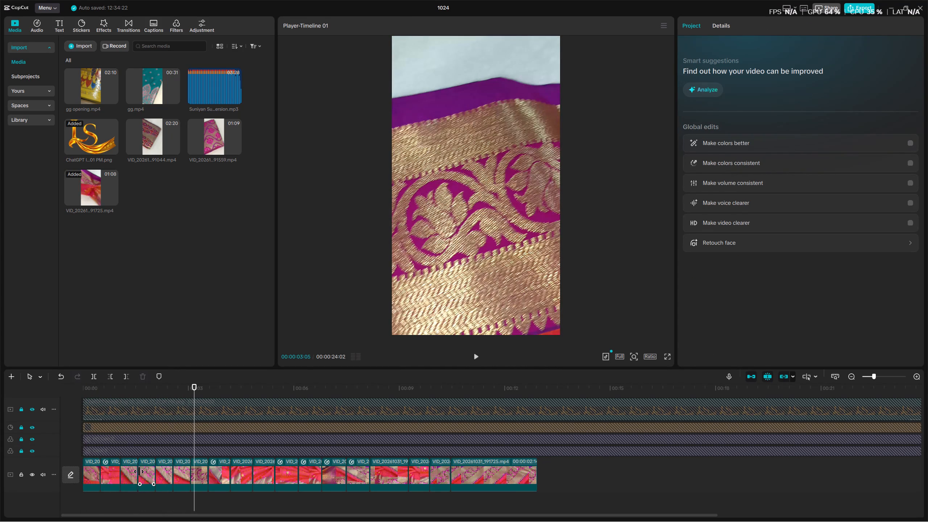
Move the fourth clip ahead of the third clip on the main track.
left_click_drag(150, 468, 133, 475)
left_click_drag(147, 470, 129, 468)
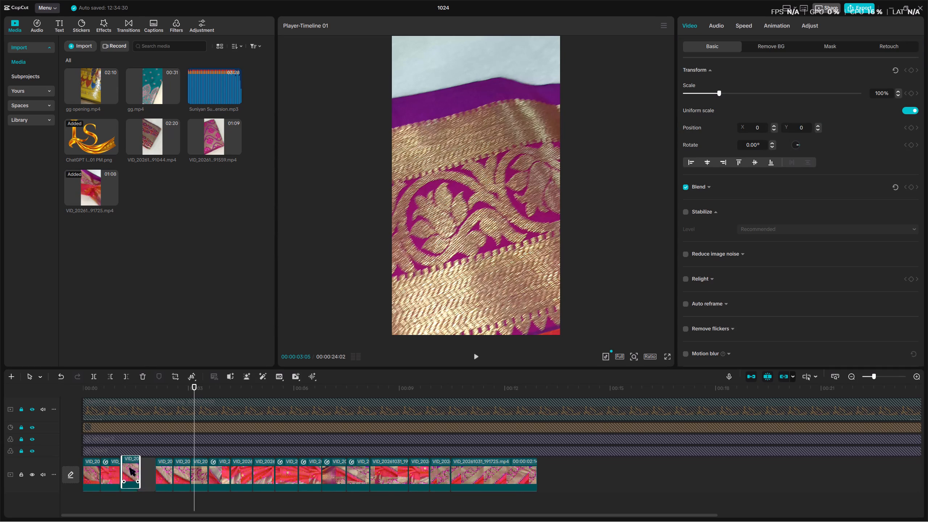
left_click_drag(129, 468, 125, 470)
Replay the opening from the start and scrub the border close-up between about 00:00:03:02 and 00:00:03:12.
left_click_drag(100, 389, 62, 397)
left_click(62, 397)
left_click(83, 387)
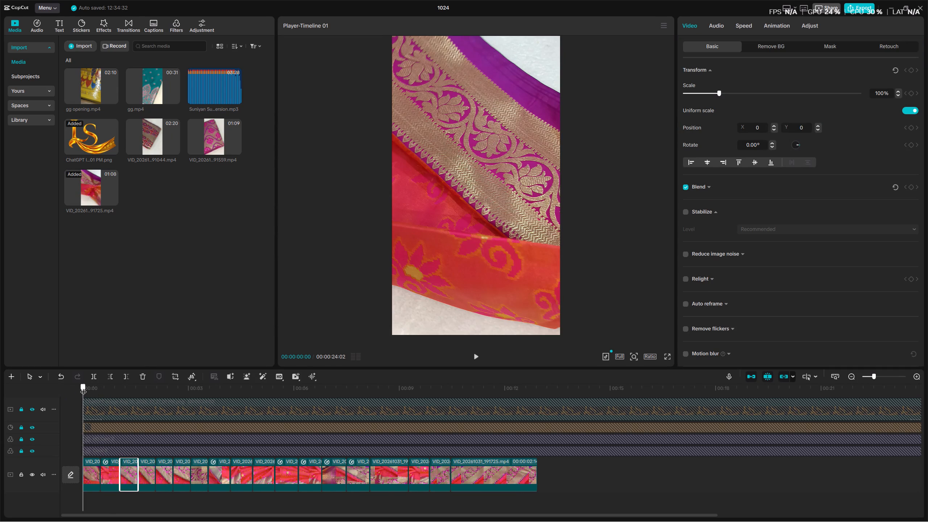
key("space")
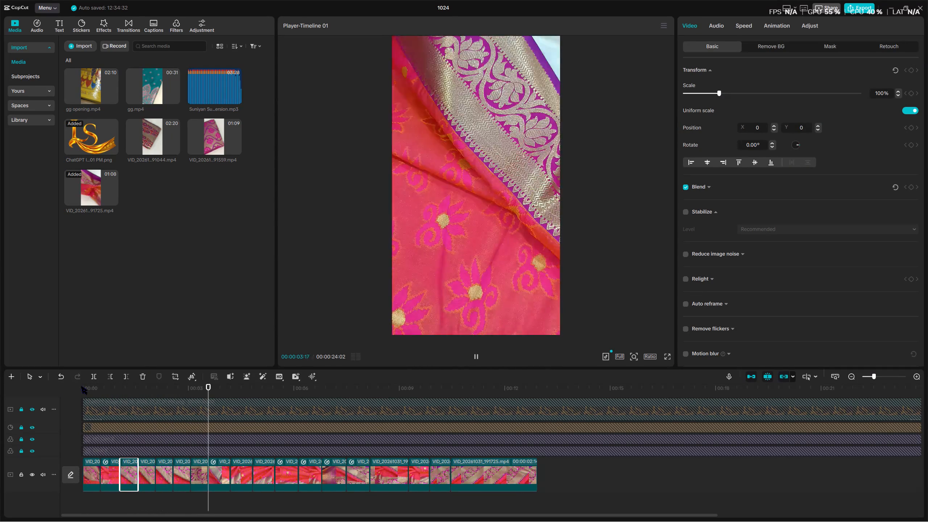
key("space")
left_click_drag(188, 391, 197, 390)
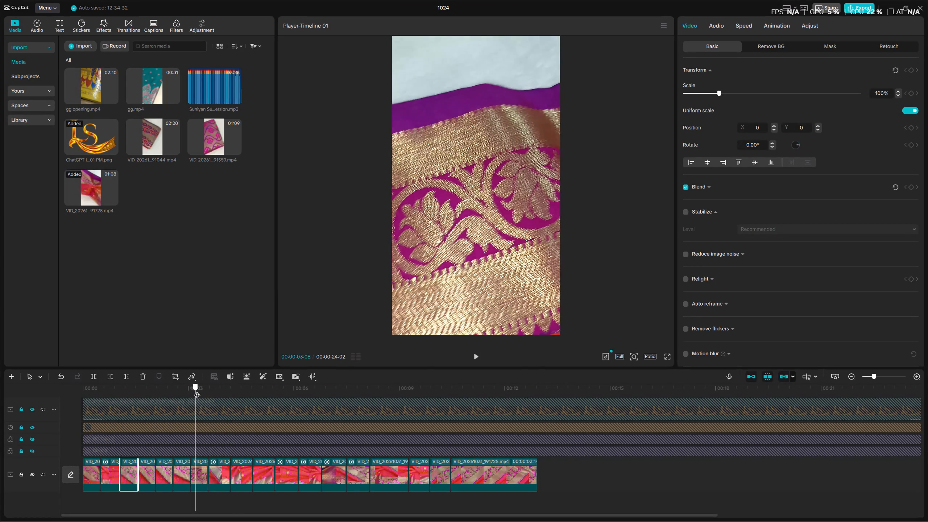
left_click_drag(197, 390, 202, 393)
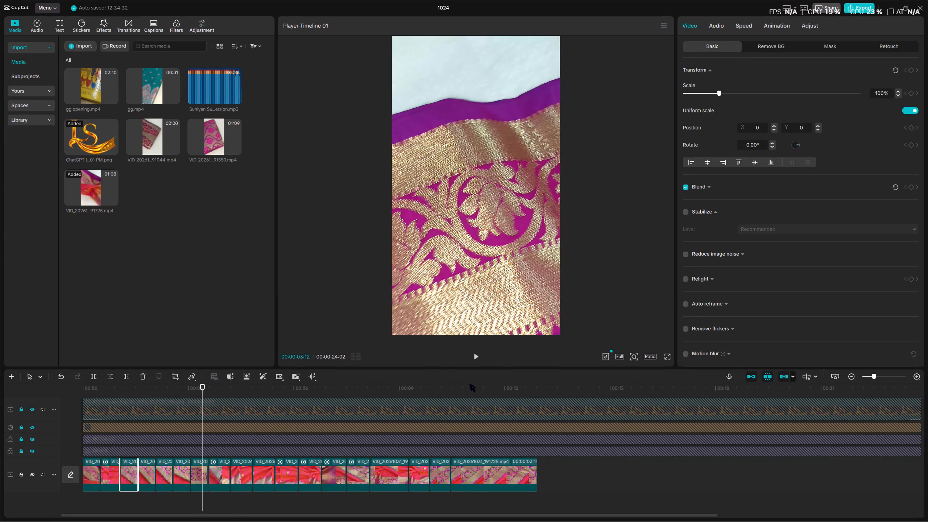
left_click_drag(467, 384, 479, 389)
left_click_drag(170, 393, 188, 389)
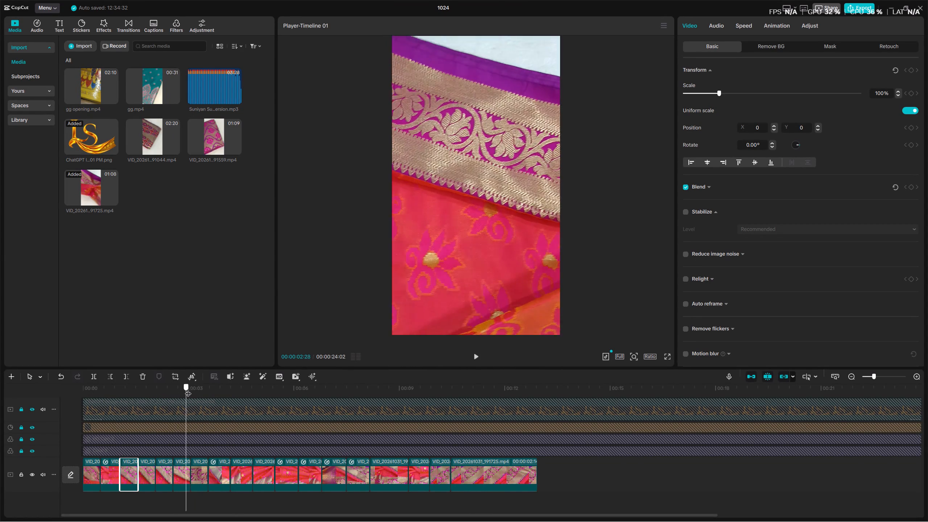
left_click_drag(188, 389, 192, 389)
Replace the border close-up at about 00:00:03:02 with the long diagonal border clip from the end of the main track.
left_click(197, 473)
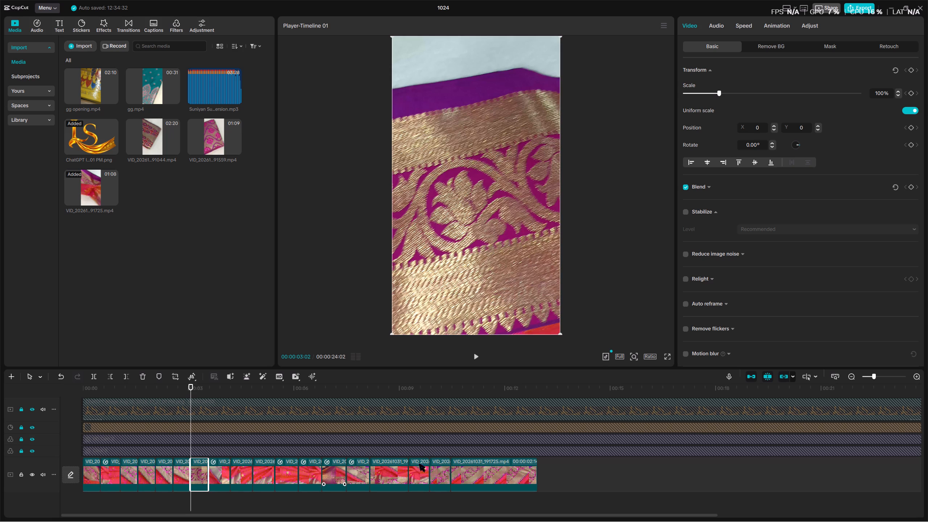
left_click_drag(496, 468, 218, 473)
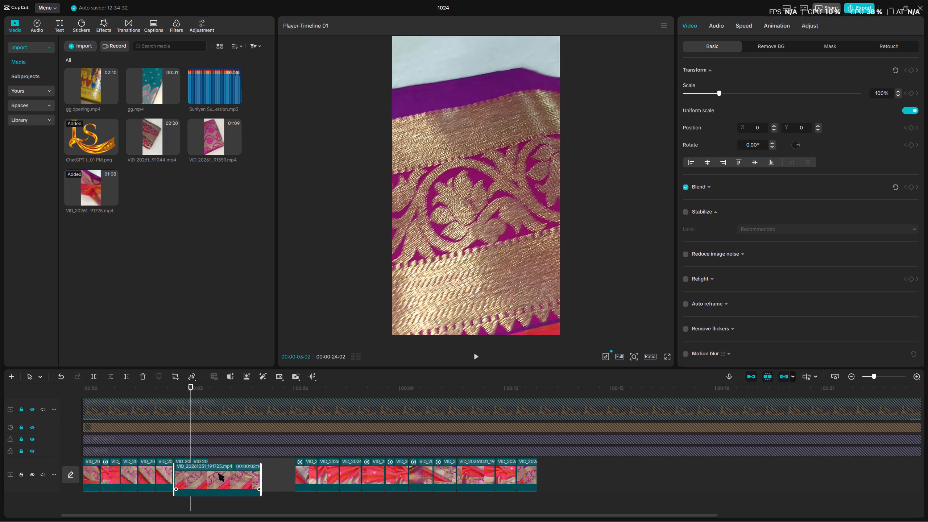
left_click_drag(218, 473, 214, 473)
left_click(196, 468)
key("BackSpace")
key("equal")
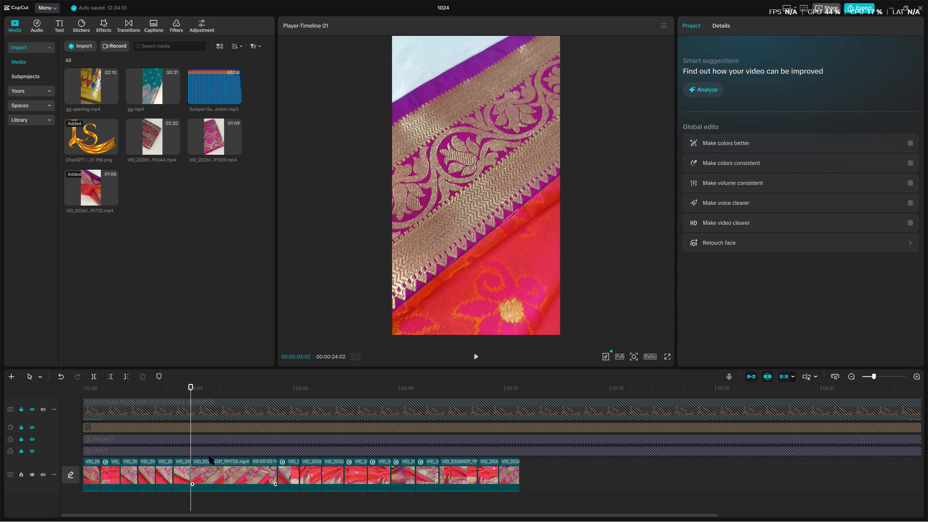
Play the relocated border clip in stages from 00:00:03:02 to about 00:00:05:20, and replay its first part.
key("space")
key("space")
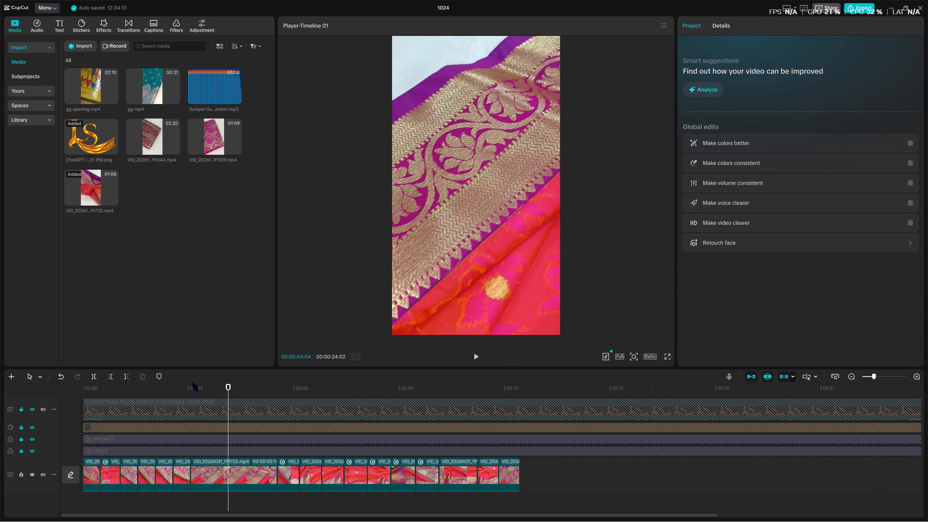
key("space")
key("space")
key("space")
key("space")
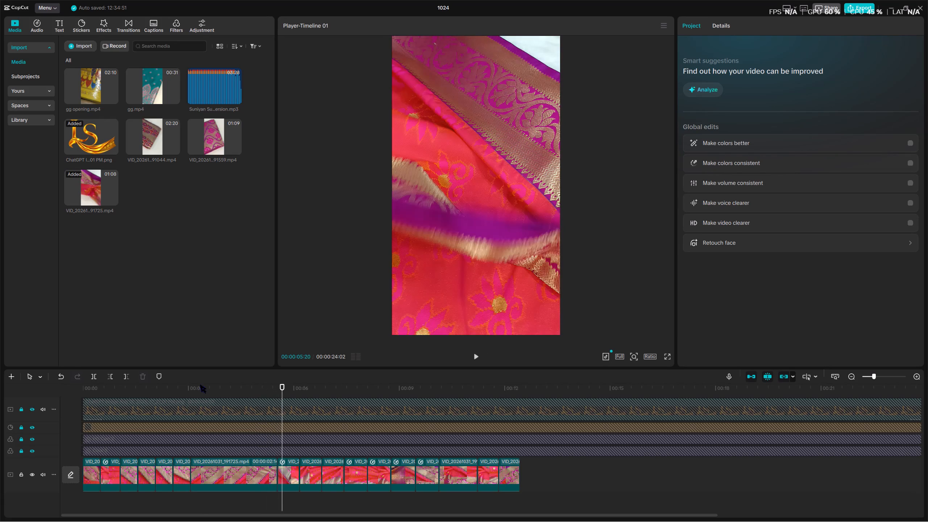
left_click(202, 385)
key("space")
key("space")
Trim the start and end of the relocated border clip so it runs from about 00:00:03:02 to 00:00:04:03.
left_click(225, 466)
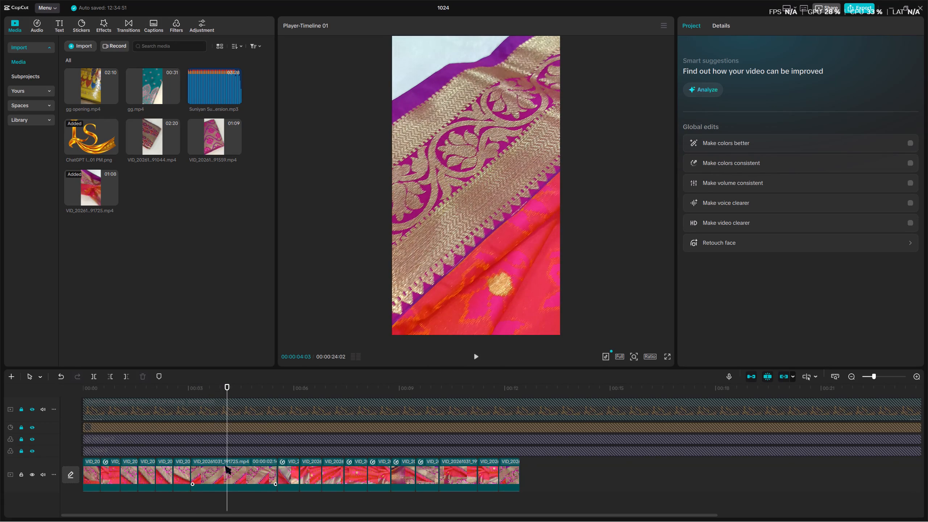
left_click_drag(191, 471, 200, 473)
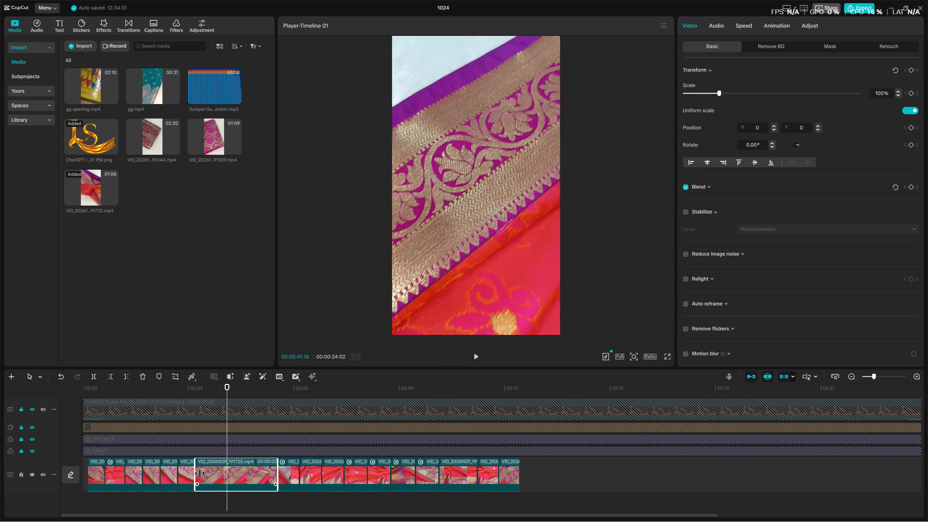
left_click_drag(200, 473, 204, 475)
left_click_drag(263, 468, 245, 472)
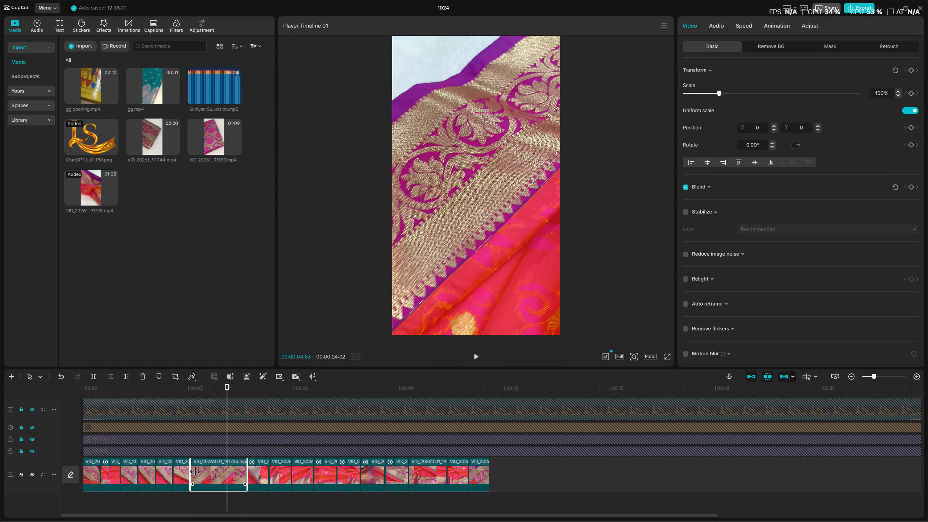
left_click_drag(192, 471, 207, 474)
left_click_drag(235, 470, 229, 470)
key("ctrl+shift+z")
key("ctrl+z")
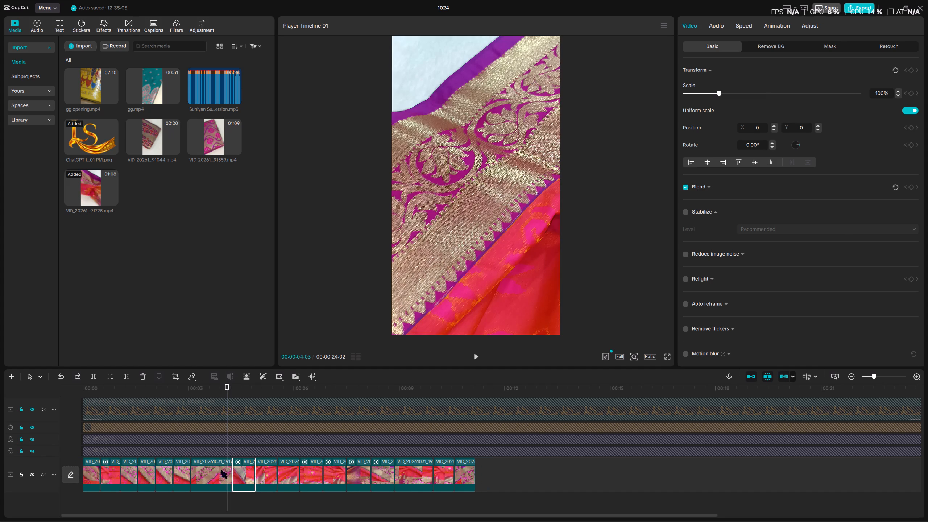
left_click(216, 469)
left_click_drag(233, 469, 225, 469)
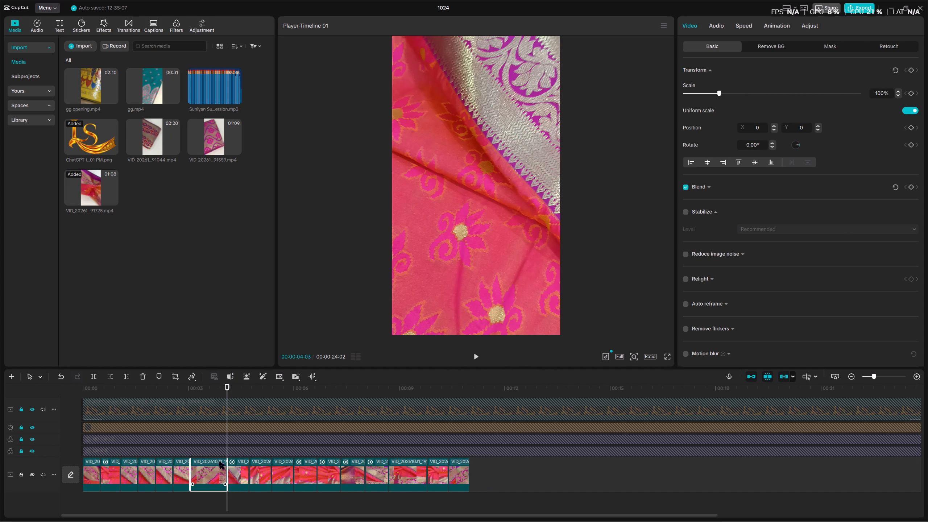
Apply the Montage speed curve to the trimmed border clip.
left_click(732, 28)
left_click(759, 78)
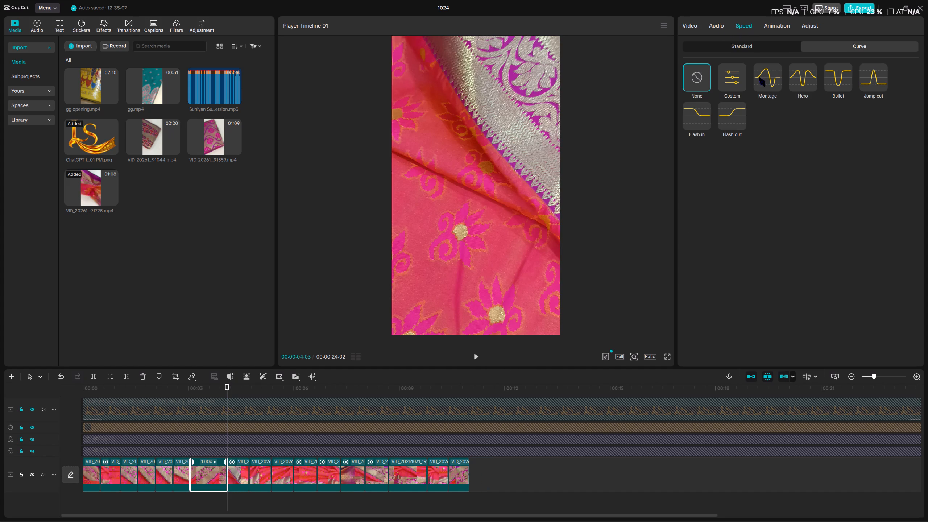
left_click_drag(200, 470, 201, 469)
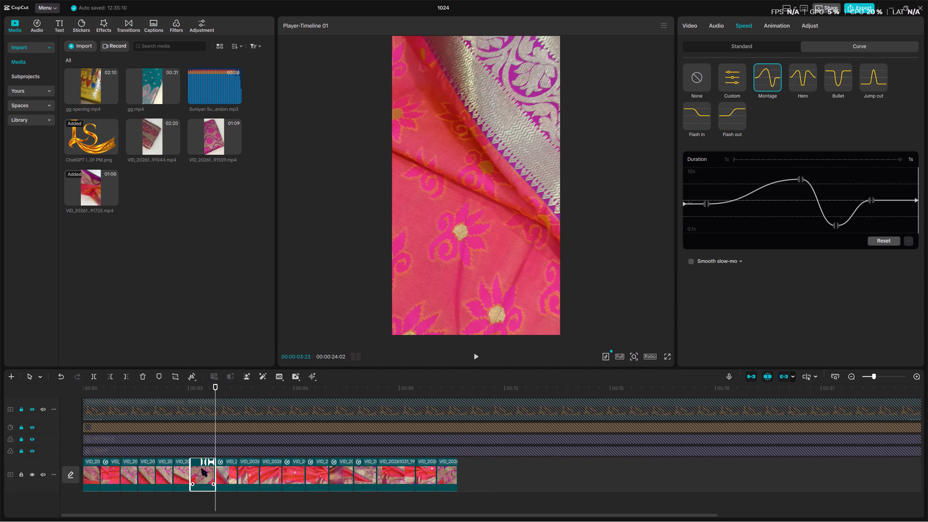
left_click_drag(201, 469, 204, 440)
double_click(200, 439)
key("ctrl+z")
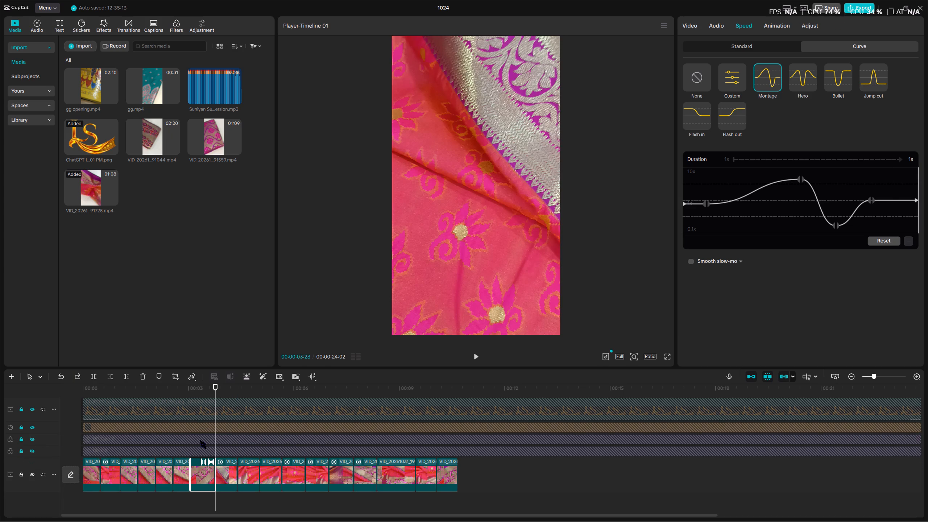
Shorten the Montage-speed clip at about 3 seconds to roughly half a second and keep it in its place on the main track.
left_click_drag(196, 471, 177, 511)
left_click_drag(198, 458, 192, 460)
left_click(192, 460)
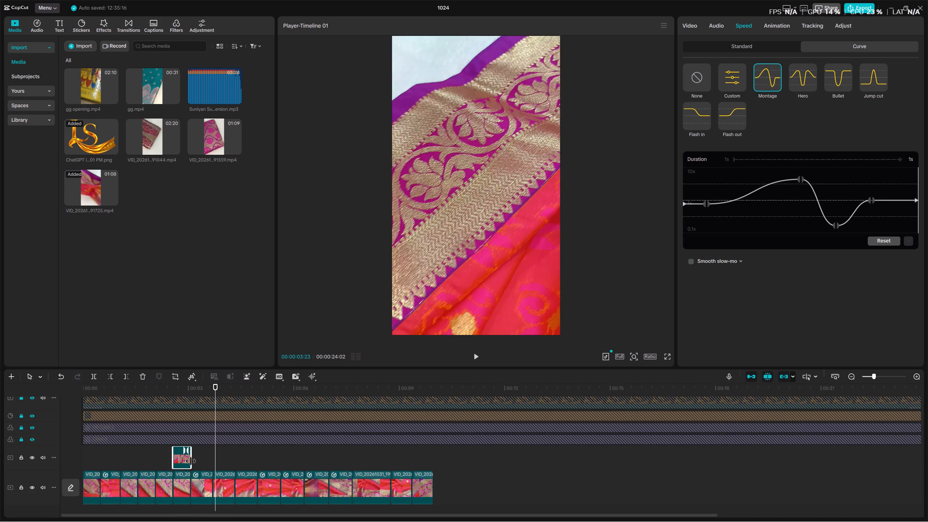
left_click_drag(185, 459, 199, 489)
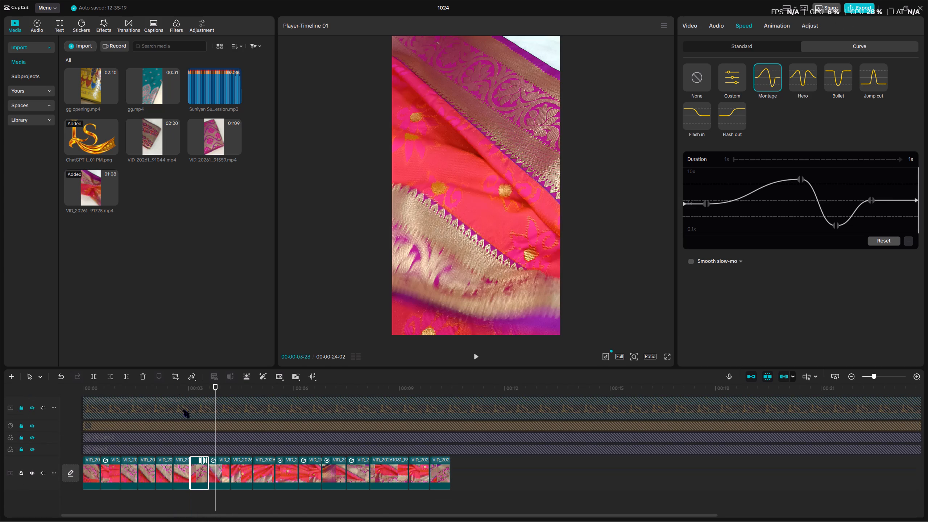
Play the edit from the beginning through about 6 seconds to check the pacing of the cuts.
left_click_drag(157, 389, 63, 371)
key("space")
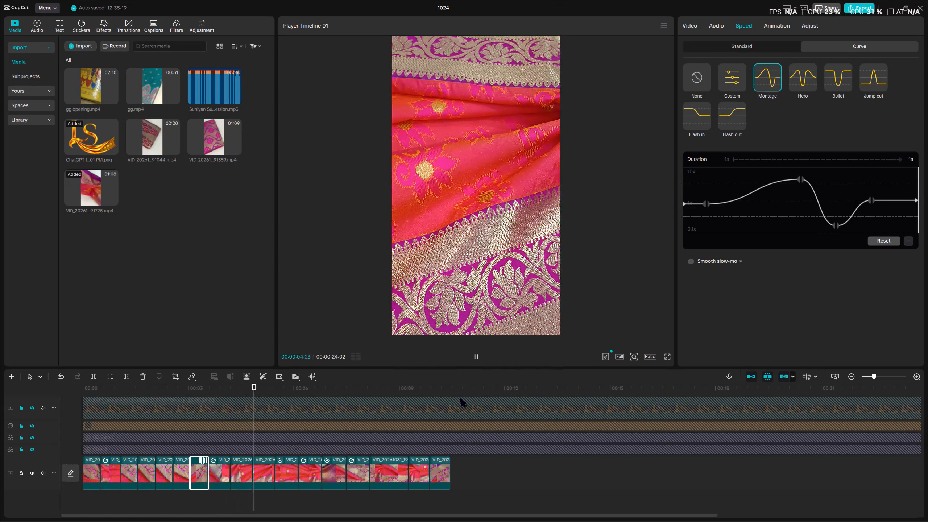
key("space")
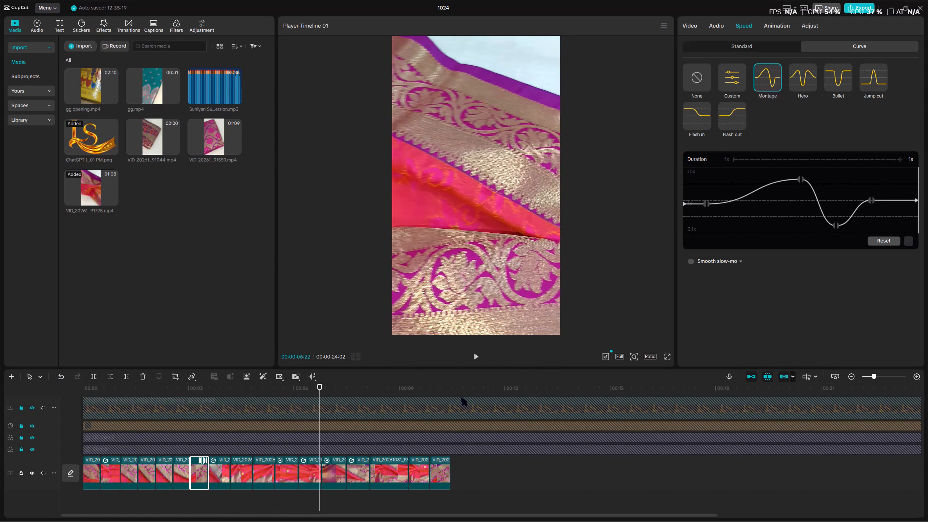
Replay and scrub the stretch between about 4 and 5 seconds to examine the clip changes there.
left_click(223, 385)
key("space")
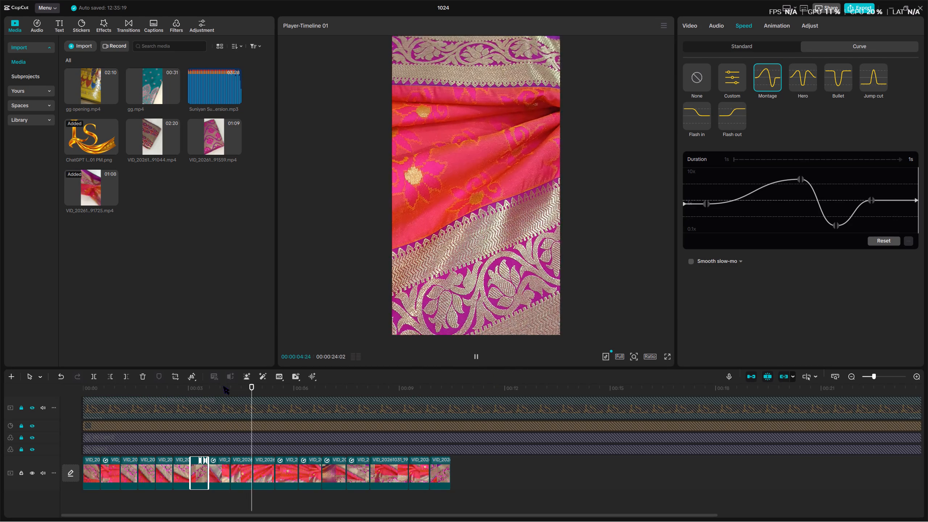
key("space")
left_click(254, 388)
key("space")
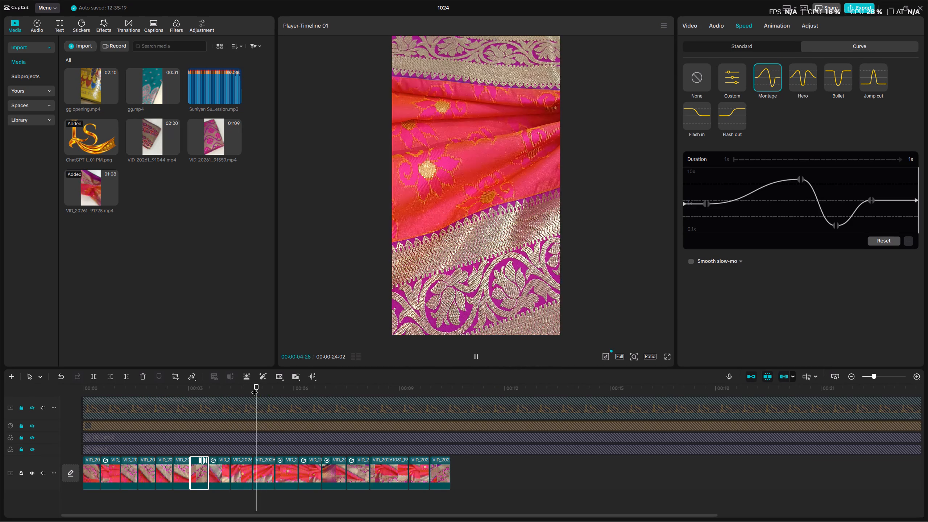
key("space")
left_click_drag(254, 388, 230, 387)
key("space")
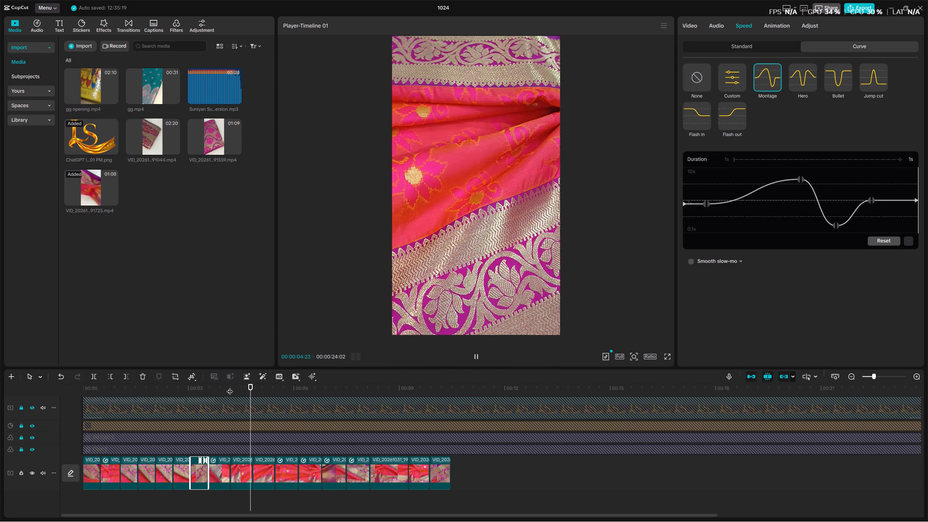
key("space")
left_click_drag(266, 388, 264, 390)
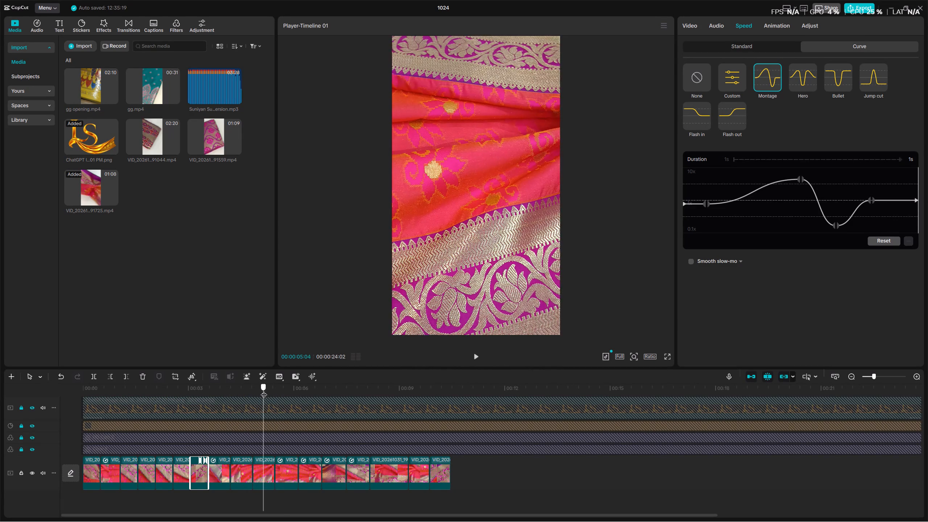
left_click_drag(264, 390, 267, 392)
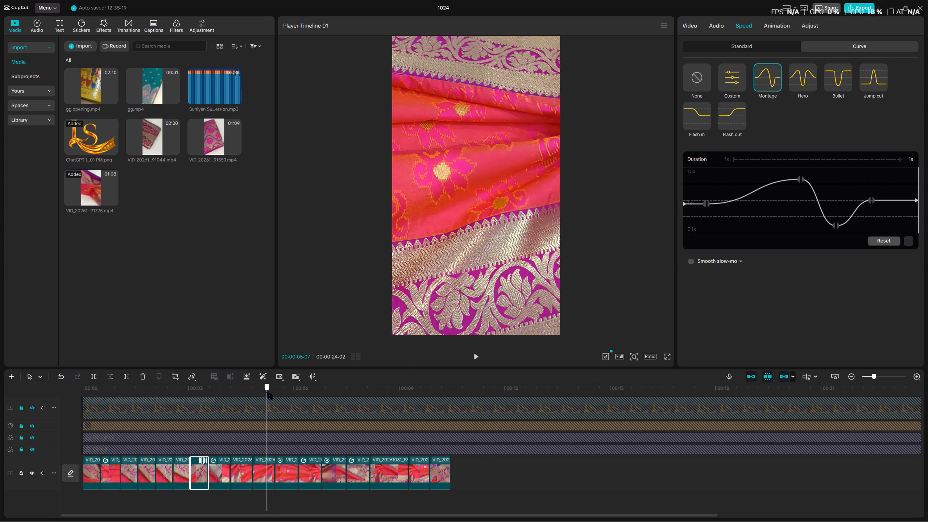
left_click_drag(267, 392, 268, 392)
Play the clips from about 5 to 10 seconds, rechecking the cuts around 6 to 7 seconds.
key("space")
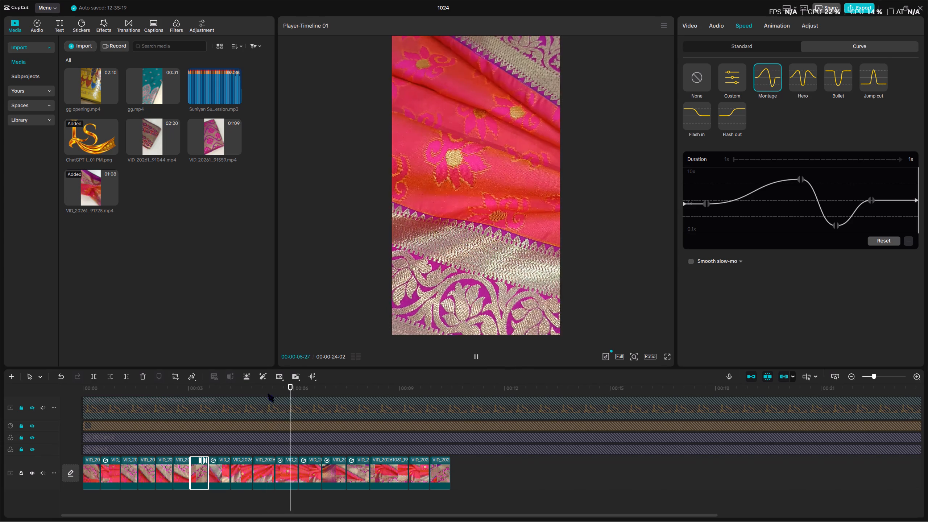
key("space")
key("space")
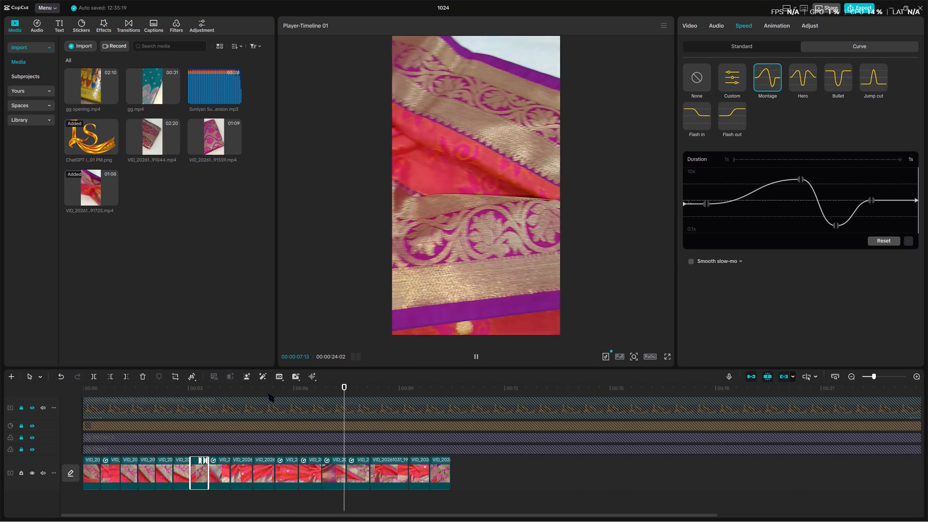
key("space")
left_click(315, 394)
key("space")
key("space")
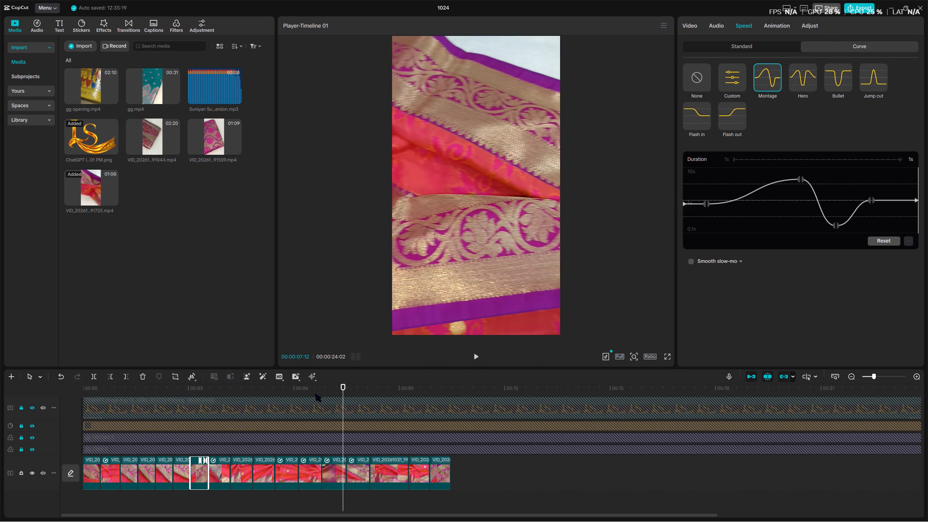
left_click(315, 394)
key("space")
left_click_drag(315, 394, 297, 392)
key("space")
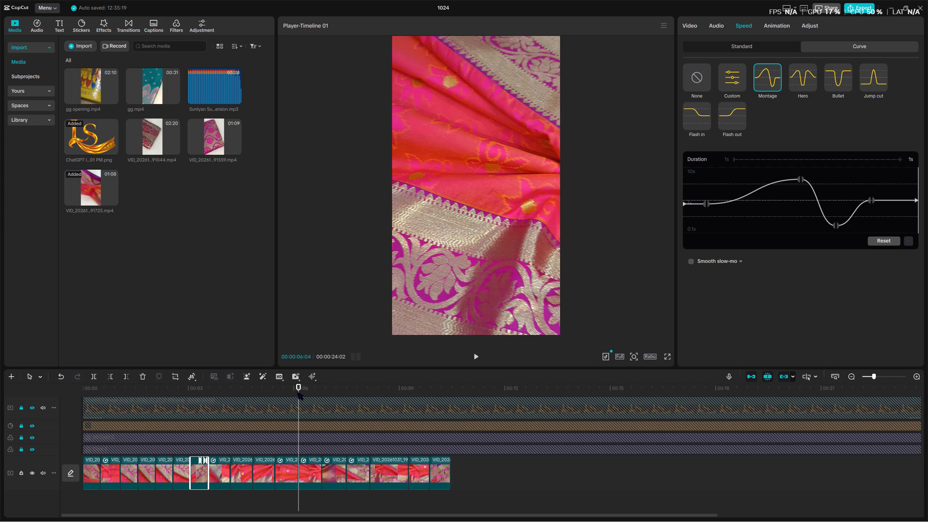
key("space")
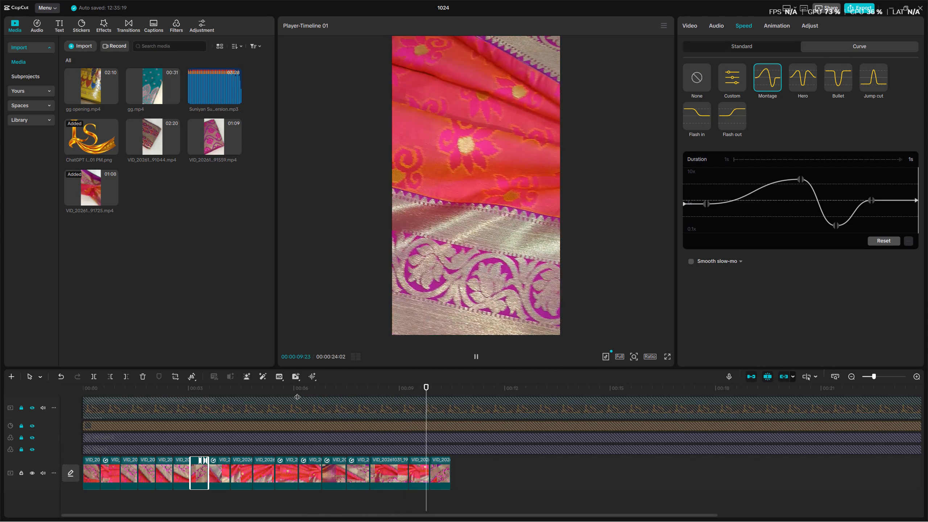
key("space")
Delete the long clip that starts at about 8 seconds on the main video track.
left_click(382, 453)
left_click(382, 459)
key("BackSpace")
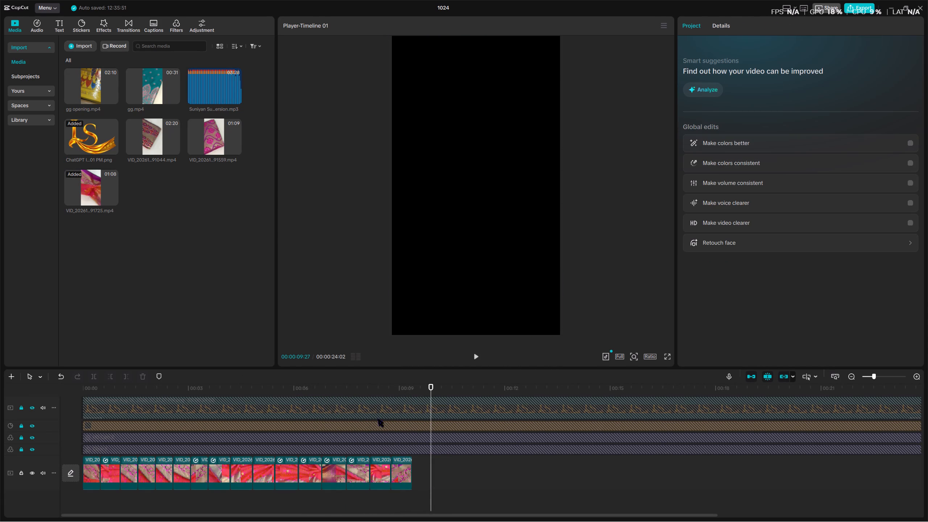
Replay and scrub the main track from about 6 seconds to its end to check the closing clips.
left_click_drag(347, 385, 314, 385)
key("space")
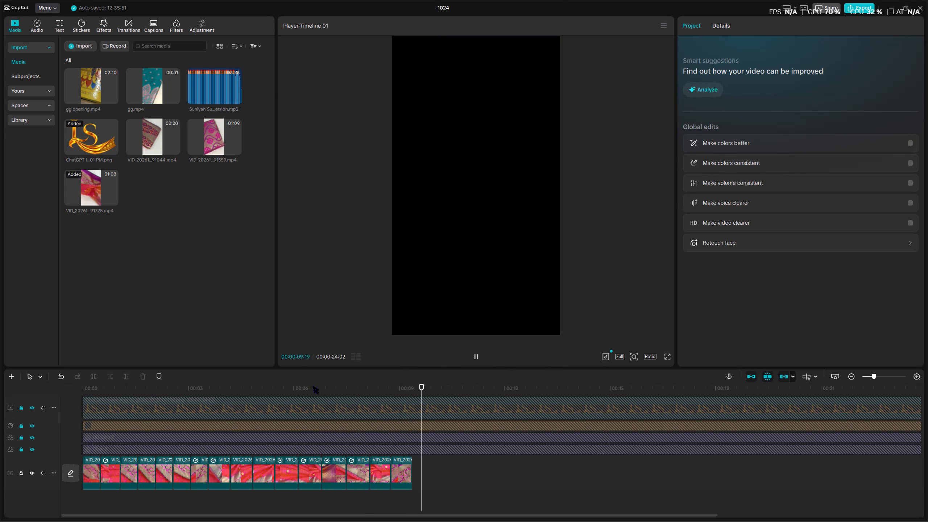
key("space")
left_click_drag(314, 386, 286, 385)
key("space")
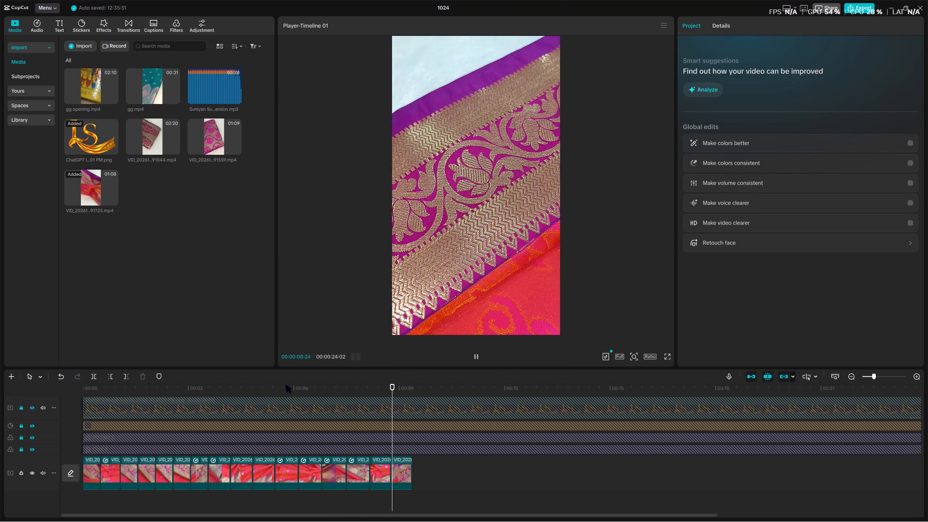
key("space")
left_click_drag(381, 385, 404, 387)
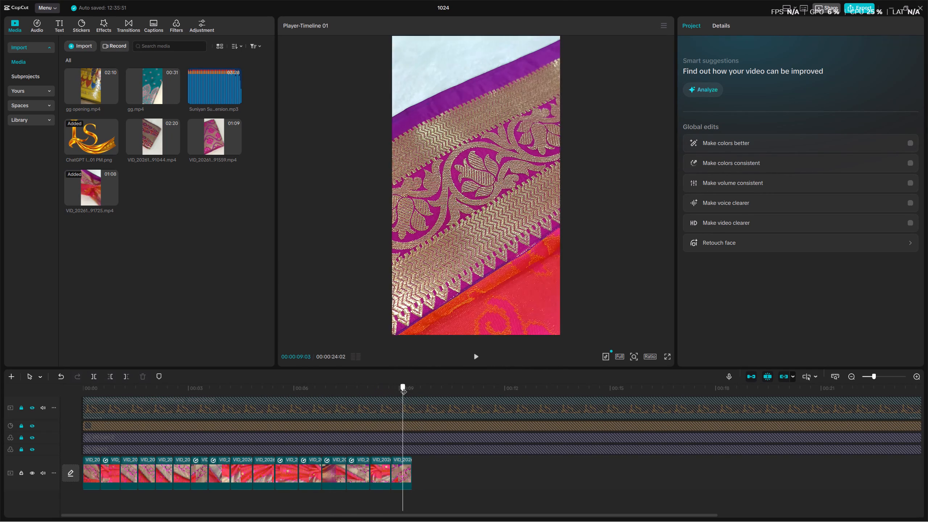
left_click_drag(404, 387, 405, 388)
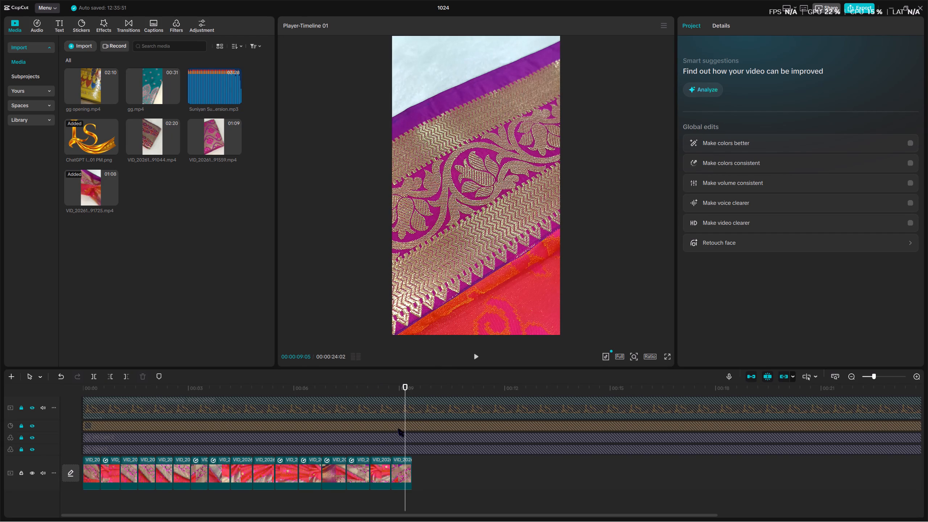
left_click_drag(402, 387, 377, 387)
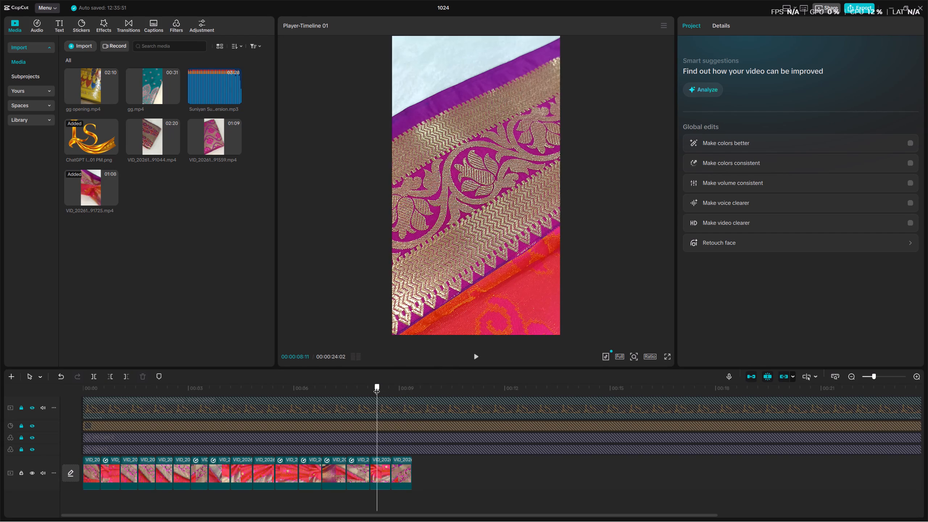
Replay and scrub the opening clip within the first half second to examine its look.
left_click_drag(377, 387, 72, 385)
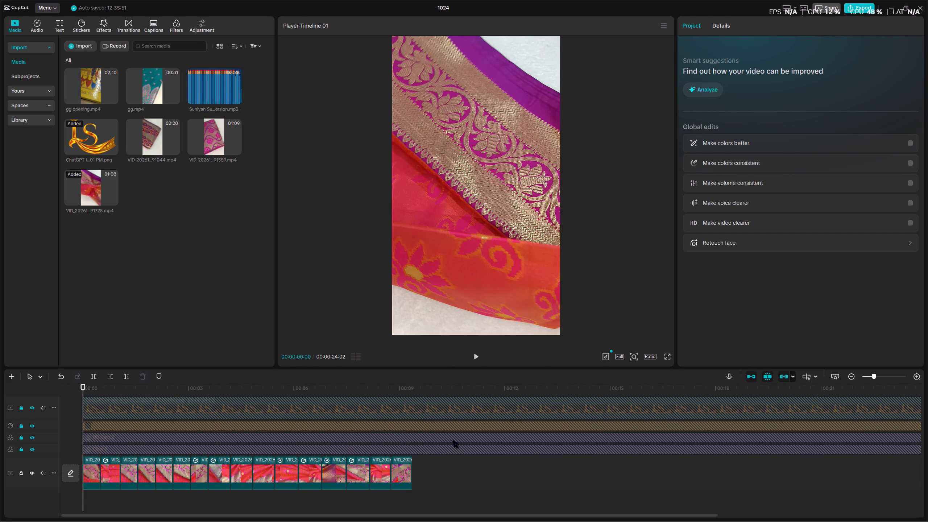
scroll(380, 484, "down", 3, "ctrl")
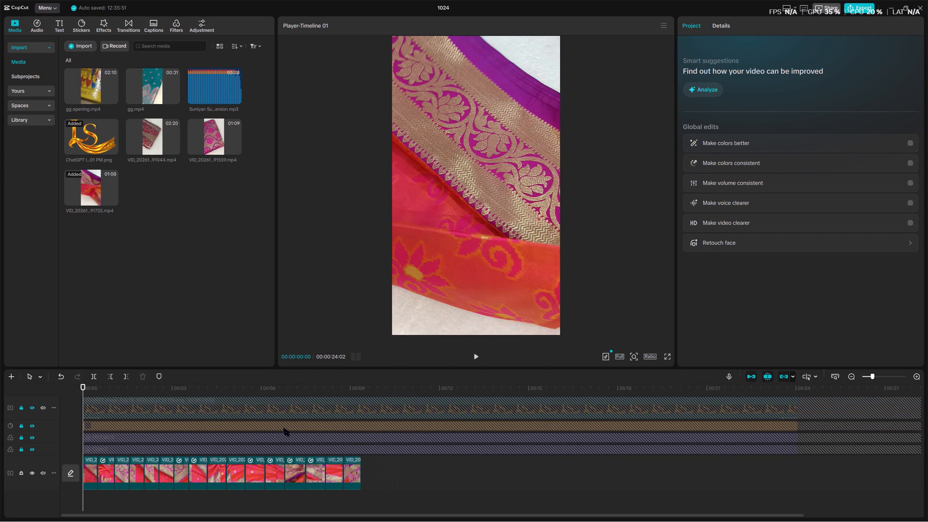
left_click_drag(83, 385, 63, 386)
key("space")
key("space")
left_click_drag(86, 387, 74, 397)
key("space")
left_click(86, 384)
key("space")
key("space")
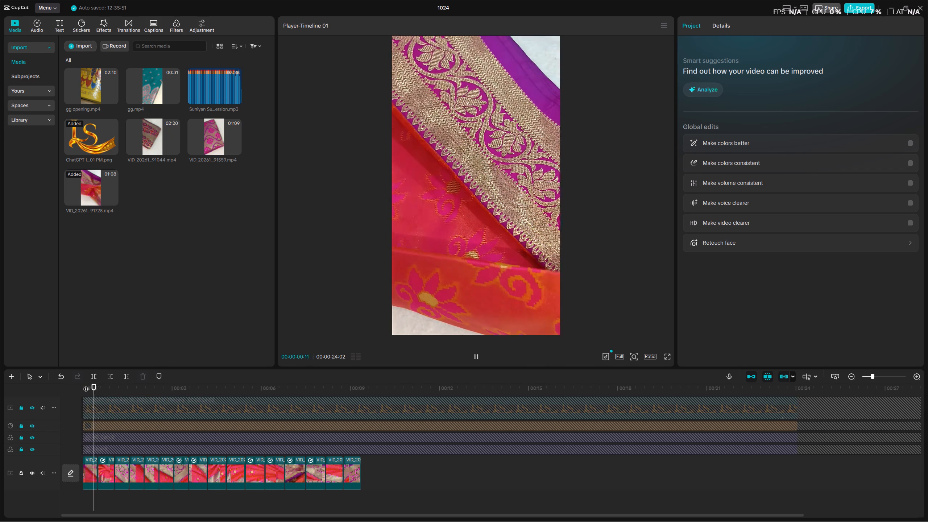
key("space")
left_click(86, 384)
left_click_drag(86, 384, 89, 385)
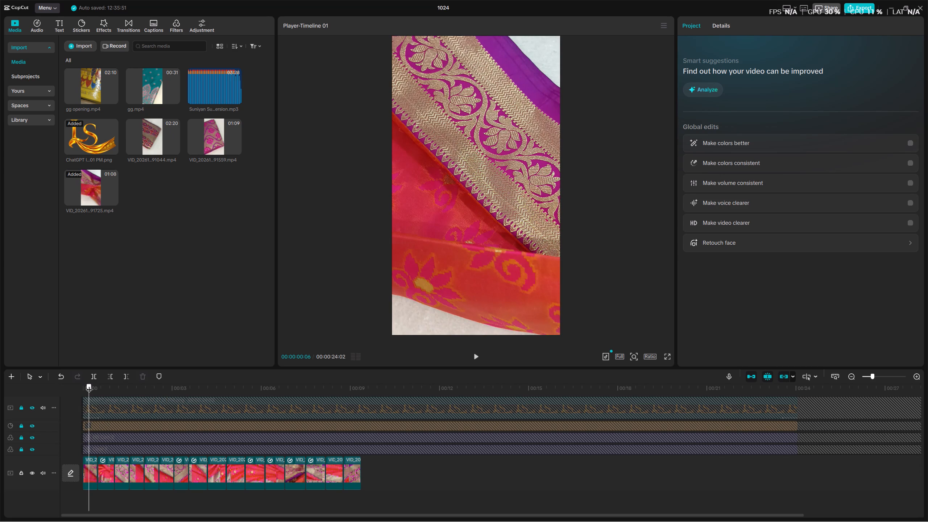
left_click_drag(89, 385, 93, 385)
left_click(93, 385)
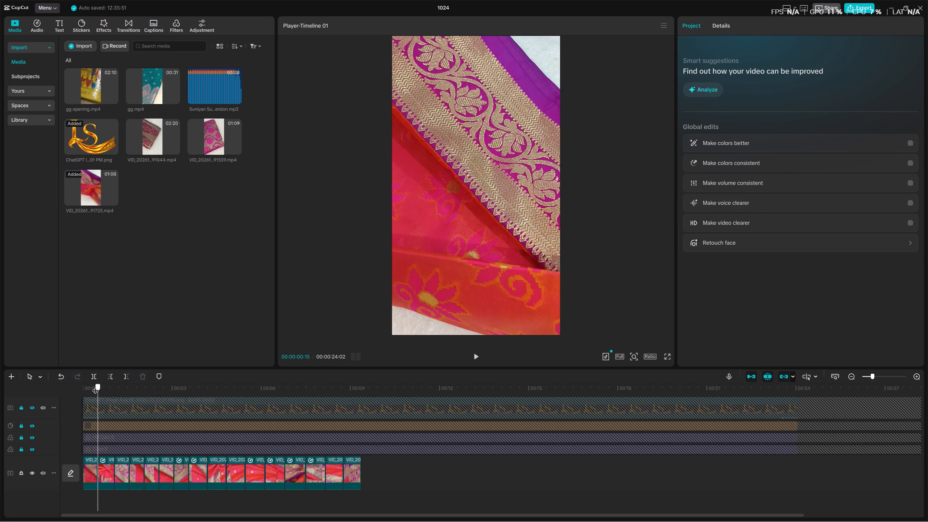
left_click(95, 386)
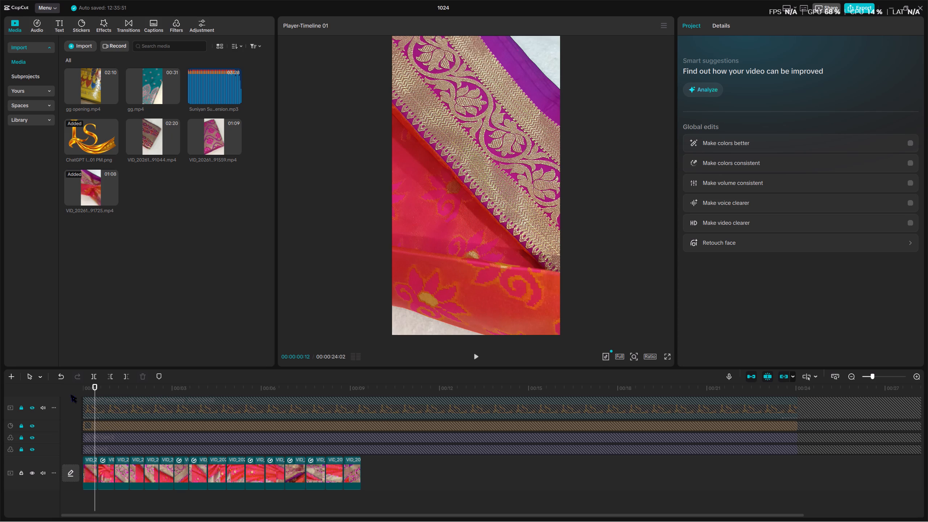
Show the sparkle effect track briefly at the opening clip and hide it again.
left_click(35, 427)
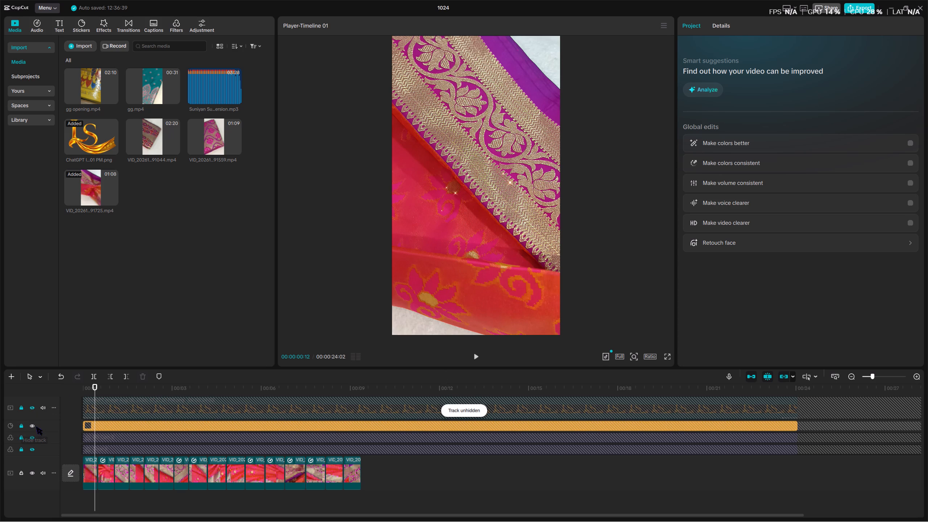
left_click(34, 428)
Show the Clear II filter track and compare the preview with the HD Cam 2 filter track on and off, leaving HD Cam 2 hidden.
left_click(31, 439)
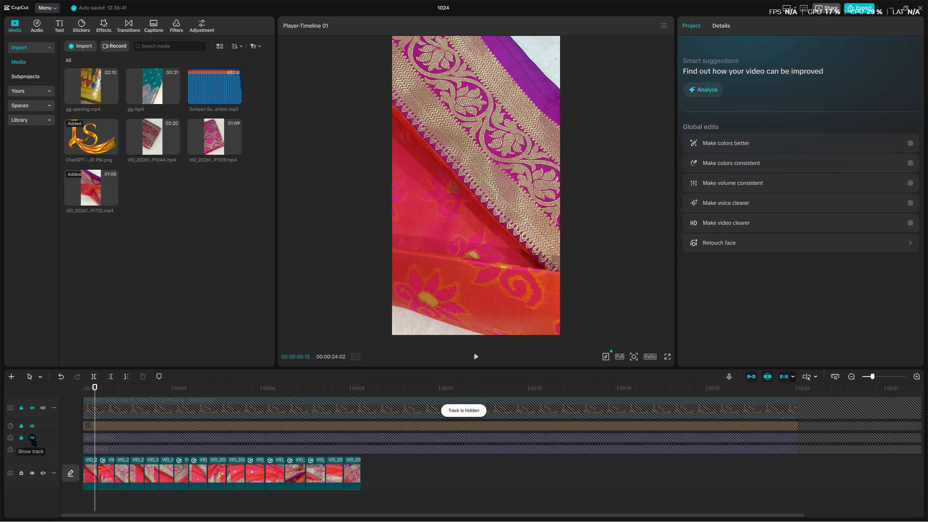
left_click(33, 447)
left_click_drag(33, 450, 34, 436)
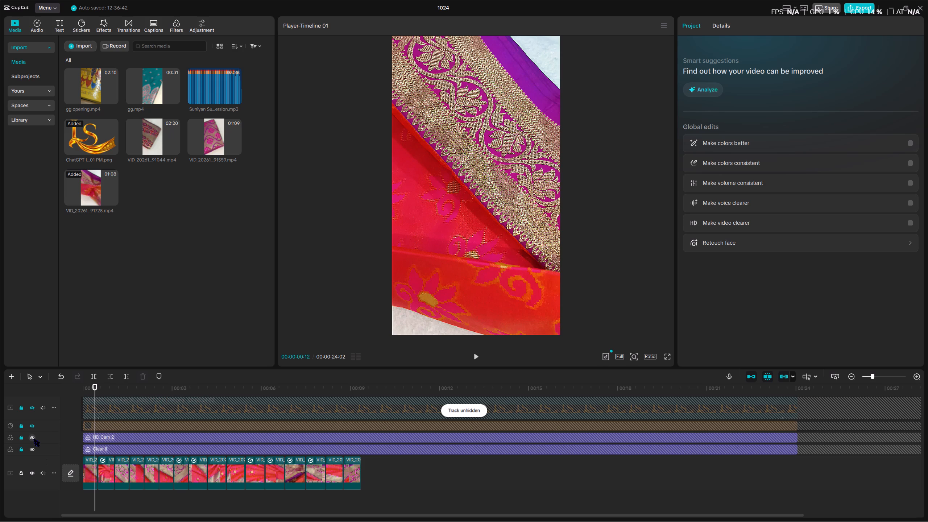
left_click(34, 439)
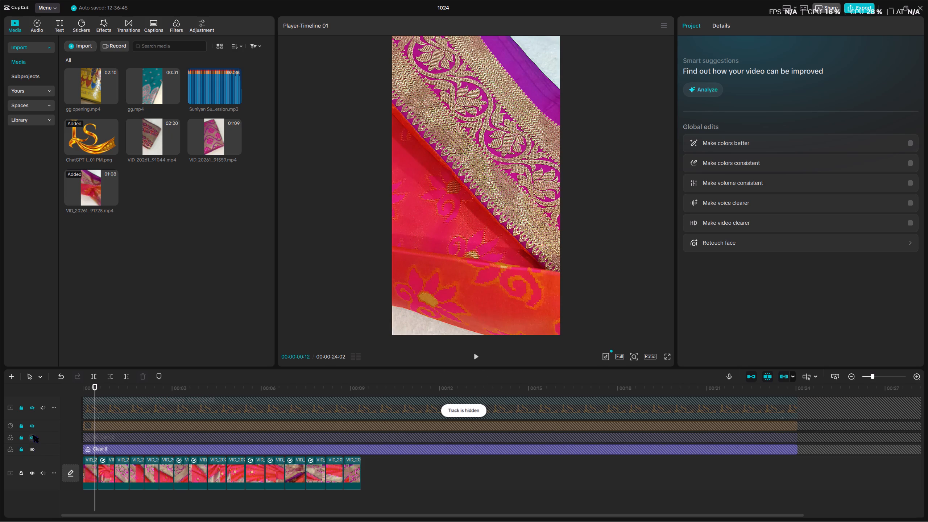
left_click(33, 435)
left_click(33, 437)
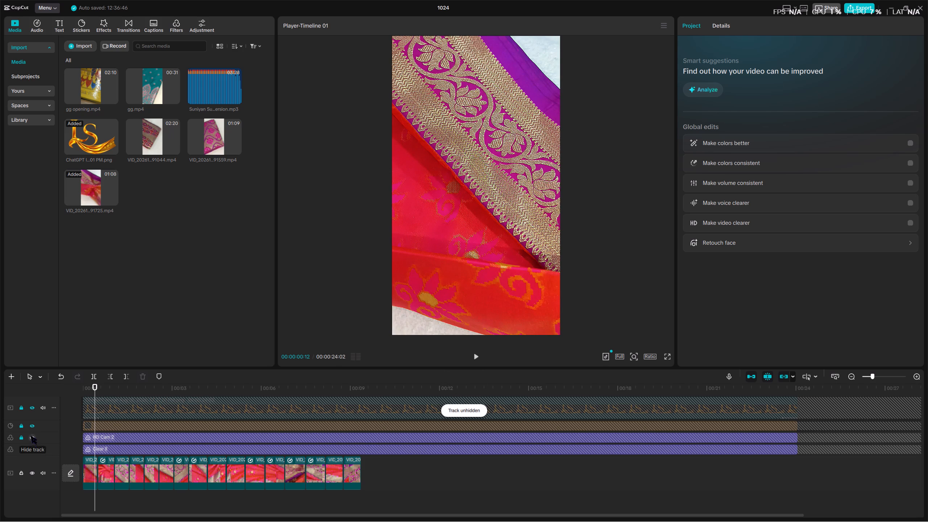
left_click(34, 439)
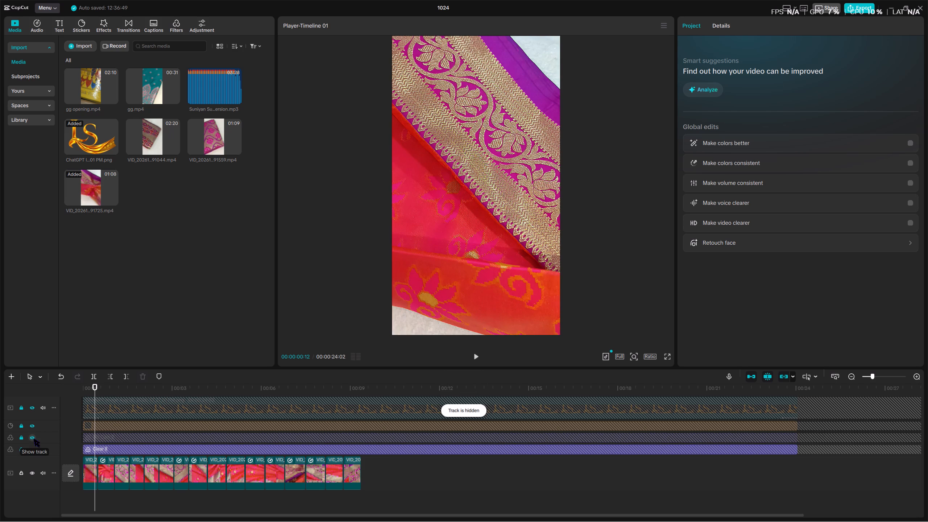
Toggle the HD Cam 2 and Clear II filter tracks alternately to compare each filter's look on the opening clip.
left_click(34, 439)
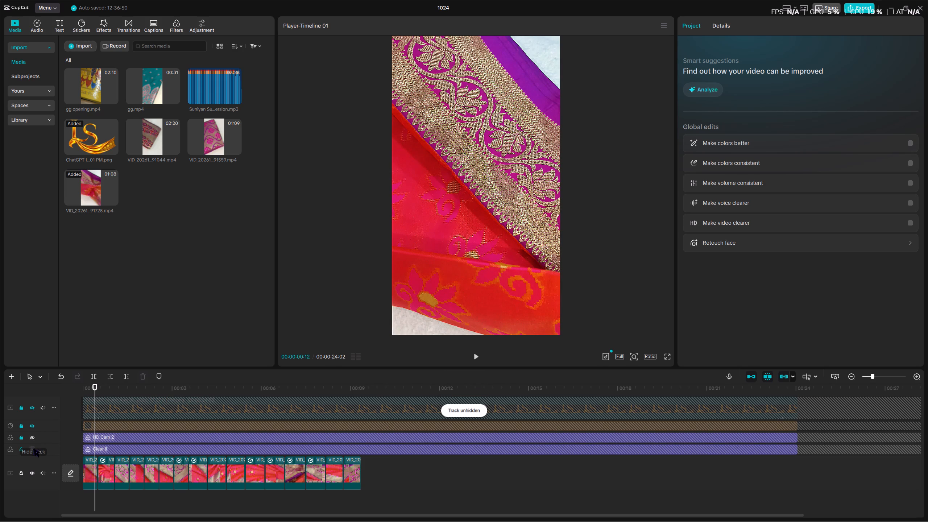
left_click(33, 449)
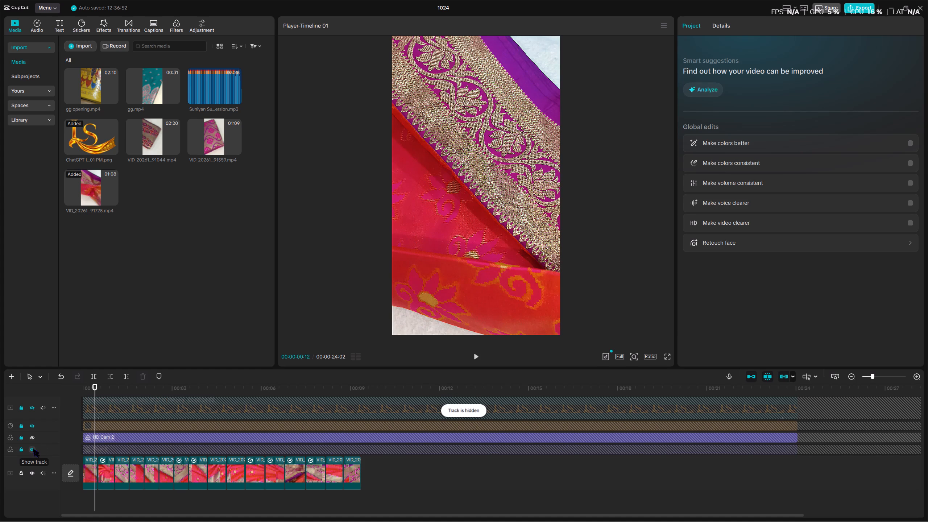
left_click(33, 449)
left_click(33, 441)
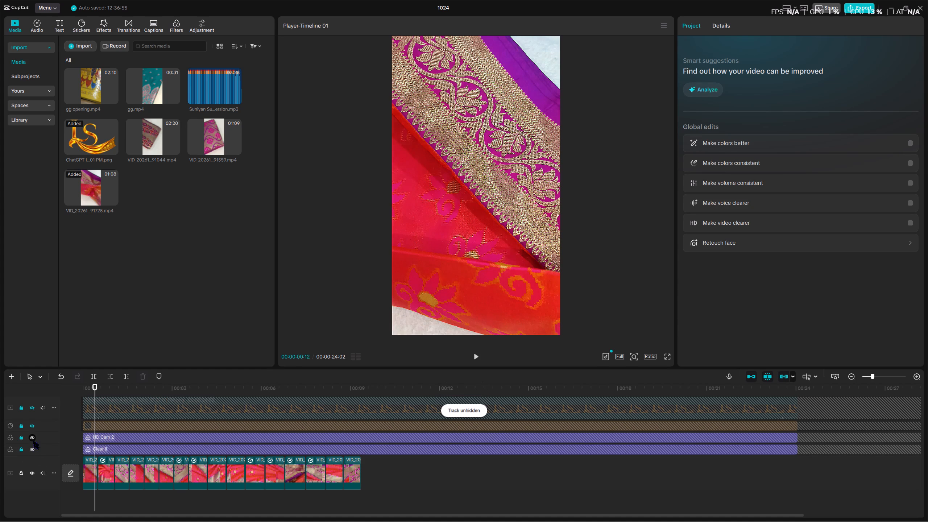
left_click(33, 440)
left_click(32, 451)
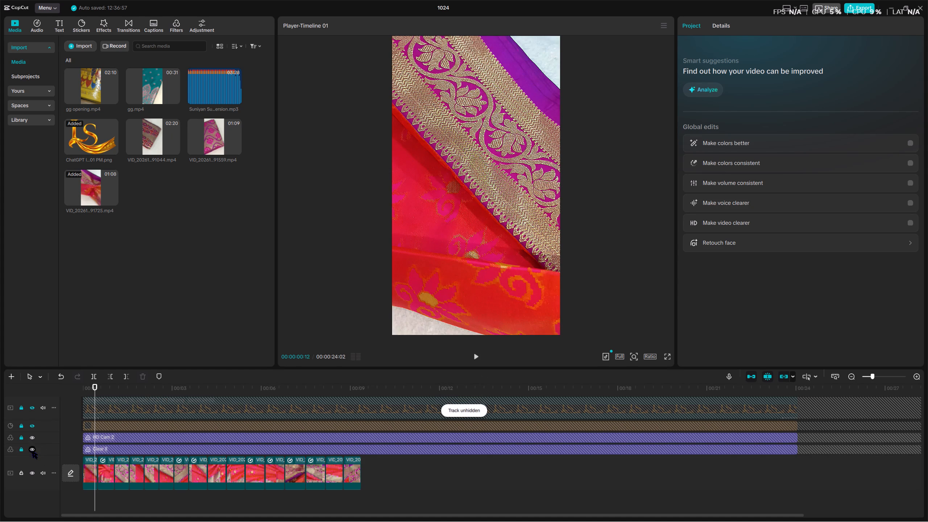
left_click(32, 449)
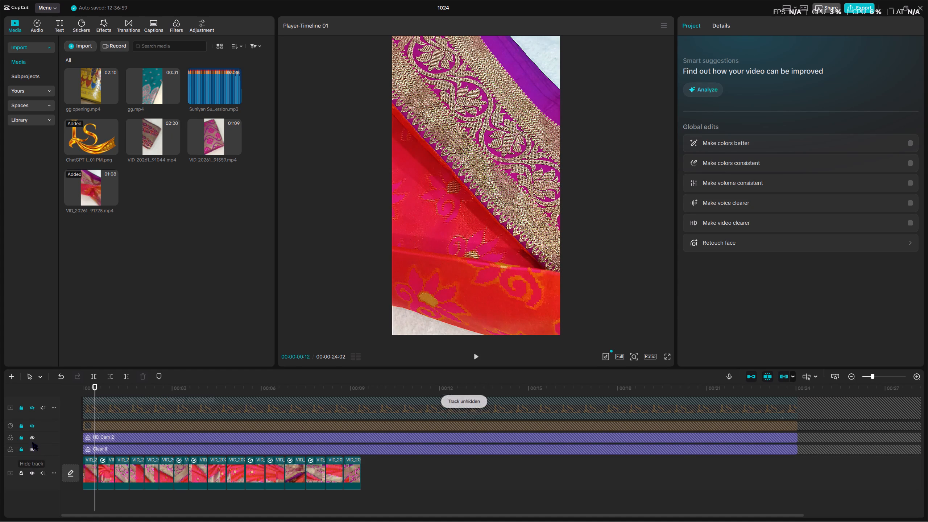
left_click(32, 439)
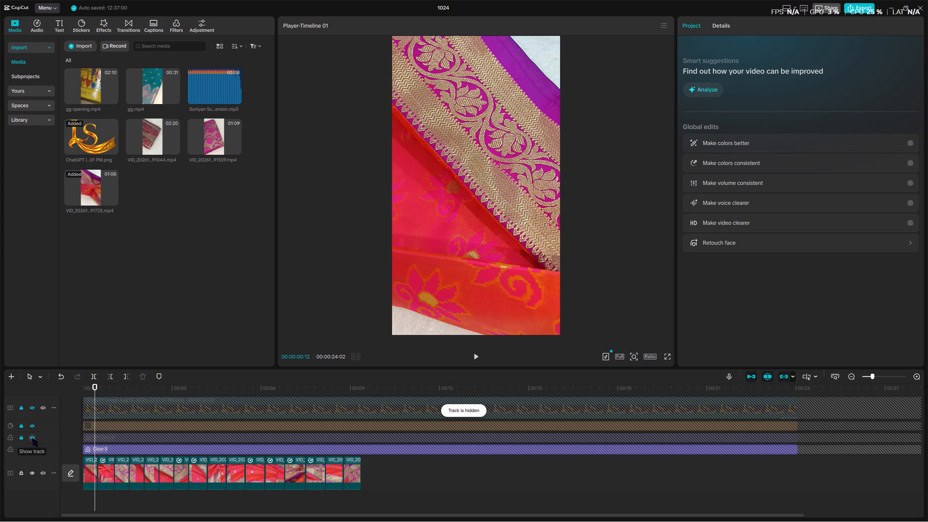
left_click(33, 439)
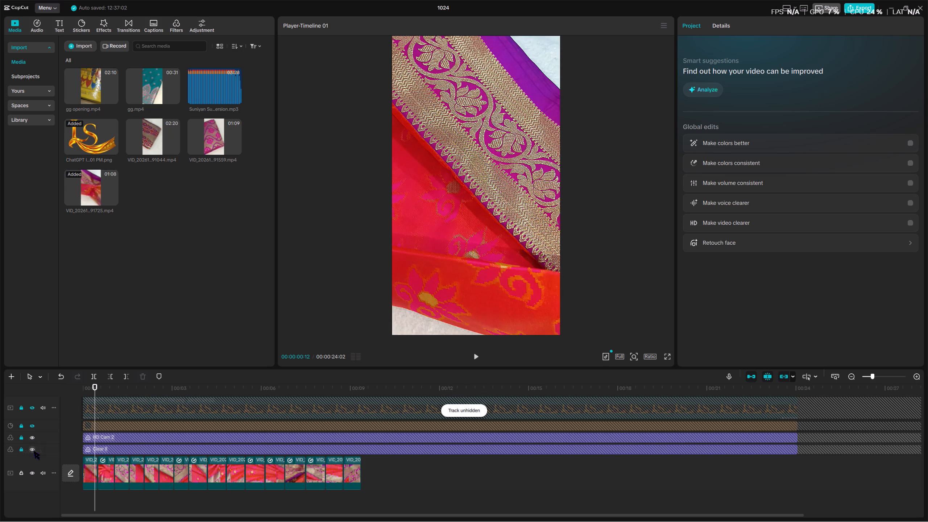
left_click(34, 451)
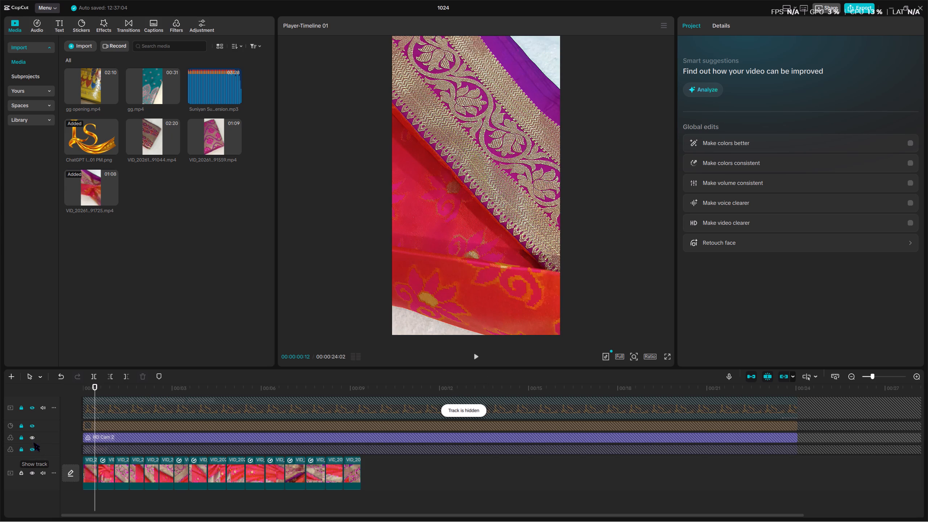
Compare the Clear II filter alone, no filter, and both filters together, leaving the HD Cam 2 and Clear II tracks shown.
left_click(34, 440)
left_click(34, 451)
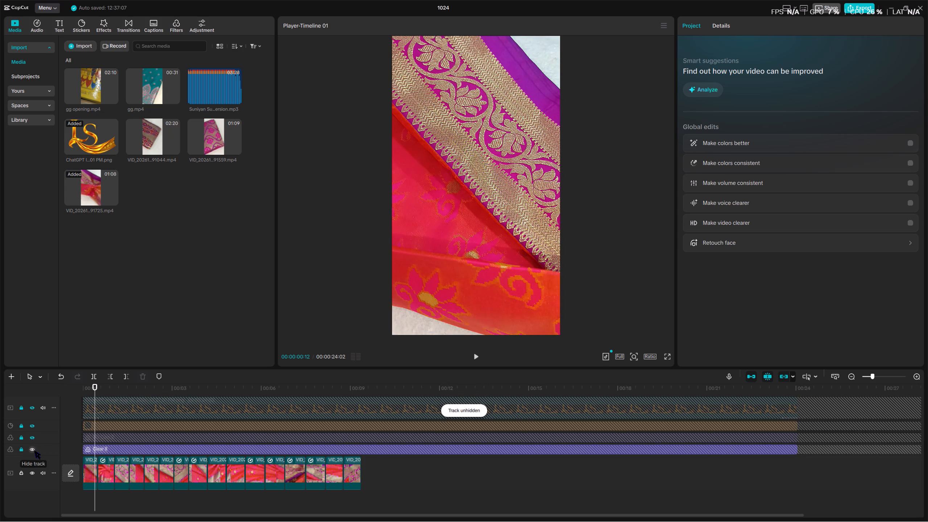
left_click(34, 451)
left_click(34, 451)
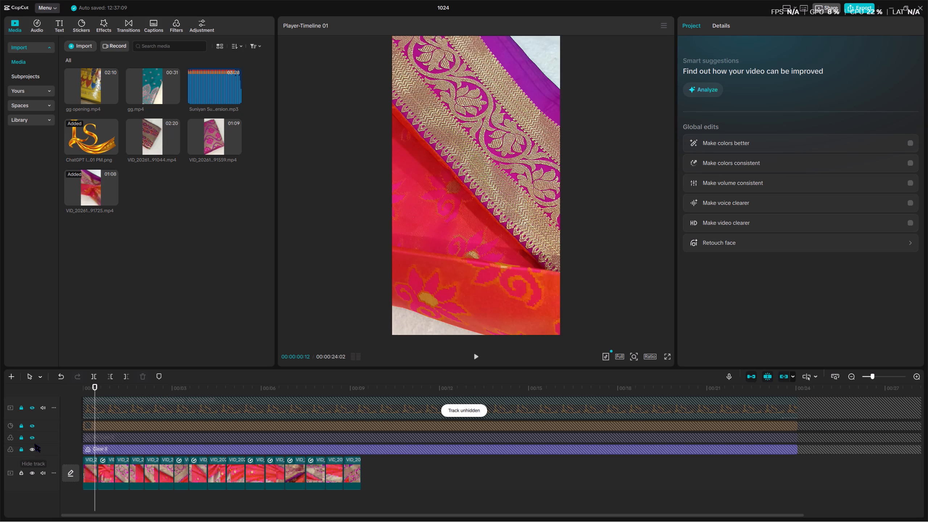
left_click(34, 440)
left_click(34, 440)
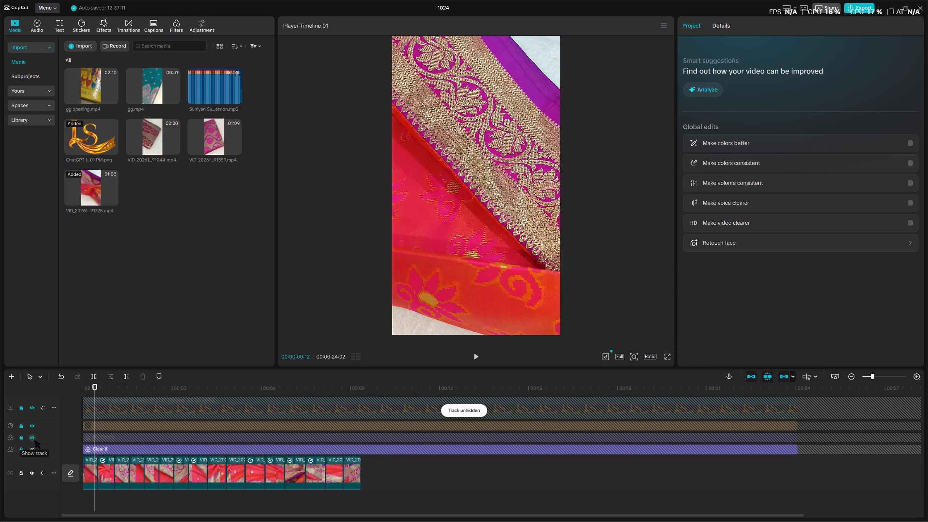
left_click(34, 440)
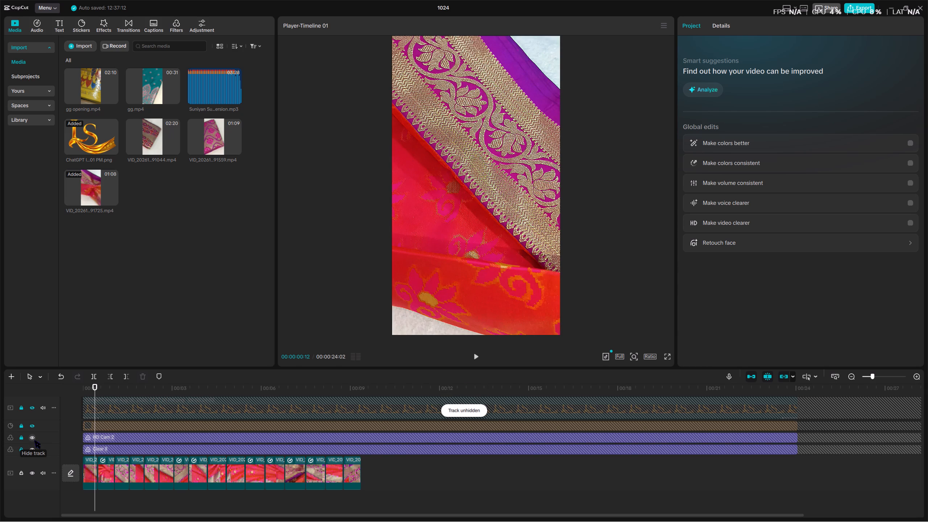
left_click(34, 440)
left_click(34, 440)
Unlock the HD Cam 2 filter track and select its filter.
left_click(97, 442)
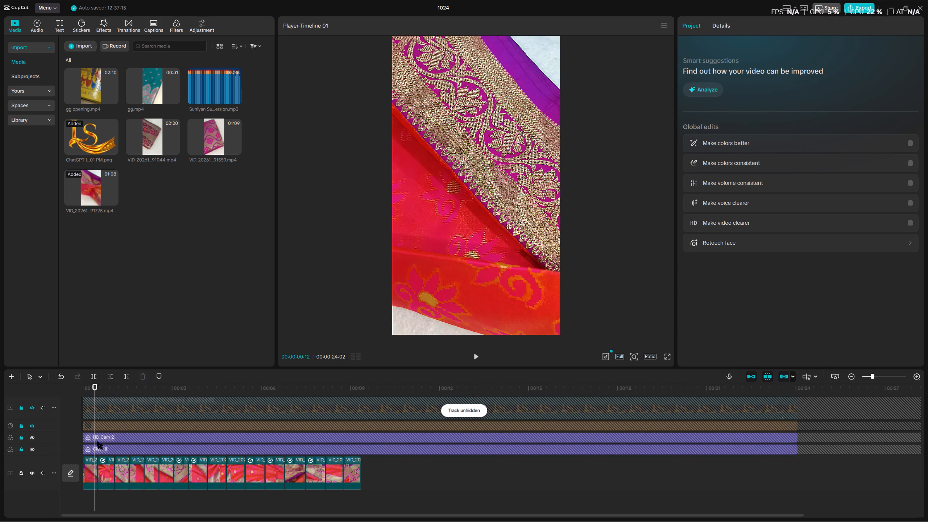
double_click(103, 439)
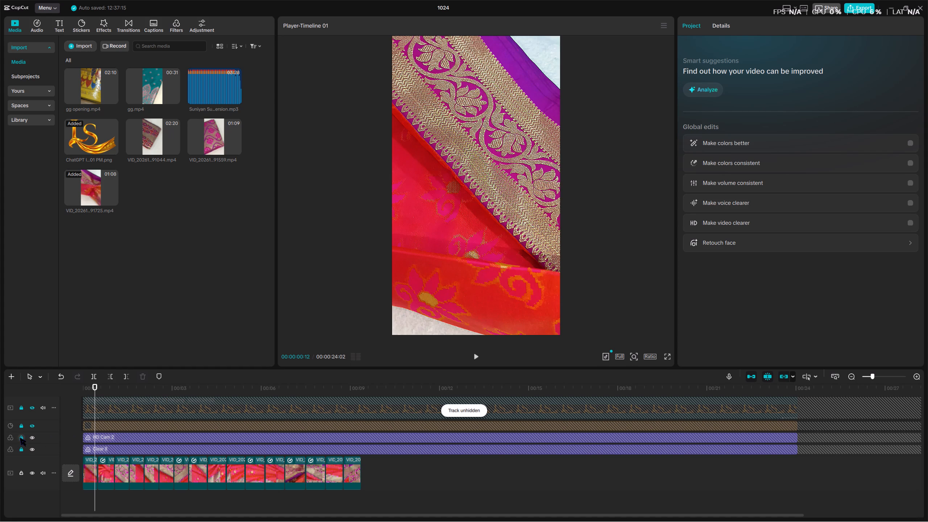
left_click(20, 438)
left_click(116, 437)
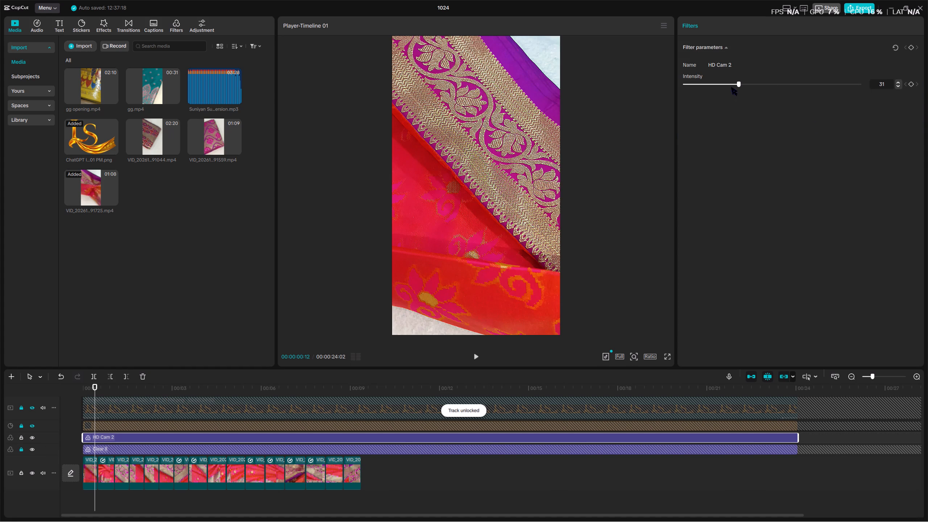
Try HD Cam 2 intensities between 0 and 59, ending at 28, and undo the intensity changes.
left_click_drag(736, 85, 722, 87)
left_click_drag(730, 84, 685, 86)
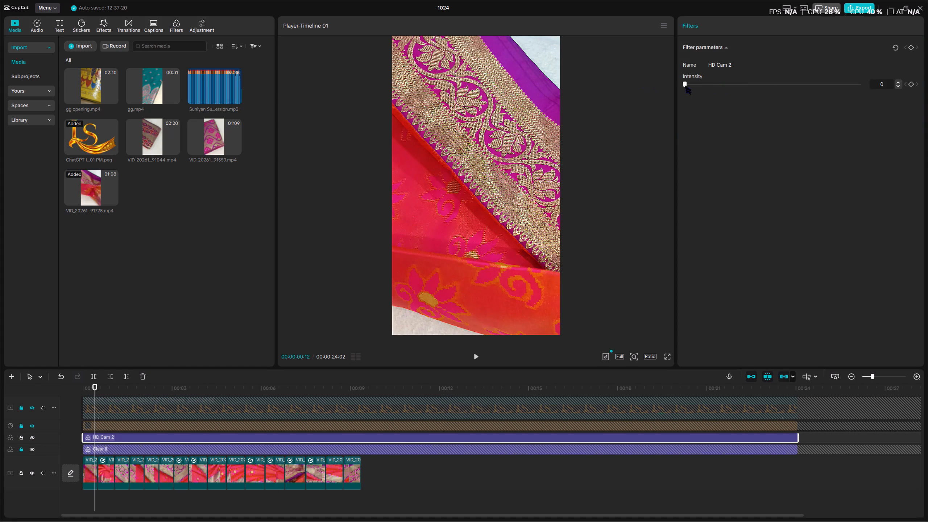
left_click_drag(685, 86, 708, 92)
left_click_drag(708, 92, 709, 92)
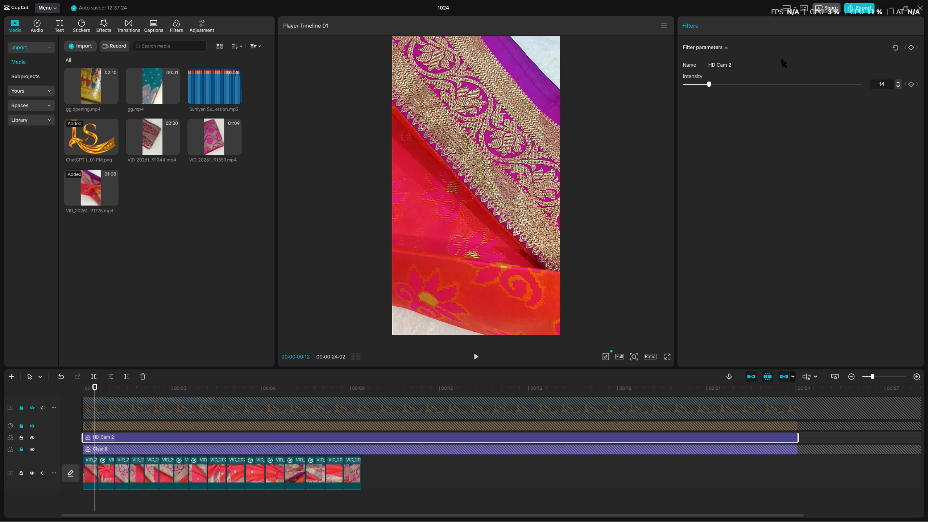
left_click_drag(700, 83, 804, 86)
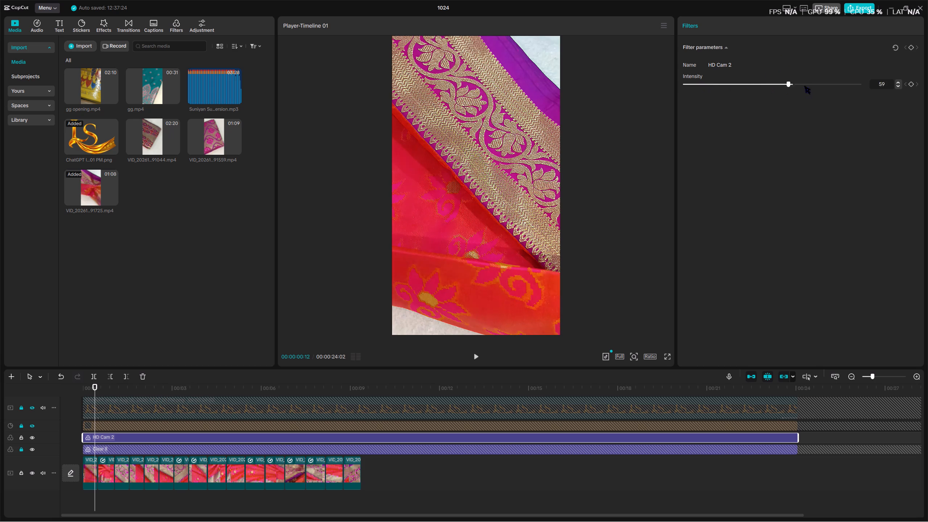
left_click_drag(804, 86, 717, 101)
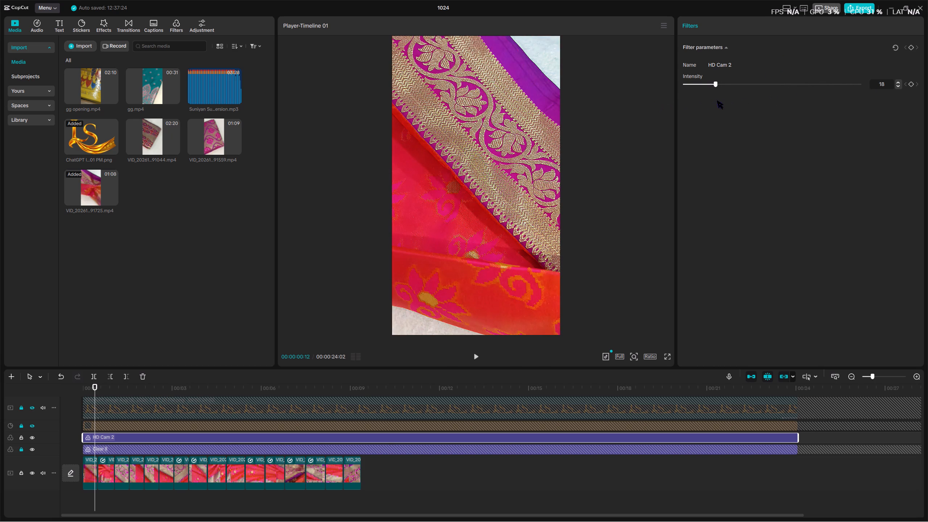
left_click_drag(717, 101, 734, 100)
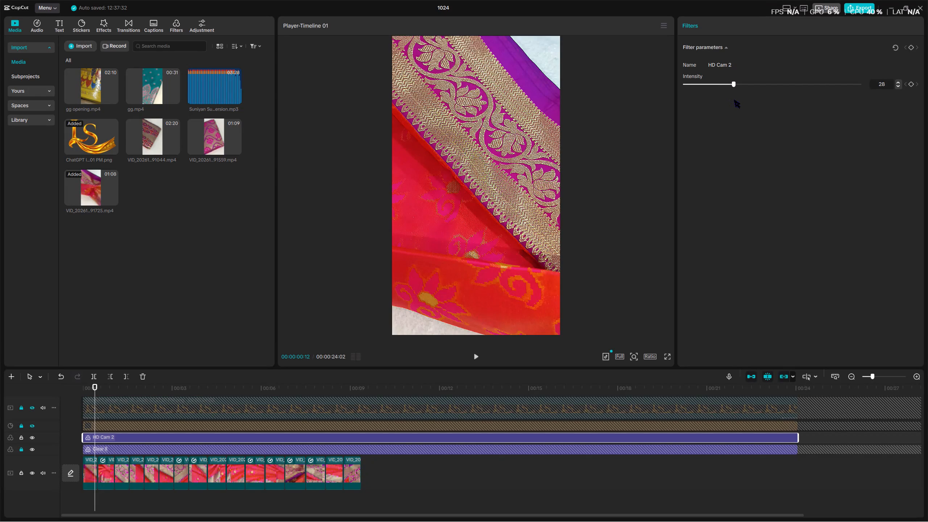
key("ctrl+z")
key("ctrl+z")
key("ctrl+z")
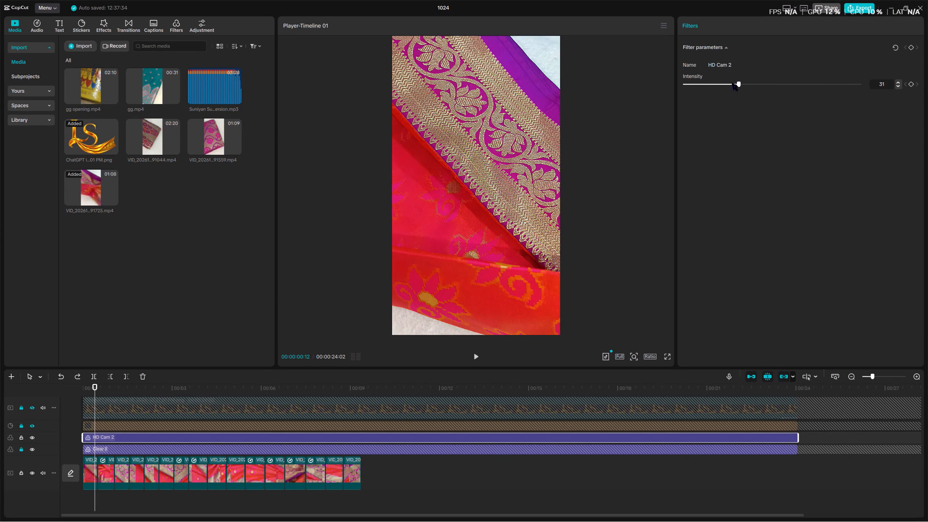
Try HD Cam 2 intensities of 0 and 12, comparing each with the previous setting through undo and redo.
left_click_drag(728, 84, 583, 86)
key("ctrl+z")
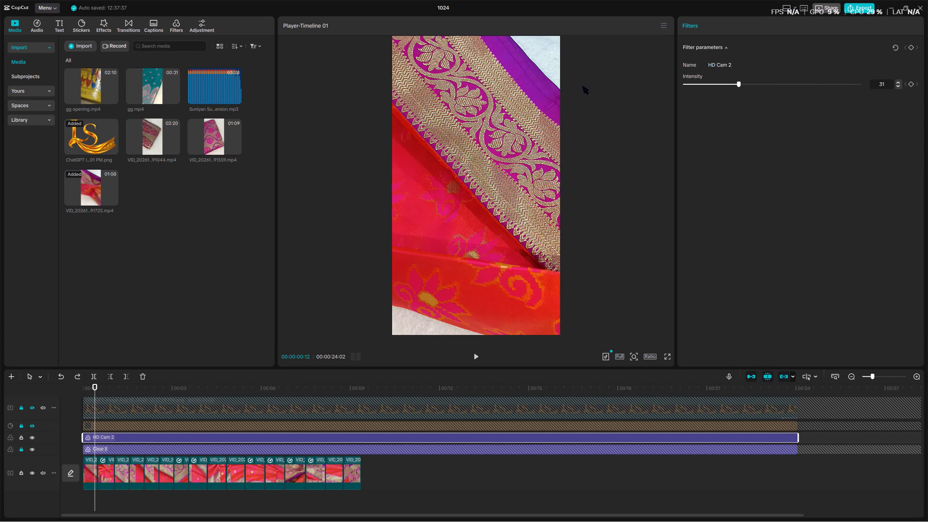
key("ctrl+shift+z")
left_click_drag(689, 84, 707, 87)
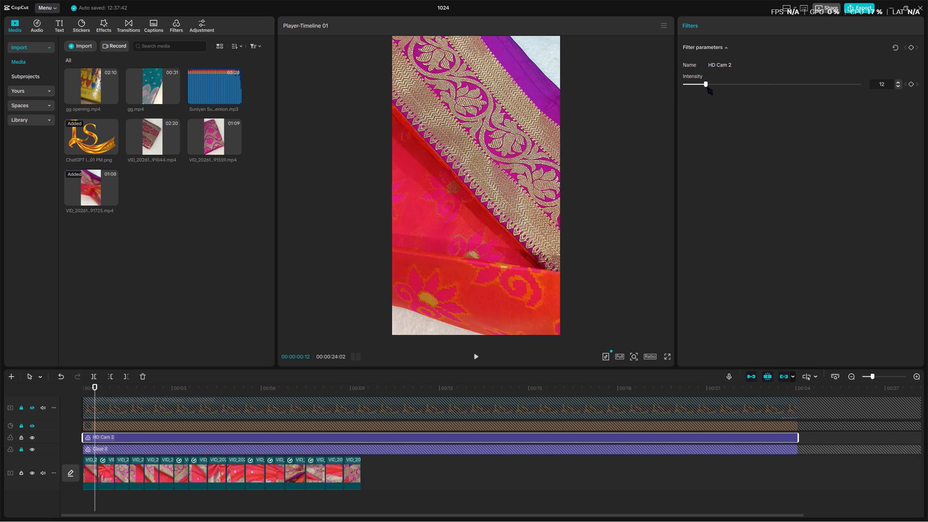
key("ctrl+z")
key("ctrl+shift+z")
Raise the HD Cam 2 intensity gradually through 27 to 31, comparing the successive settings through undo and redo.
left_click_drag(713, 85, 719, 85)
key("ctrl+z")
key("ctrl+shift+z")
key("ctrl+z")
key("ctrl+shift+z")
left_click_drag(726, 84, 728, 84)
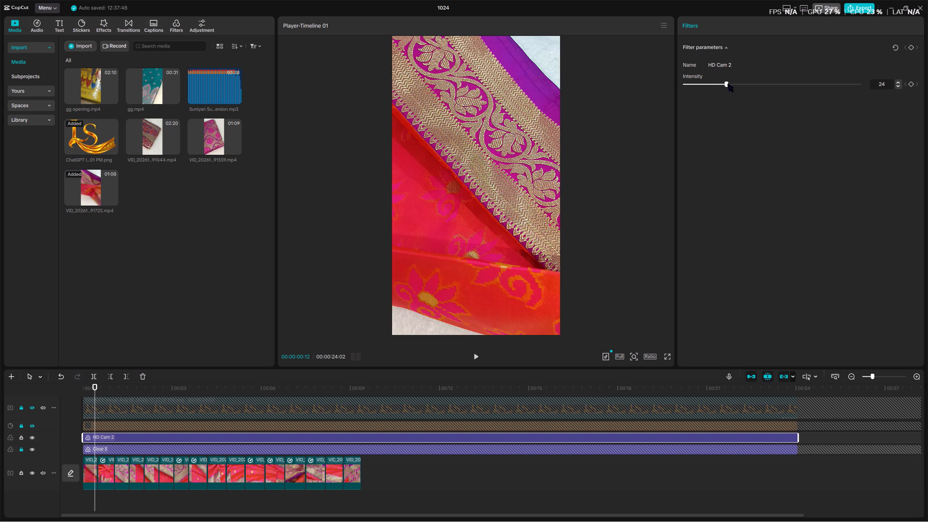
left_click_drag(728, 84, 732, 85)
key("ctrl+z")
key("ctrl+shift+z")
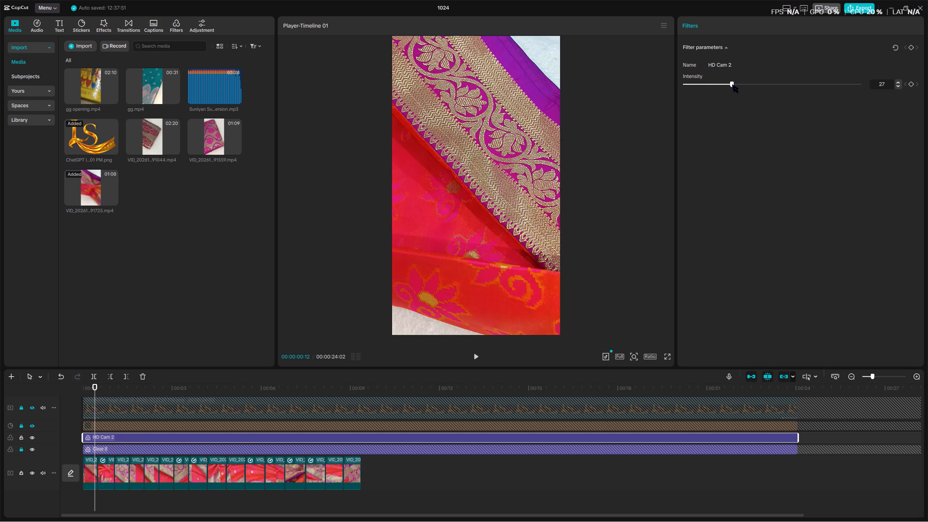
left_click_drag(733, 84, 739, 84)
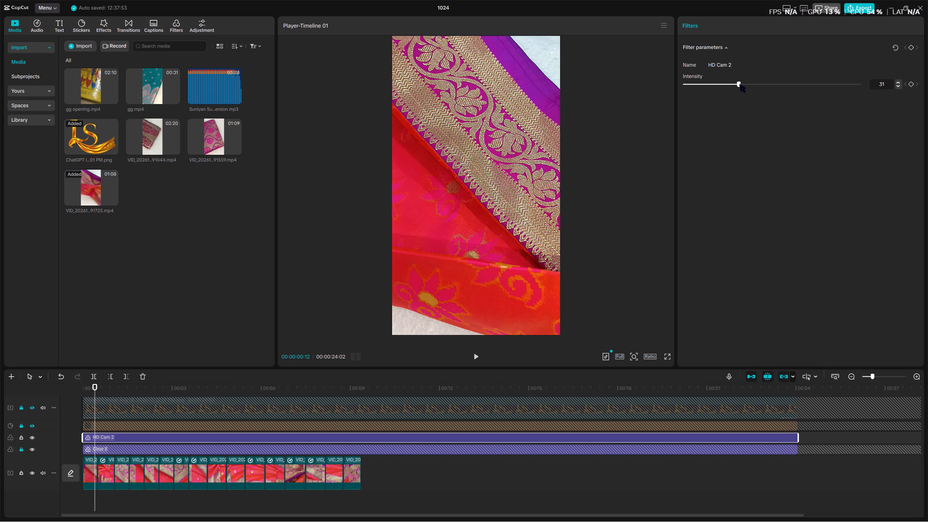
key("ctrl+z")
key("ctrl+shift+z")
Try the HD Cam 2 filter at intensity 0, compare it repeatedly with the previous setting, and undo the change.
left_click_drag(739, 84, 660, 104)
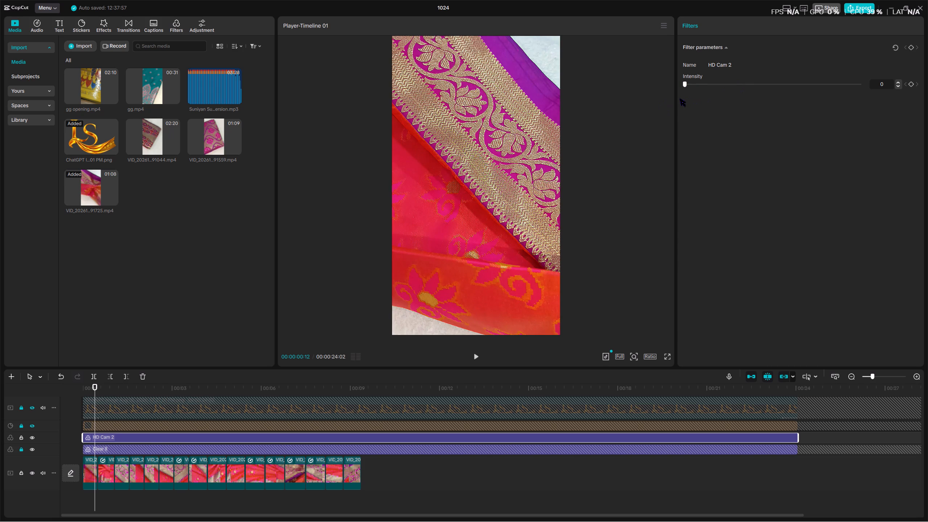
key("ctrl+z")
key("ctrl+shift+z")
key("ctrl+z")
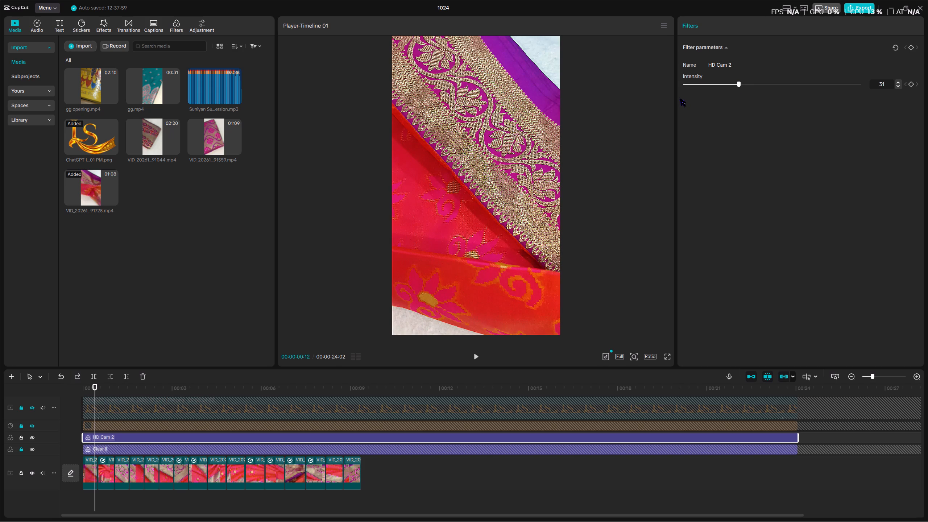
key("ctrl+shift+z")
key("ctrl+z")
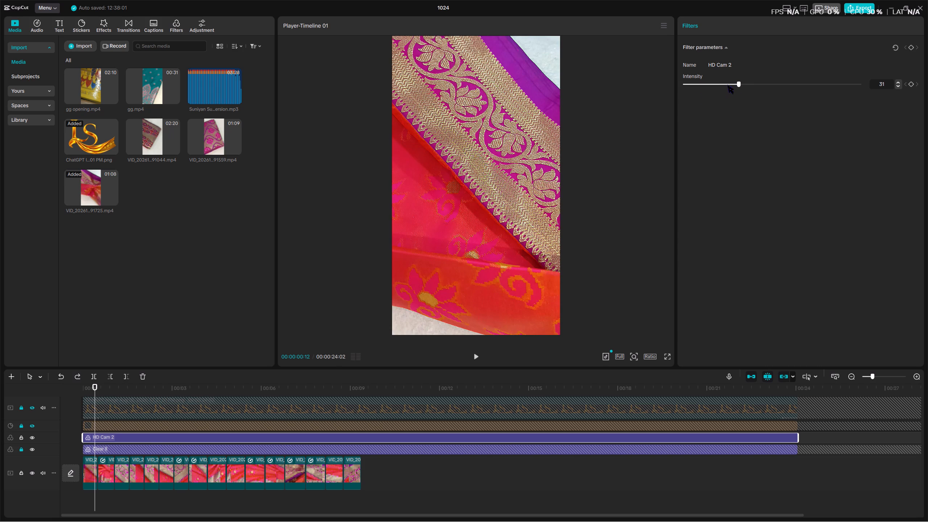
Set the HD Cam 2 filter's intensity to 26 and compare it with the previous setting through undo and redo.
left_click_drag(735, 85, 731, 86)
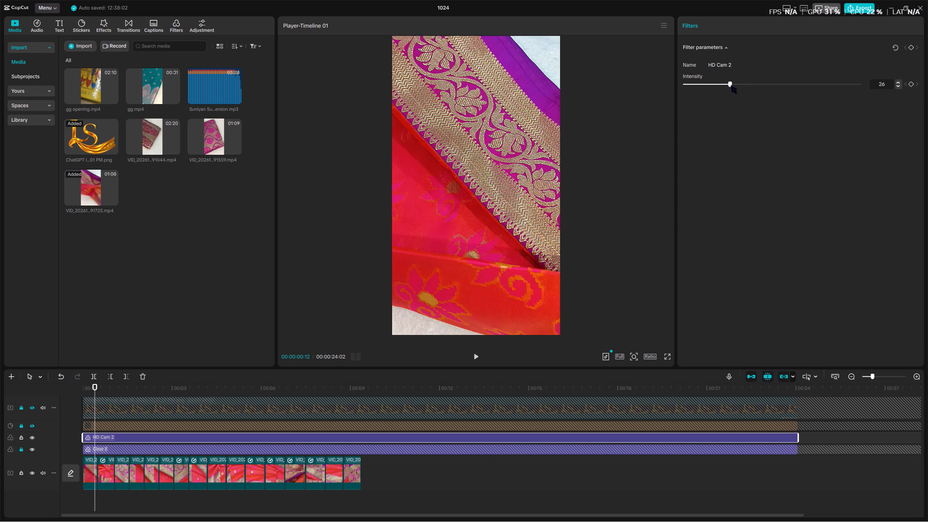
key("ctrl+z")
key("ctrl+shift+z")
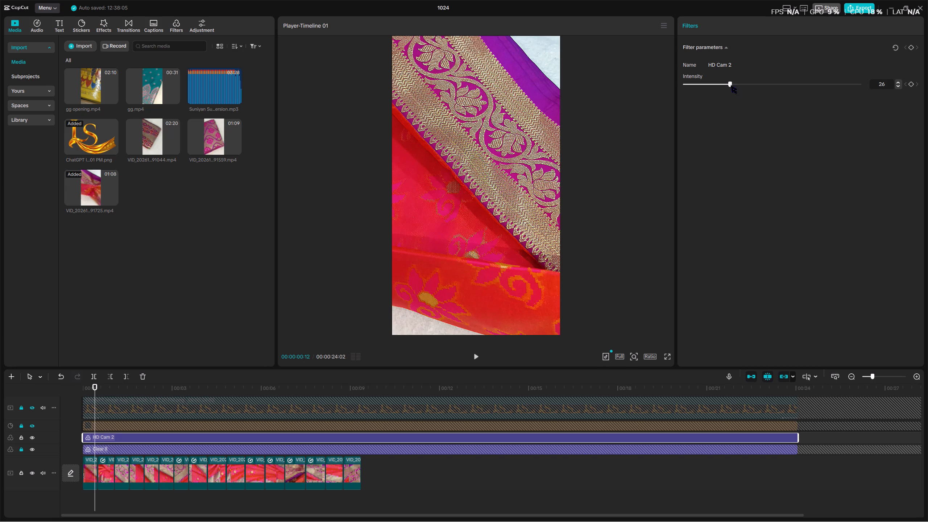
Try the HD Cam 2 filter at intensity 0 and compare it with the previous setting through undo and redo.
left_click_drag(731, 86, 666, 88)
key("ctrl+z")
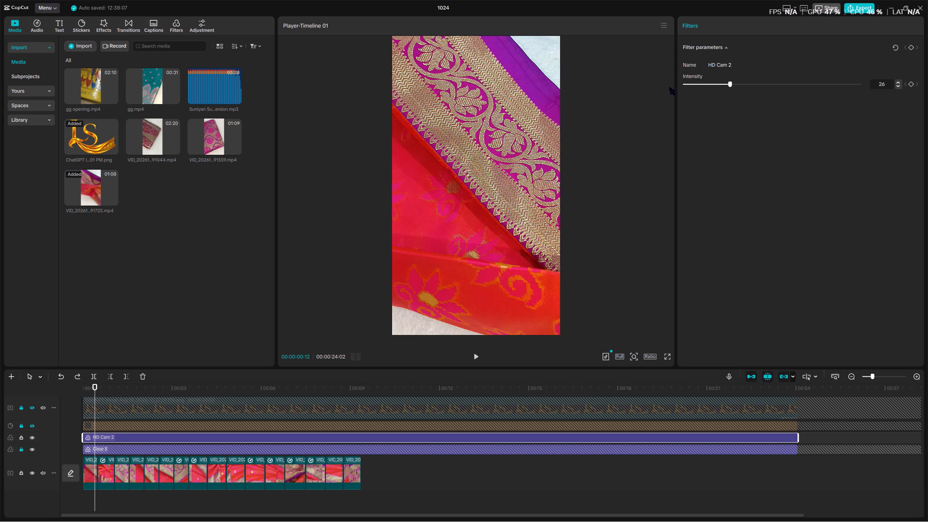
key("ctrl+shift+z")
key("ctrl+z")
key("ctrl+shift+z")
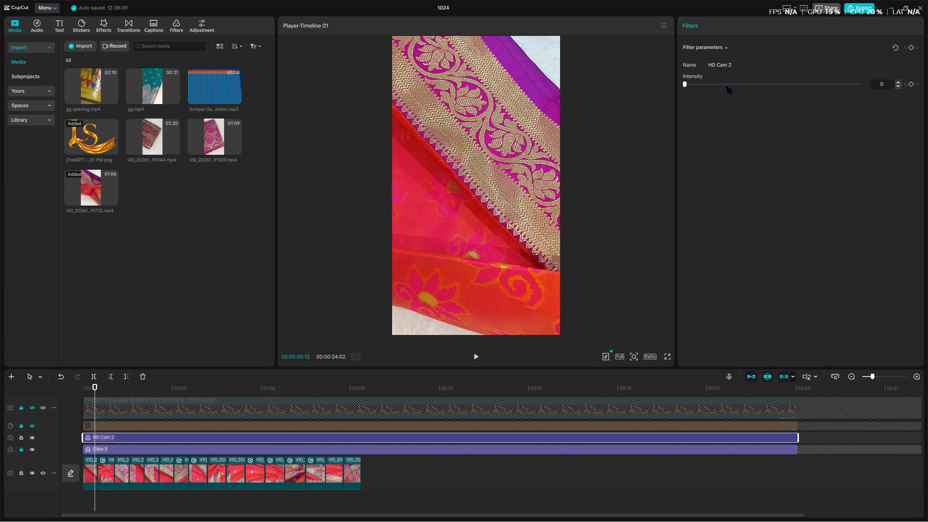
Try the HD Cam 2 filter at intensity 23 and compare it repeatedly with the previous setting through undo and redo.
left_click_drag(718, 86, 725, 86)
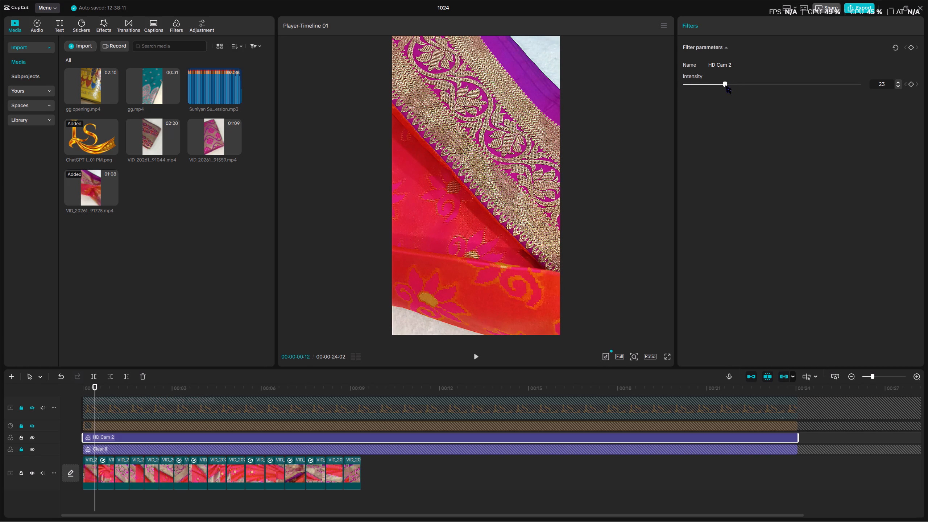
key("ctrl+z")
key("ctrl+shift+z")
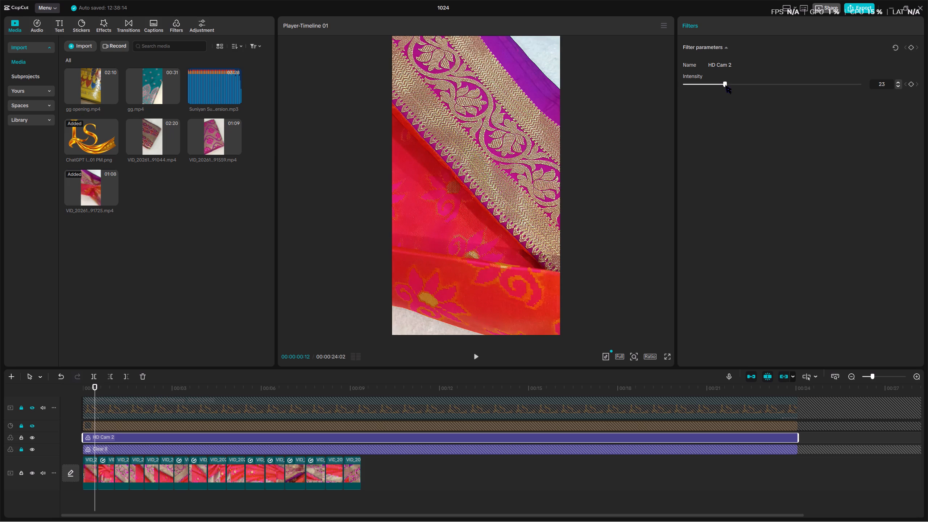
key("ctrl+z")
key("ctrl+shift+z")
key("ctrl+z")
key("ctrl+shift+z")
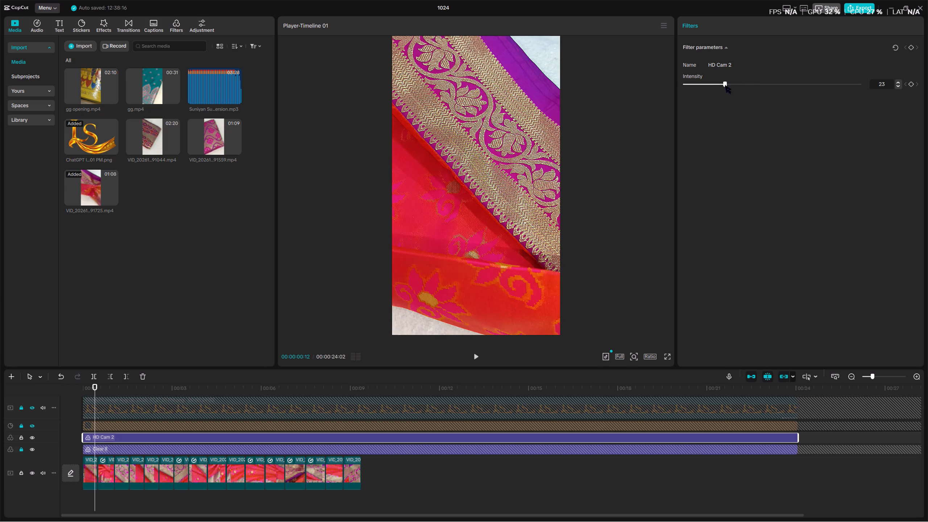
Set the HD Cam 2 filter's intensity to 25 and play the opening clips from the start of the timeline.
left_click_drag(729, 85, 729, 91)
left_click_drag(92, 386, 36, 395)
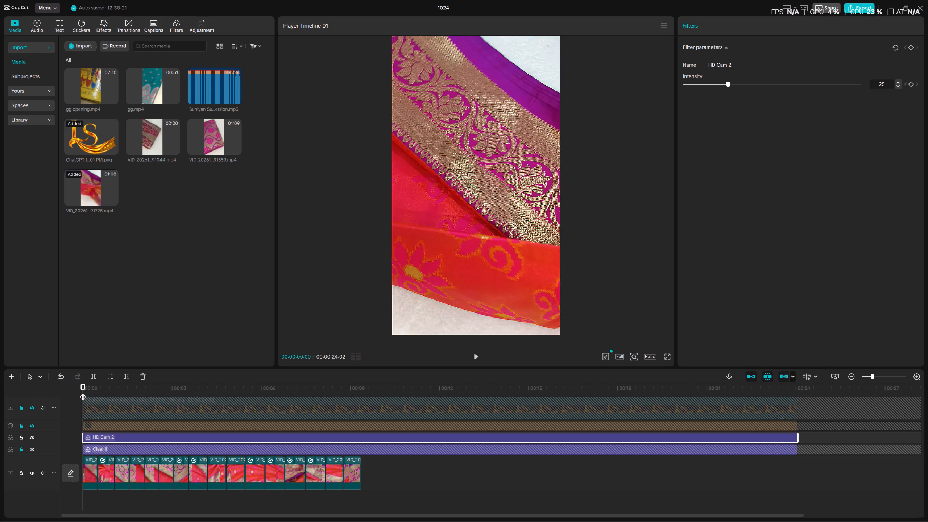
key("space")
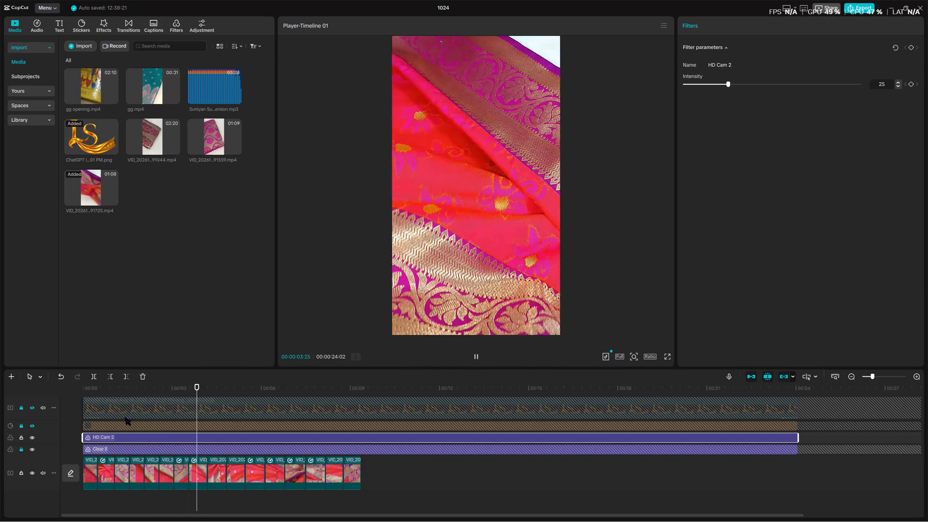
key("space")
Select all clips on the main track, and hide and lock both the HD Cam 2 and Clear filter tracks.
left_click(370, 472)
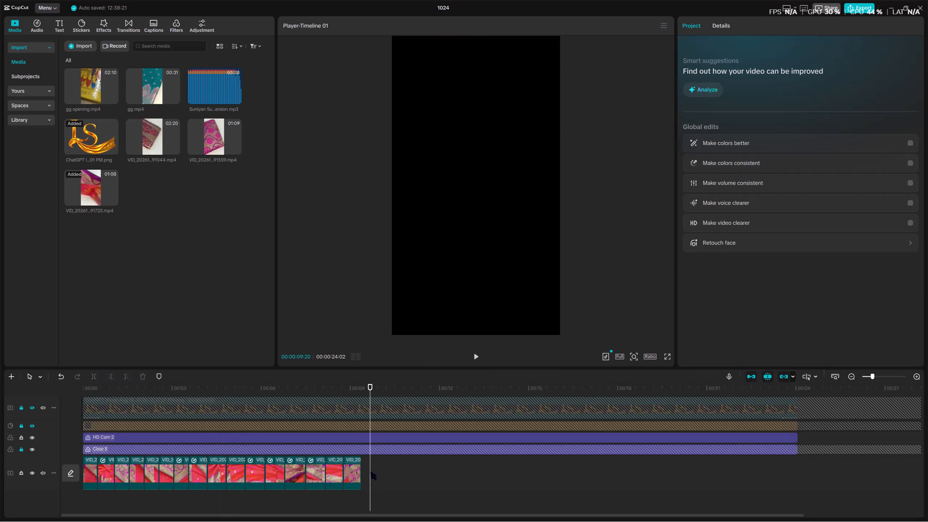
left_click_drag(384, 466, 72, 469)
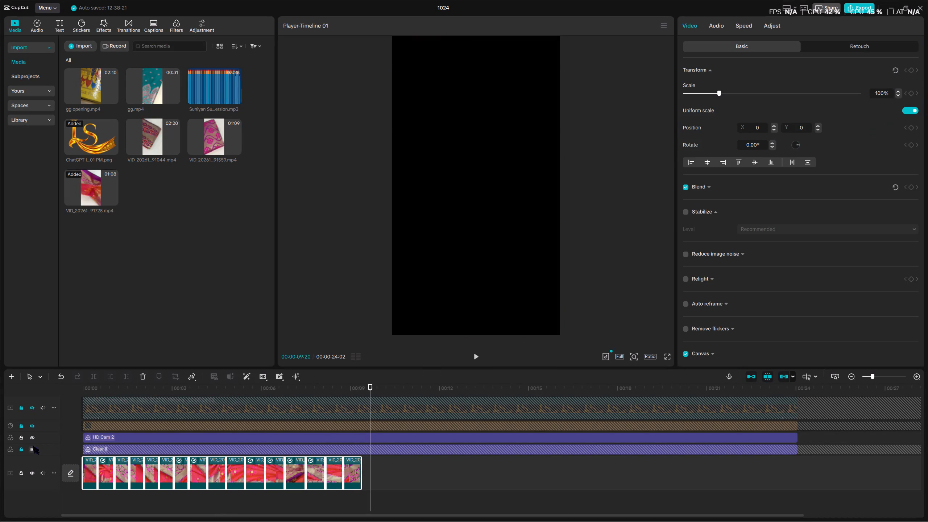
left_click(25, 453)
left_click(22, 451)
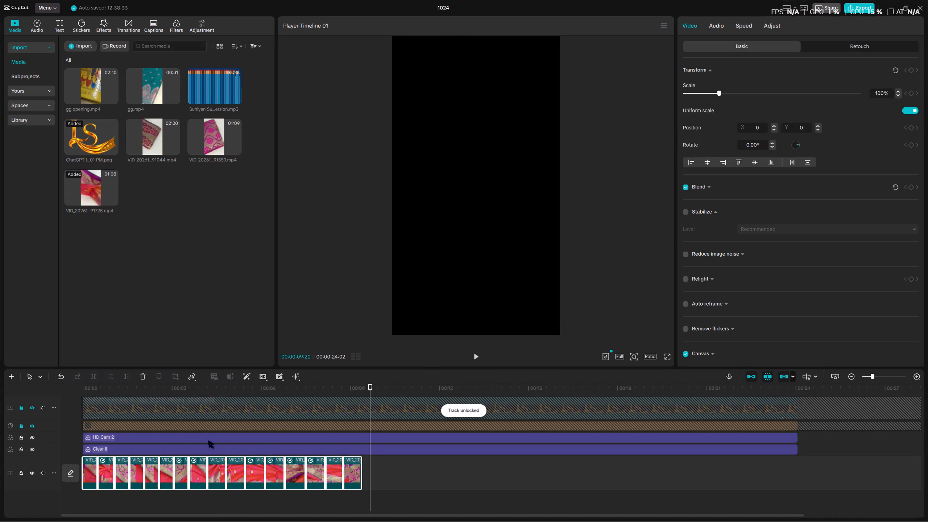
left_click(33, 436)
left_click(31, 451)
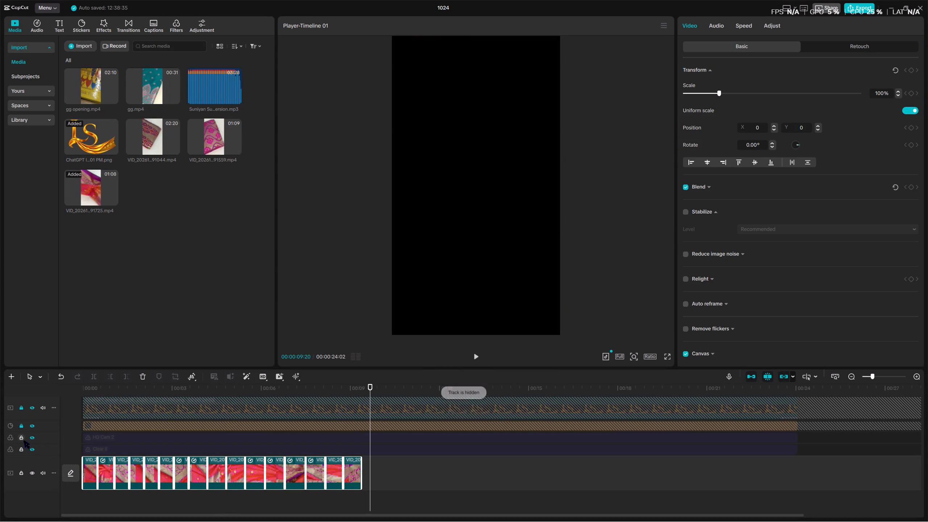
left_click(24, 440)
left_click(22, 439)
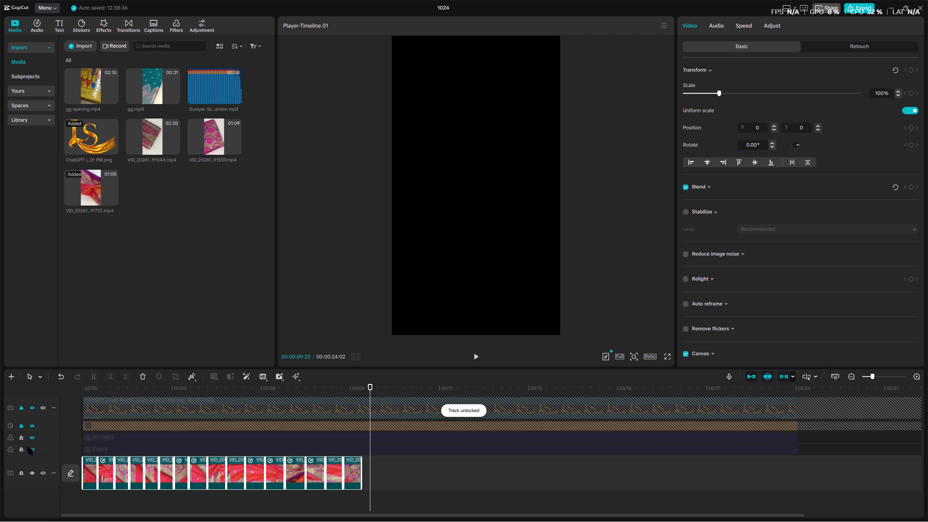
left_click(20, 449)
left_click(20, 439)
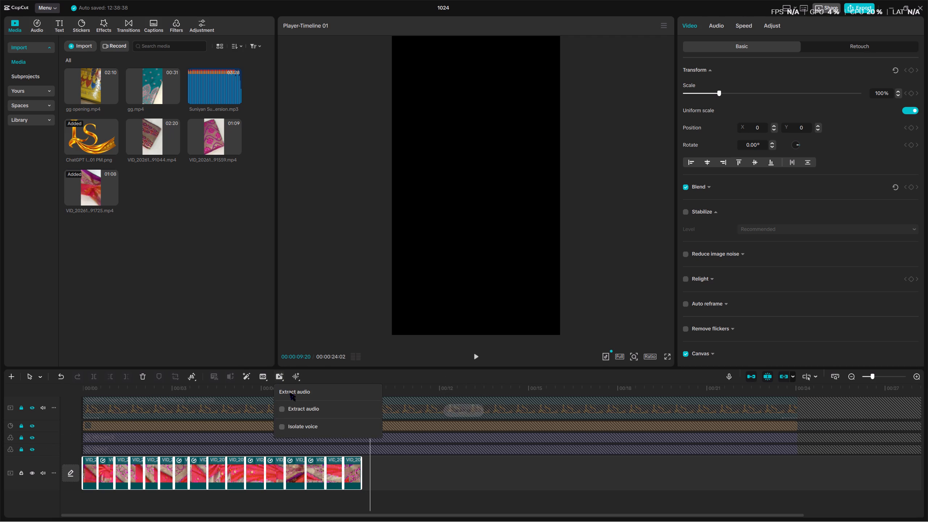
Apply Stabilize at the Recommended level to all selected main-track clips.
left_click(264, 411)
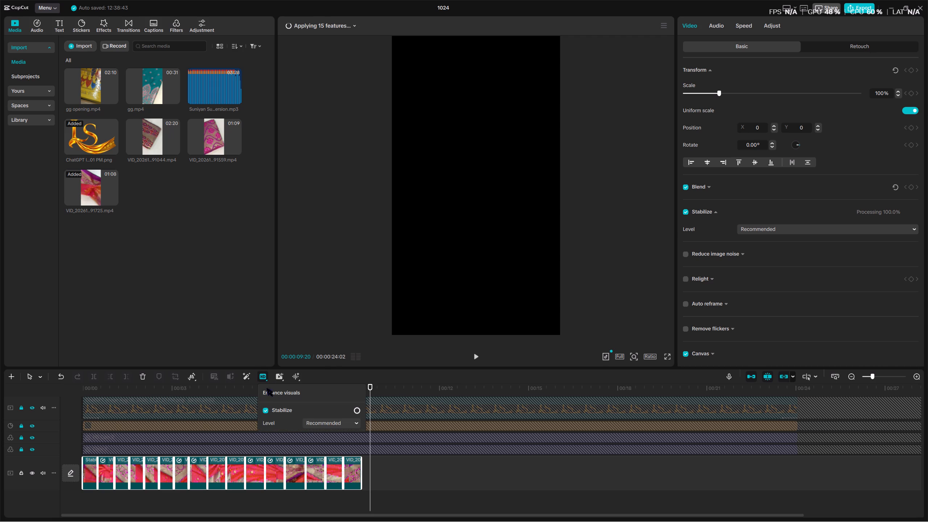
Scrub back and forth through the main-track clips to examine the footage while stabilization is processing.
left_click_drag(365, 388, 254, 386)
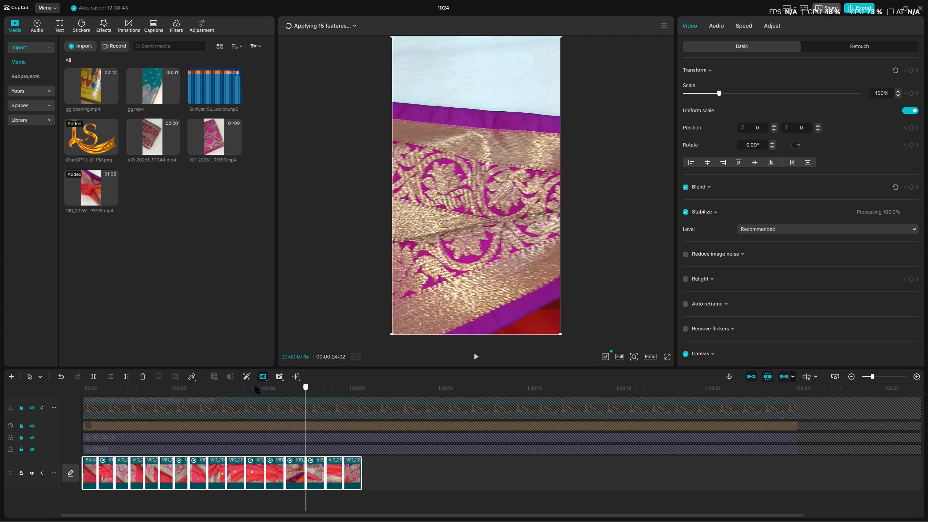
left_click_drag(254, 386, 228, 391)
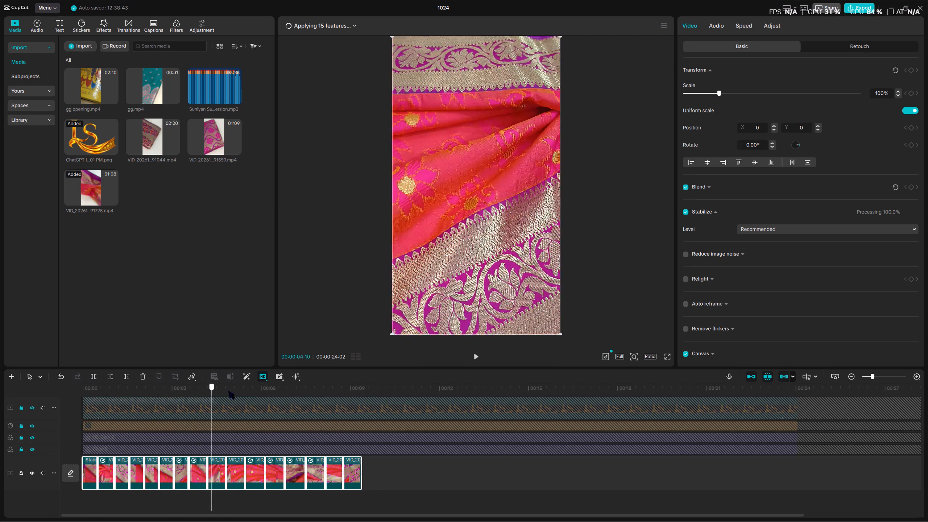
left_click_drag(228, 391, 174, 394)
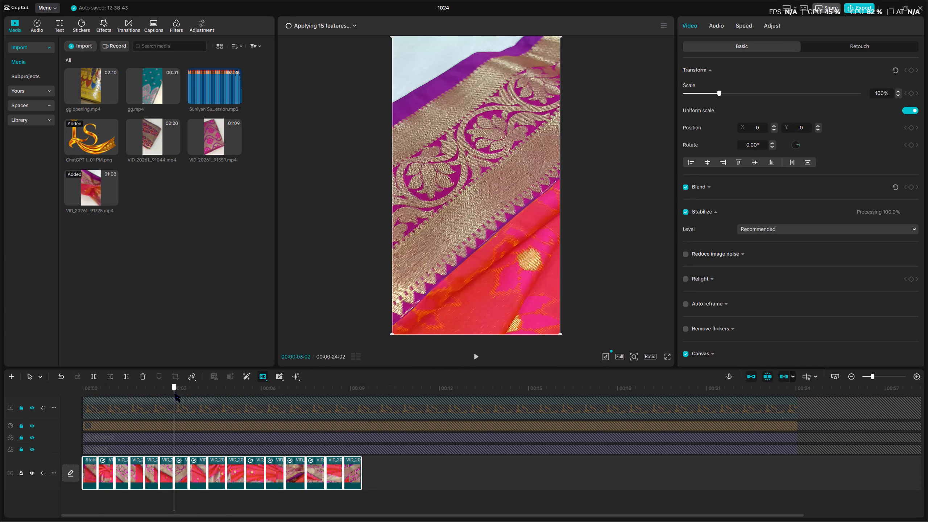
left_click_drag(174, 394, 248, 391)
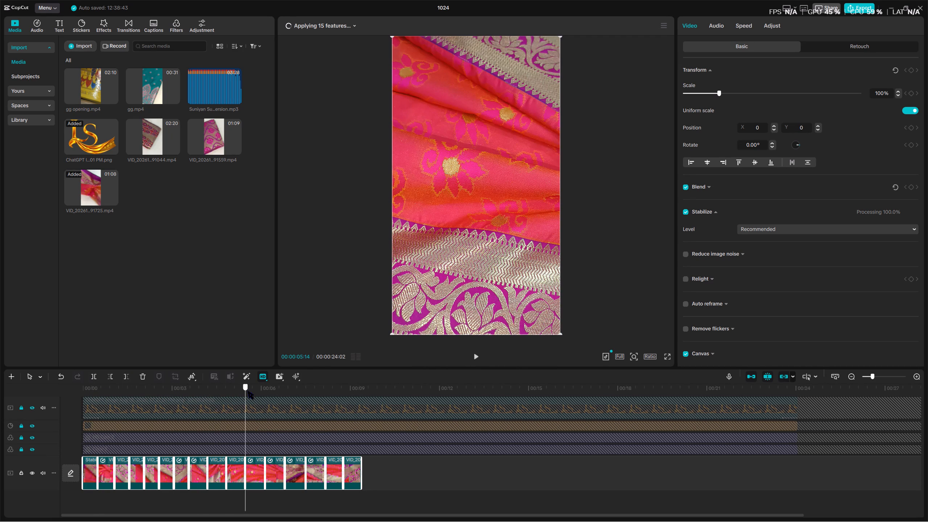
left_click_drag(248, 391, 246, 391)
left_click_drag(246, 391, 271, 388)
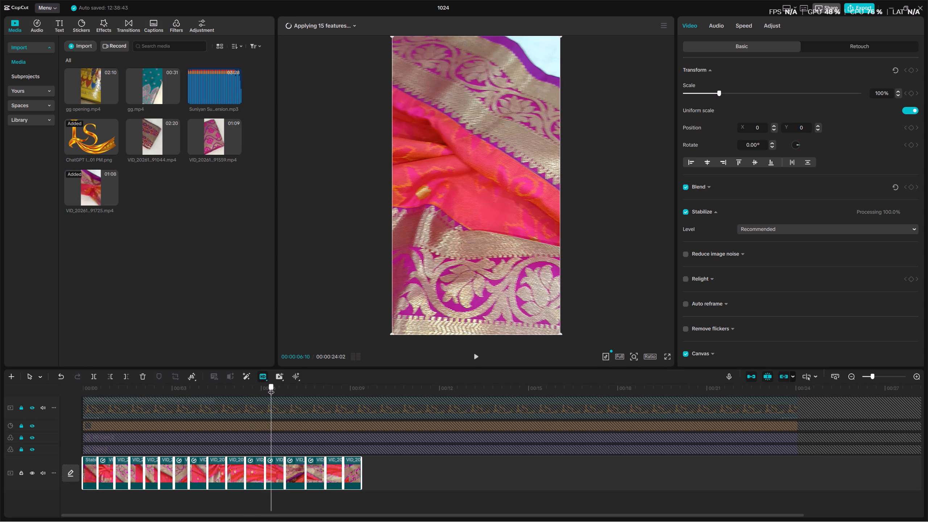
left_click_drag(271, 388, 129, 393)
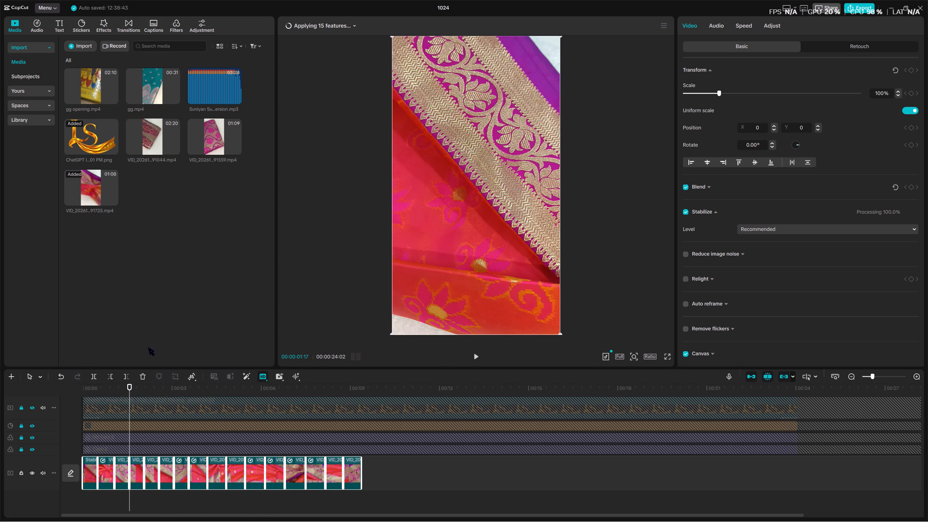
Open the list of features being applied and check the stabilization progress of the queued clips.
left_click(337, 22)
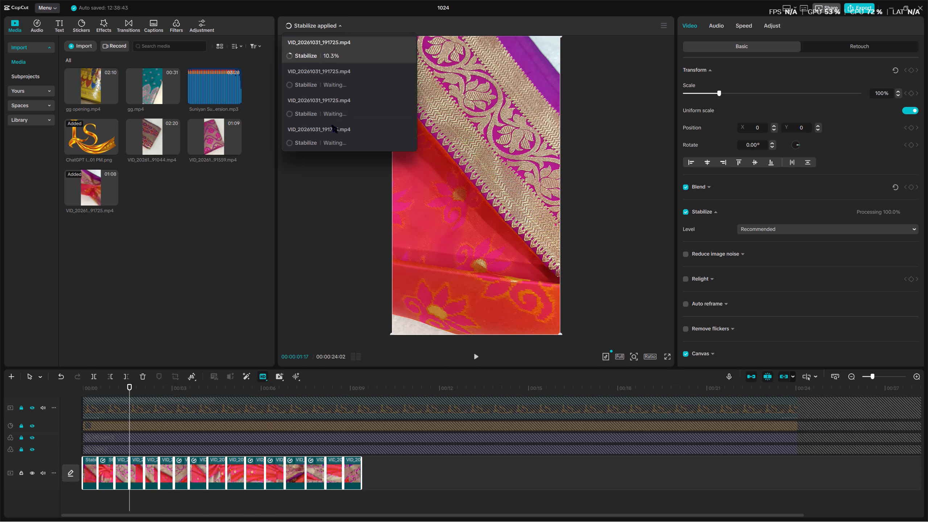
scroll(331, 76, "down", 5)
scroll(331, 100, "up", 2)
scroll(331, 100, "down", 10)
scroll(332, 106, "down", 16)
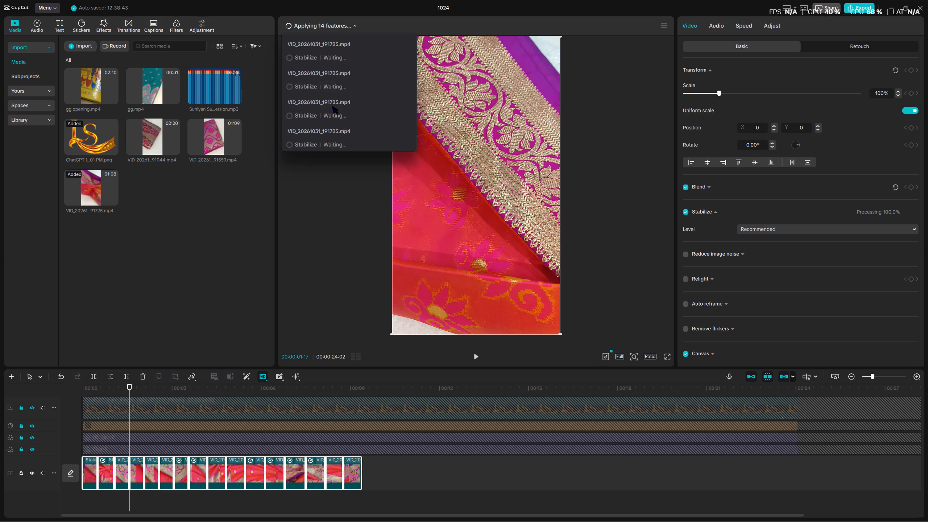
scroll(332, 106, "down", 20)
scroll(332, 106, "down", 8)
scroll(336, 123, "up", 14)
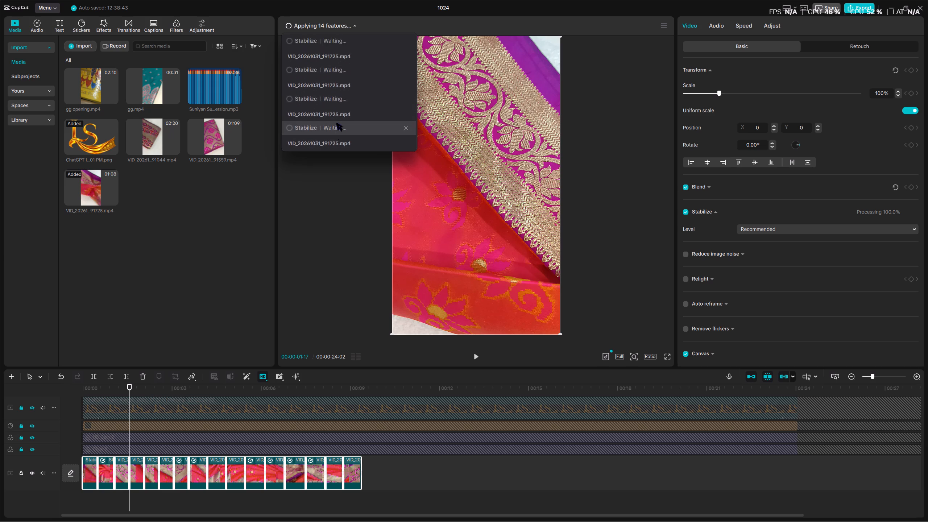
scroll(336, 123, "up", 20)
scroll(336, 123, "up", 1)
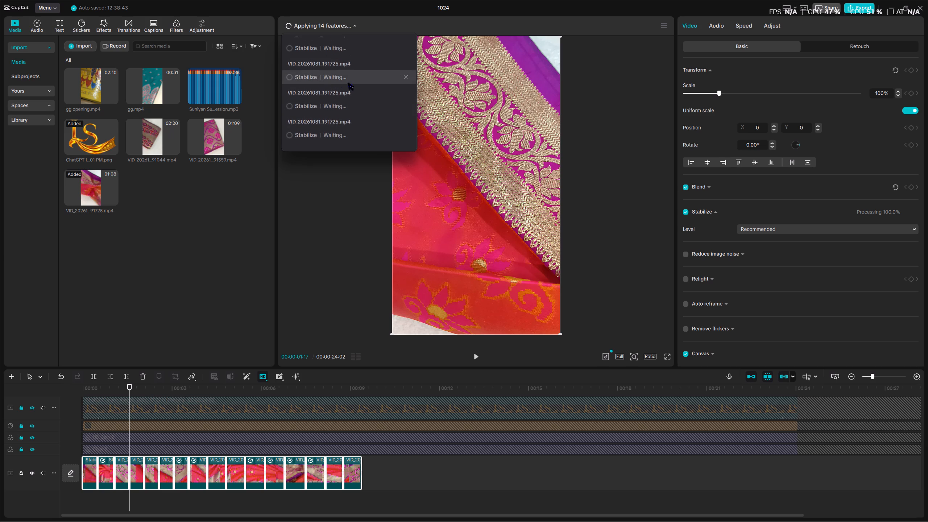
scroll(332, 81, "up", 12)
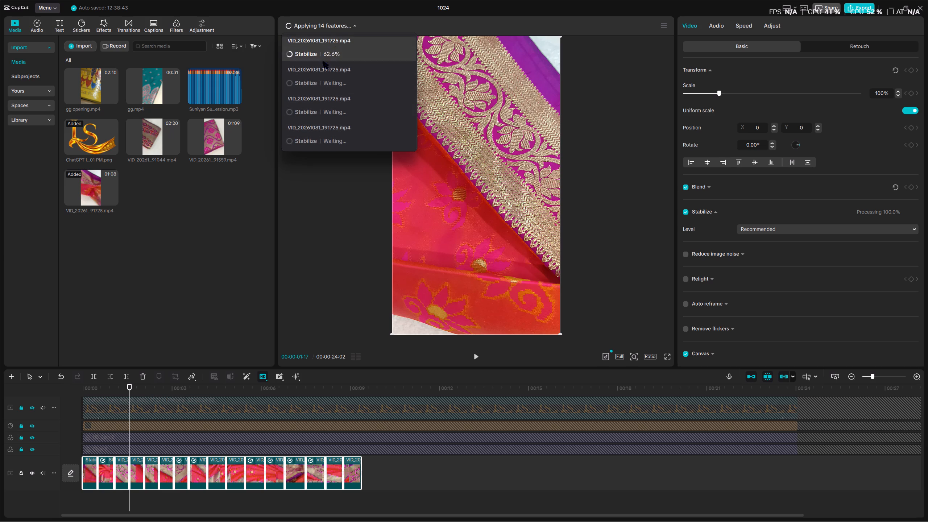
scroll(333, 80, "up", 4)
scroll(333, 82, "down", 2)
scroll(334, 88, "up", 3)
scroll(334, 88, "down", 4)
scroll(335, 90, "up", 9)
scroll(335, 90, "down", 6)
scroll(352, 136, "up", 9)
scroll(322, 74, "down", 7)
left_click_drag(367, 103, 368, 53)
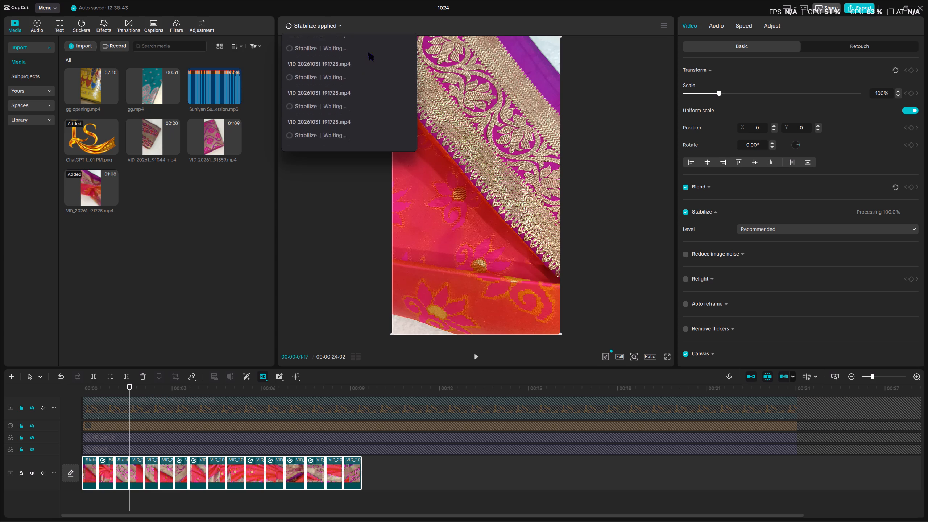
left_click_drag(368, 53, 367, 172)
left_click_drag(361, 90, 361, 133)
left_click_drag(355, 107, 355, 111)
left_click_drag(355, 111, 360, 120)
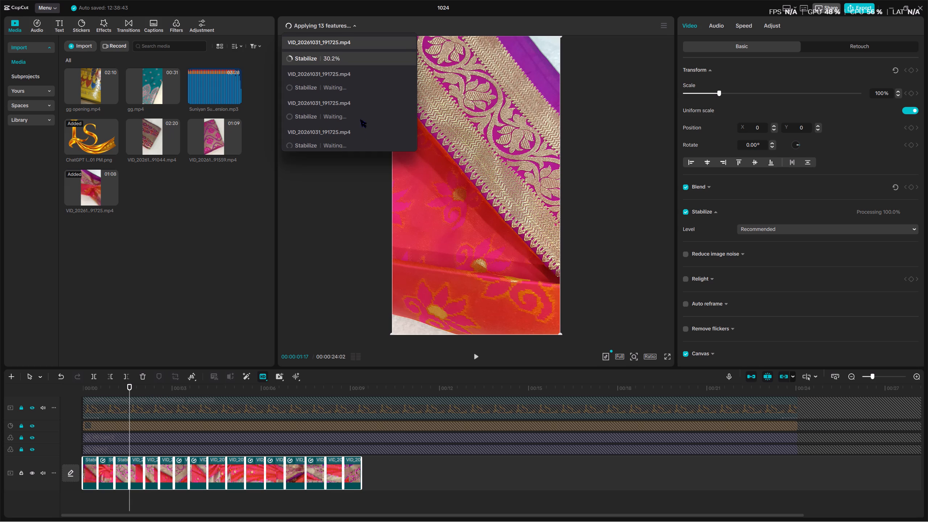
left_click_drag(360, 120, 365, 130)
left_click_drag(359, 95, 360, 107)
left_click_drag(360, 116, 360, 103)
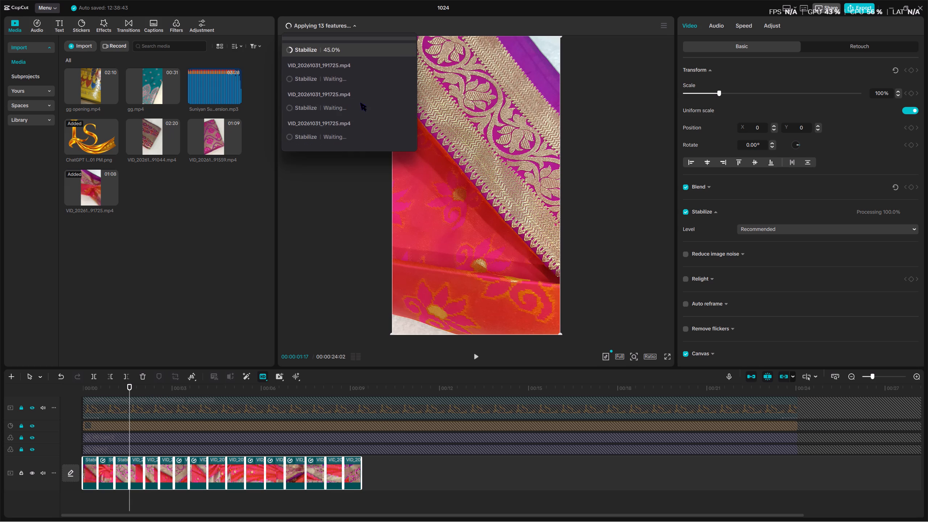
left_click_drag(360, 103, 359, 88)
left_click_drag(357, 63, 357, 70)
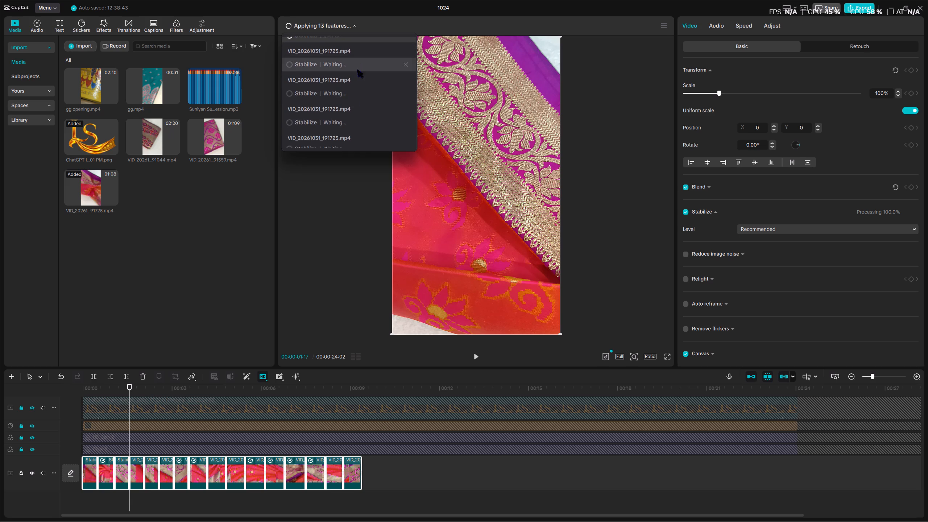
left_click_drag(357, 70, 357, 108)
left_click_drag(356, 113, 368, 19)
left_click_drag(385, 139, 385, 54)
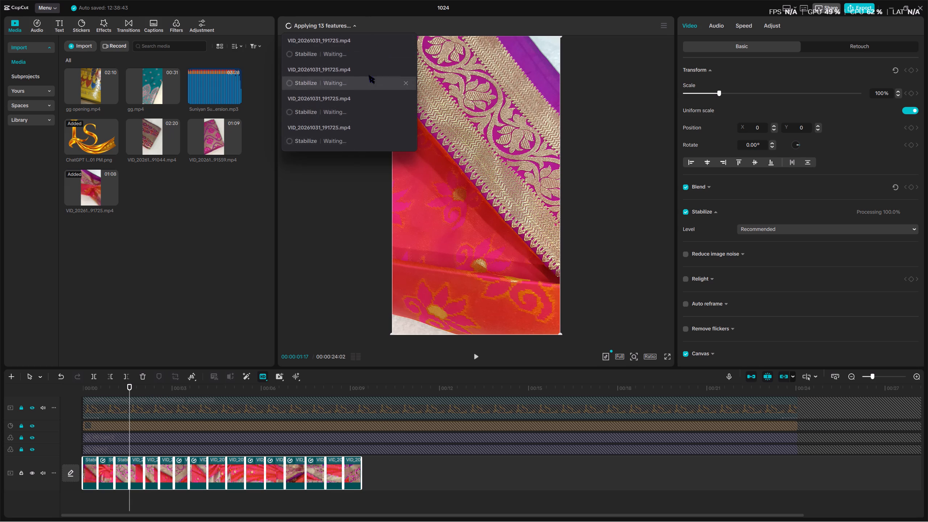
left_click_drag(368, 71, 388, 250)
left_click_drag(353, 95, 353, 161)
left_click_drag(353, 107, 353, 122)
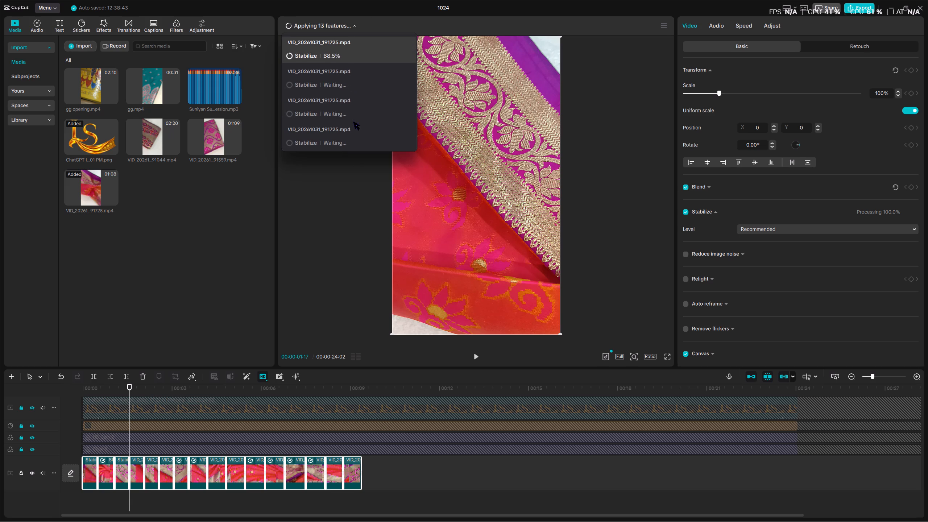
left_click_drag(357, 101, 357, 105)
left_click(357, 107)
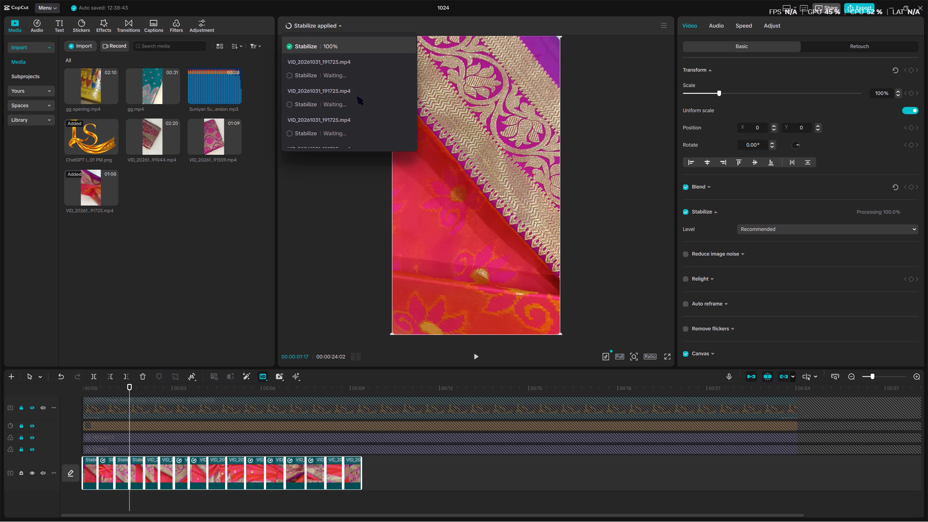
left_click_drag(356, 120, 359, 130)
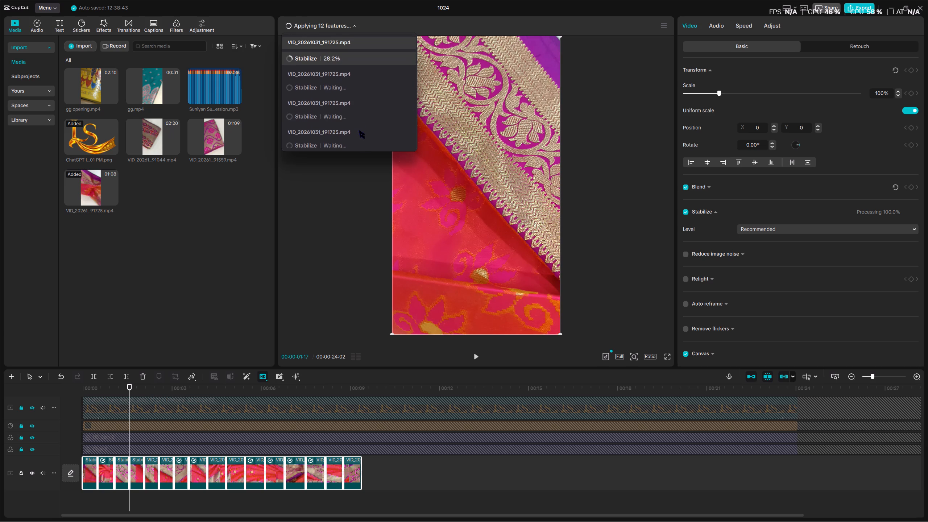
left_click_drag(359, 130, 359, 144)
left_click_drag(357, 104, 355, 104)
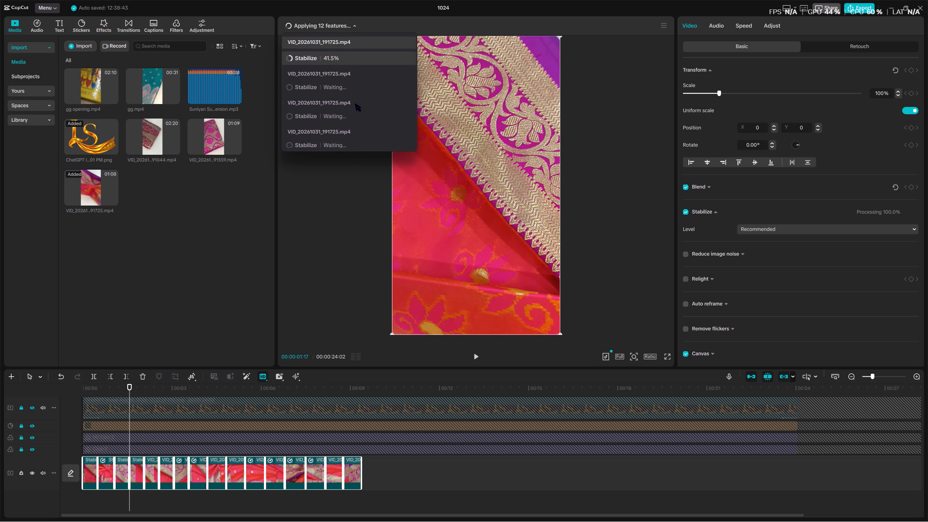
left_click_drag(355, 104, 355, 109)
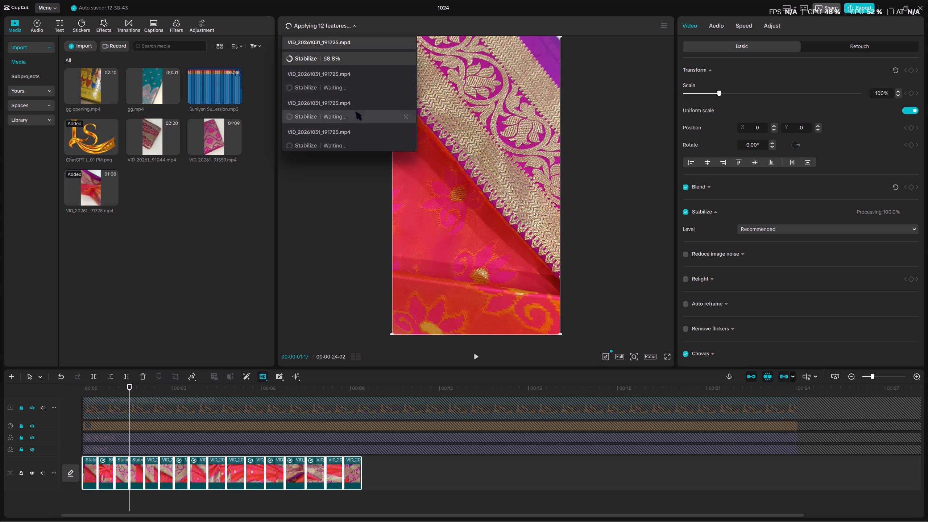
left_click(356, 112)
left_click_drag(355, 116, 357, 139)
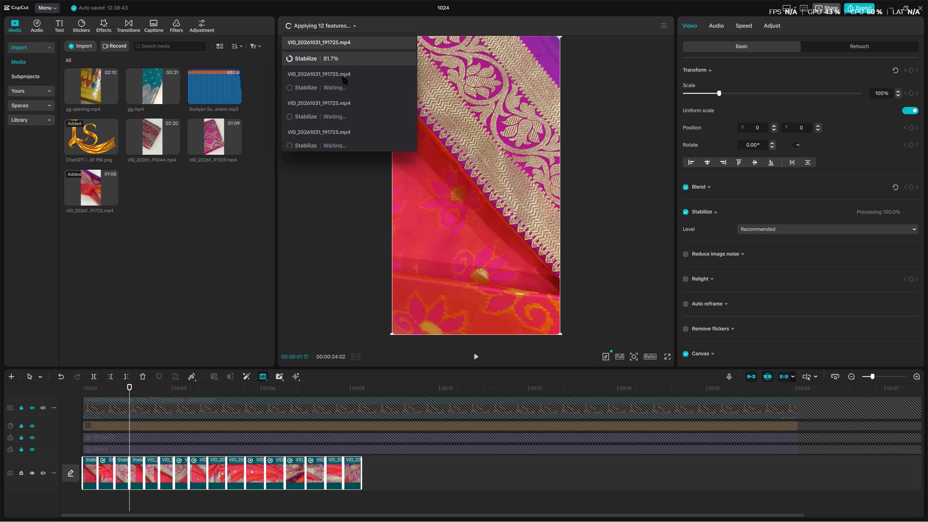
Jump to individual clips from the stabilization queue to examine their footage and check which ones are still waiting.
left_click(341, 74)
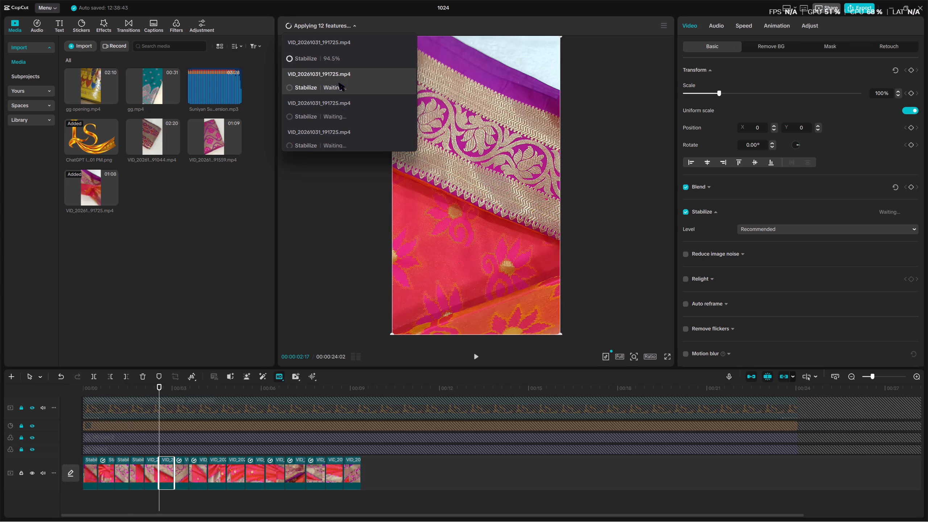
left_click(342, 50)
left_click(342, 40)
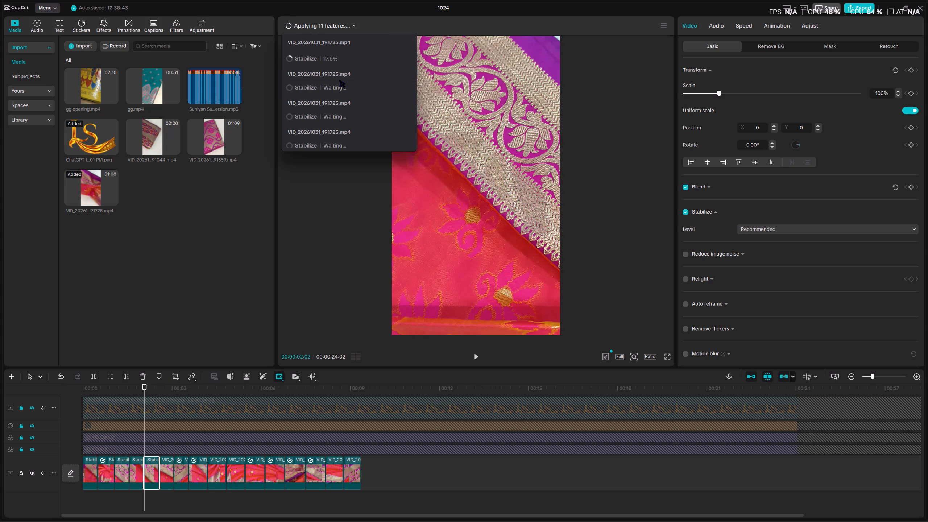
left_click(341, 44)
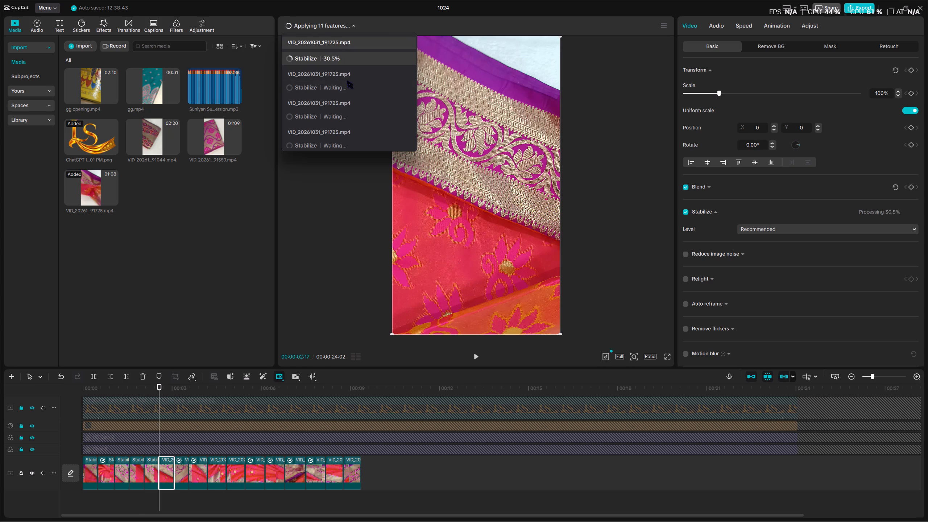
left_click(350, 72)
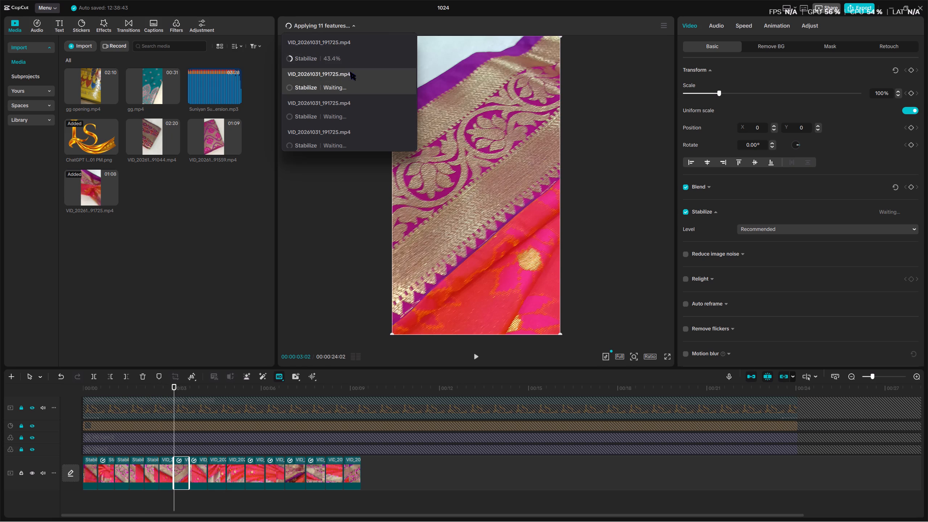
left_click(346, 108)
scroll(346, 107, "down", 2)
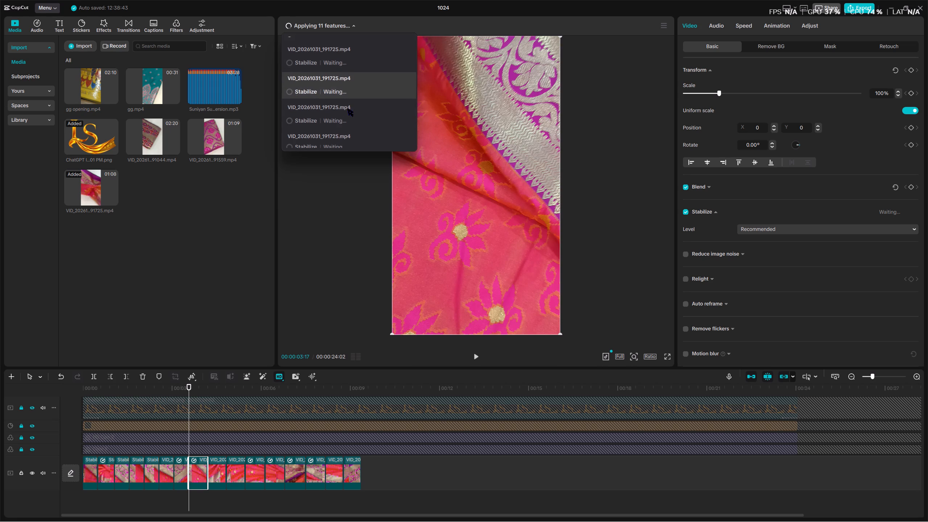
scroll(347, 108, "down", 20)
scroll(347, 108, "down", 14)
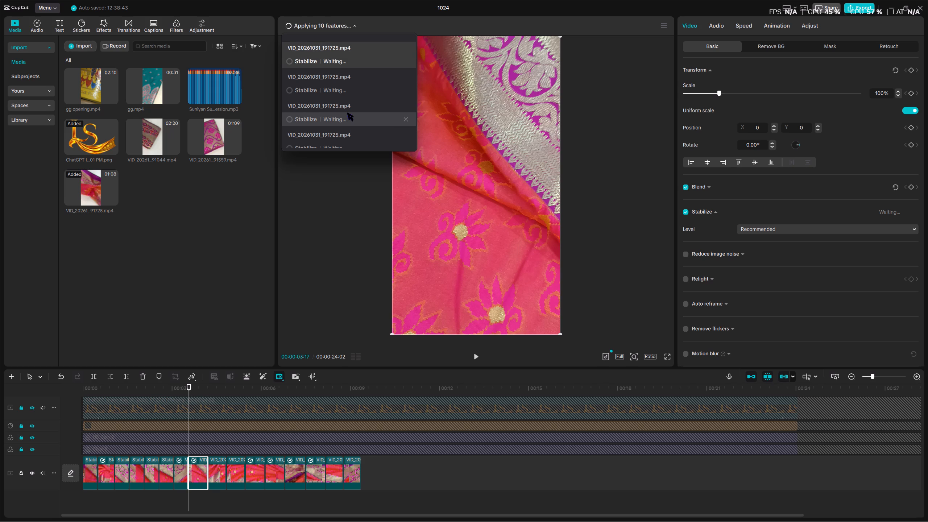
scroll(333, 94, "down", 6)
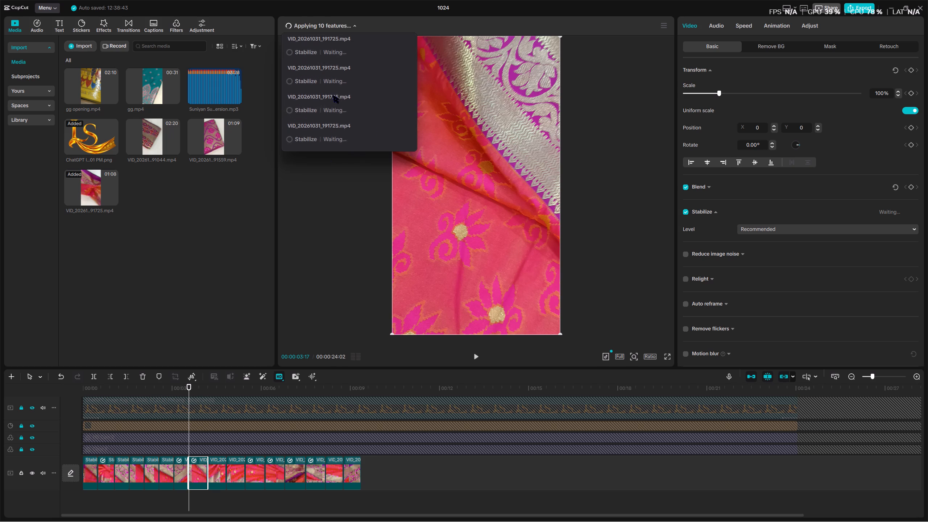
scroll(333, 95, "down", 6)
Return to the start of the timeline, deselect the clip, and unhide the sparkle effect track.
left_click_drag(179, 389, 68, 390)
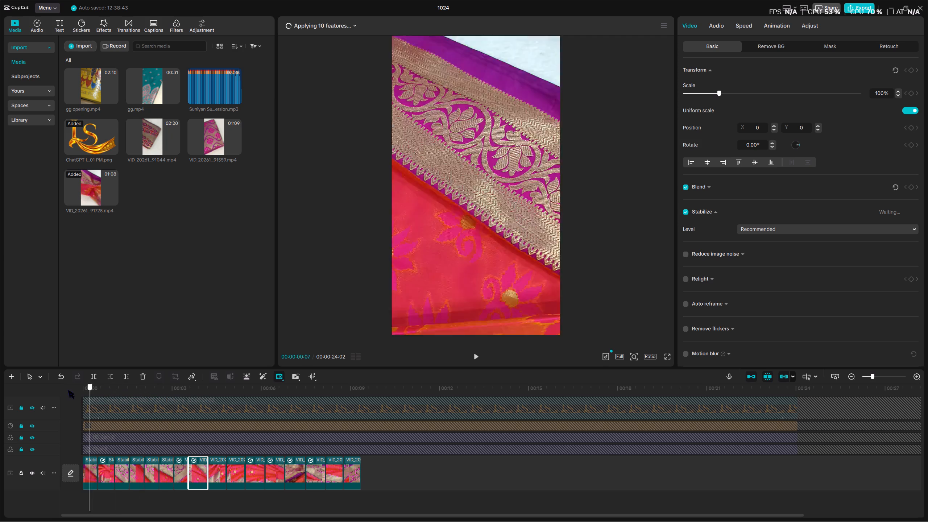
left_click_drag(68, 390, 58, 391)
left_click(70, 418)
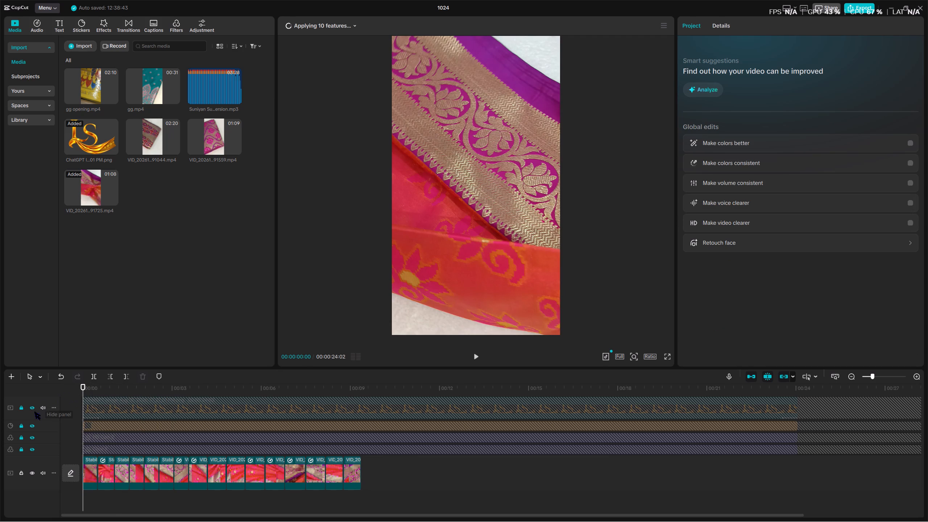
left_click(31, 425)
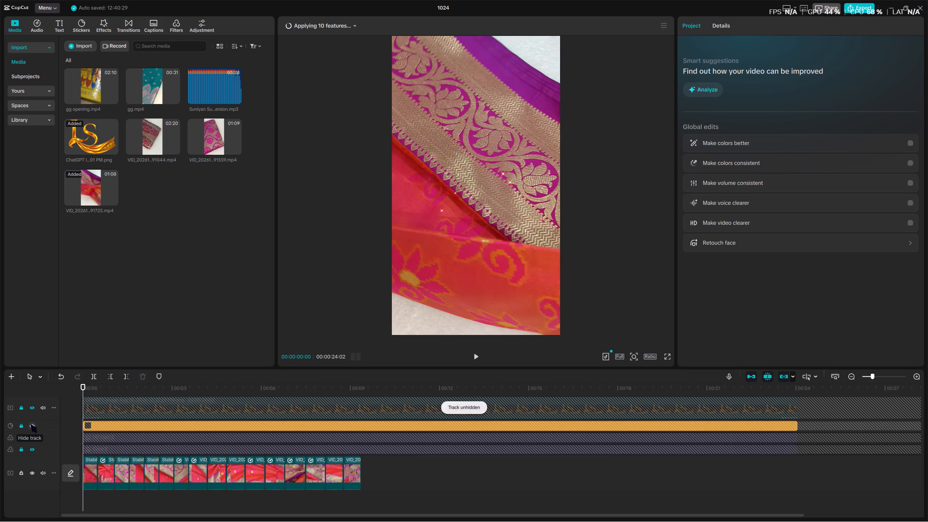
Play the sequence from the beginning to review the stabilized clips together with the sparkle effect.
key("space")
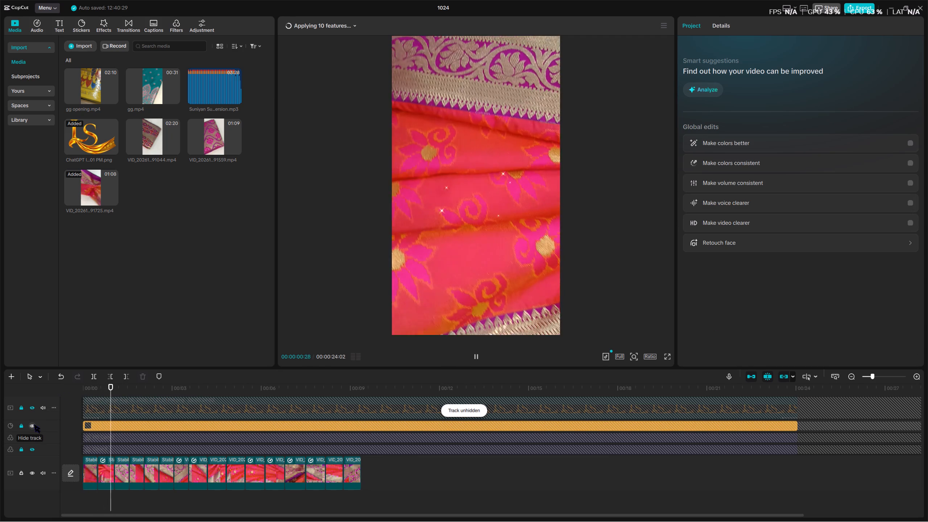
key("space")
left_click_drag(99, 391, 63, 396)
key("space")
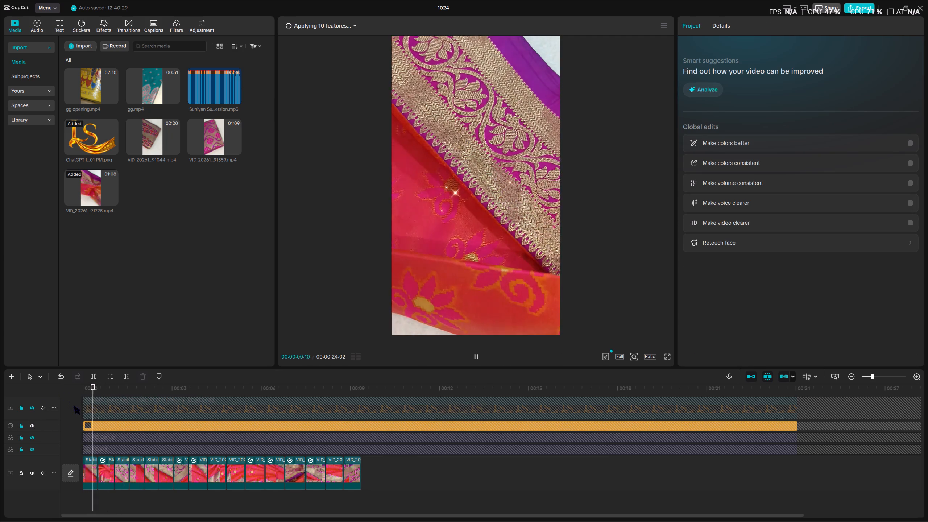
key("space")
key("space")
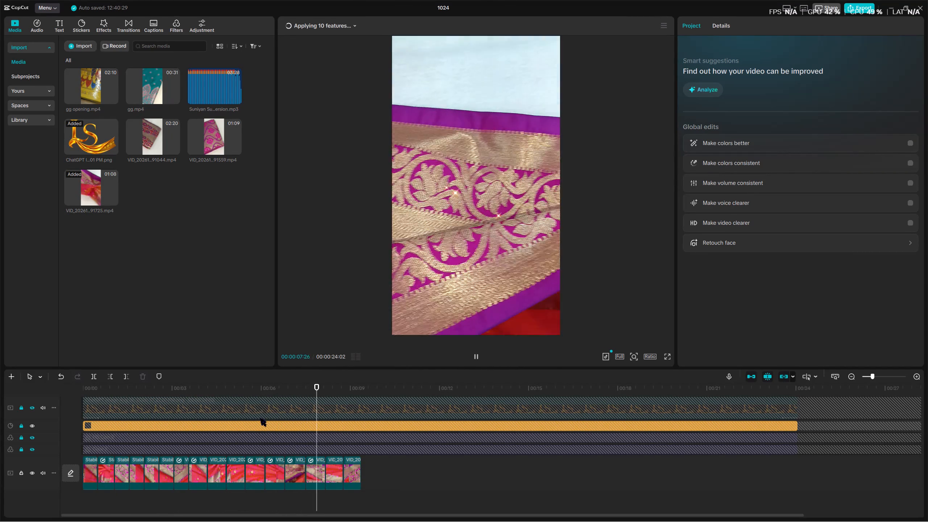
key("space")
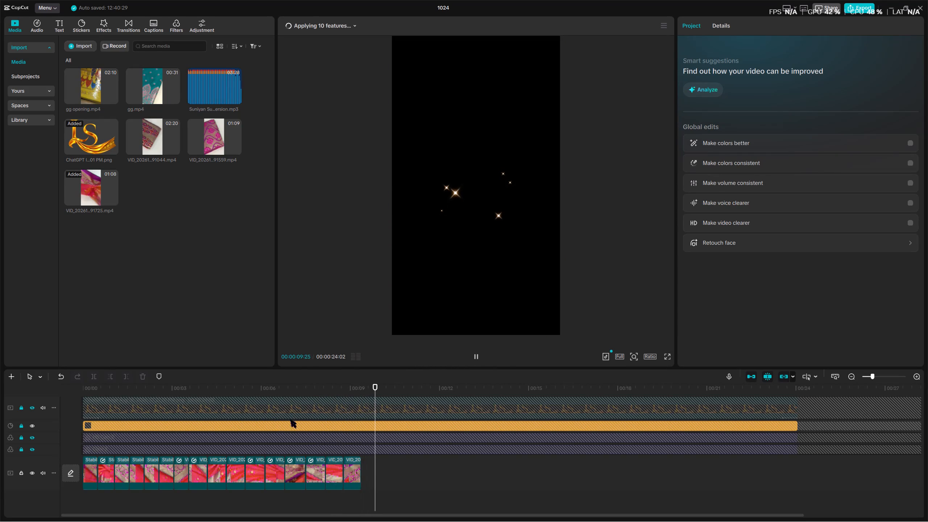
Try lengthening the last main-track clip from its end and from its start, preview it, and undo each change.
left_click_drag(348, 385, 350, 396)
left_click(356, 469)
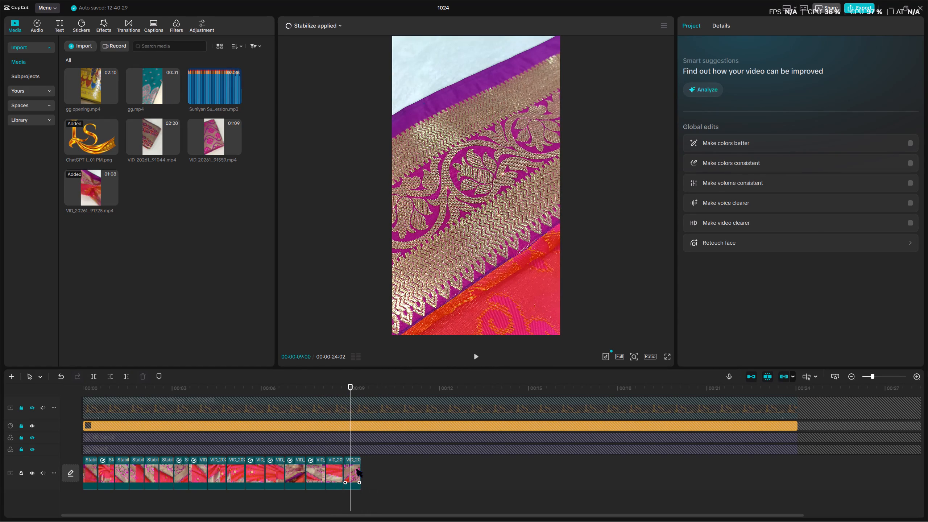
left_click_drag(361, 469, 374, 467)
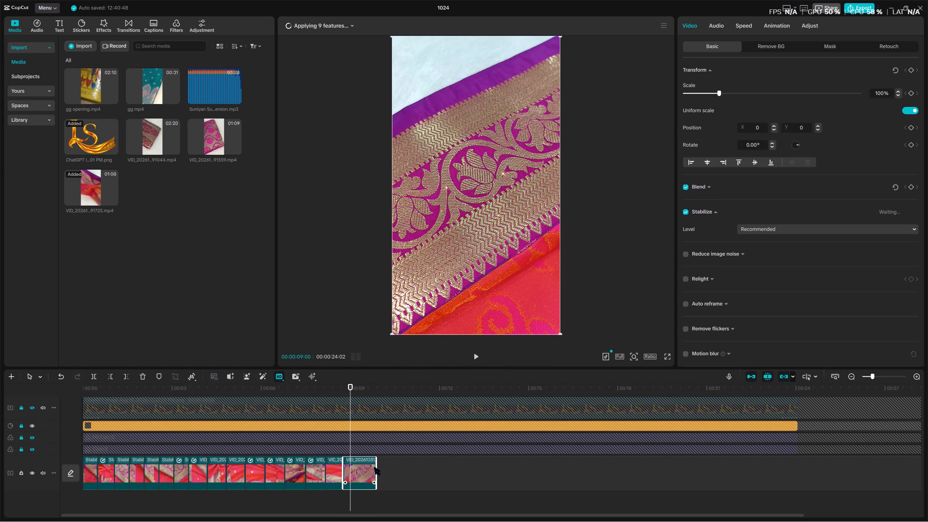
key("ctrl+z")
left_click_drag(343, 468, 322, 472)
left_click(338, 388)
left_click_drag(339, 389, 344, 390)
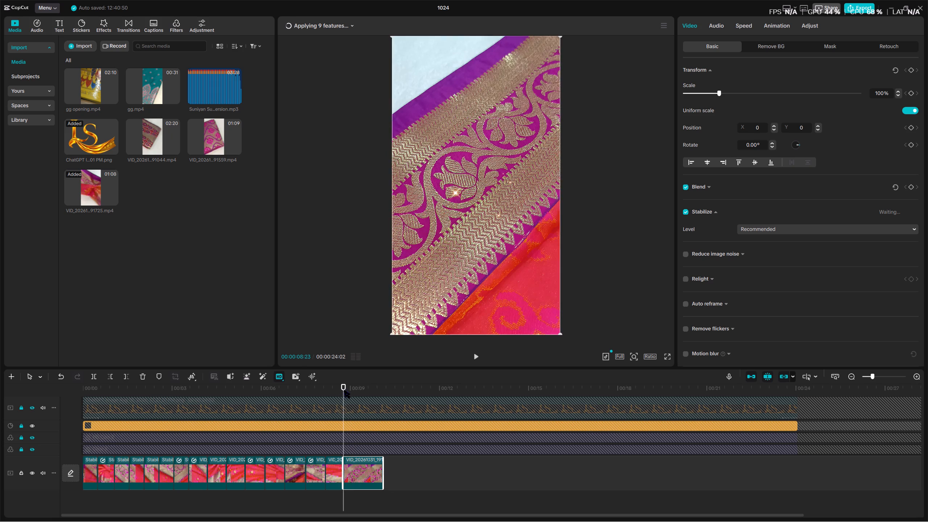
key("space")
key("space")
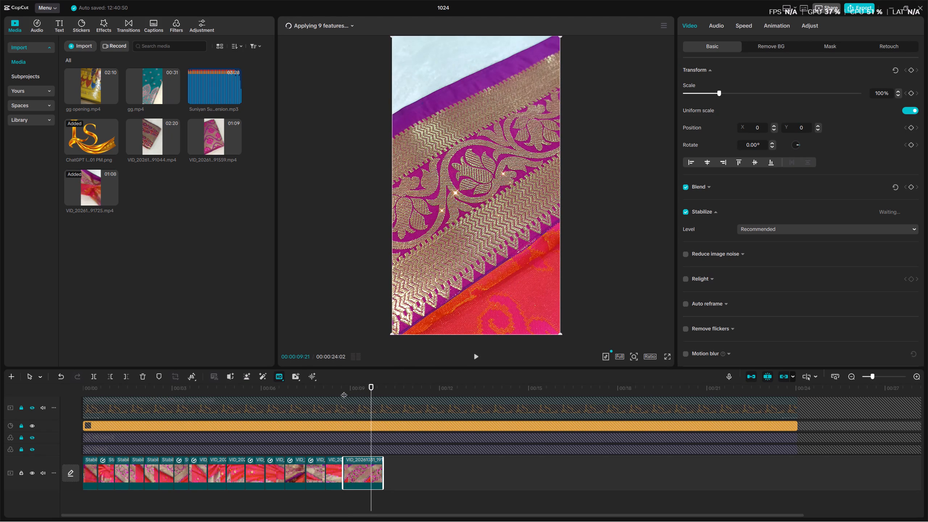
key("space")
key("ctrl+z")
Replay the last main-track clip from its start to review how the sequence ends.
key("space")
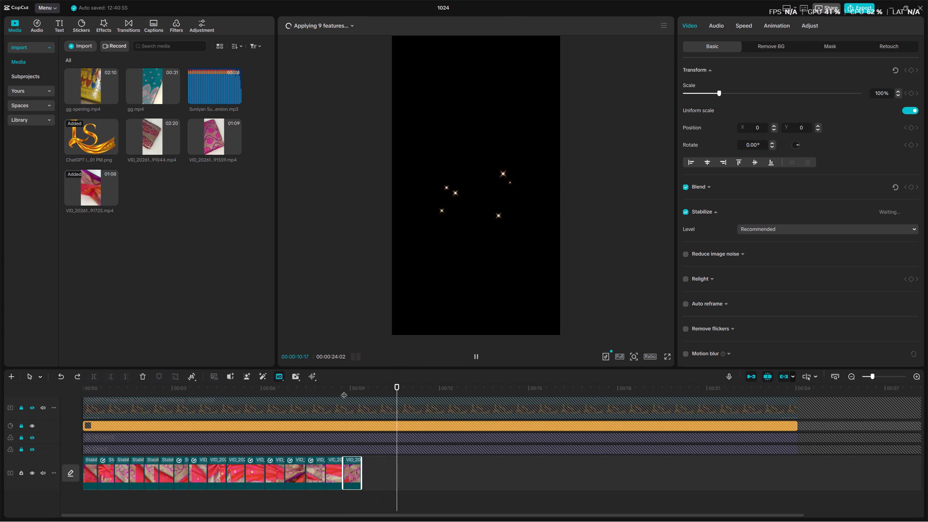
key("space")
left_click(339, 392)
left_click(343, 387)
key("space")
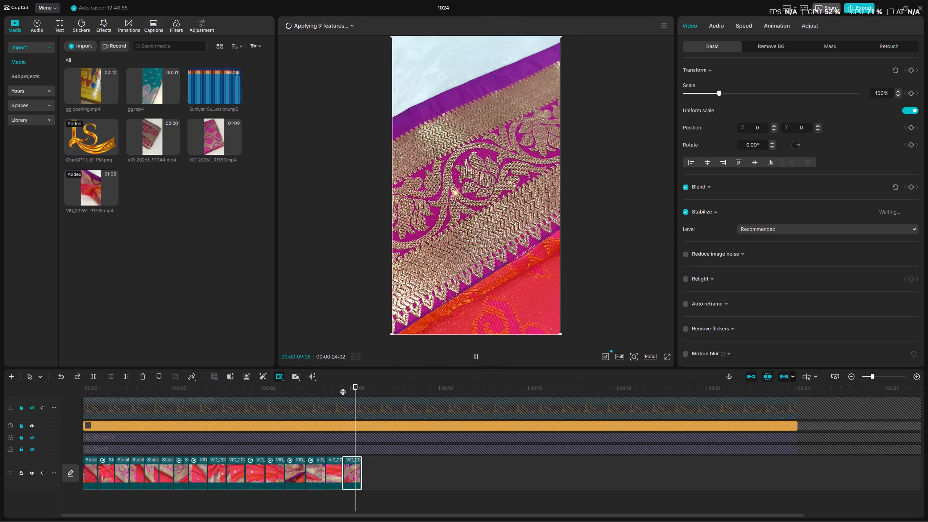
left_click(343, 387)
key("space")
key("space")
key("space")
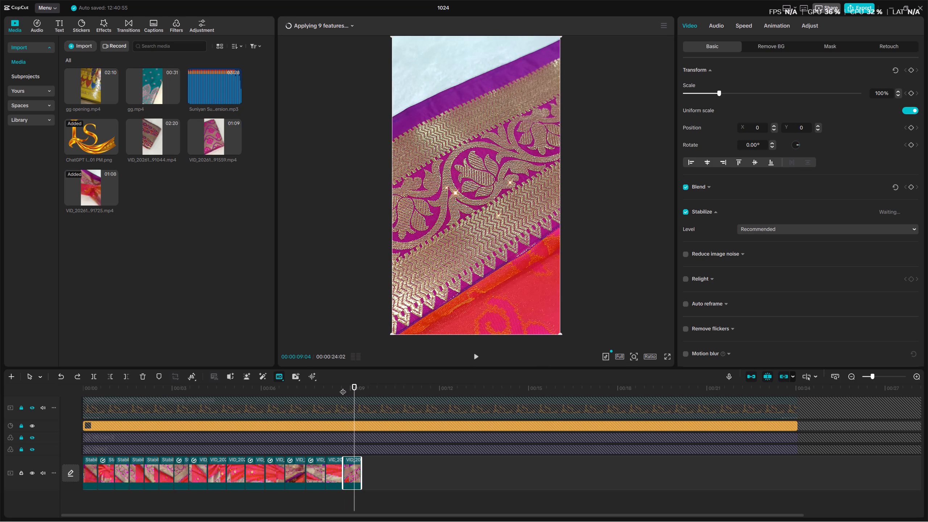
Open the list of features being applied, check the stabilization queue, and jump to the next waiting clip at 00:00:04:06.
left_click(320, 25)
scroll(343, 149, "down", 4)
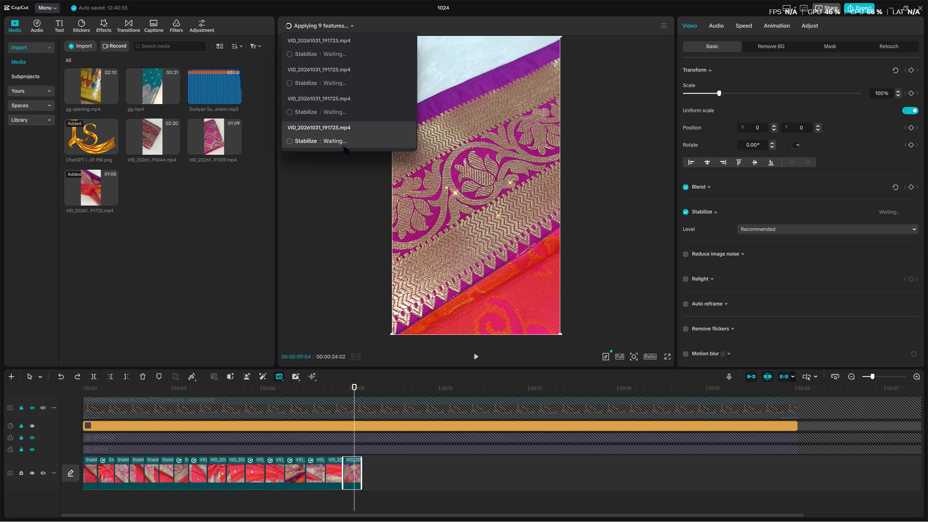
scroll(343, 147, "down", 7)
scroll(344, 109, "up", 20)
scroll(344, 109, "up", 3)
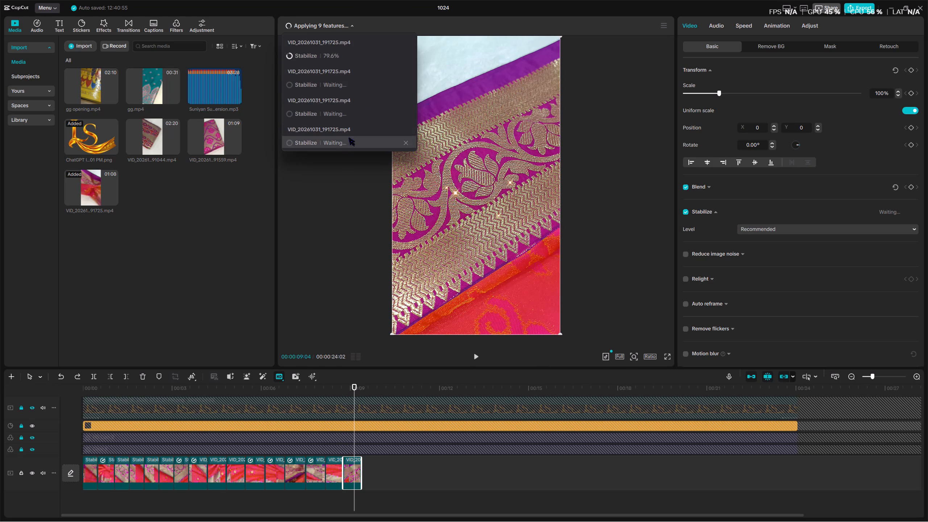
left_click_drag(339, 83, 342, 118)
left_click(342, 87)
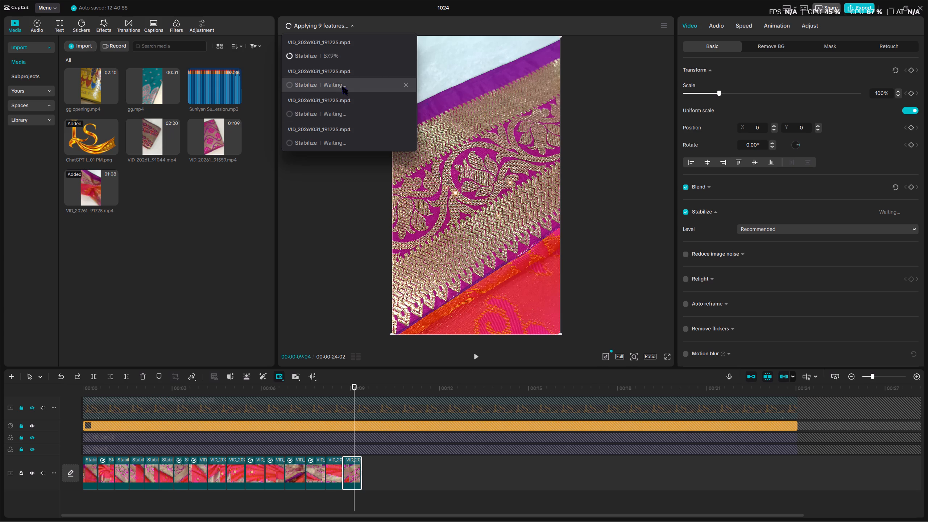
scroll(330, 105, "down", 1)
scroll(330, 105, "up", 2)
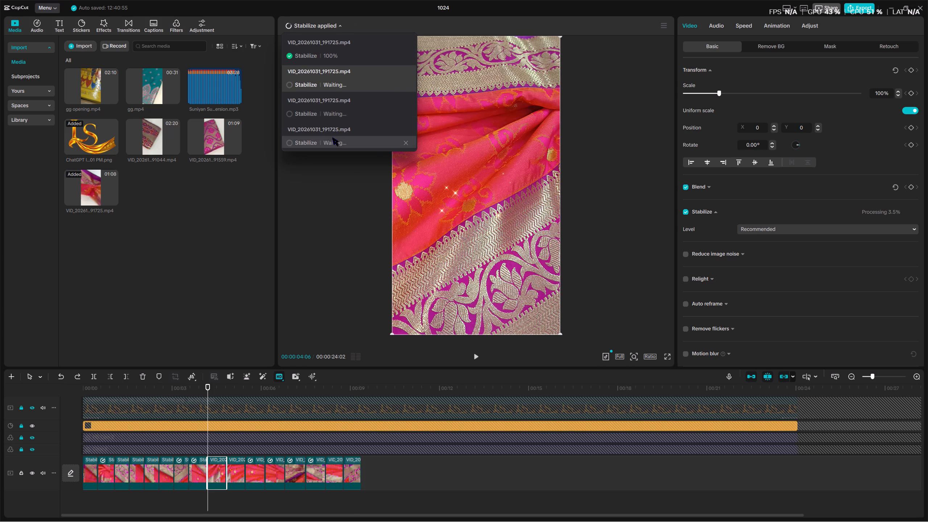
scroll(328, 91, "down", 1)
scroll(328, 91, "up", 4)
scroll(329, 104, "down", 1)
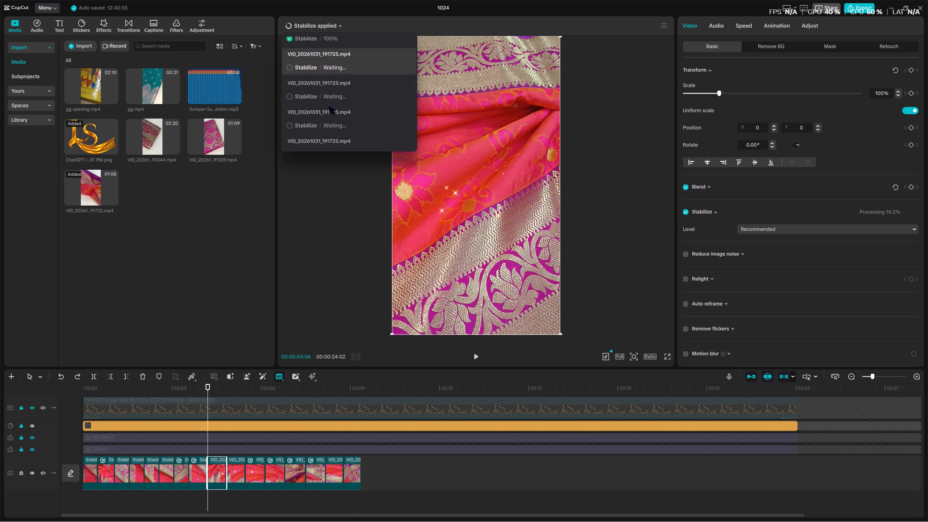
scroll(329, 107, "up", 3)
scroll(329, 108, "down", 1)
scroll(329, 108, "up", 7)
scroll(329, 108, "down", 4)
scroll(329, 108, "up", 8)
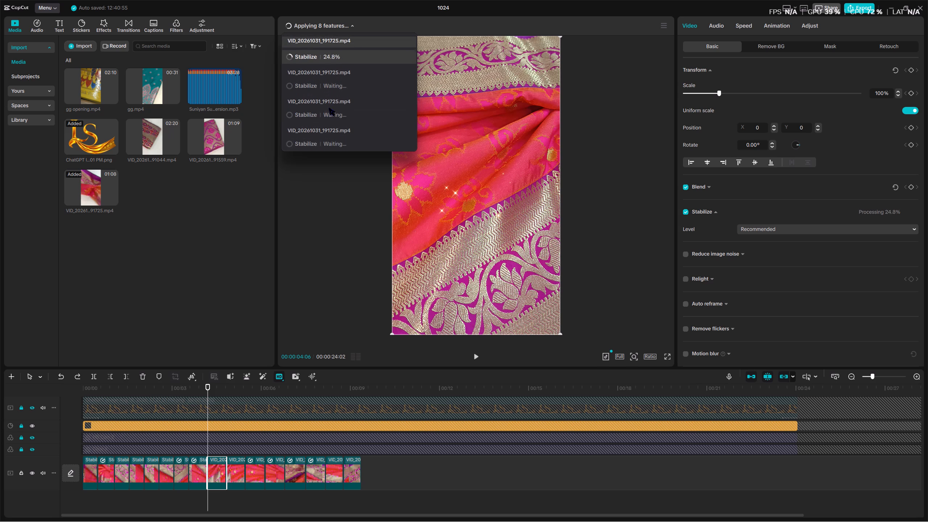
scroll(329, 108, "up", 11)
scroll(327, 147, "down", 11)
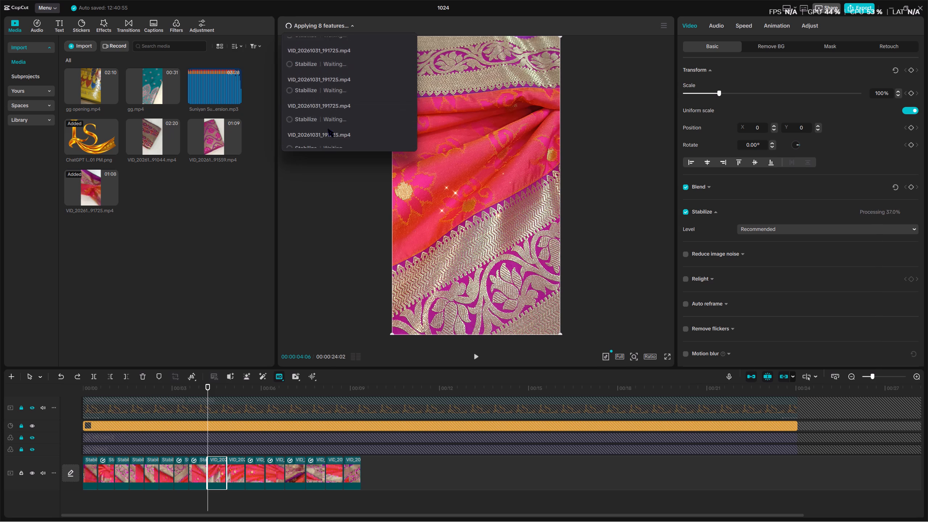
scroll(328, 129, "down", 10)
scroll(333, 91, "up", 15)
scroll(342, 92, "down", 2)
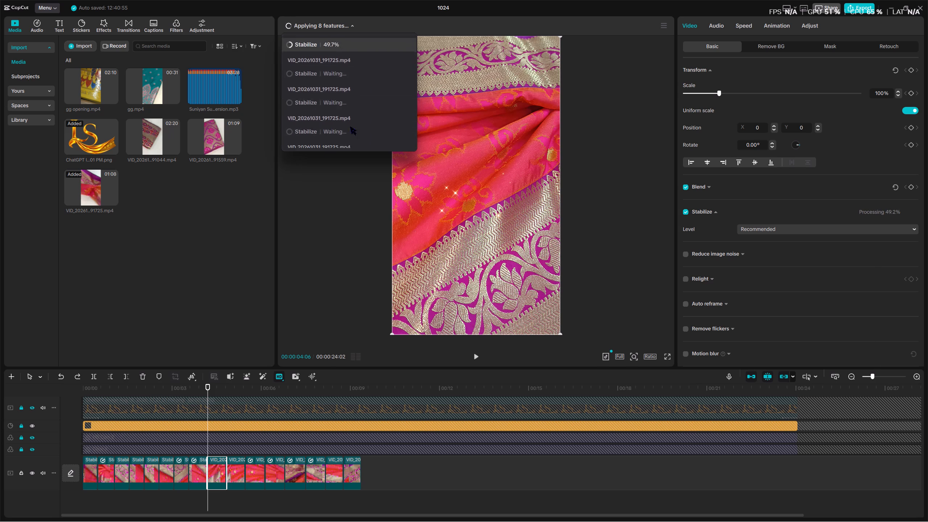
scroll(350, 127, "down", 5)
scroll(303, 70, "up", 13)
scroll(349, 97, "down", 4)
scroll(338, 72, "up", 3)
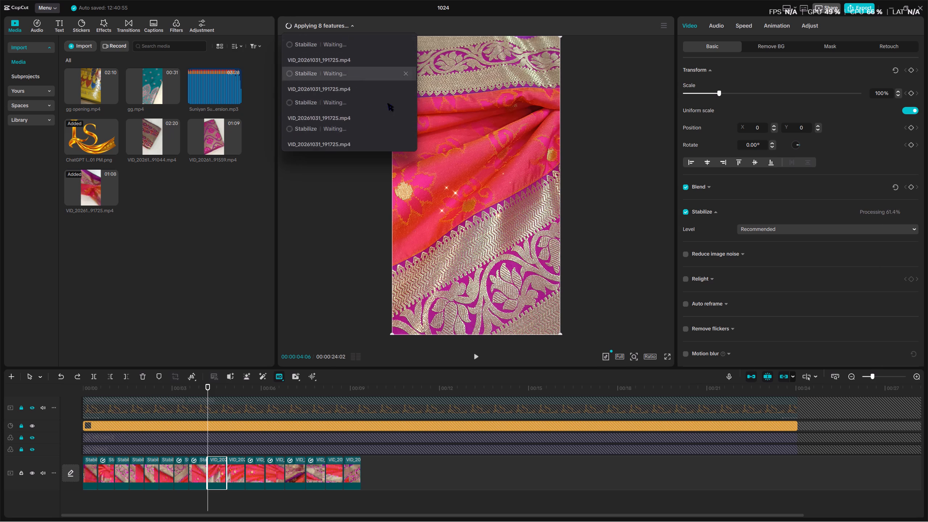
Examine the list of features being applied to follow the stabilization progress of the queued clips.
scroll(328, 106, "up", 4)
scroll(341, 103, "down", 3)
scroll(315, 75, "up", 3)
scroll(327, 116, "down", 5)
scroll(343, 91, "up", 5)
scroll(337, 95, "down", 4)
scroll(350, 117, "up", 8)
scroll(362, 98, "down", 3)
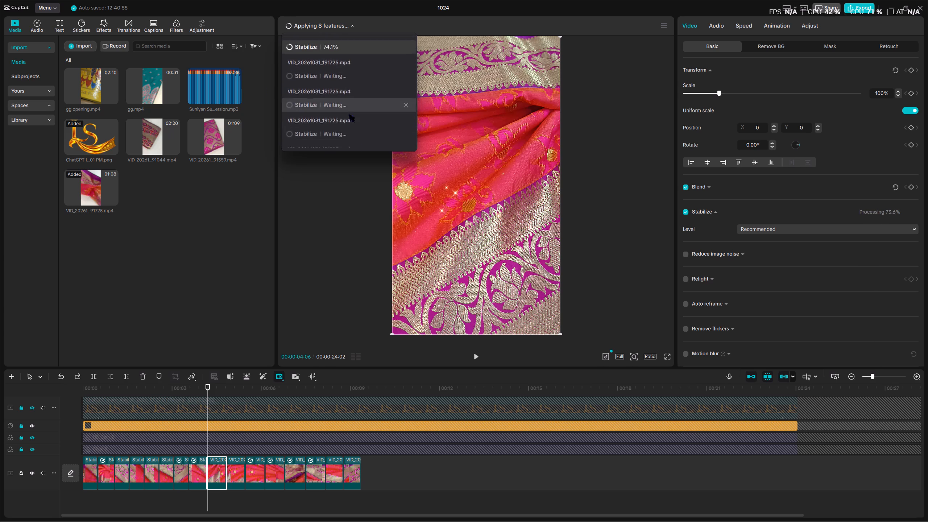
scroll(286, 110, "up", 4)
scroll(326, 86, "down", 4)
scroll(302, 108, "up", 1)
scroll(352, 86, "down", 5)
scroll(312, 92, "up", 9)
scroll(345, 88, "down", 4)
scroll(343, 87, "up", 2)
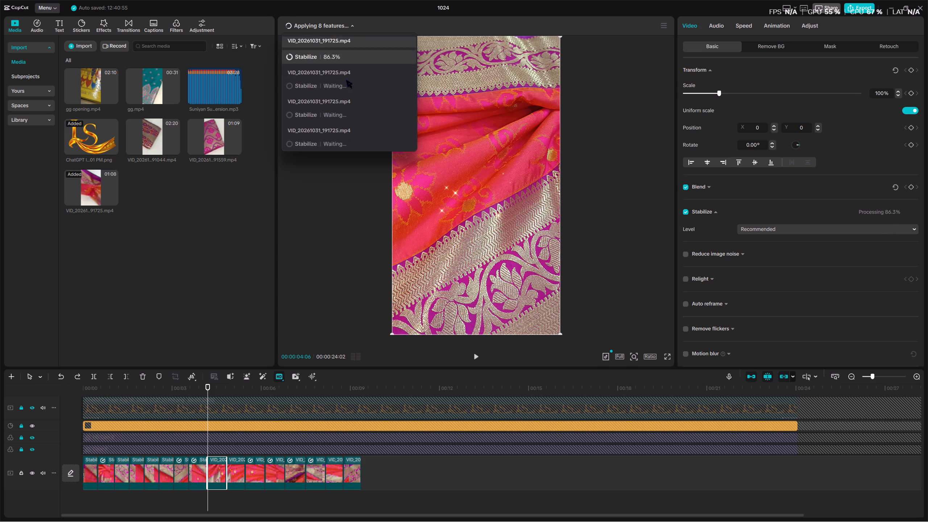
scroll(346, 80, "up", 2)
scroll(246, 62, "up", 3)
scroll(320, 84, "down", 3)
scroll(352, 107, "up", 4)
scroll(355, 106, "down", 3)
scroll(316, 69, "up", 2)
scroll(333, 75, "down", 2)
scroll(333, 79, "up", 3)
scroll(333, 79, "down", 3)
scroll(335, 88, "up", 3)
scroll(346, 74, "down", 2)
scroll(336, 98, "up", 4)
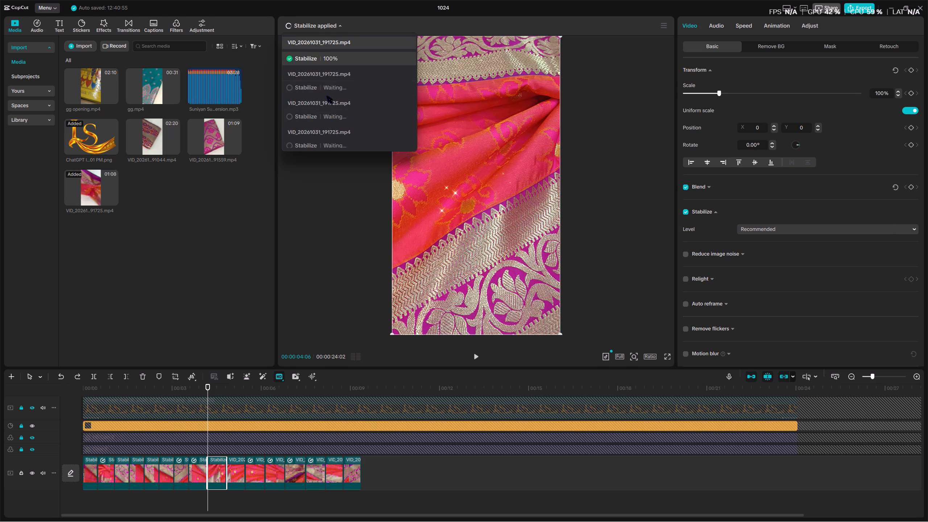
scroll(328, 95, "up", 2)
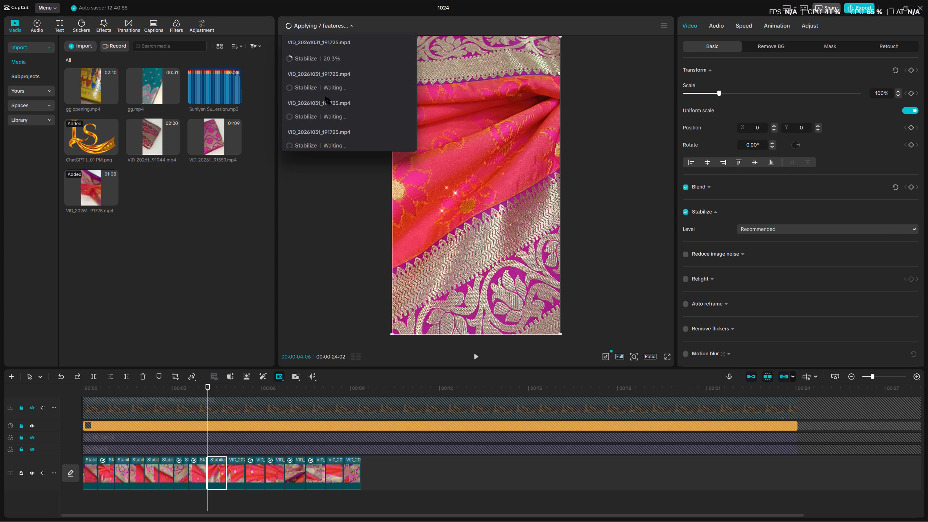
scroll(325, 105, "up", 7)
scroll(313, 100, "down", 6)
scroll(313, 100, "up", 2)
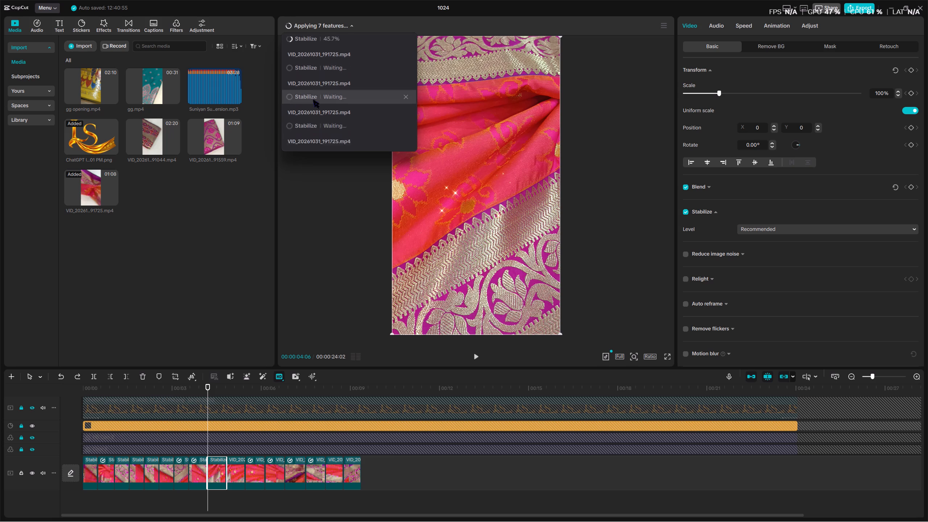
scroll(313, 100, "down", 10)
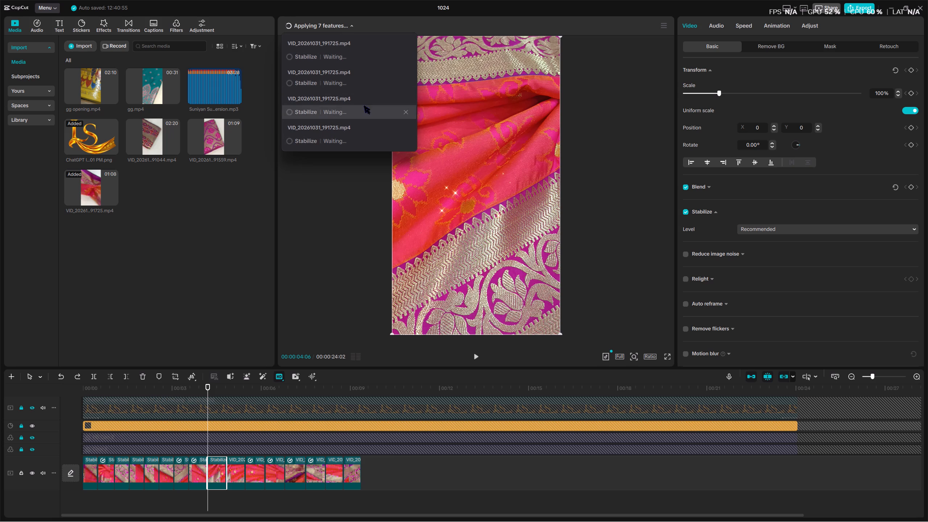
scroll(363, 101, "down", 5)
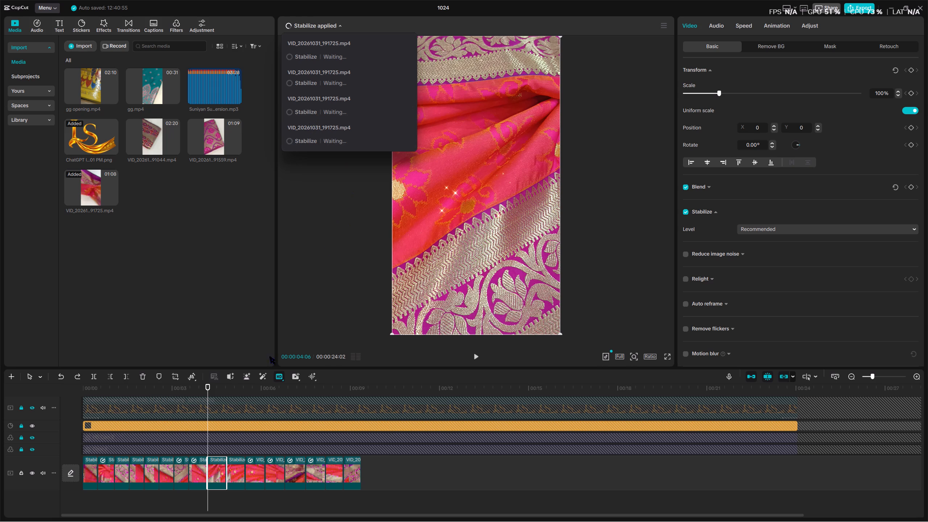
Play the sequence from around 00:00:04 through the end of the main-track clips to check the newly stabilized footage.
left_click_drag(196, 387, 211, 389)
left_click_drag(212, 389, 202, 389)
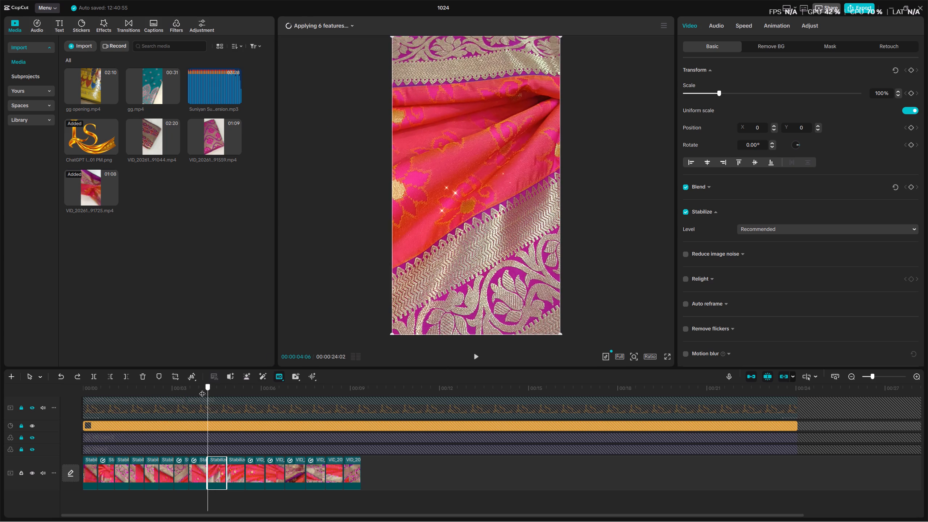
left_click_drag(202, 389, 206, 387)
left_click_drag(206, 387, 202, 389)
key("space")
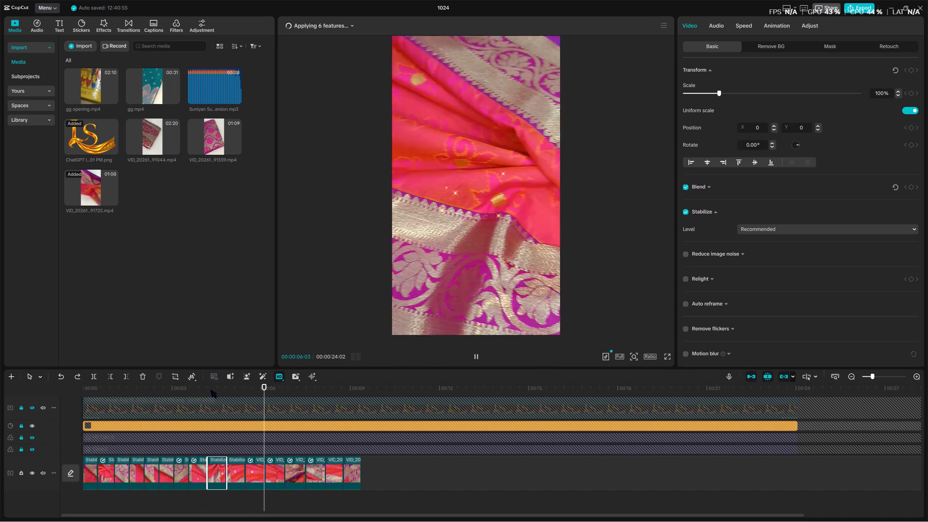
key("space")
key("space")
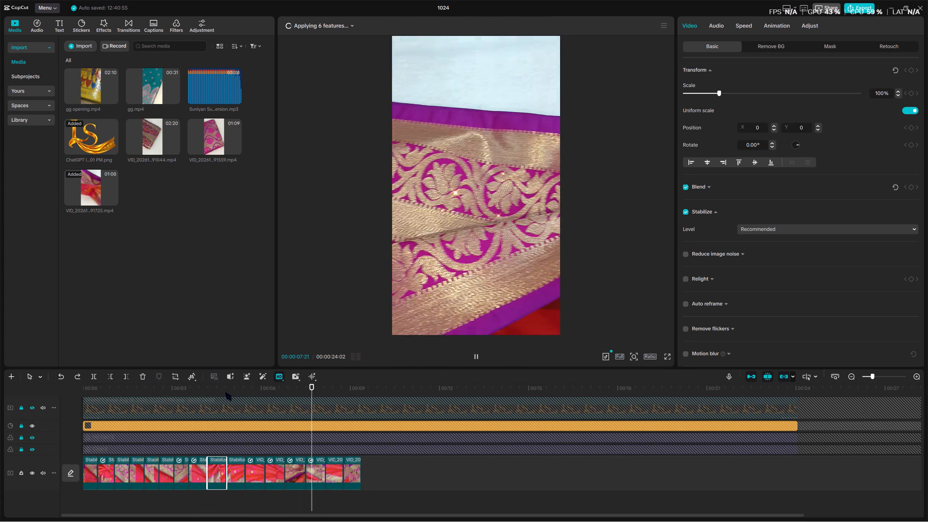
key("space")
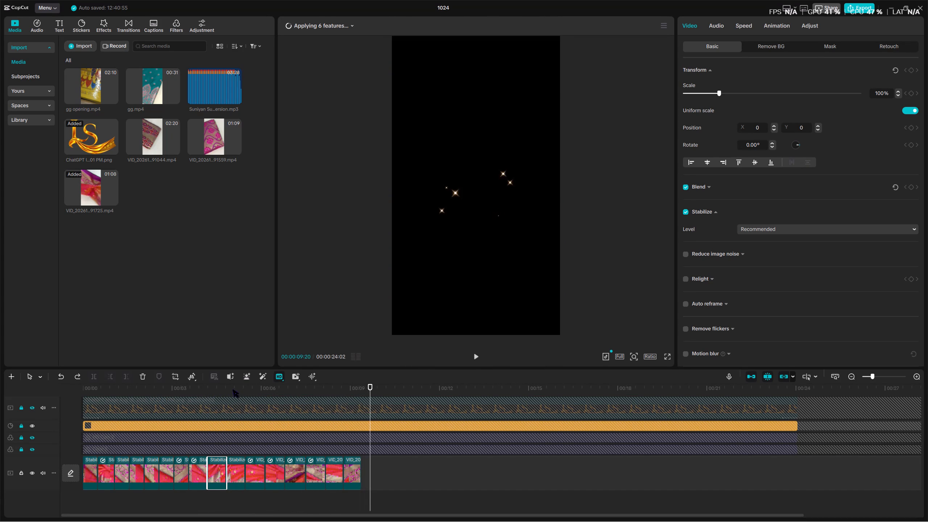
Play the whole sequence from the beginning, and move the playhead back to about 00:00:08:27 on the last clip.
left_click_drag(224, 389, 72, 409)
key("space")
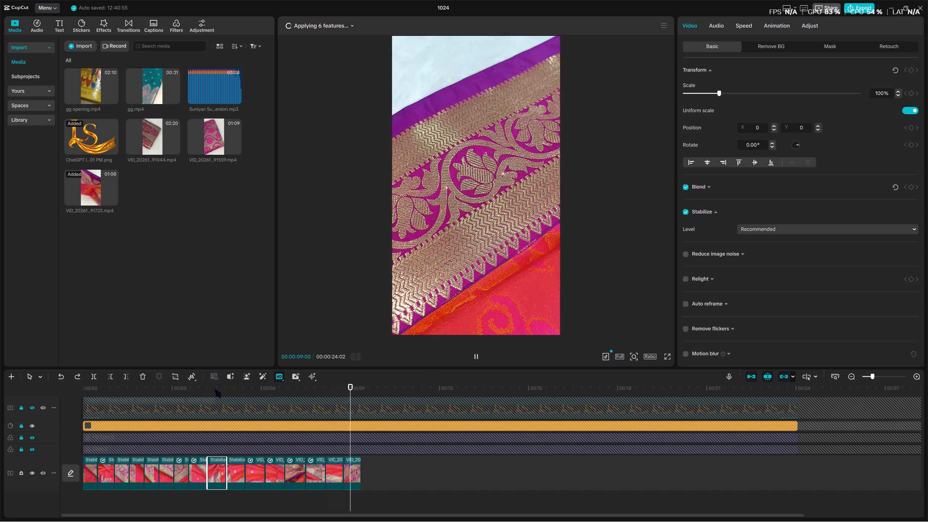
left_click_drag(215, 385, 347, 393)
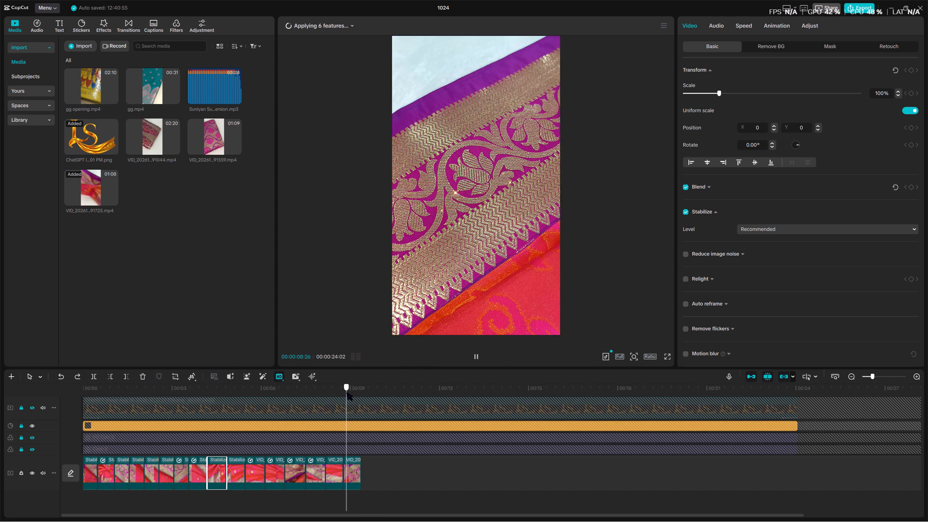
left_click_drag(347, 393, 348, 395)
Unlock the logo image track and trim the logo's end to match the last main-track clip at 00:00:09:11.
scroll(365, 436, "down", 18, "ctrl")
scroll(366, 440, "up", 5, "ctrl")
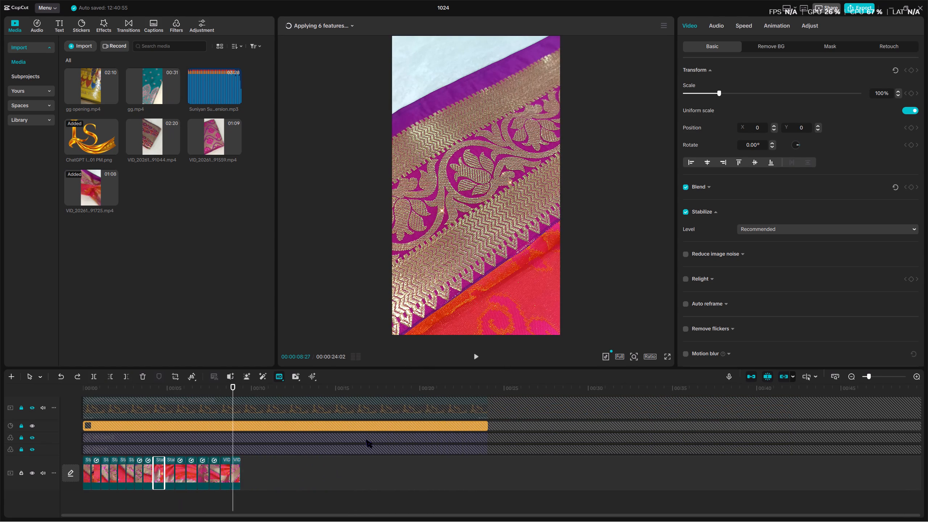
scroll(379, 435, "down", 10, "ctrl")
scroll(379, 435, "up", 15, "ctrl")
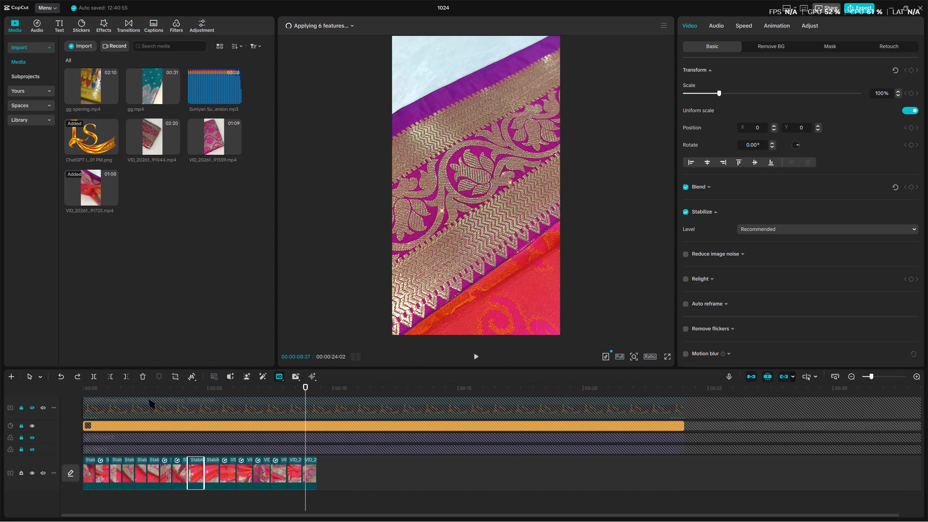
left_click(24, 410)
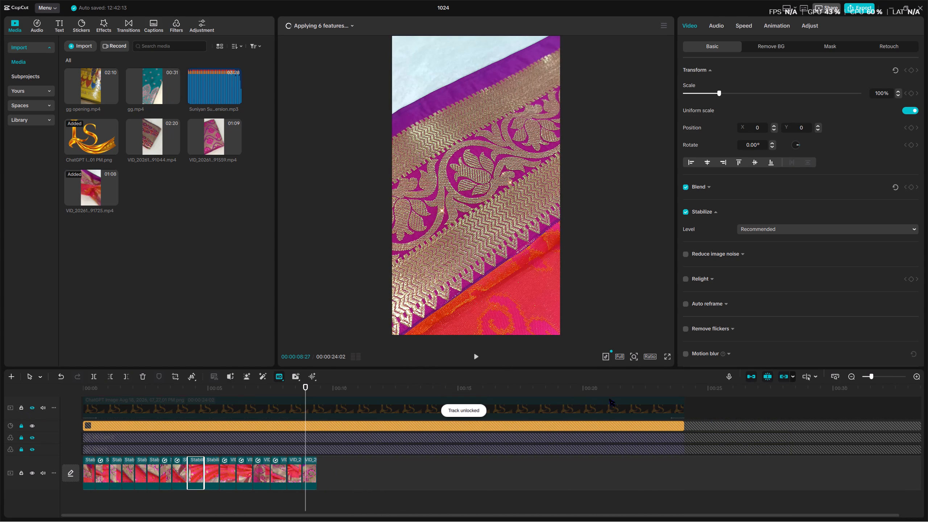
left_click(609, 399)
left_click_drag(684, 404, 399, 408)
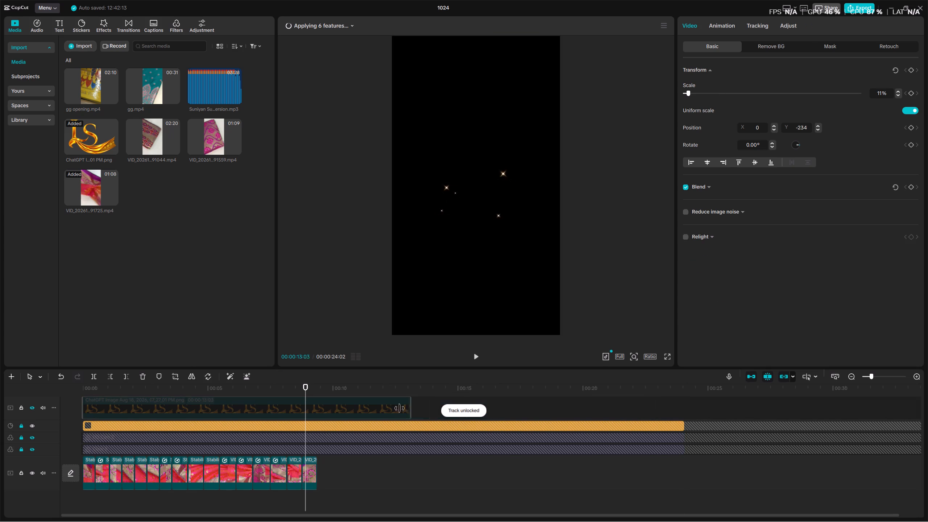
left_click_drag(399, 408, 317, 417)
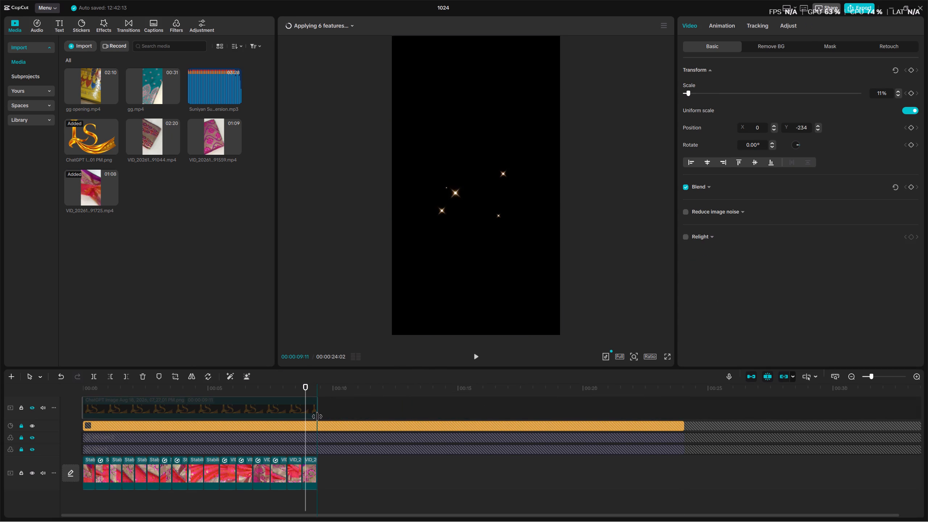
left_click(605, 425)
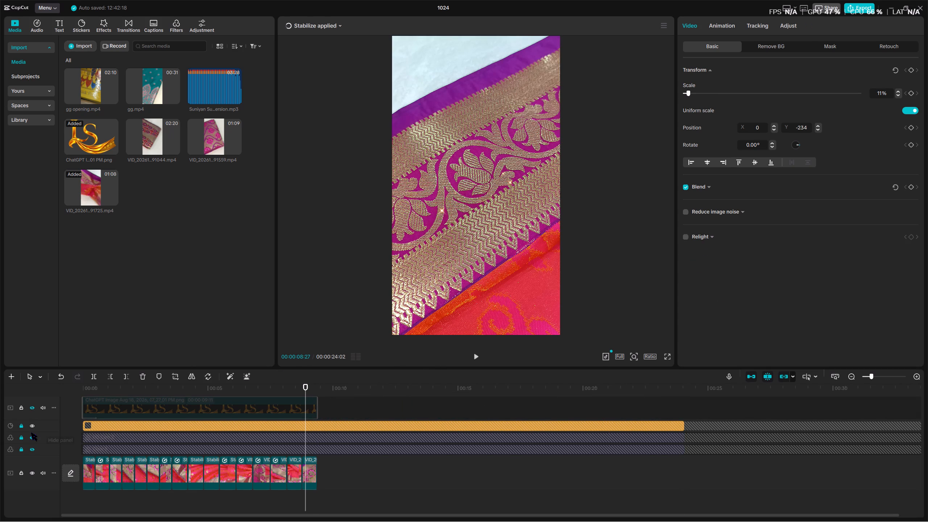
Unlock the sparkle sticker track and both filter tracks below it, leaving the sticker track visible.
left_click(31, 428)
left_click(31, 428)
left_click(20, 426)
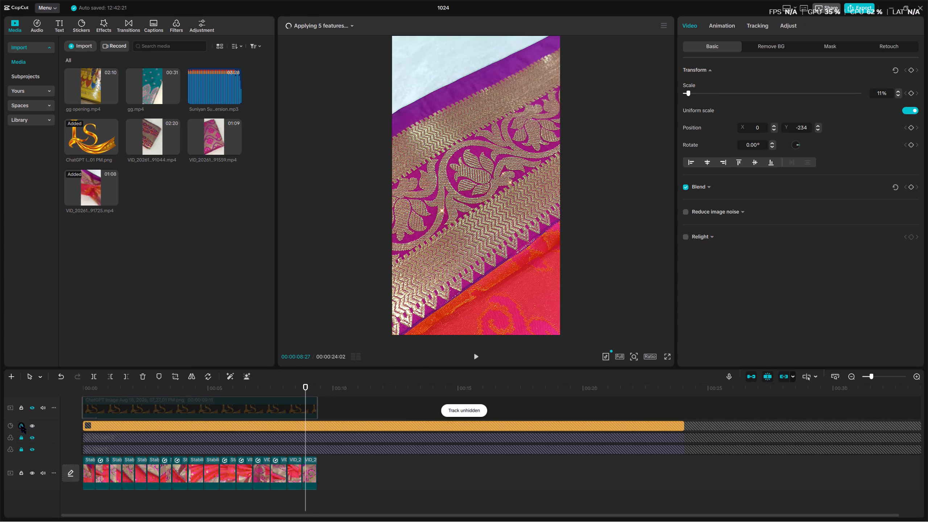
left_click(22, 439)
left_click(22, 449)
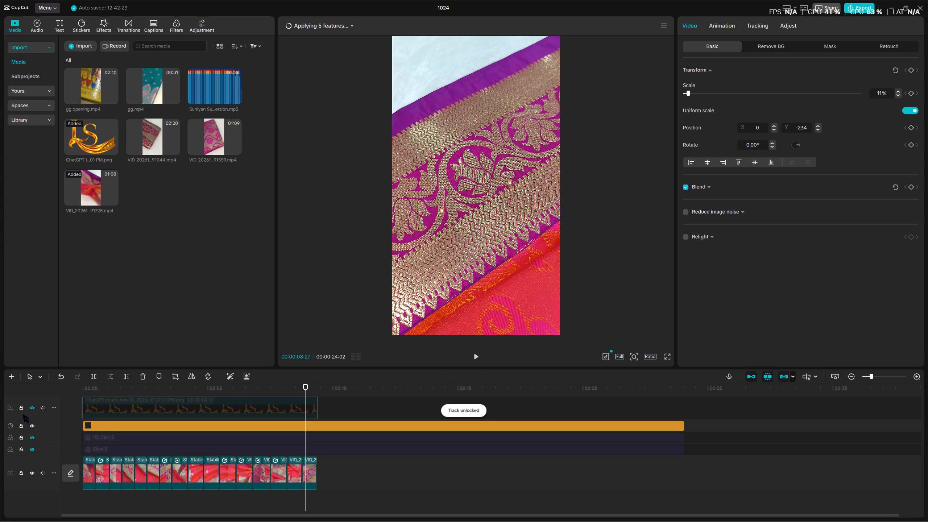
Unhide the logo image track and the HD Cam 2 and Clear filter tracks.
left_click(31, 407)
left_click(34, 437)
left_click(32, 448)
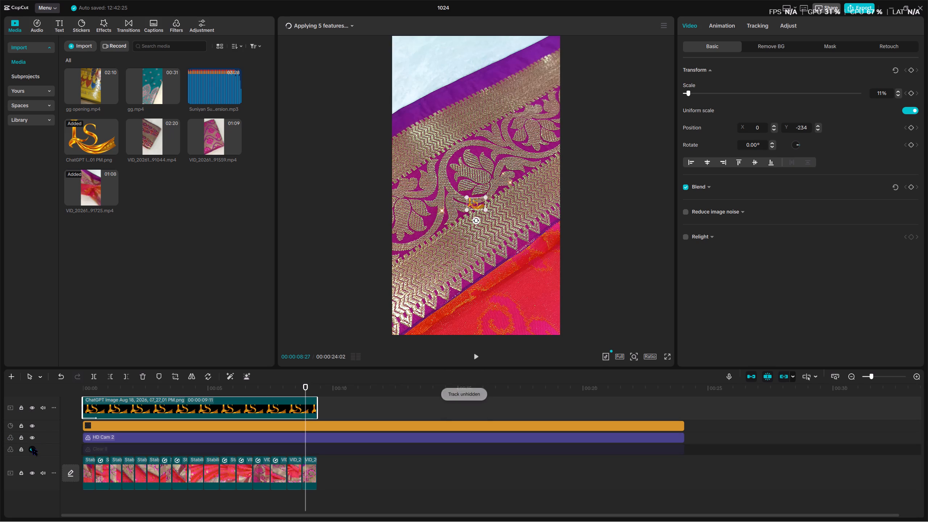
Select the sparkle sticker and both filter clips together and trim their ends to the main track's end at 00:00:09:11.
left_click(680, 428)
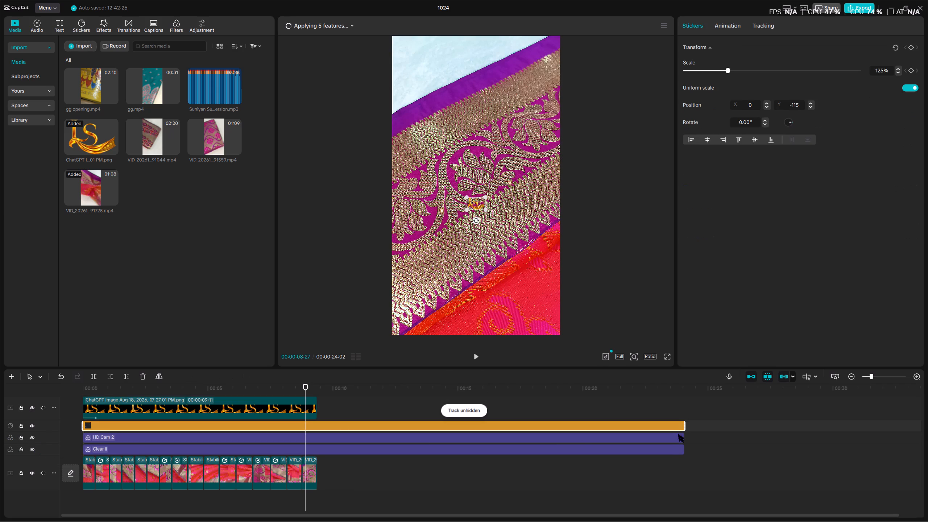
left_click(676, 436, "ctrl")
left_click(674, 448, "ctrl")
left_click_drag(683, 426, 583, 426, "ctrl")
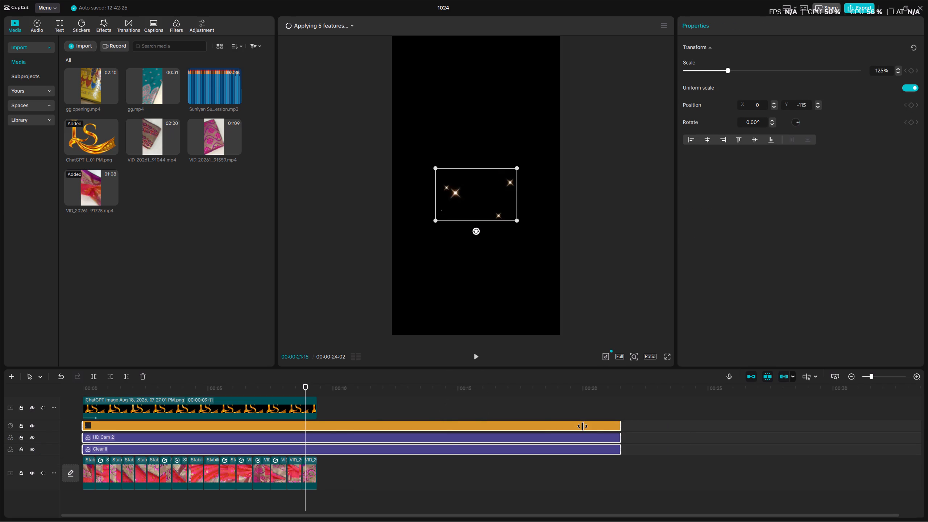
left_click_drag(583, 426, 315, 432, "ctrl")
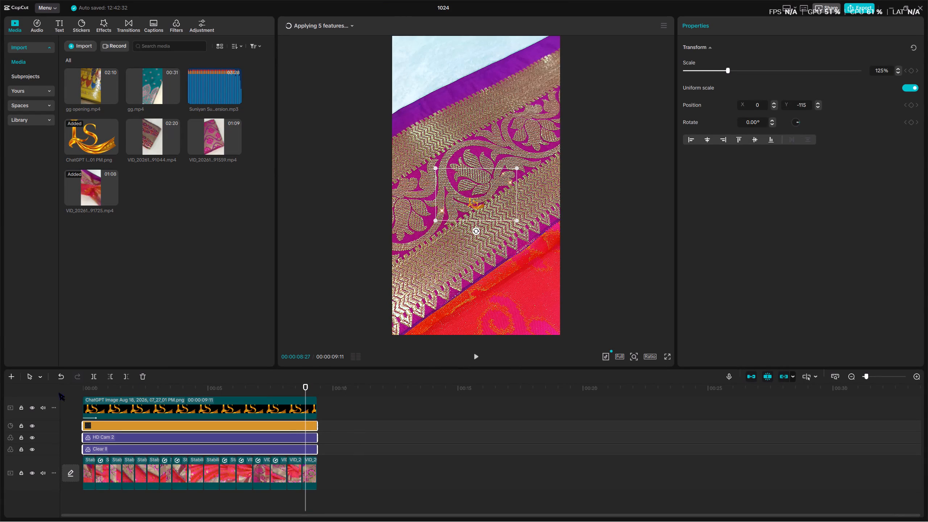
Play the trimmed sequence from the beginning to check the logo, sparkle sticker and filters together, with nothing selected.
scroll(268, 399, "up", 2)
left_click_drag(153, 389, 131, 390)
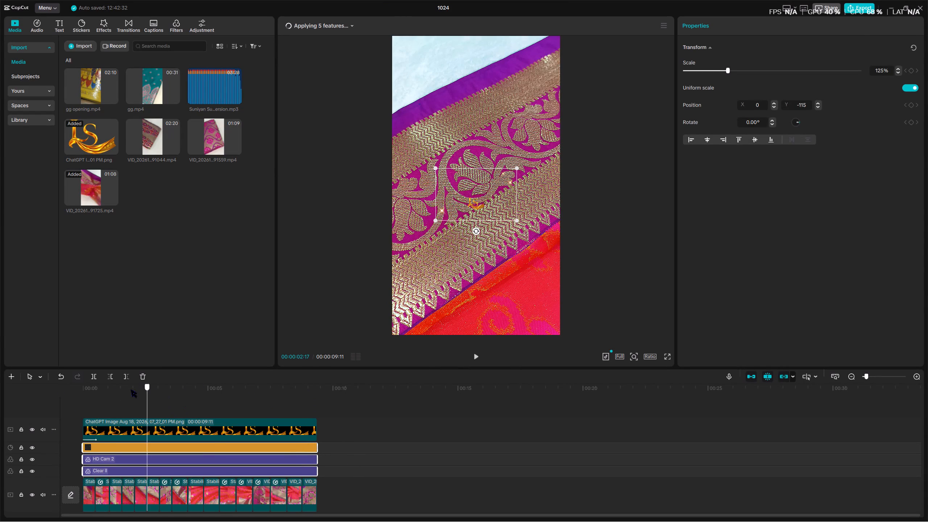
left_click_drag(131, 390, 45, 400)
key("space")
scroll(360, 435, "down", 2)
scroll(358, 429, "up", 1)
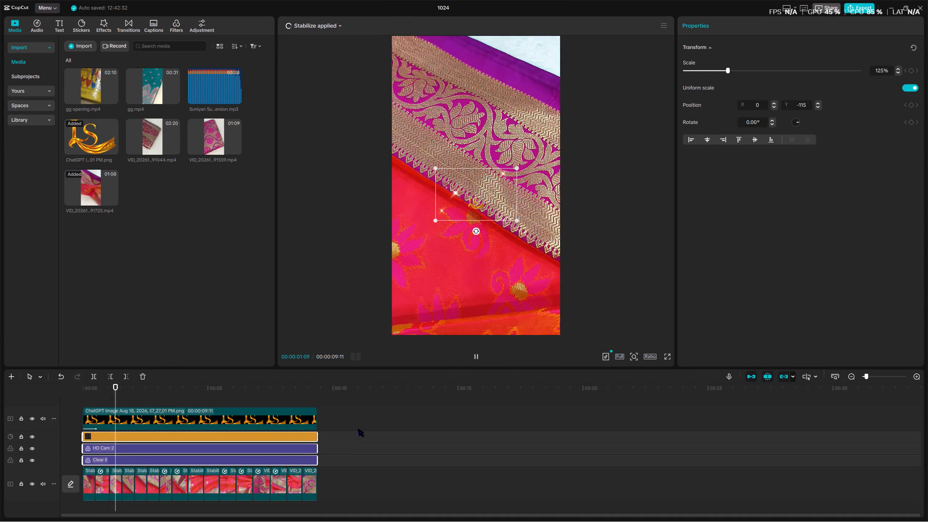
left_click_drag(123, 384, 87, 395)
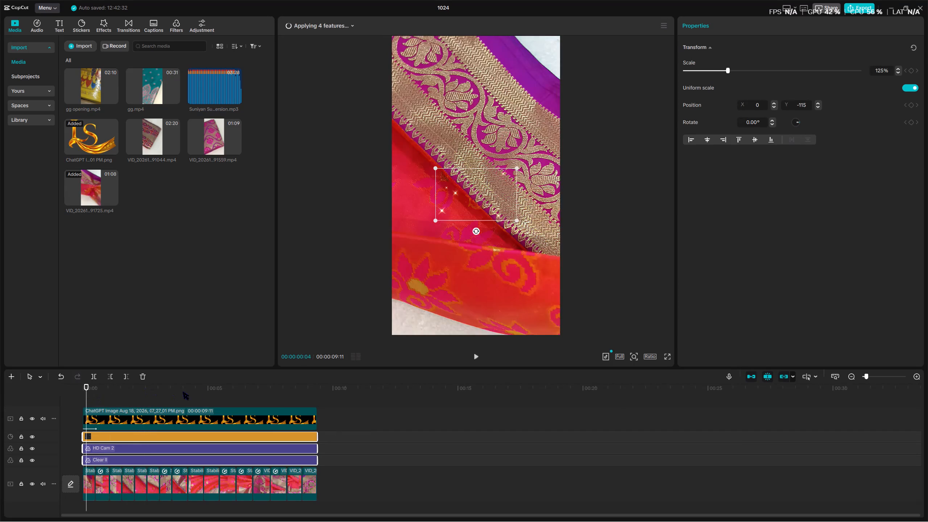
key("space")
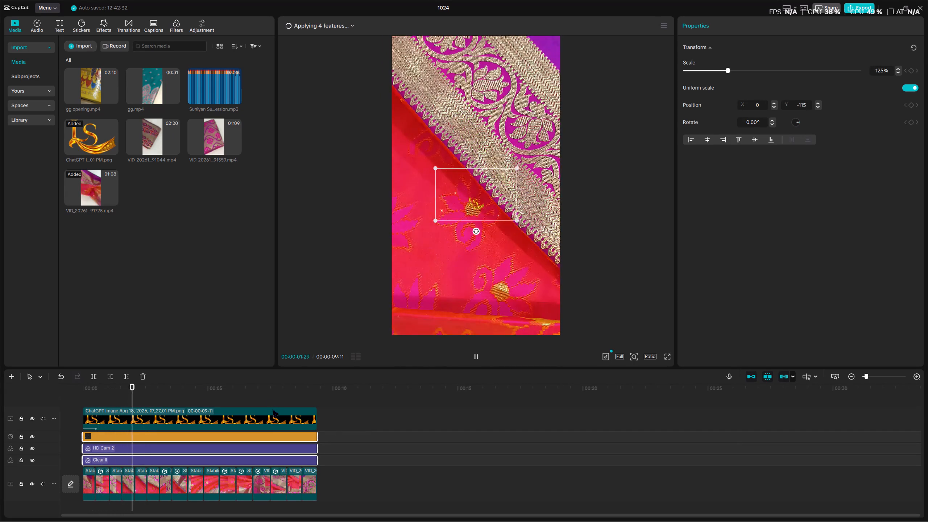
key("space")
left_click(371, 417)
key("space")
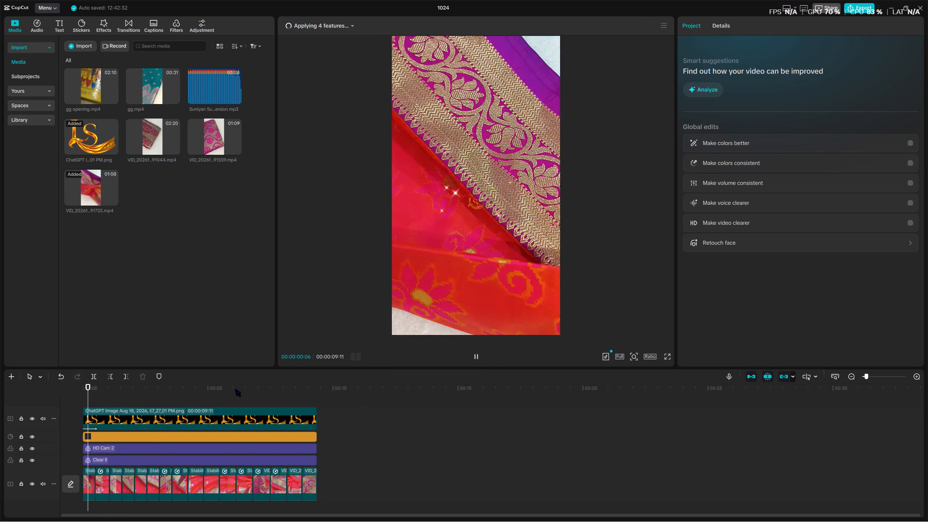
Play the later part of the sequence from about 00:00:06 to check the last clips with the overlays.
left_click(234, 389)
key("space")
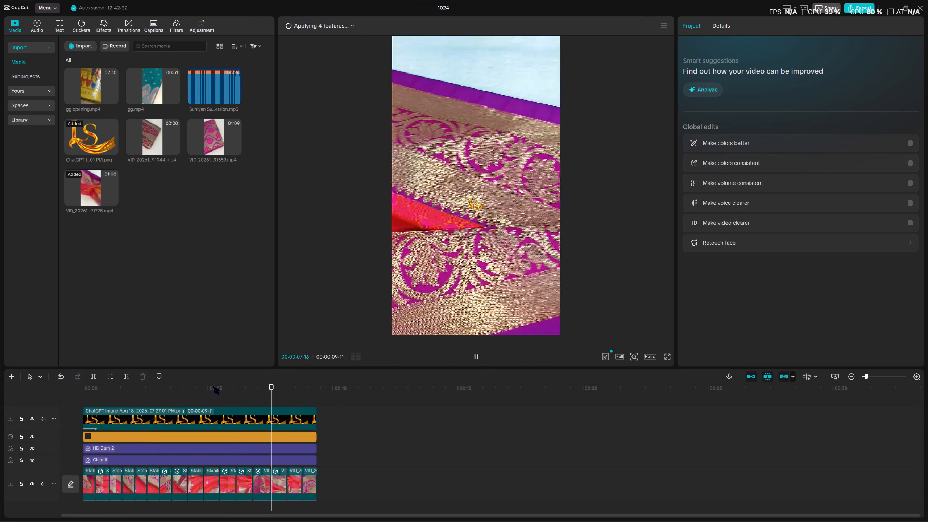
key("space")
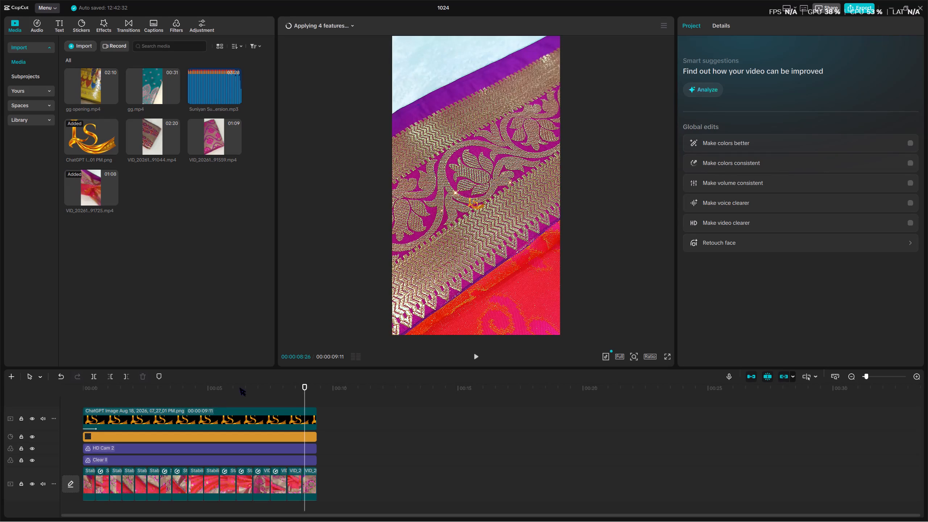
Hide the sparkle sticker track with the playhead at 00:00:05:23.
left_click(230, 392)
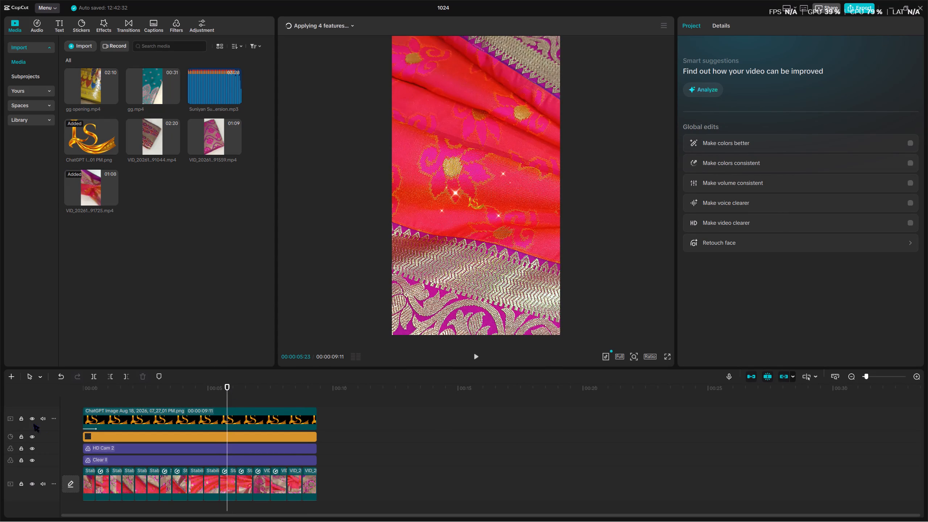
left_click(31, 438)
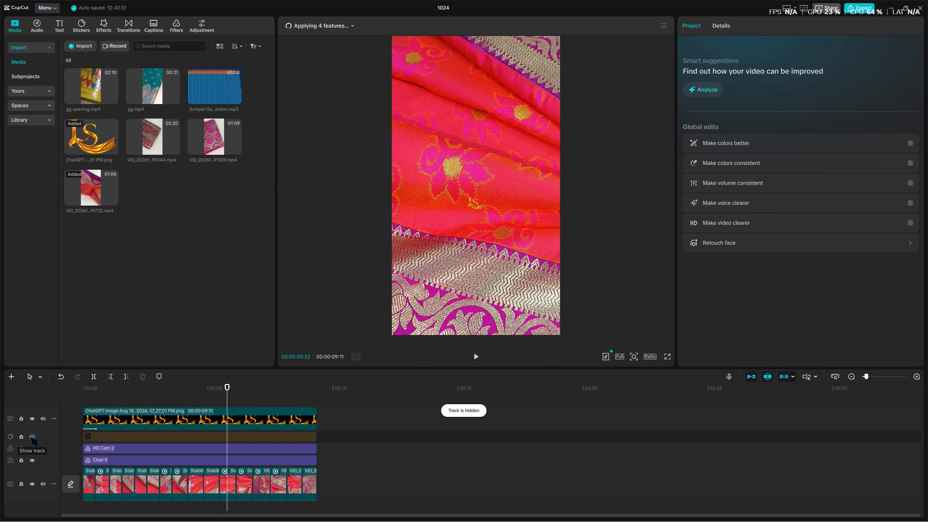
Show the sparkle sticker track again and compare the picture with the HD Cam 2 and Clear II filter tracks each hidden and shown.
left_click(31, 438)
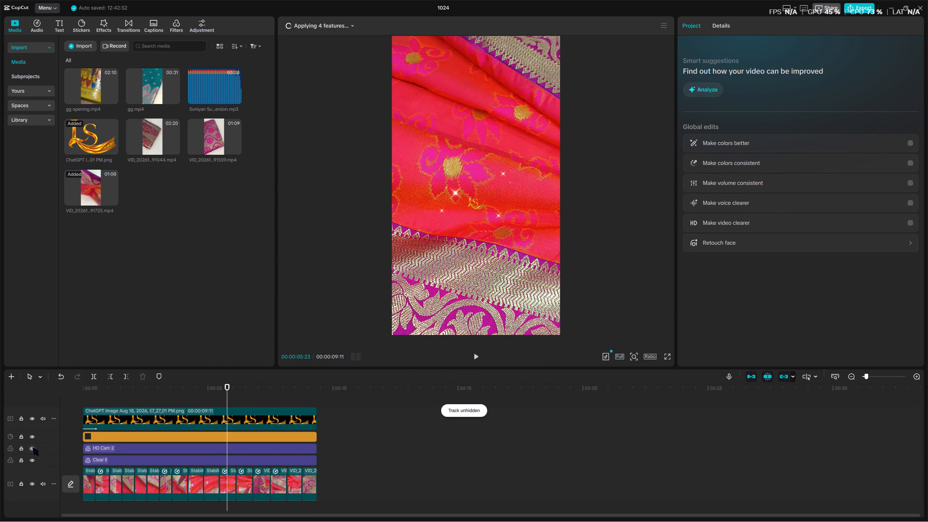
left_click(33, 448)
left_click(33, 448)
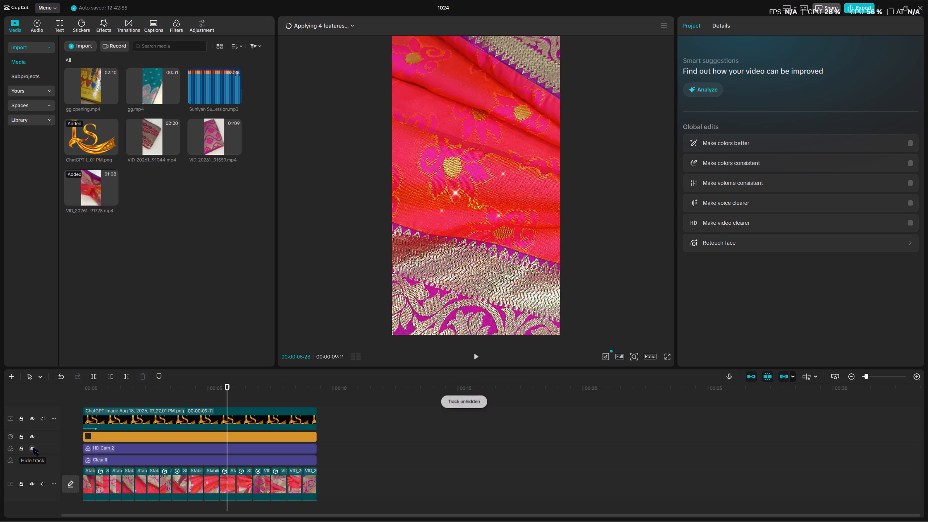
left_click(31, 458)
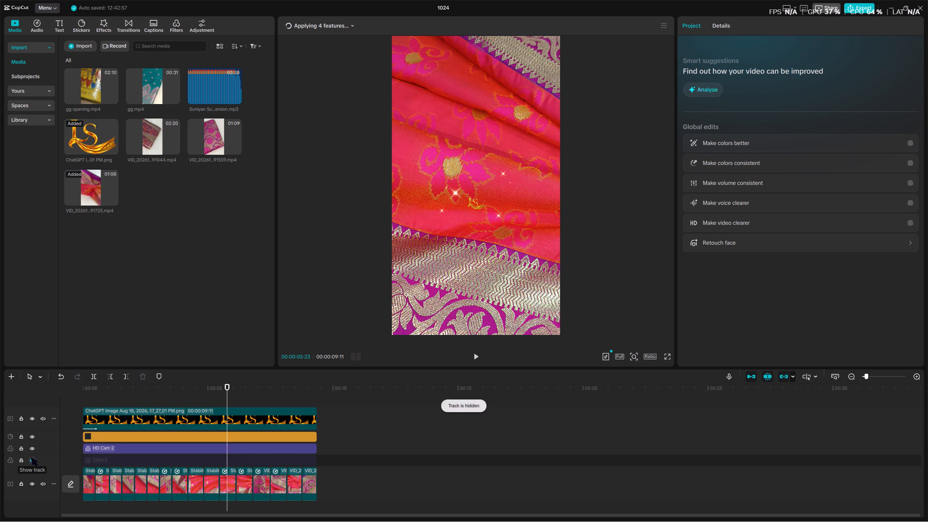
left_click(31, 458)
left_click(31, 458)
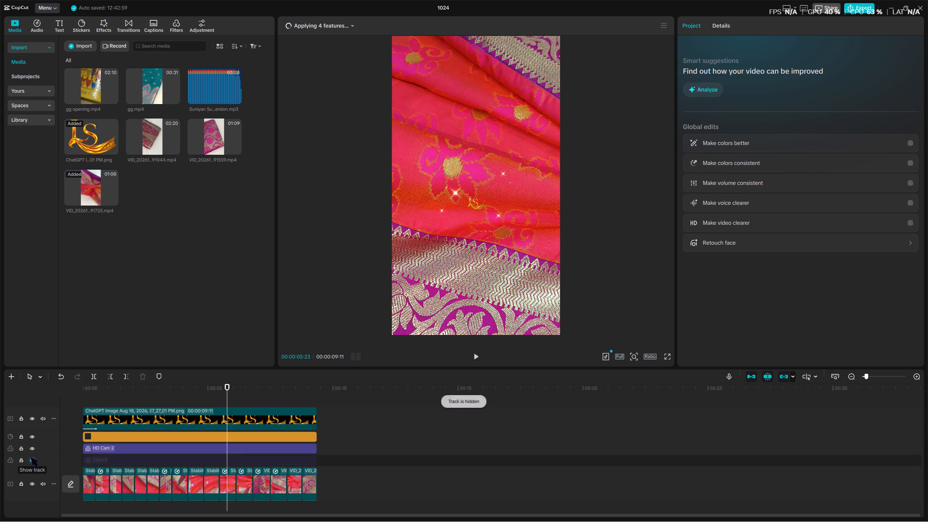
left_click(31, 458)
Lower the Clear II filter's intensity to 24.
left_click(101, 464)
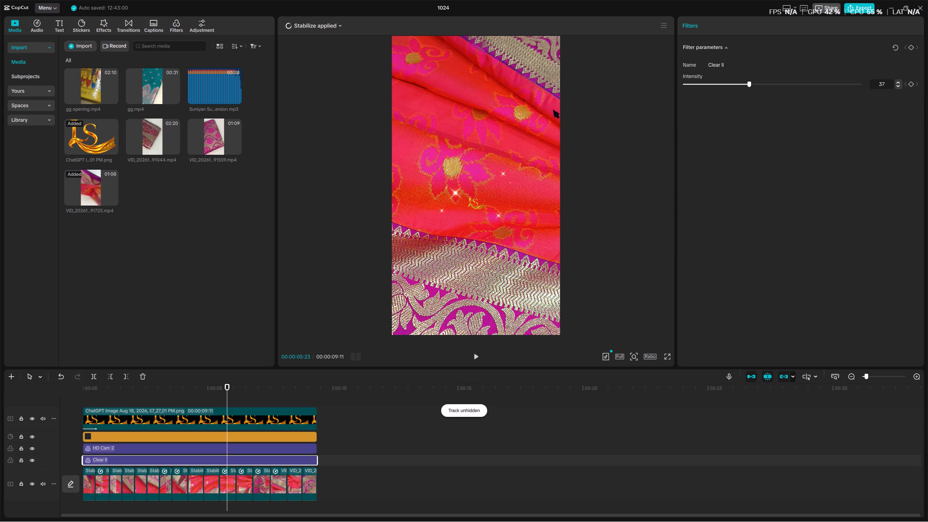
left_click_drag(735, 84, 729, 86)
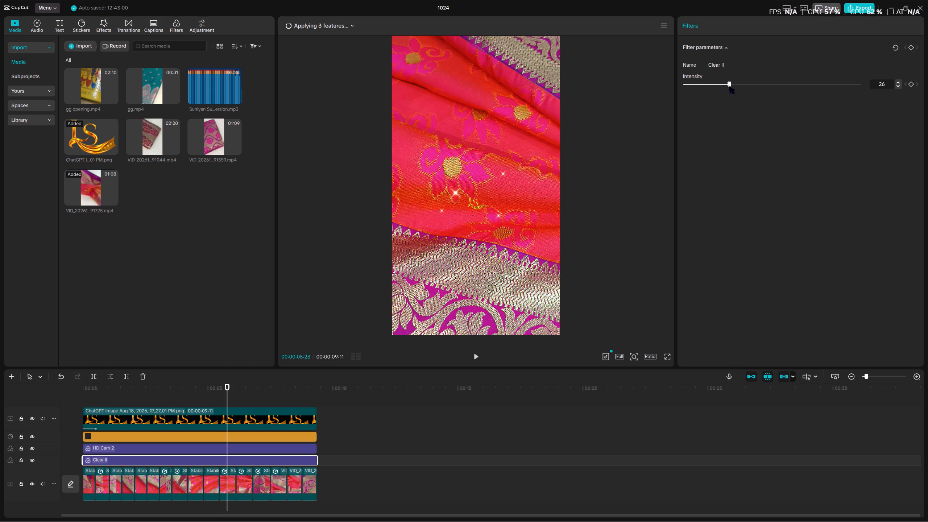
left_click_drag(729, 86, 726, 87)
Select the HD Cam 2 filter clip and hide its track.
left_click(109, 447)
left_click(32, 451)
Compare the picture with the Clear II filter track hidden and shown, leaving the track shown.
left_click(32, 460)
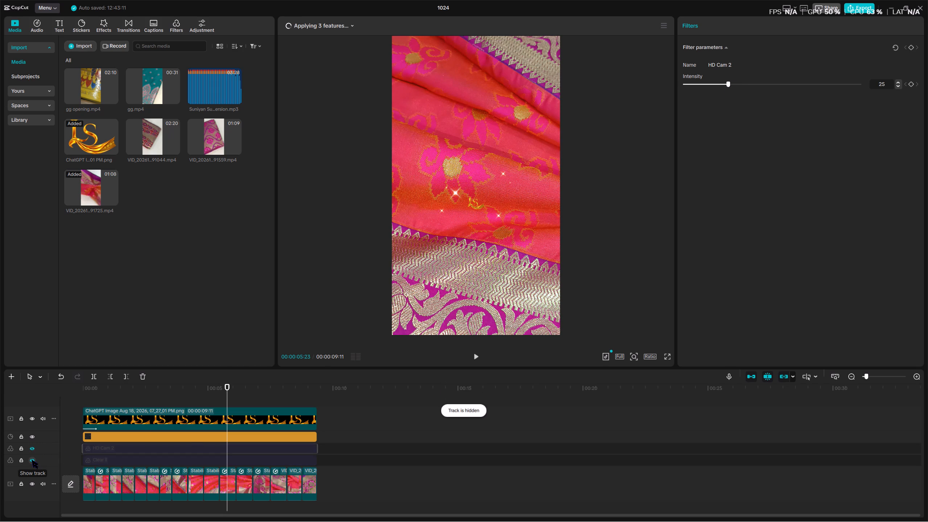
left_click(32, 460)
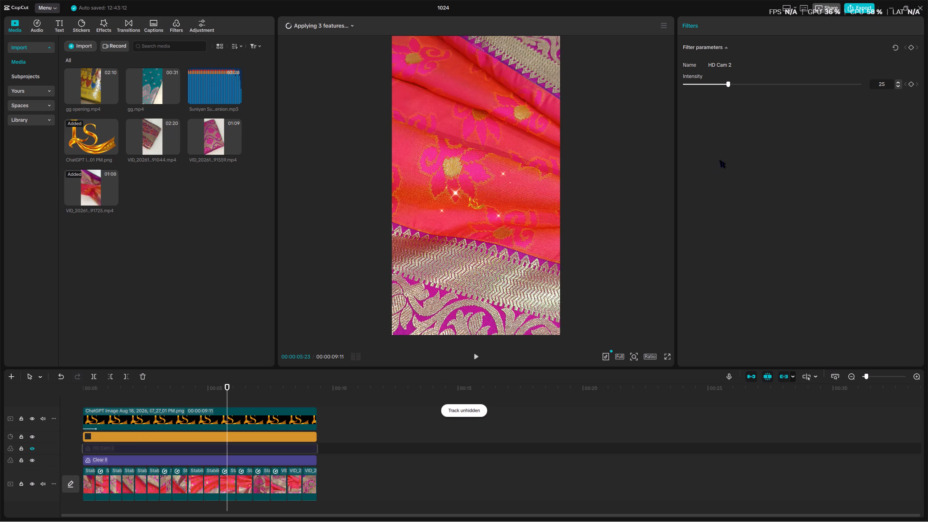
left_click(32, 464)
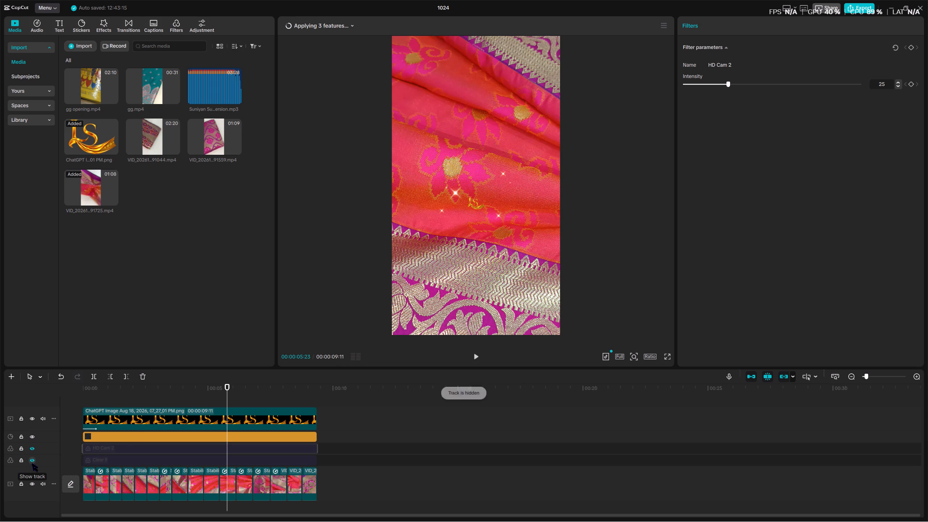
left_click(32, 461)
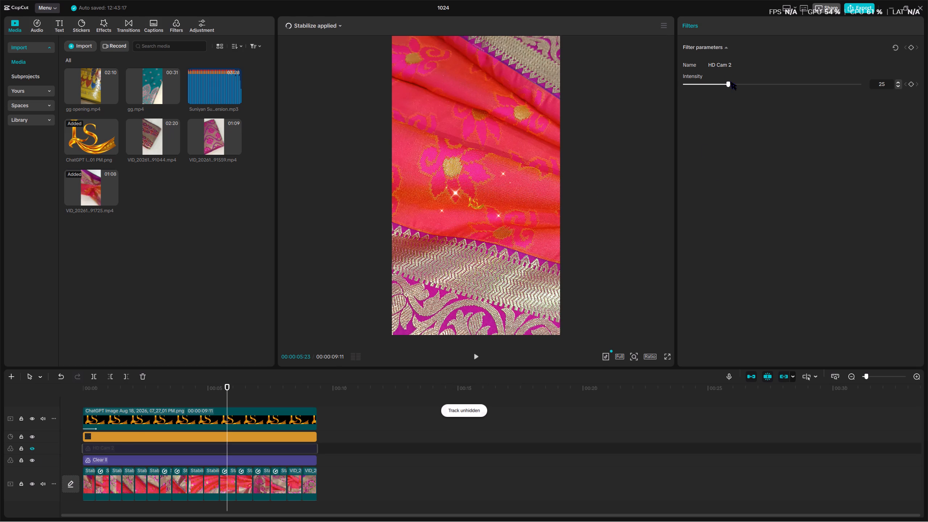
key("ctrl+z")
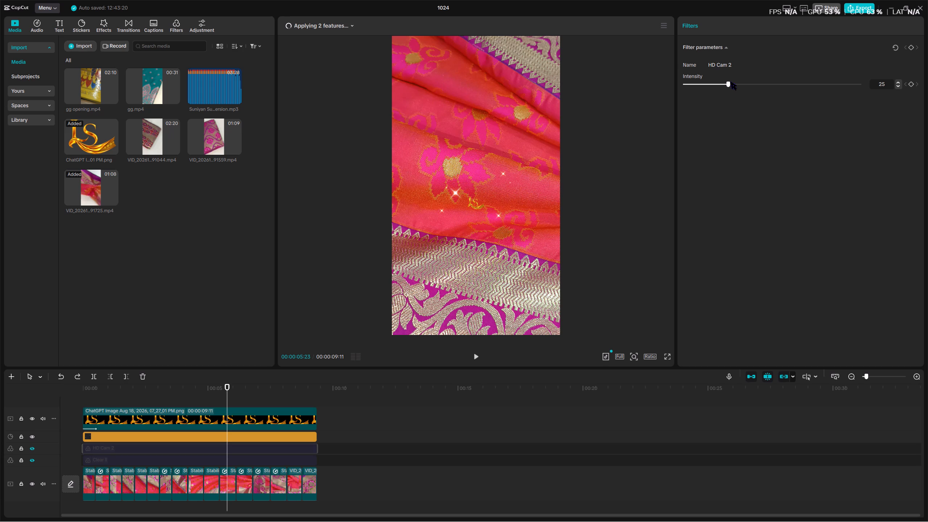
key("ctrl+shift+z")
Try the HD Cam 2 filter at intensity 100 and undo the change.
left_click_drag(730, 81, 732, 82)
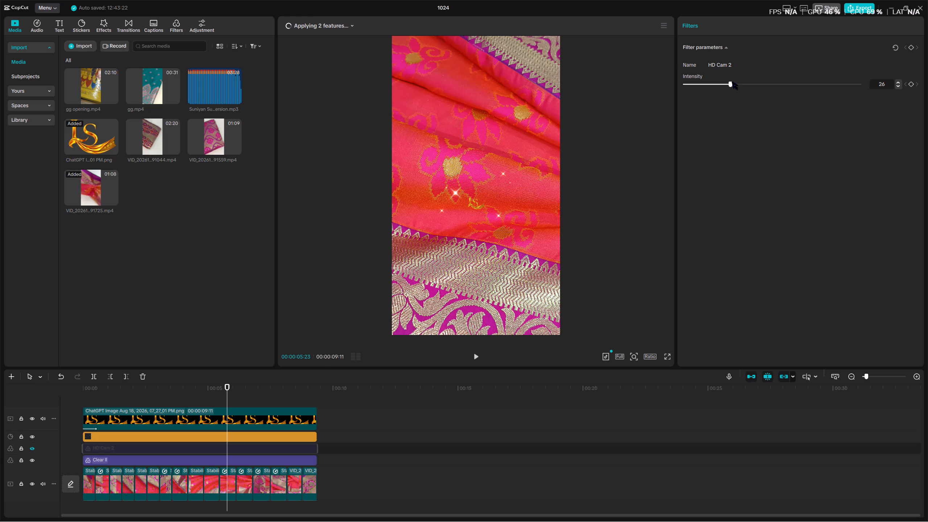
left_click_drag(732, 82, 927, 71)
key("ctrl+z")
Compare the picture with the Clear II filter track off and on, and set the filter's intensity to 22.
left_click(106, 463)
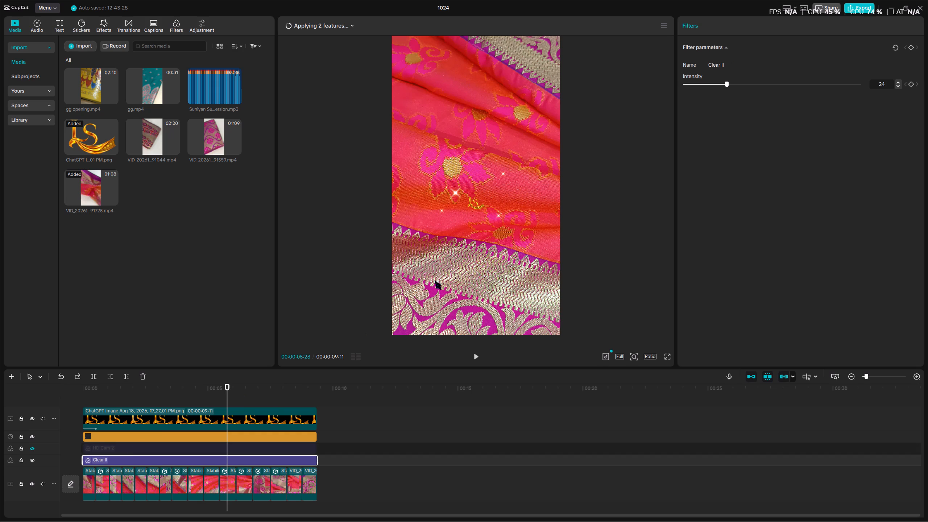
left_click(30, 461)
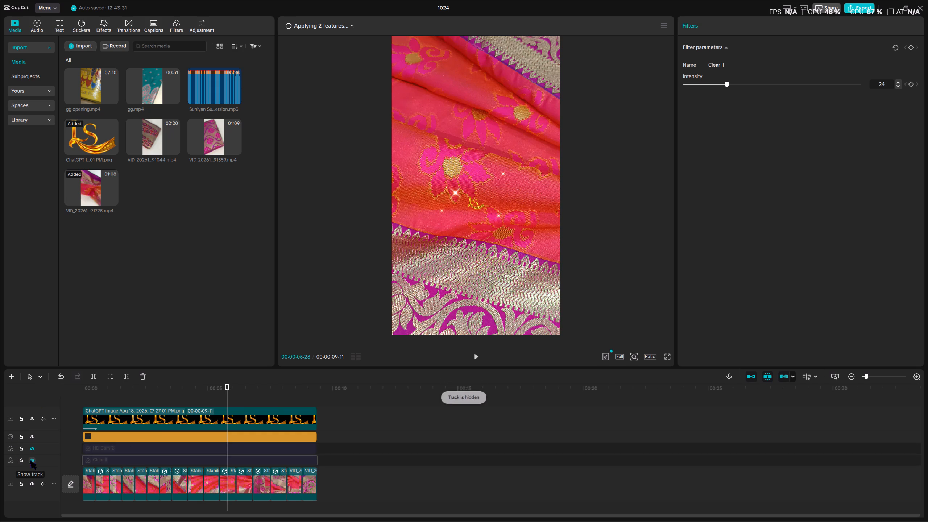
left_click(30, 461)
left_click_drag(727, 86, 725, 86)
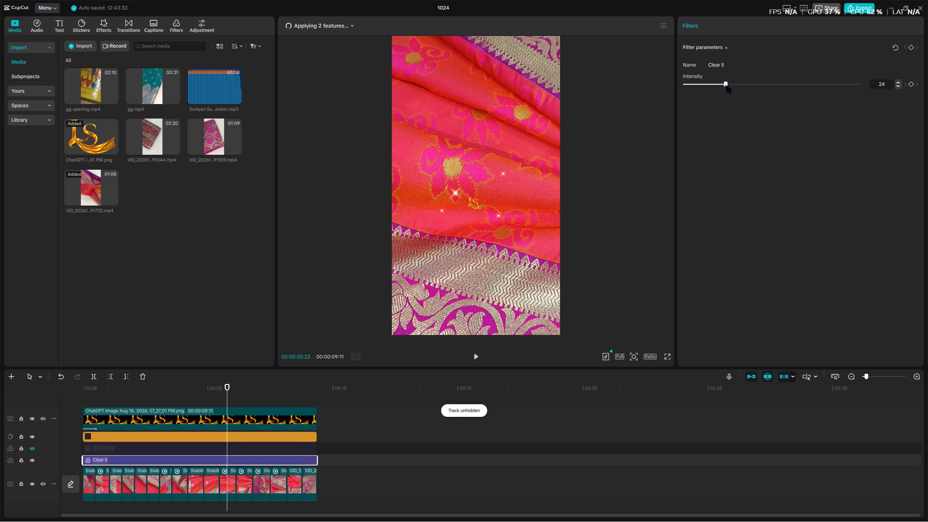
left_click_drag(725, 86, 646, 89)
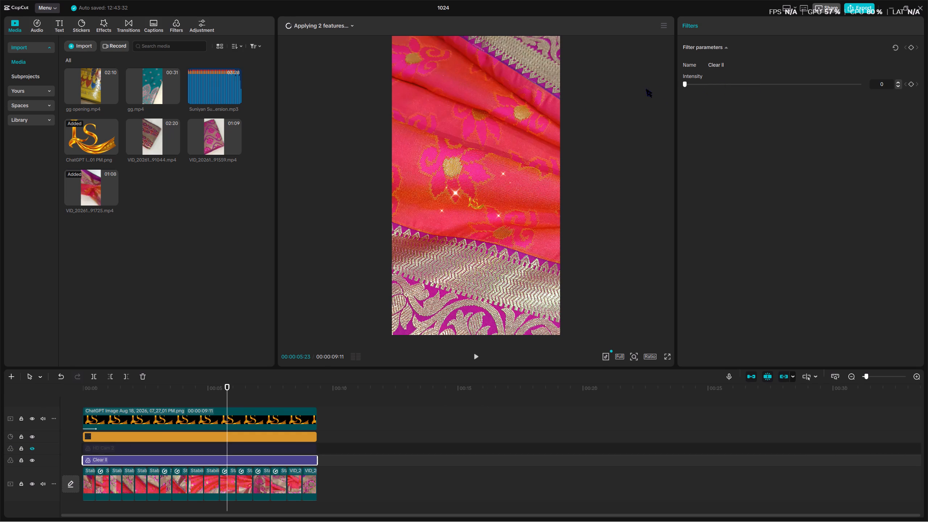
left_click_drag(646, 89, 723, 85)
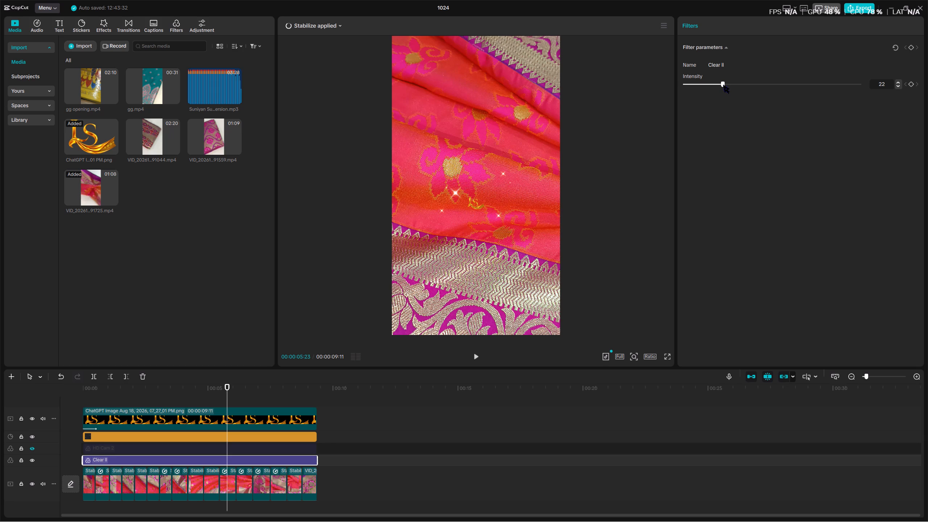
left_click_drag(723, 85, 721, 87)
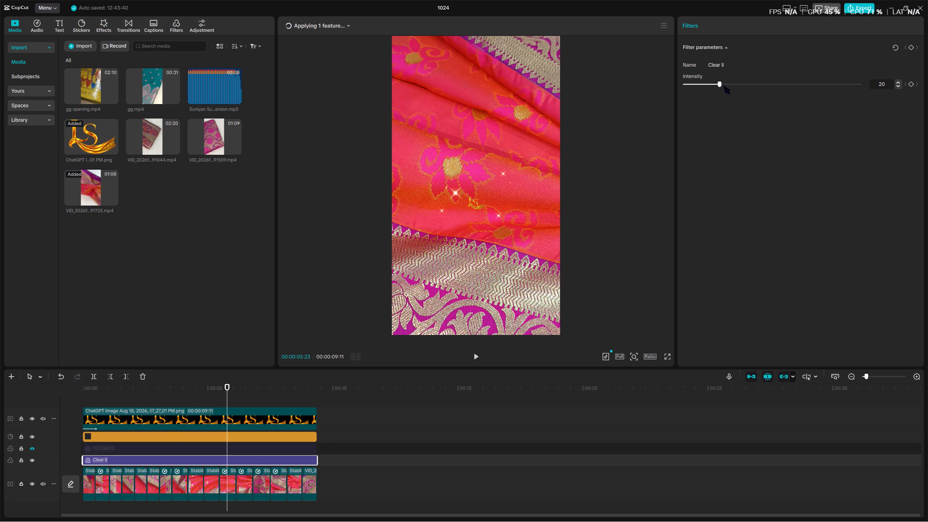
left_click(721, 85)
left_click(723, 85)
Switch to the browser, start the Justin Bieber x Selena Gomez playlist video from its beginning, and return to CapCut.
key("alt+Tab")
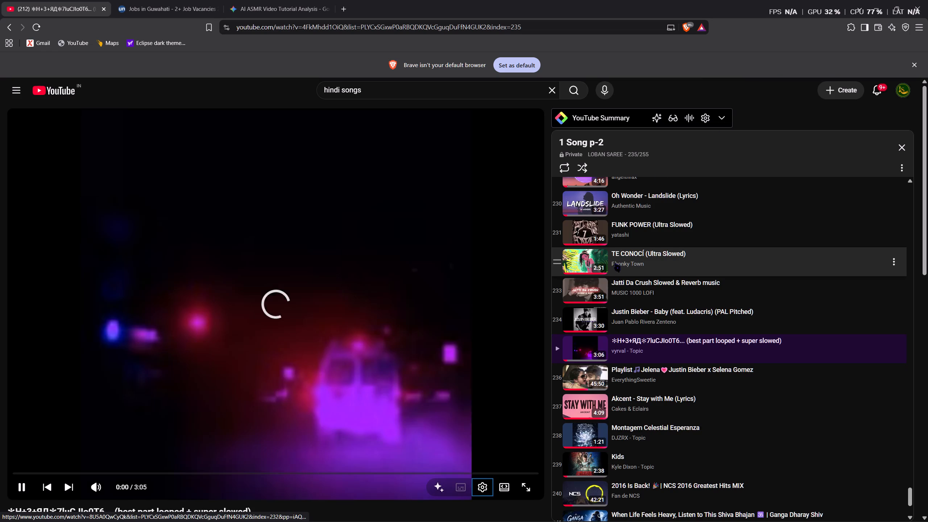
left_click(598, 381)
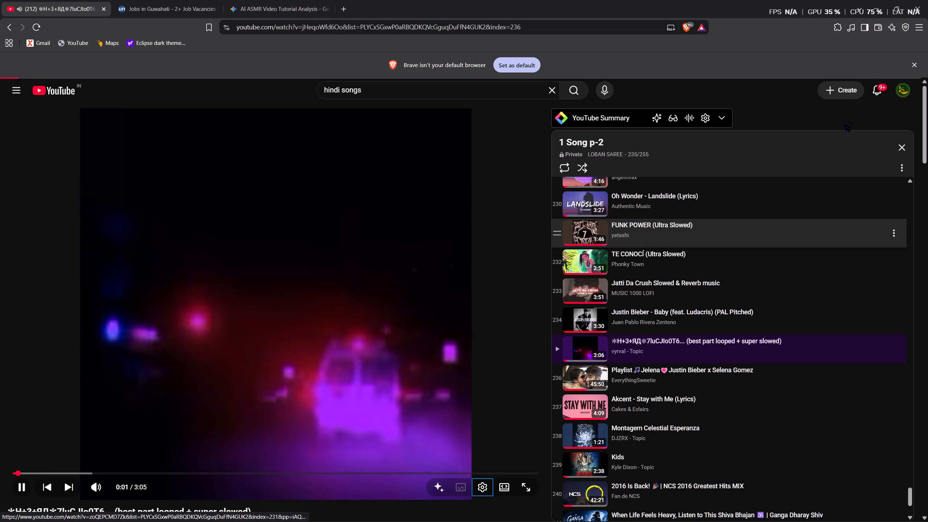
scroll(698, 234, "down", 3)
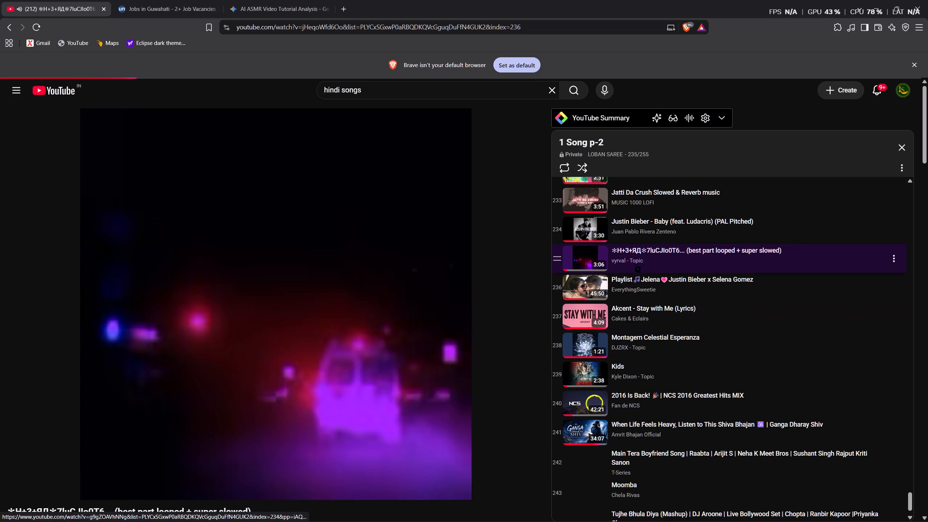
scroll(635, 263, "up", 2)
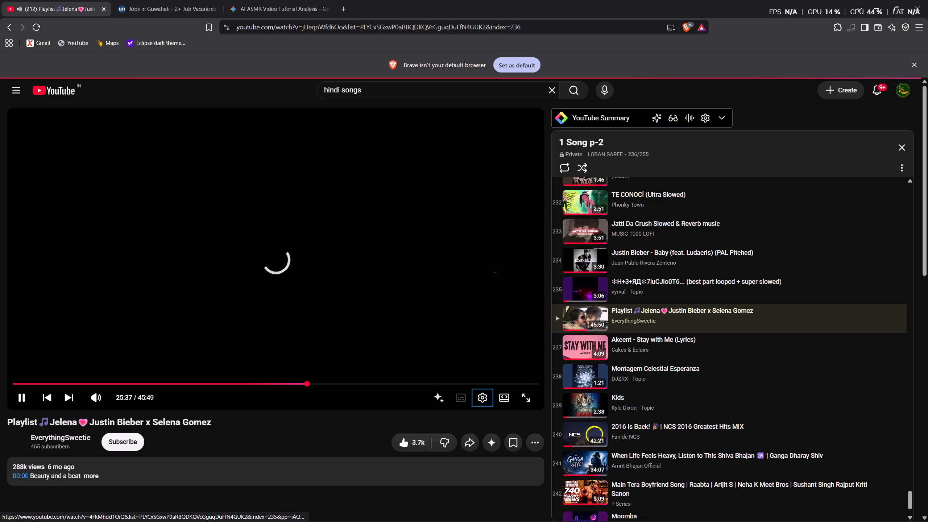
type("00")
left_click(875, 0)
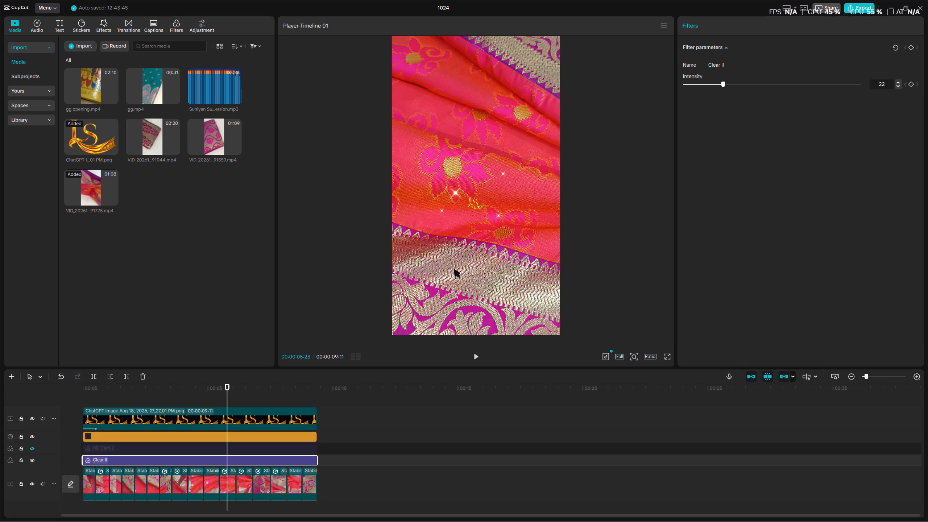
Play the sequence from about 00:00:04 to check the look with only the Clear II filter active.
left_click_drag(192, 389, 189, 390)
key("space")
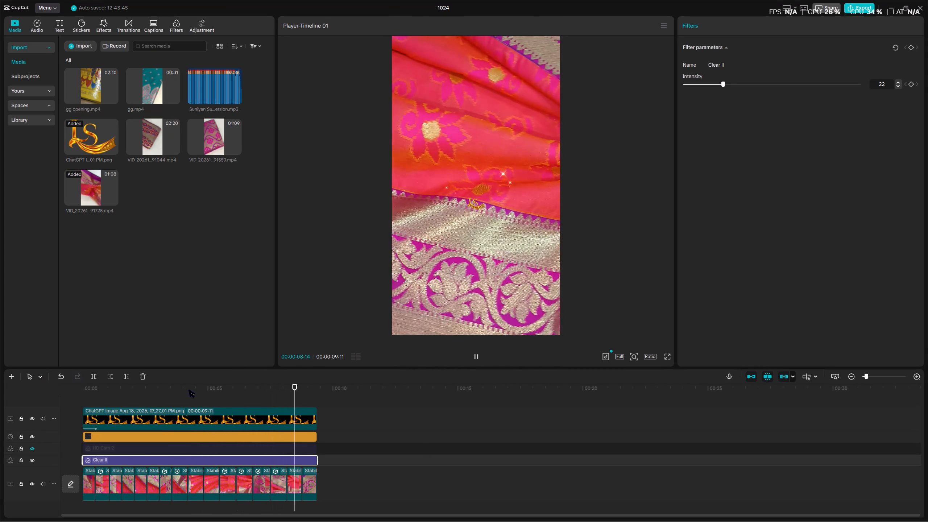
key("space")
key("space")
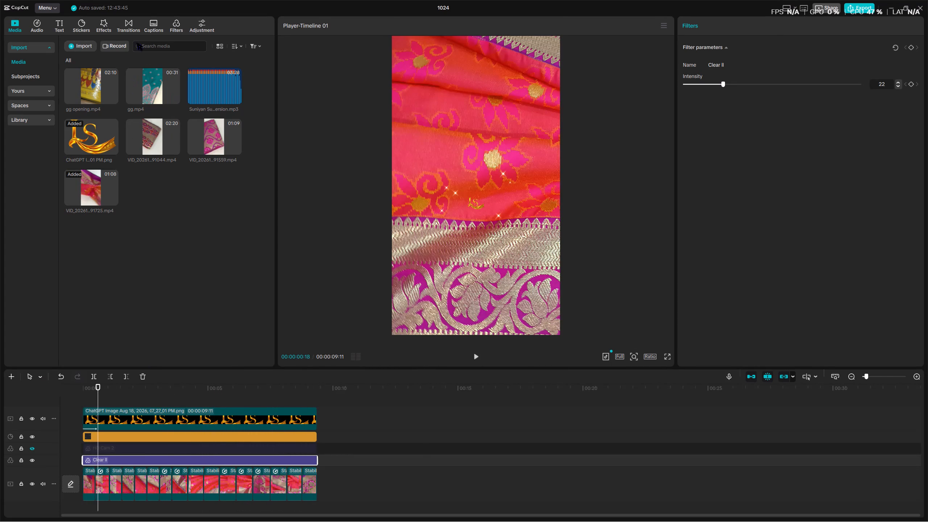
Search the transitions library for white, reload the results, and return the playhead to the start of the timeline.
left_click(132, 24)
left_click(124, 44)
type("white")
key("Return")
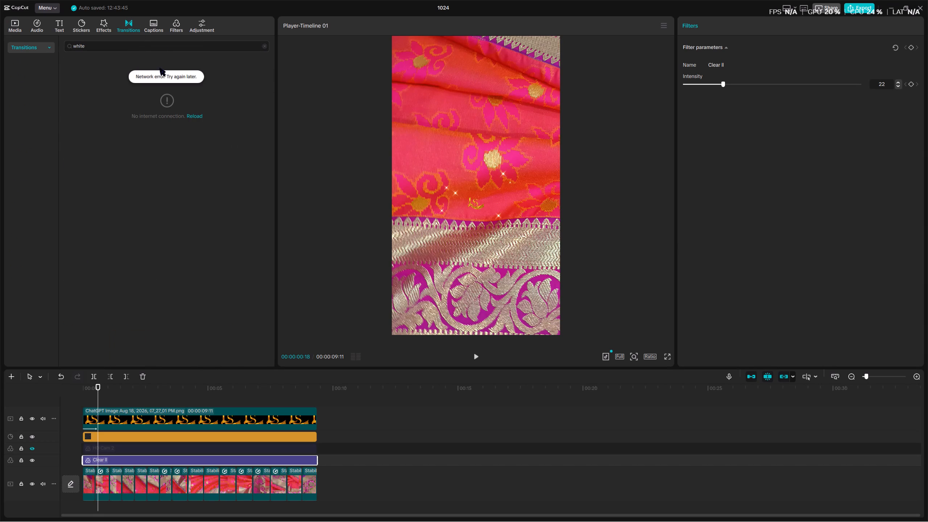
left_click(187, 115)
scroll(192, 288, "down", 5)
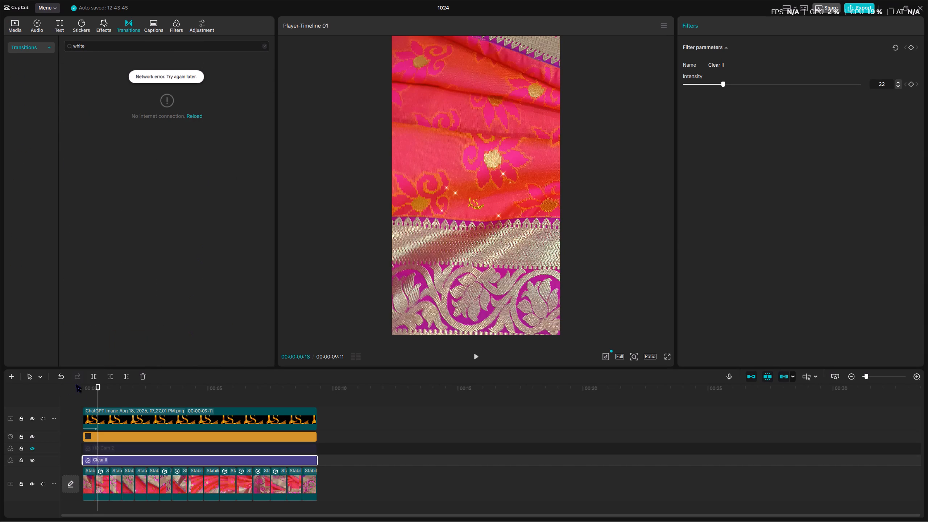
left_click_drag(93, 388, 60, 388)
Clear the transition search, browse the trending transitions, try the recent search blurry shine, and clear it again.
left_click(264, 48)
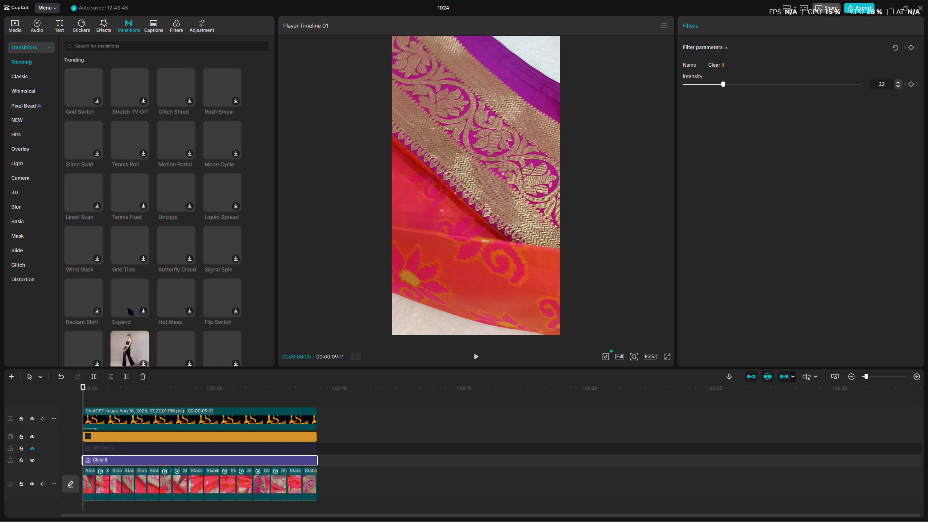
scroll(128, 308, "down", 10)
scroll(136, 271, "up", 3)
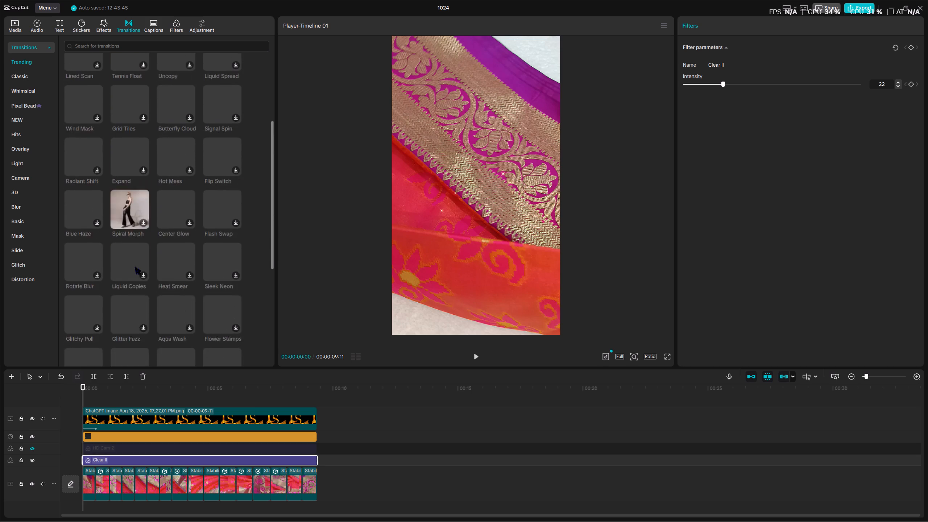
scroll(135, 267, "up", 13)
left_click(169, 42)
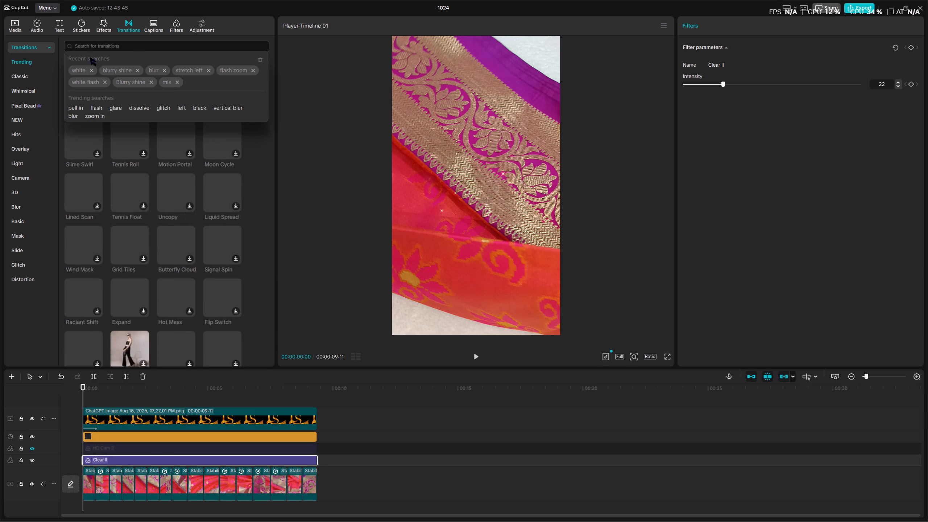
left_click(115, 66)
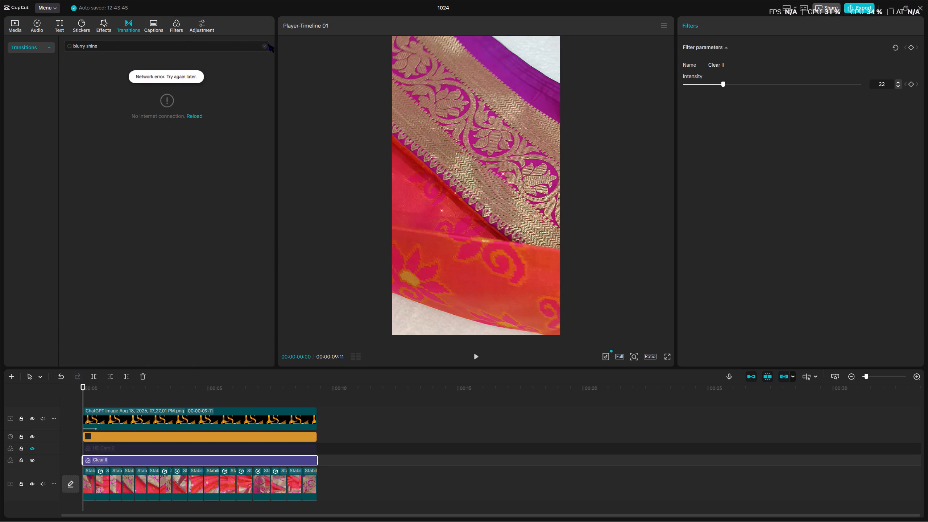
left_click(266, 44)
left_click(160, 45)
key("space")
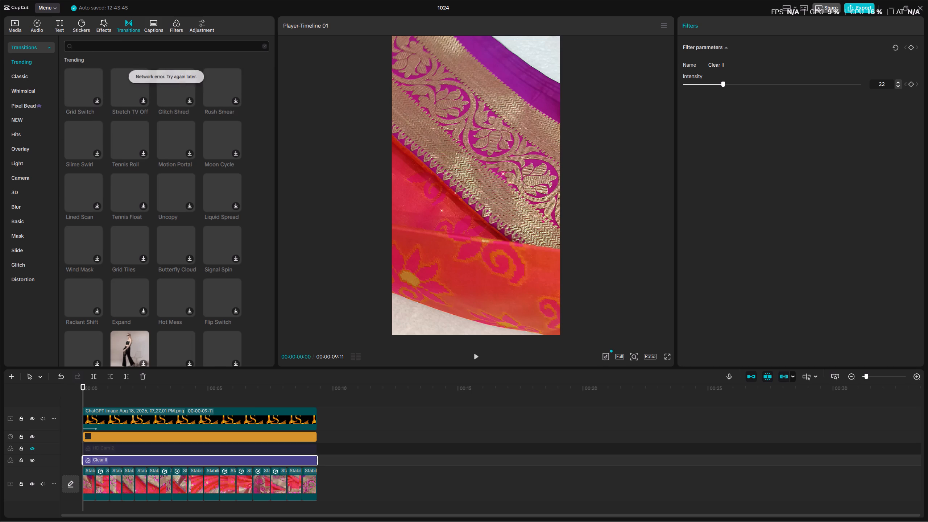
key("BackSpace")
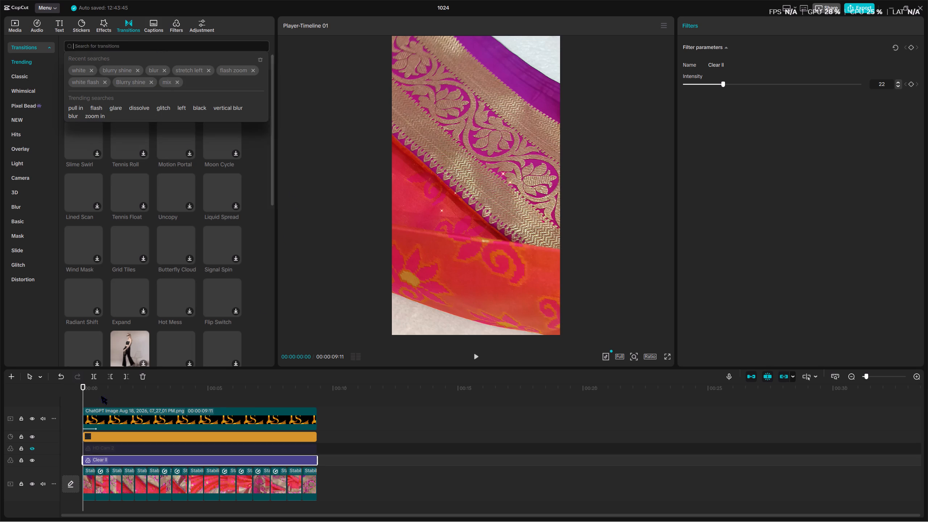
Turn the HD Cam 2 filter track back on and play the sequence from the start.
left_click(72, 391)
left_click_drag(84, 389, 74, 390)
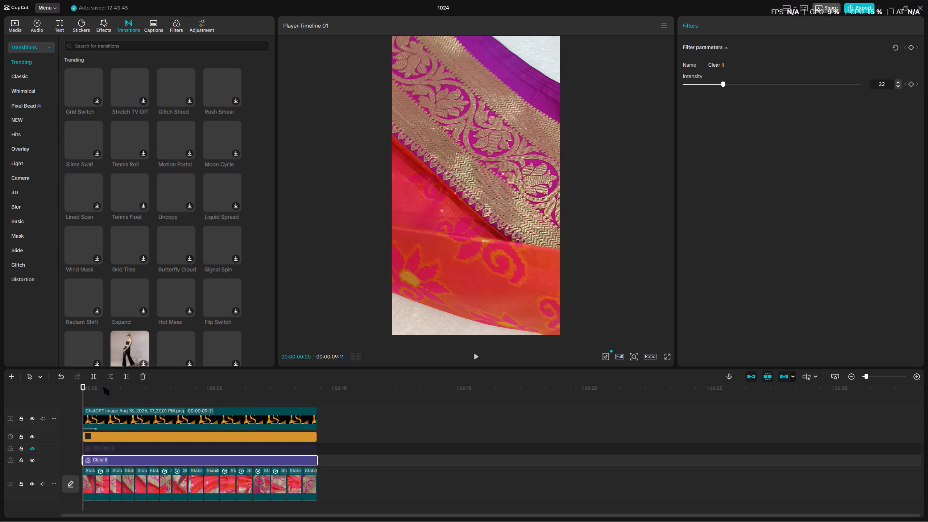
left_click(32, 448)
key("space")
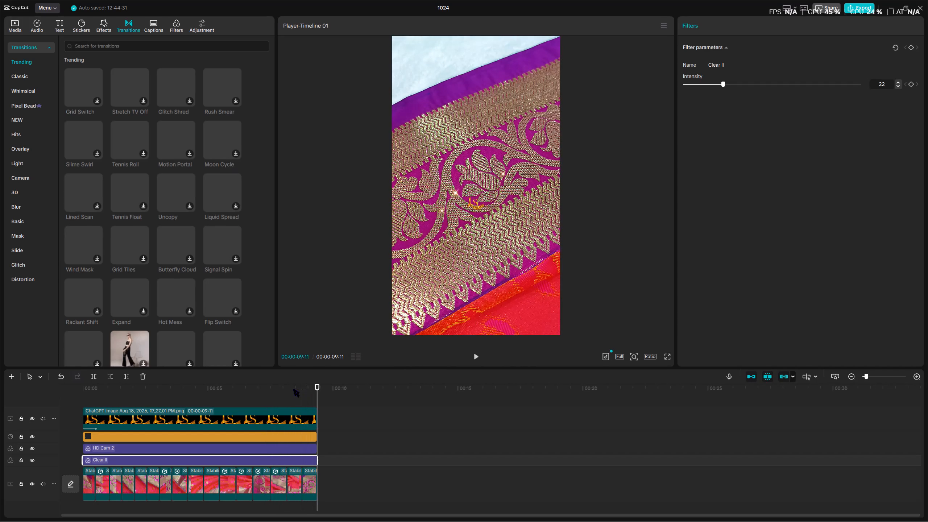
key("space")
key("space")
Apply the basic Fade Out animation to the last clip of the main video track.
left_click(305, 384)
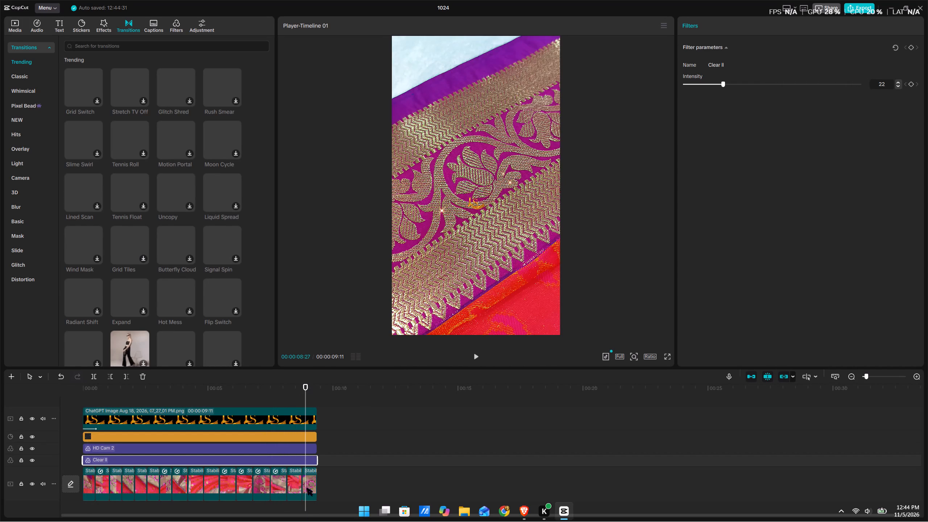
left_click(307, 478)
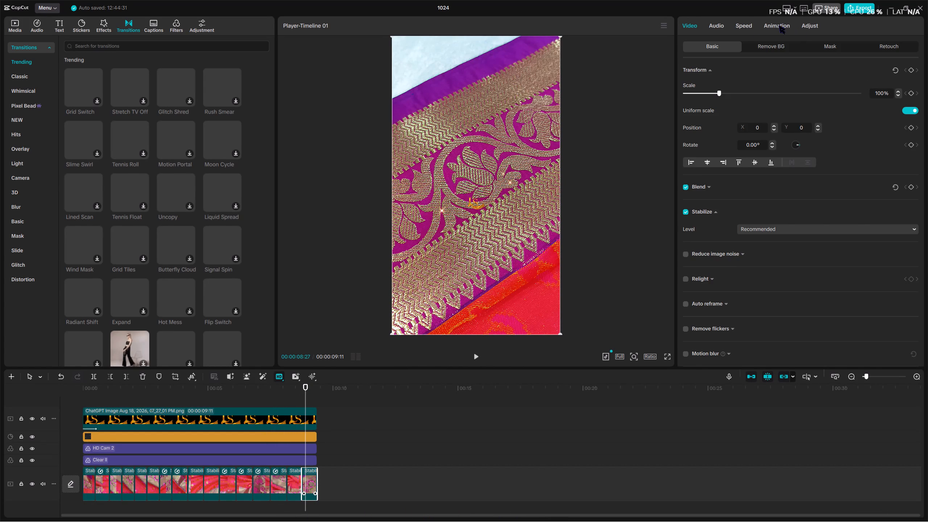
left_click(779, 26)
left_click(786, 42)
left_click(730, 103)
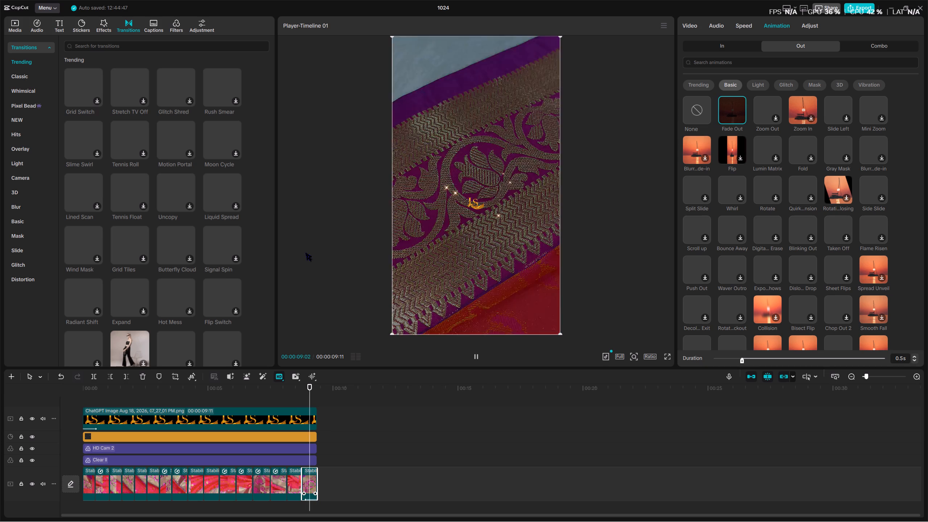
Apply the basic Fade In animation to the first clip of the main track with a 0.3 s duration.
left_click(86, 481)
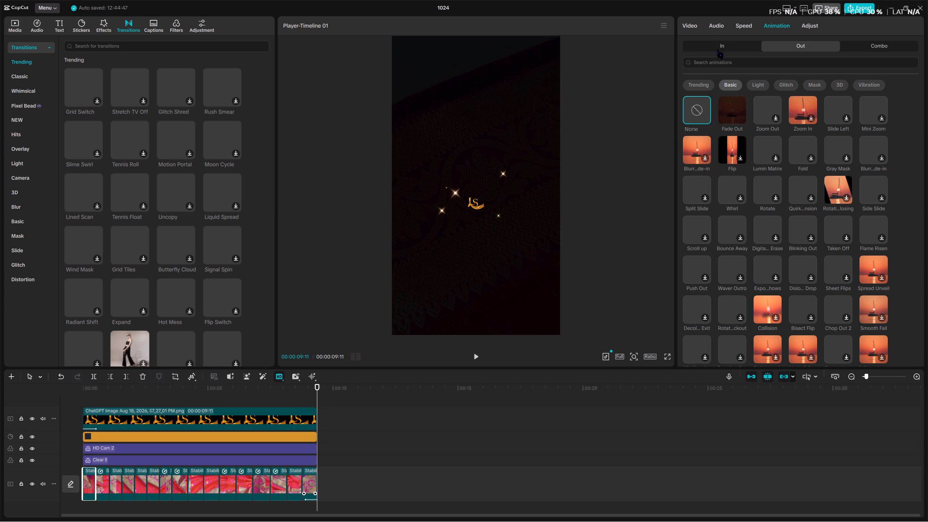
left_click(717, 40)
left_click(718, 44)
left_click(720, 104)
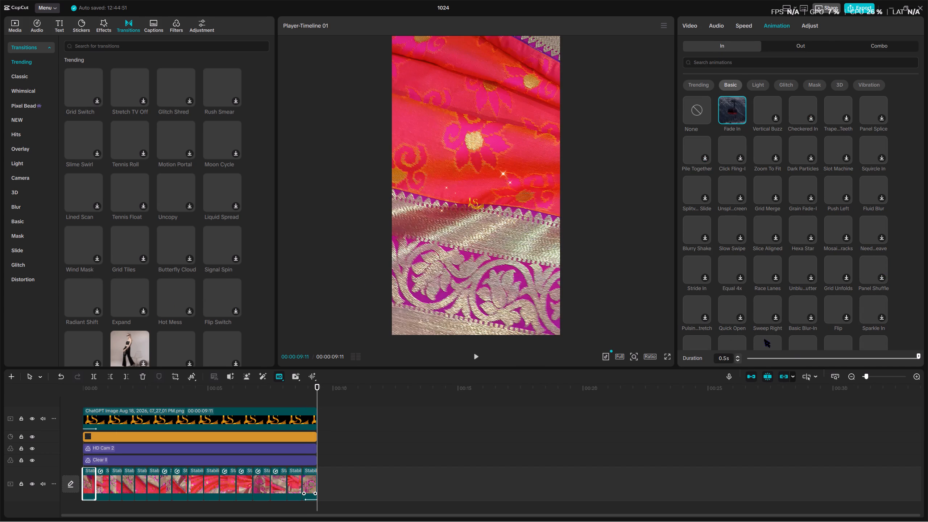
left_click_drag(794, 357, 861, 357)
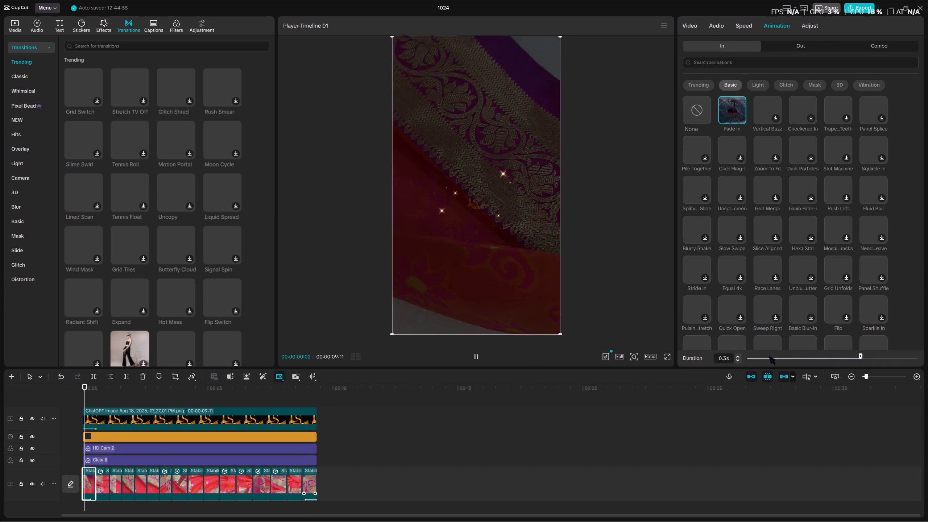
Set the Fade Out animation on the last clip to a 0.3 s duration.
left_click(310, 476)
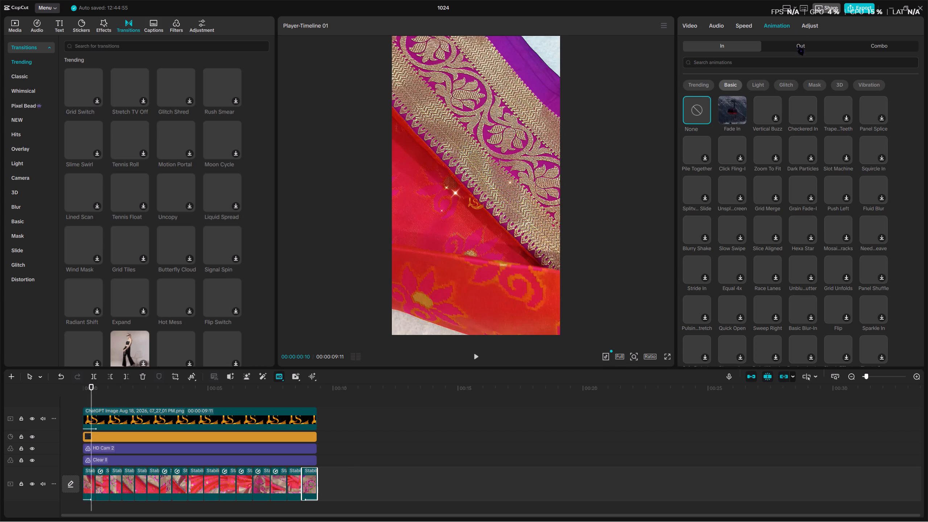
left_click(798, 47)
left_click(724, 105)
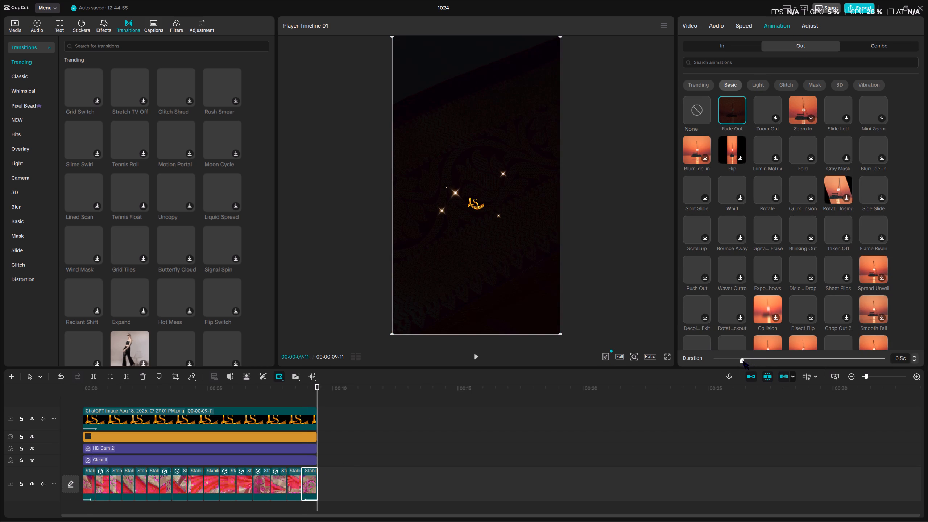
left_click_drag(742, 362, 813, 361)
Play part of the sequence, raise the logo overlay to a Y position of -117, and play on briefly.
left_click(69, 414)
key("space")
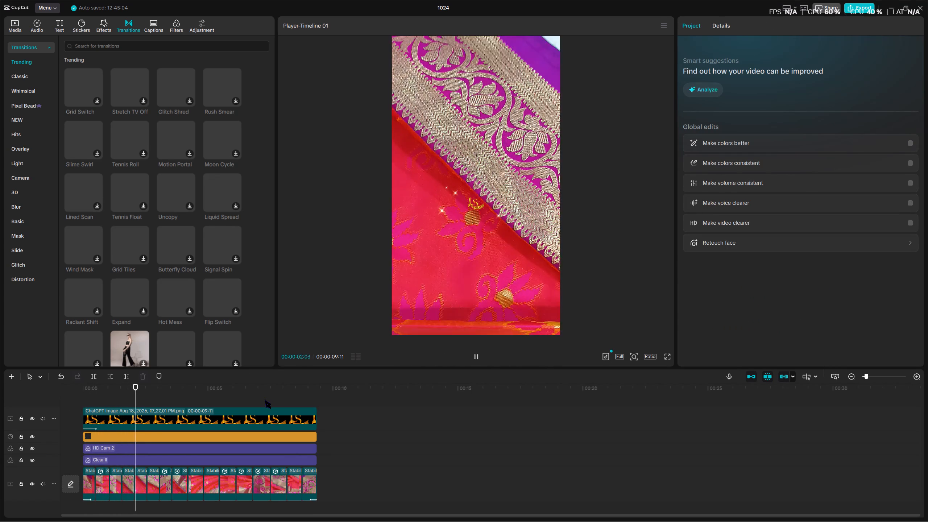
key("space")
double_click(472, 203)
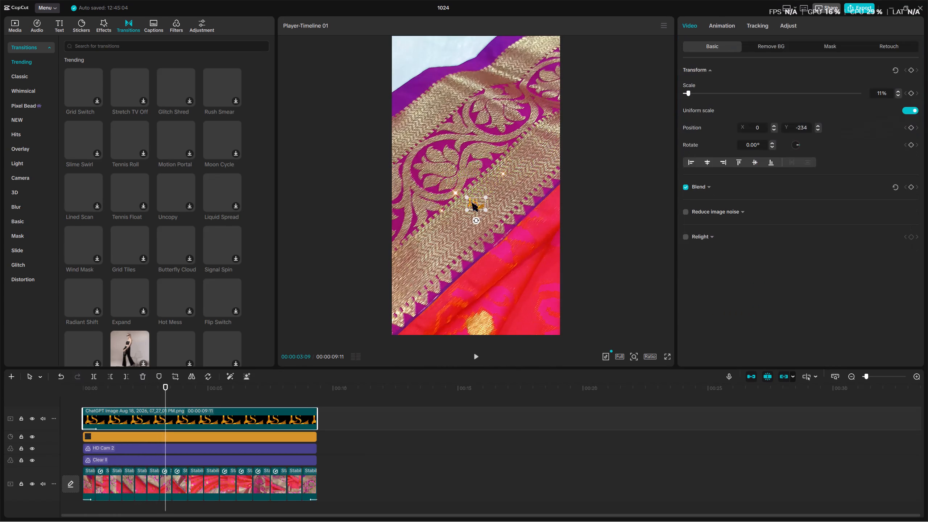
left_click_drag(472, 203, 472, 194)
key("space")
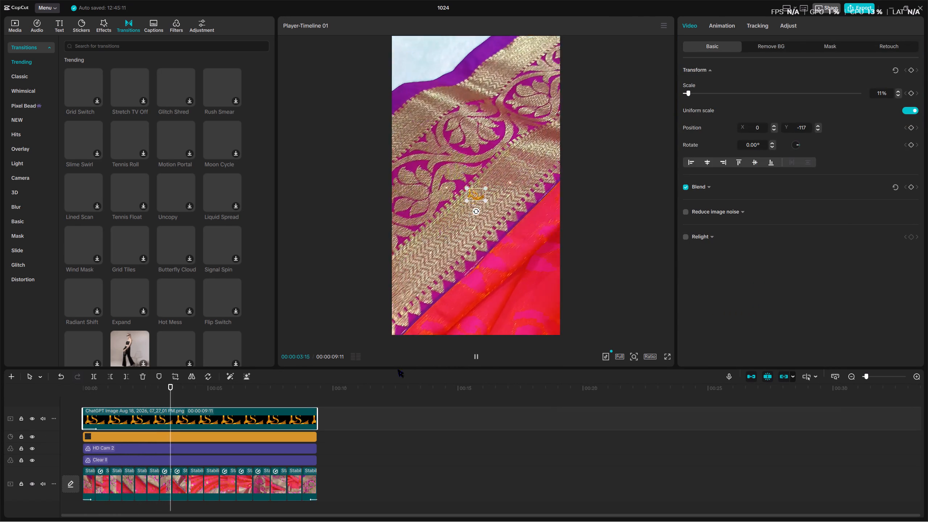
key("space")
Play the whole sequence from the start to check the opening and closing fades and the logo placement.
left_click(80, 400)
double_click(82, 394)
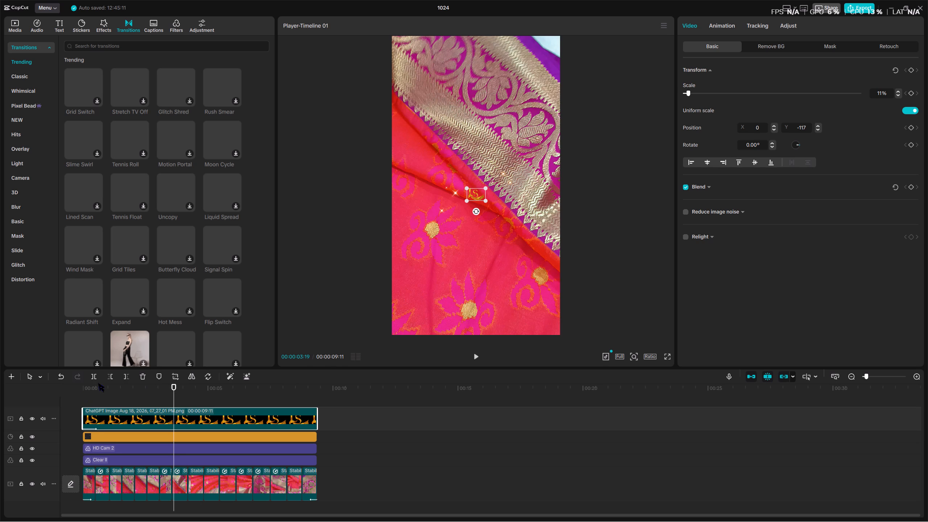
left_click(98, 384)
left_click_drag(95, 391, 72, 393)
left_click(356, 315)
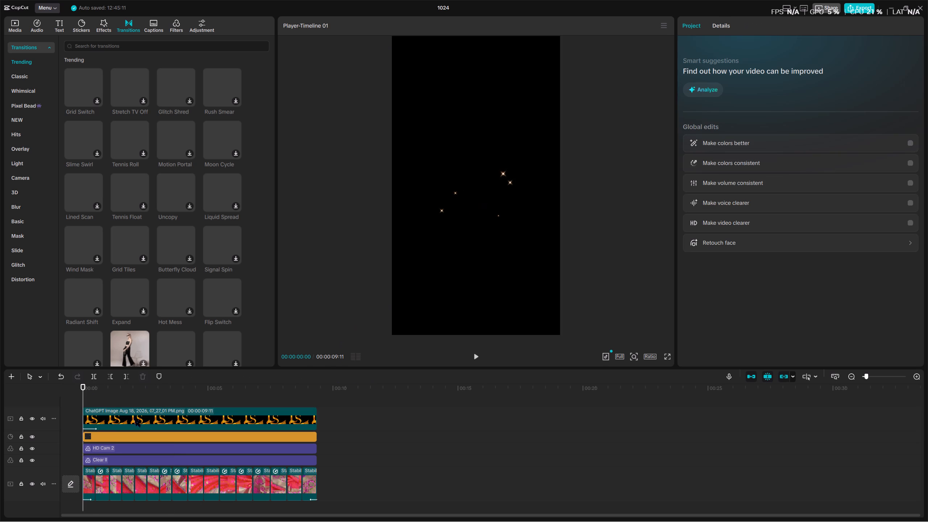
key("space")
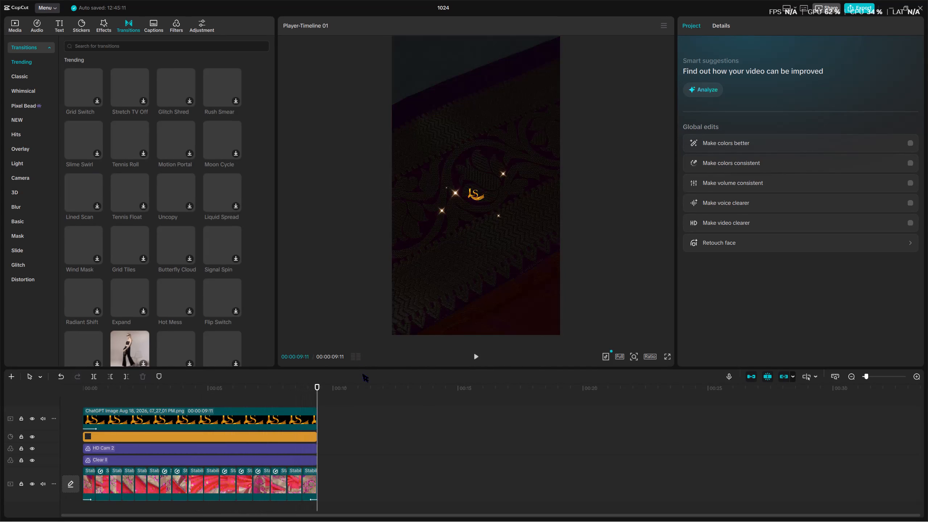
key("space")
left_click_drag(100, 391, 49, 390)
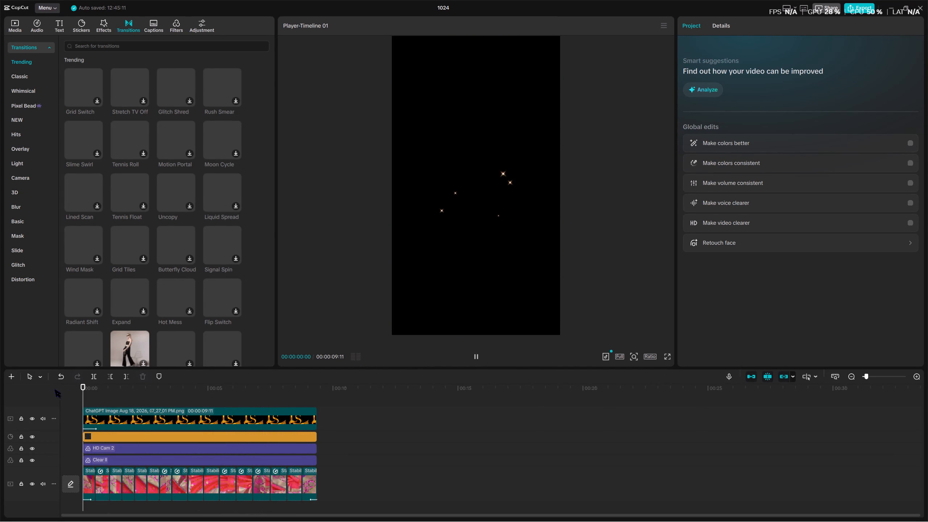
key("space")
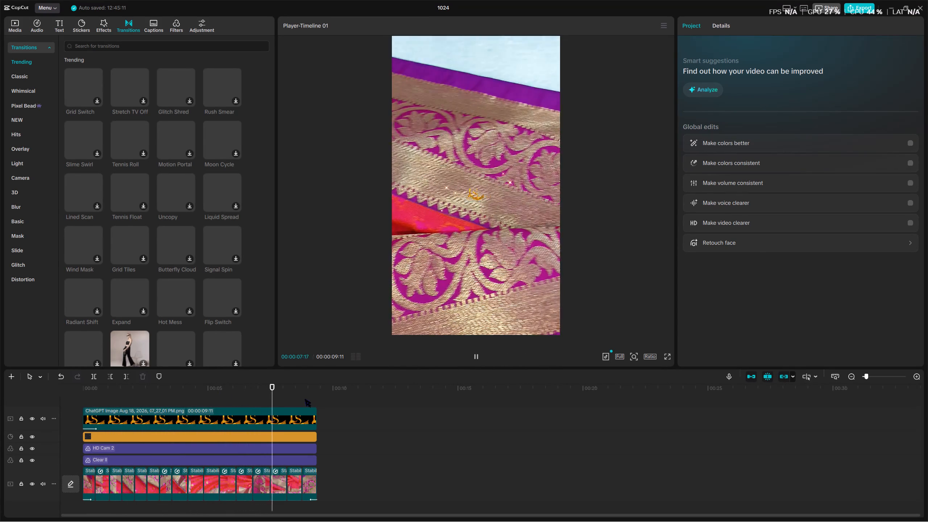
key("space")
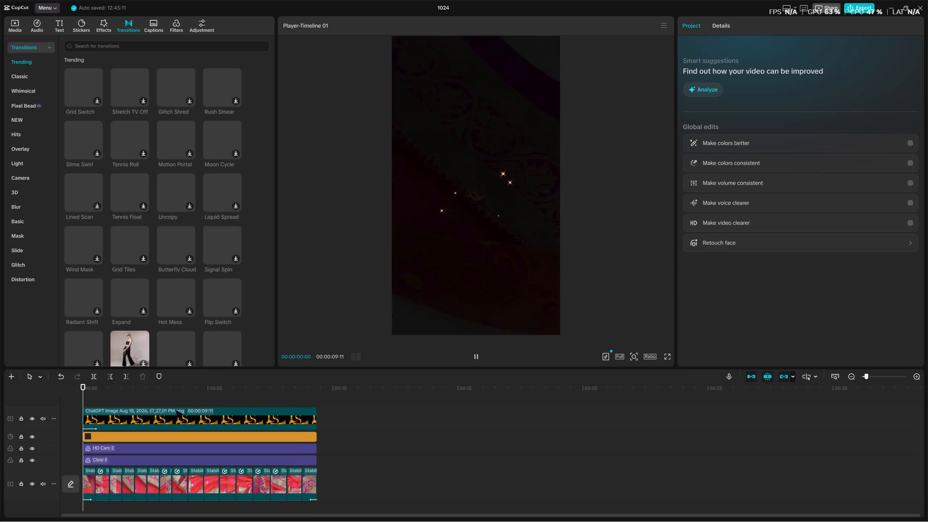
key("space")
Hide the logo, sparkle sticker, HD Cam 2 and Clear II tracks so only the main video track shows.
scroll(147, 434, "up", 8, "ctrl")
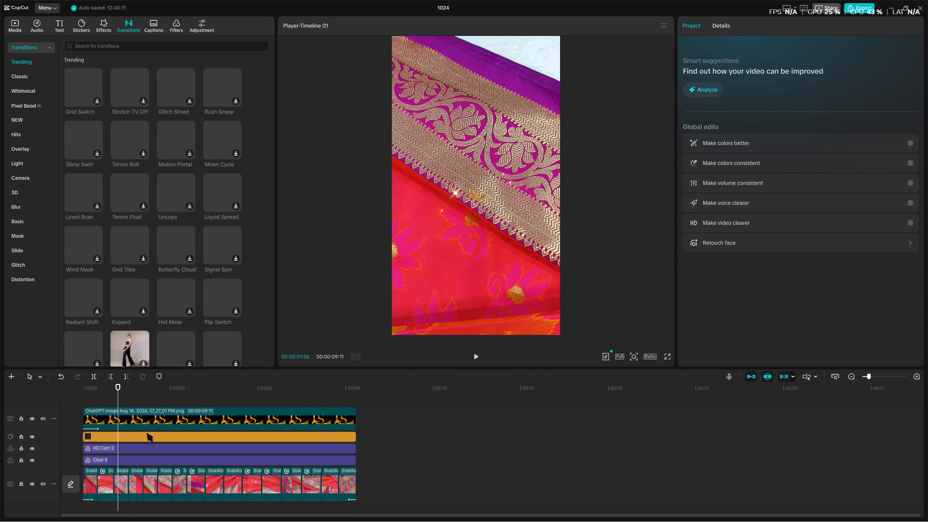
scroll(147, 434, "up", 13, "ctrl")
left_click(33, 419)
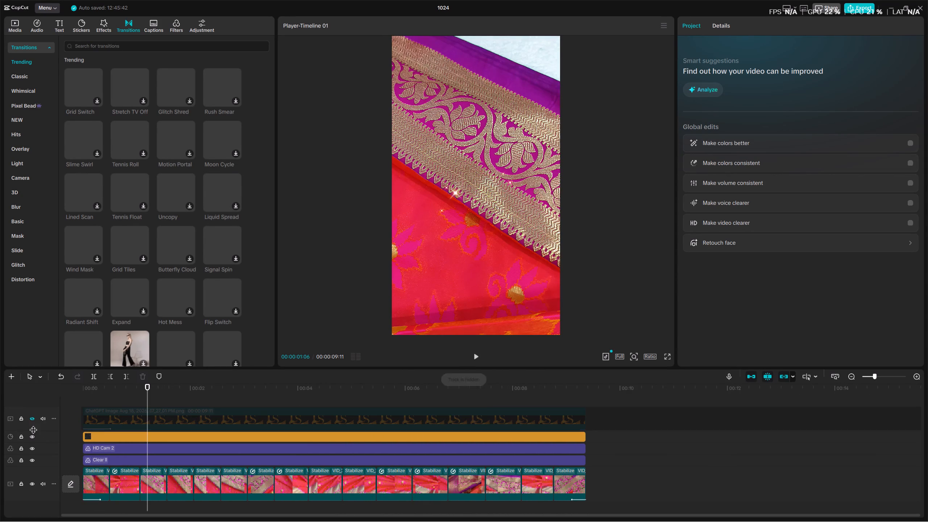
left_click(33, 438)
left_click(34, 448)
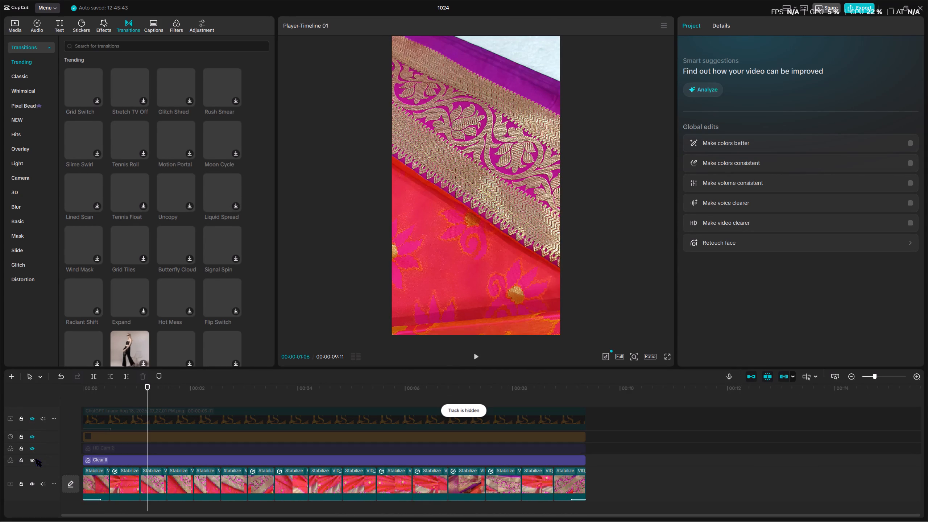
left_click(32, 459)
scroll(137, 444, "down", 7)
scroll(137, 444, "up", 10)
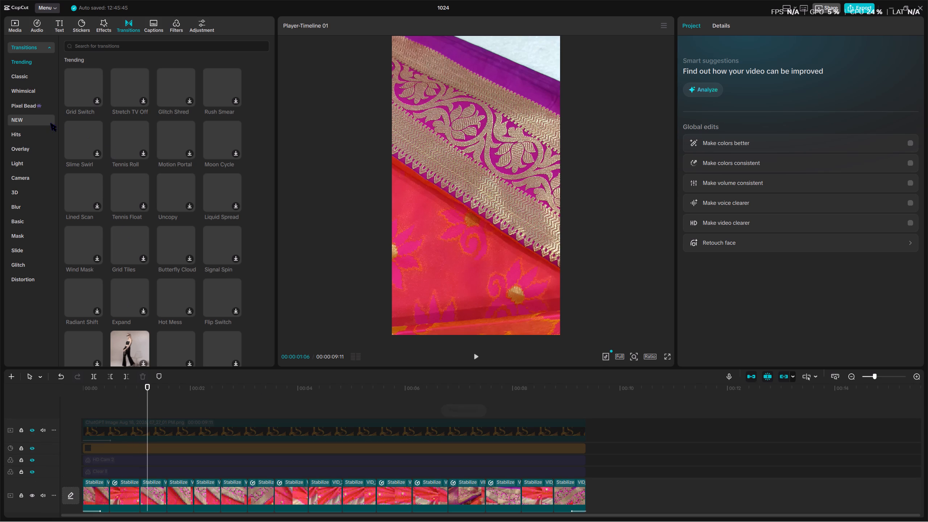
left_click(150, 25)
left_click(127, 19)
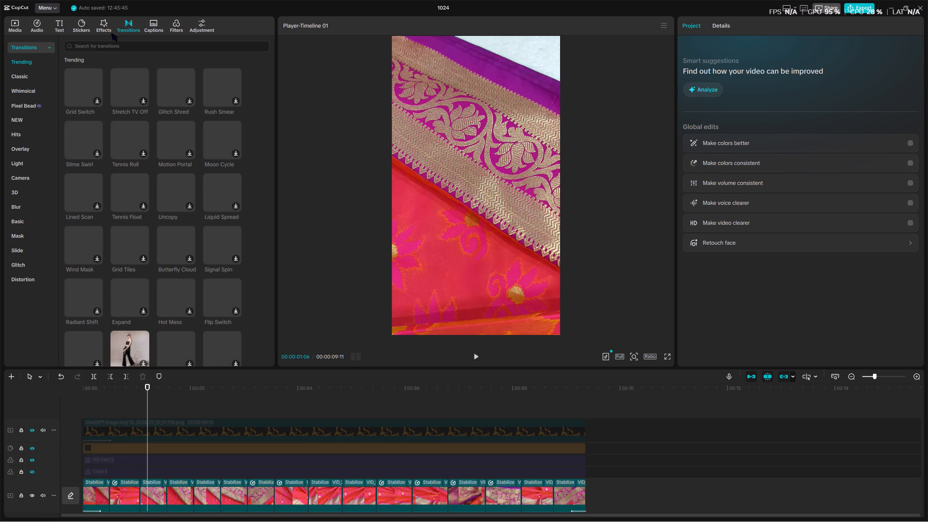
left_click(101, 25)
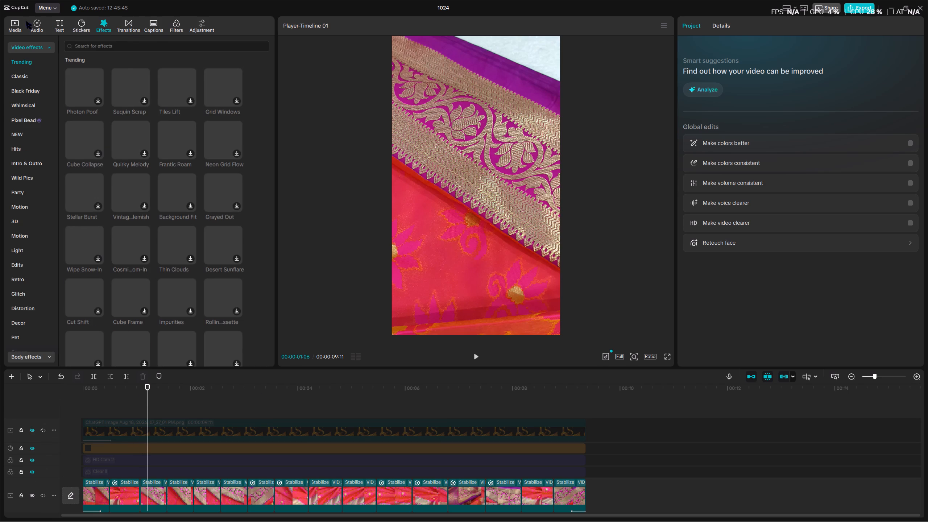
Delete gg opening.mp4, gg.mp4 and the Suniyan Su… MP3 from the project's imported media.
left_click(17, 20)
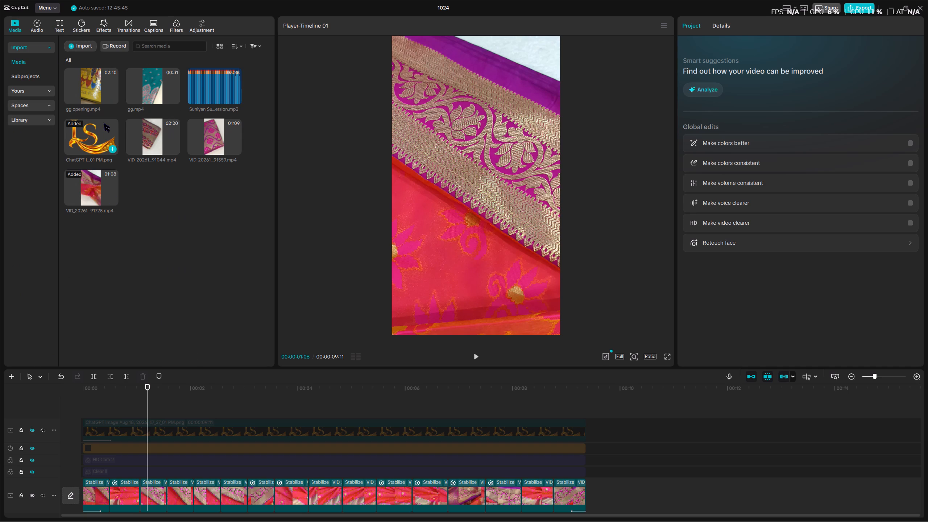
right_click(95, 86)
left_click(115, 105)
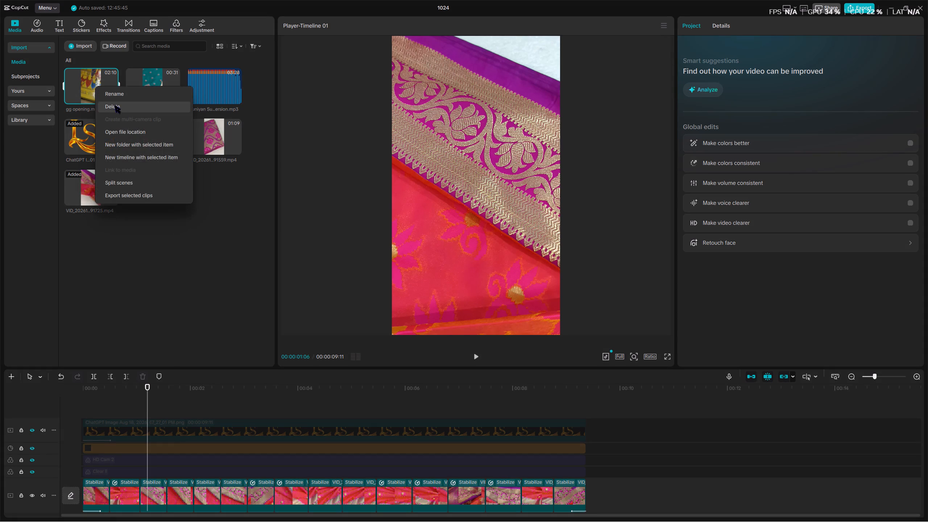
right_click(91, 83)
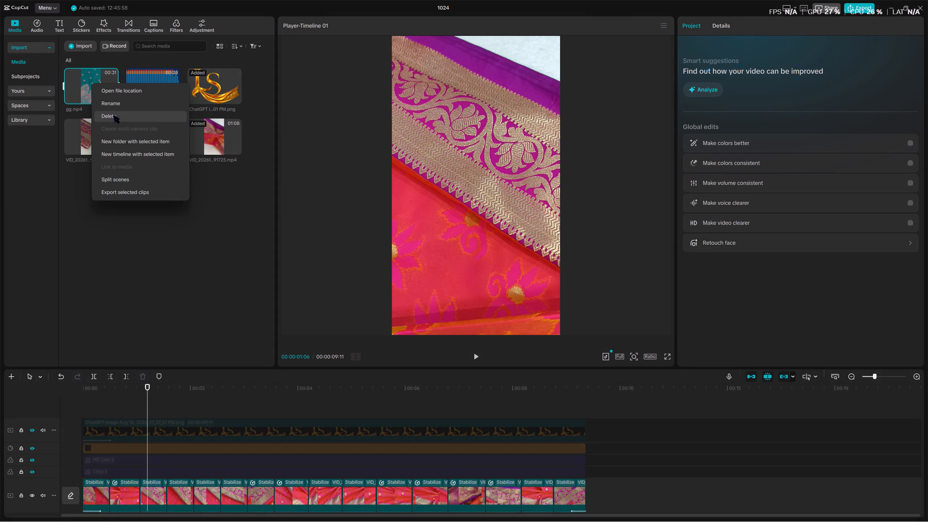
left_click(113, 115)
right_click(97, 86)
left_click(112, 103)
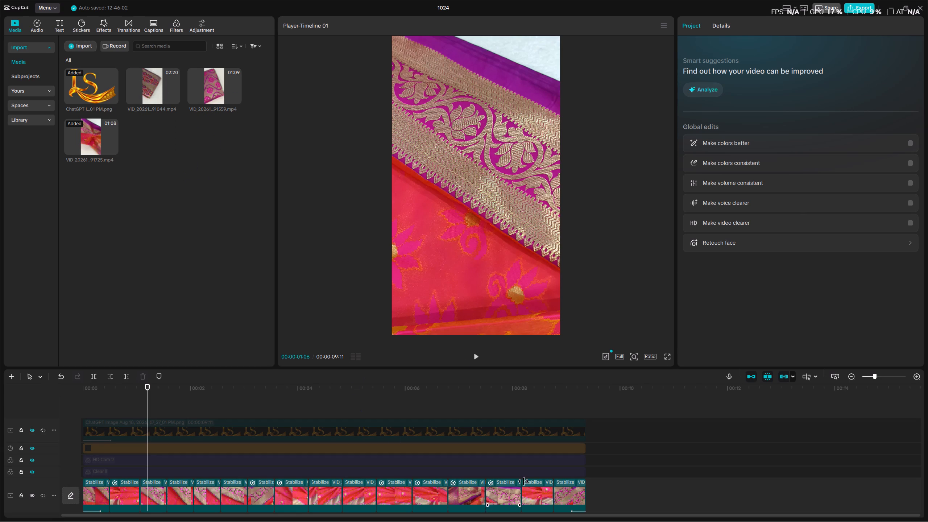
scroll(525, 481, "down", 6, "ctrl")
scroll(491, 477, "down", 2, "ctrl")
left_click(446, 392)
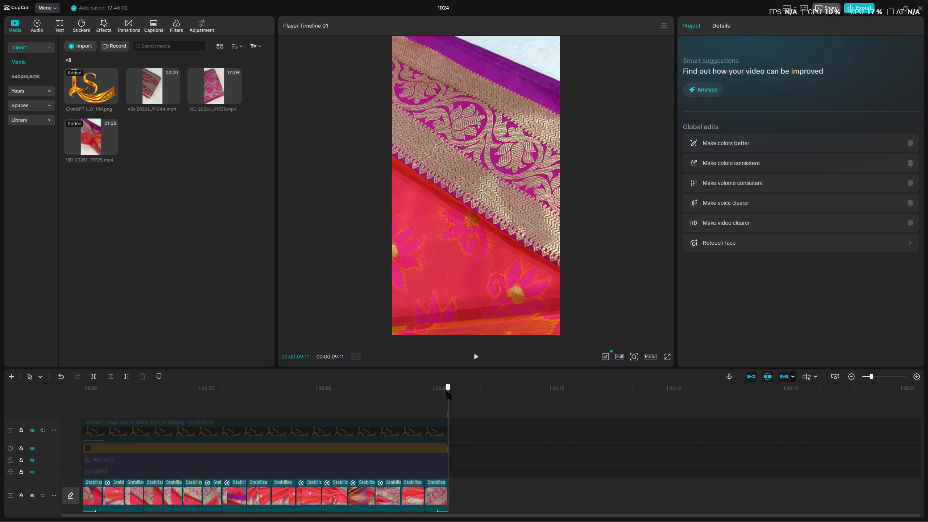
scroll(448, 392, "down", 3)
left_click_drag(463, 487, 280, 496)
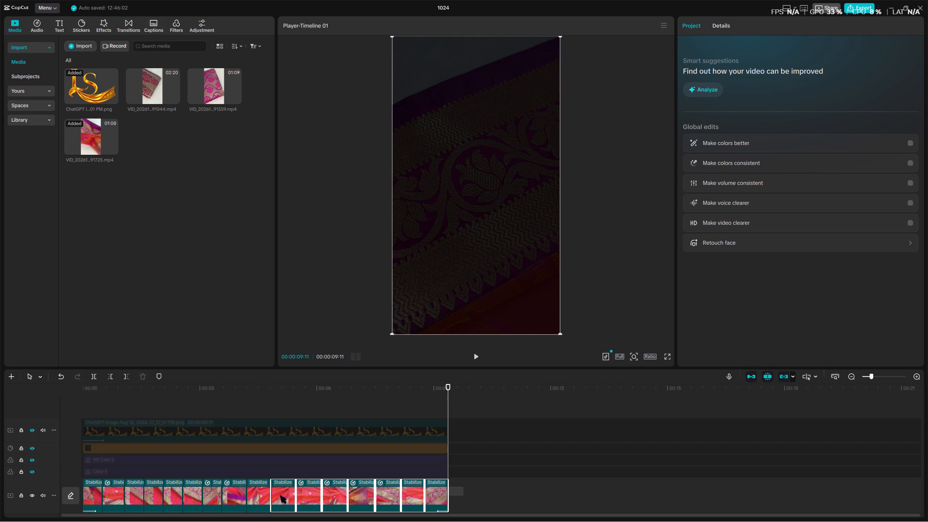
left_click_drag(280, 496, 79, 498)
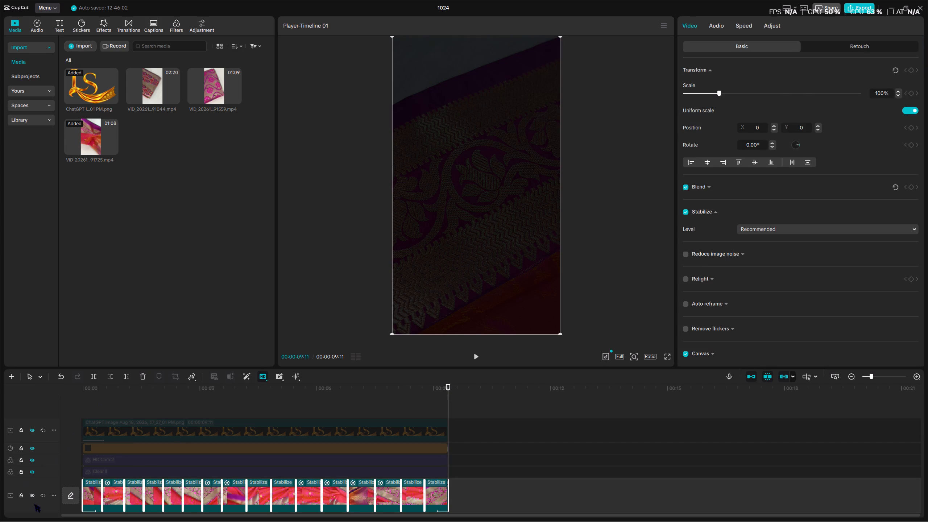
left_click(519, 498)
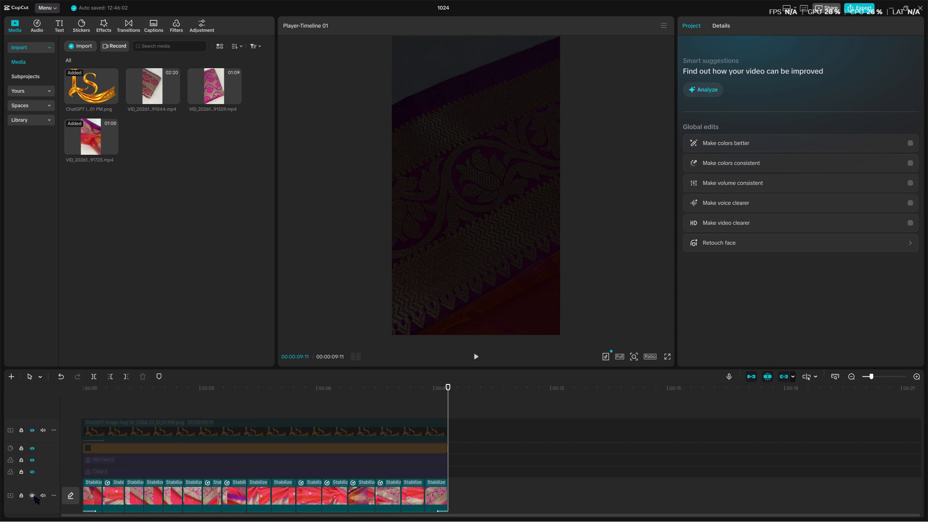
Append VID_20261031_191559.mp4 to the end of the main video track at 00:00:09:11, keeping the main track shown.
left_click(33, 496)
left_click_drag(447, 388, 442, 397)
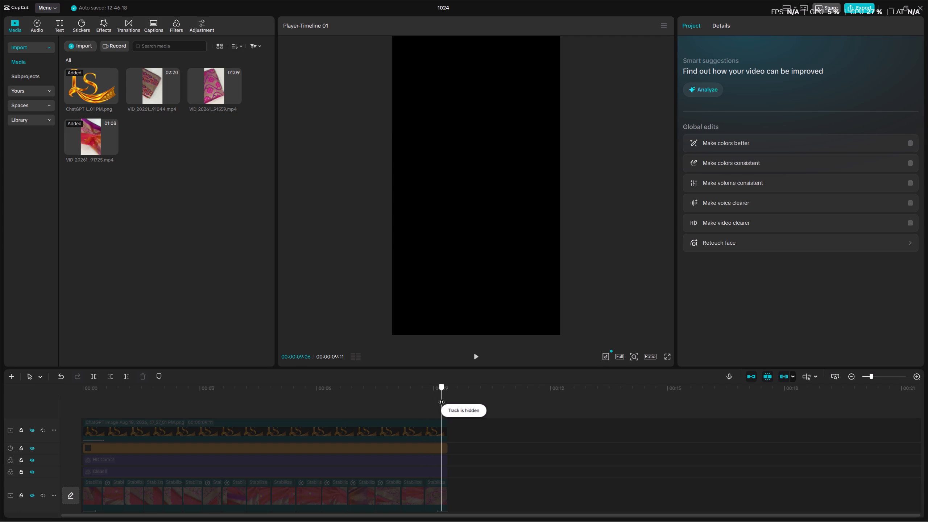
left_click_drag(442, 397, 462, 396)
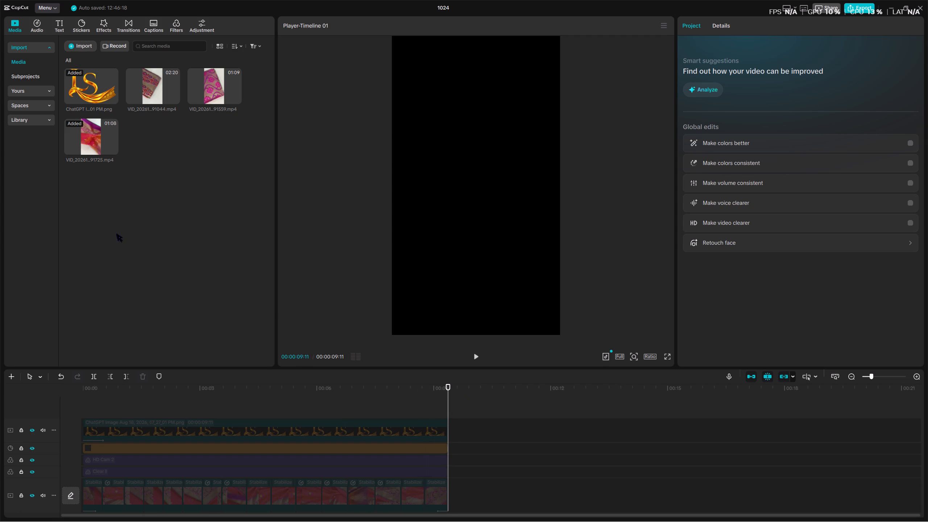
left_click_drag(209, 85, 443, 493)
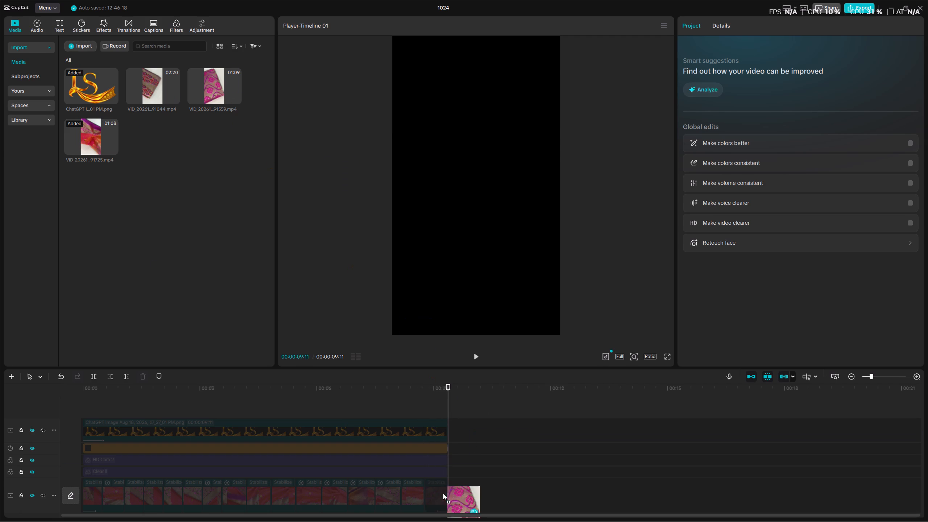
left_click_drag(443, 493, 453, 493)
left_click(451, 493)
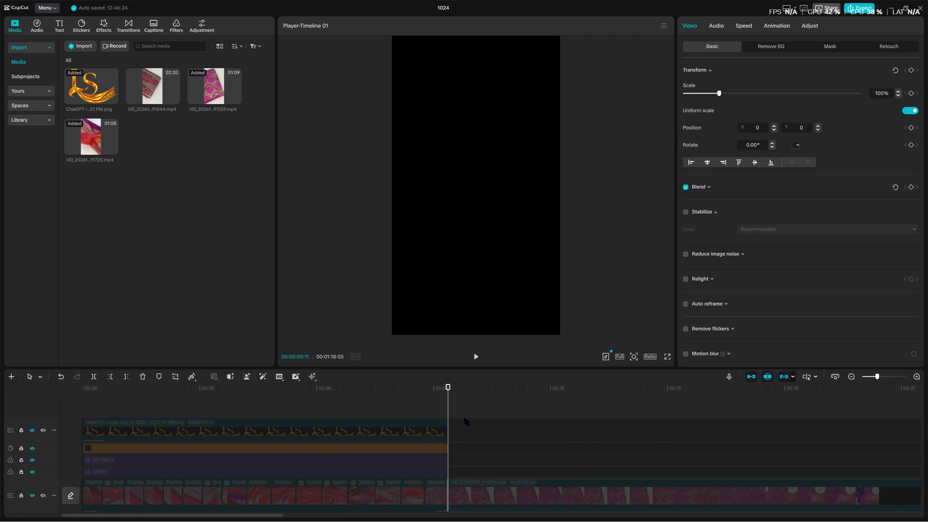
left_click(34, 494)
Skim through the appended saree clip and play part of it to examine its shots.
key("space")
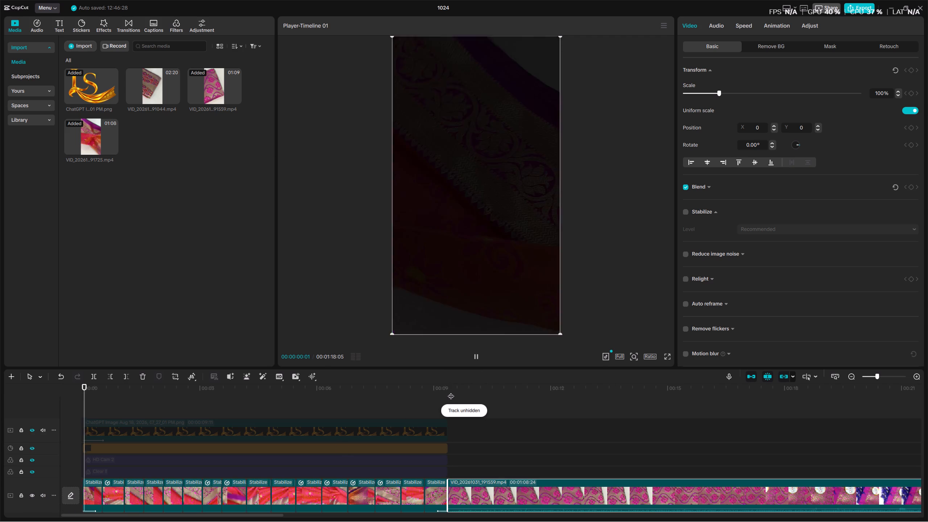
left_click_drag(435, 394, 451, 387)
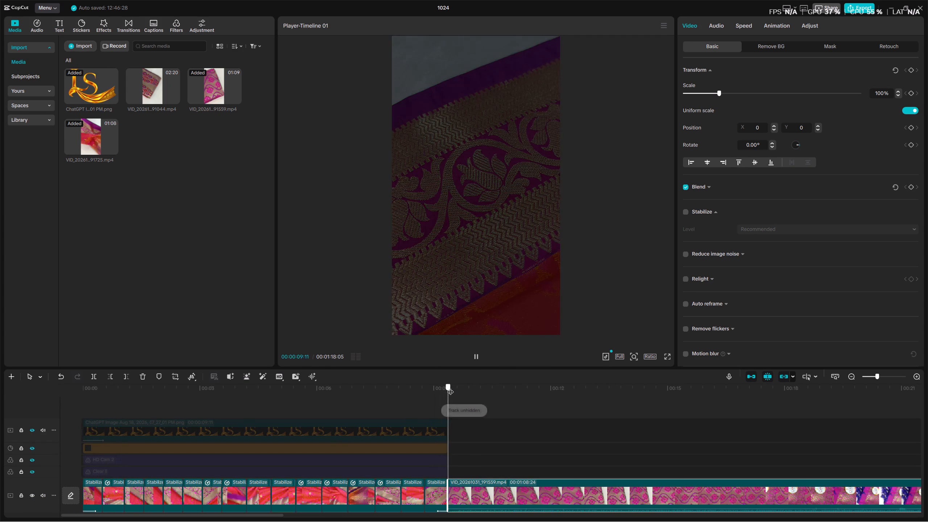
left_click_drag(451, 387, 639, 388)
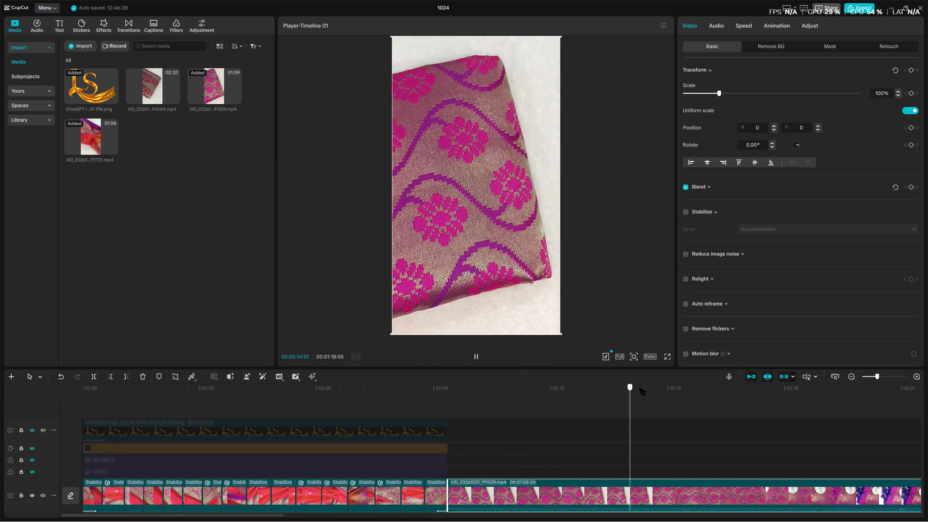
left_click_drag(639, 388, 857, 388)
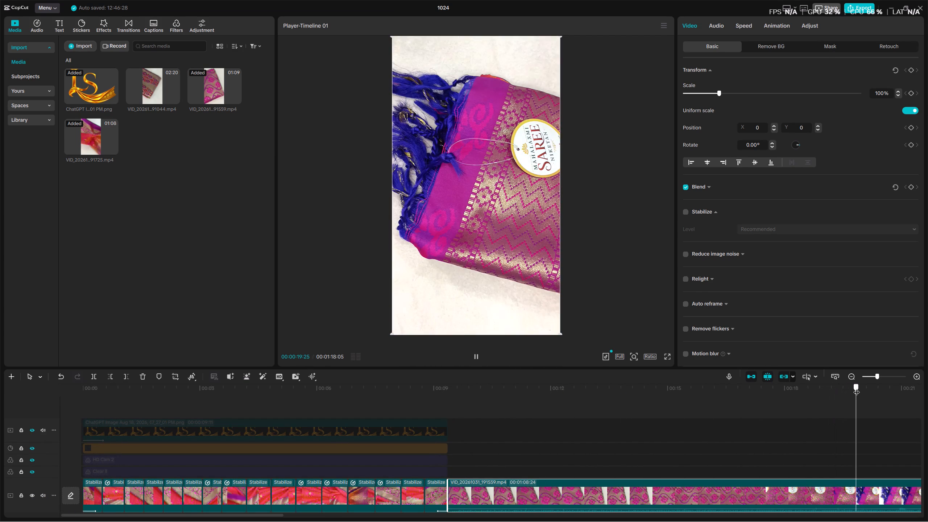
left_click_drag(857, 388, 789, 401)
scroll(789, 401, "down", 2)
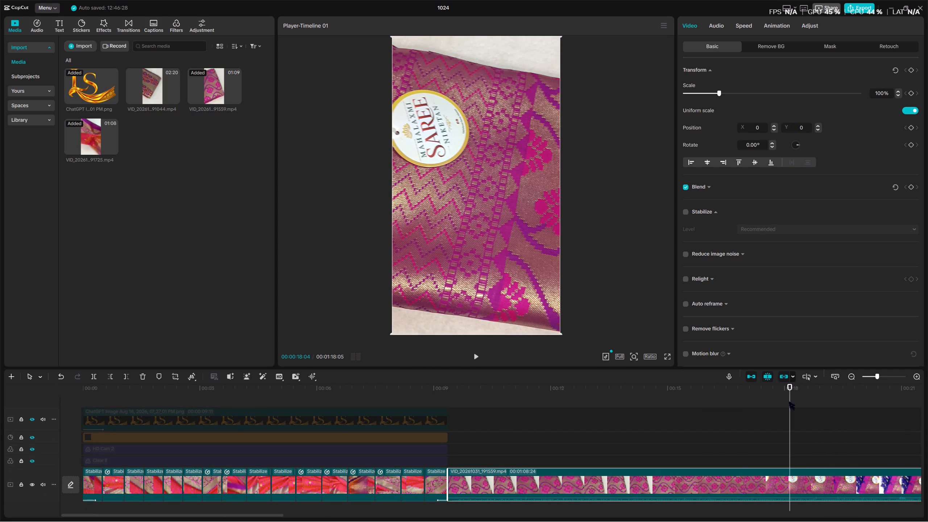
scroll(789, 402, "down", 18)
scroll(631, 443, "down", 2, "ctrl")
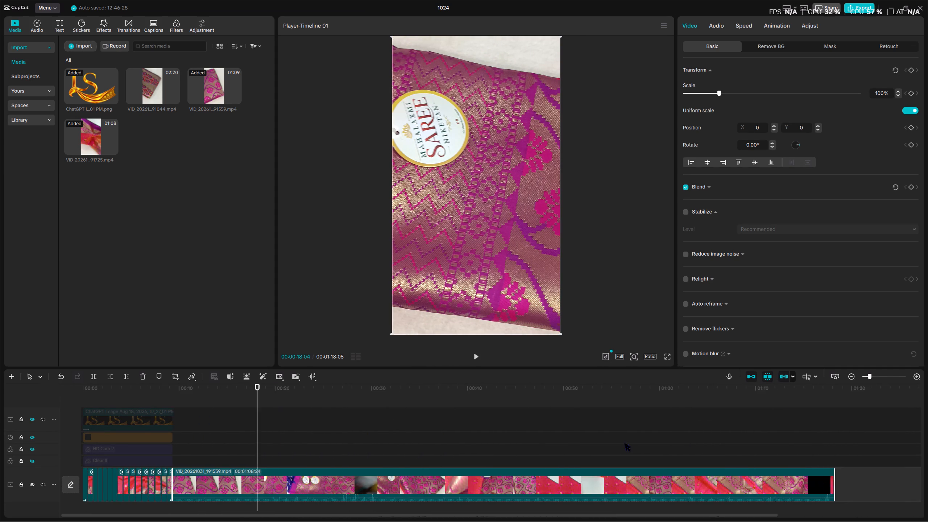
scroll(625, 443, "down", 6, "ctrl")
scroll(569, 446, "up", 4, "ctrl")
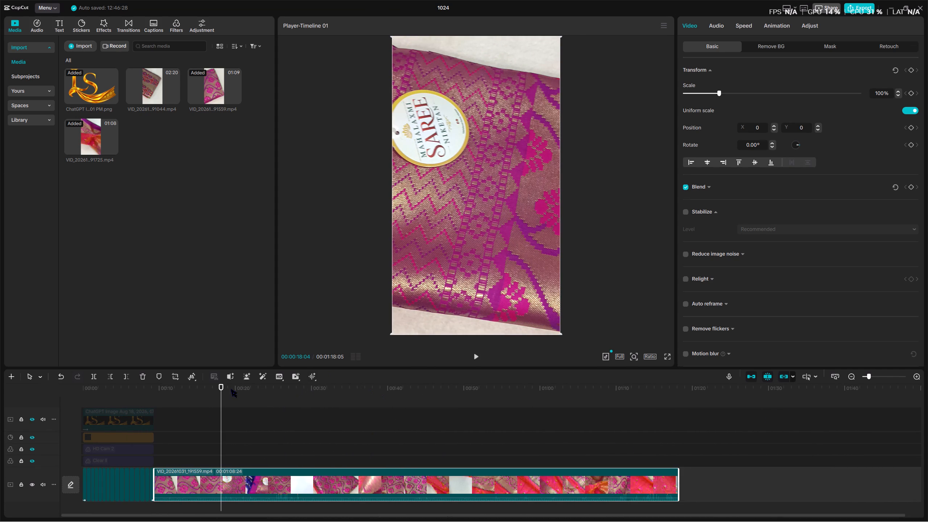
left_click_drag(222, 388, 352, 386)
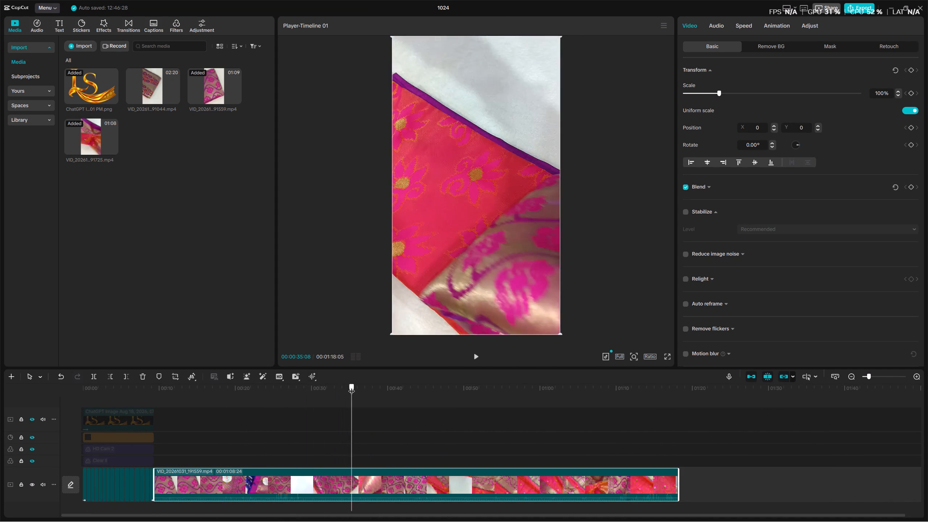
left_click_drag(352, 386, 312, 386)
key("space")
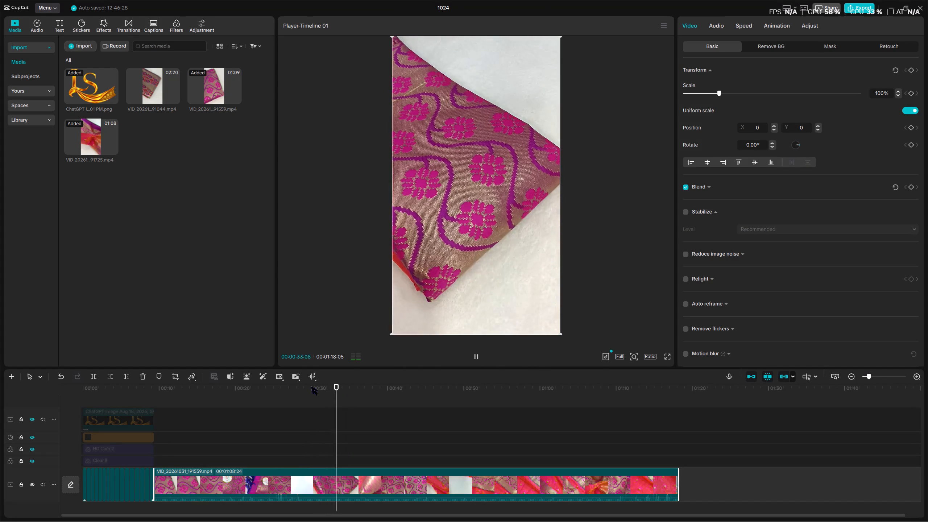
key("space")
Compare the edited opening with the appended clip, and play the appended clip from its start to review its first shots.
left_click_drag(203, 389, 97, 402)
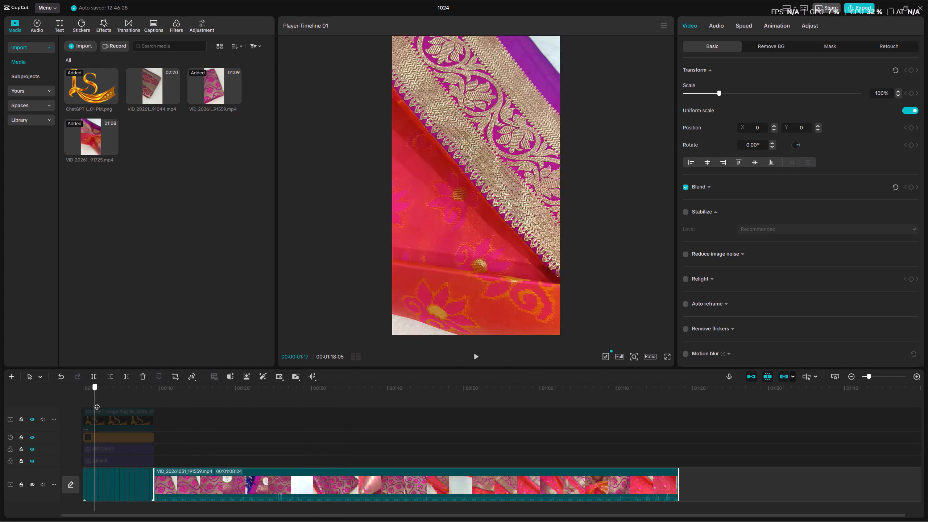
left_click_drag(97, 402, 273, 405)
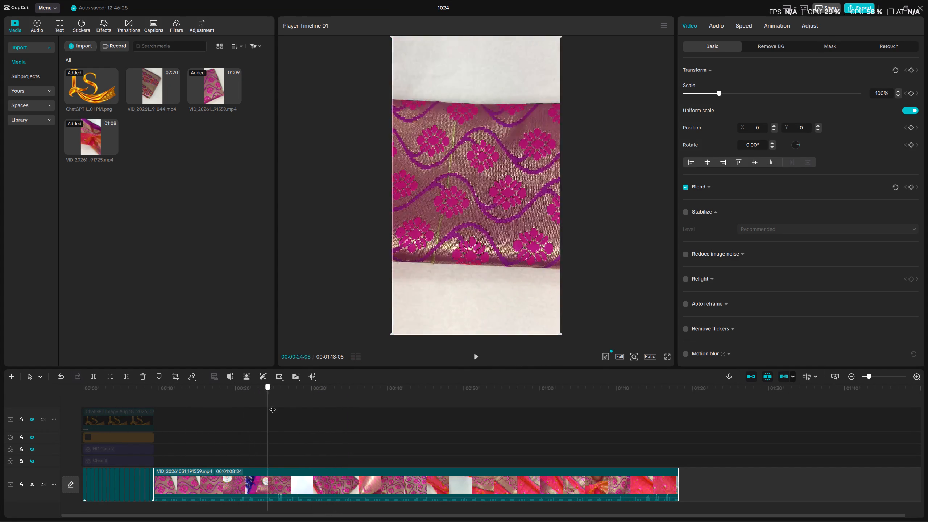
left_click_drag(273, 405, 341, 408)
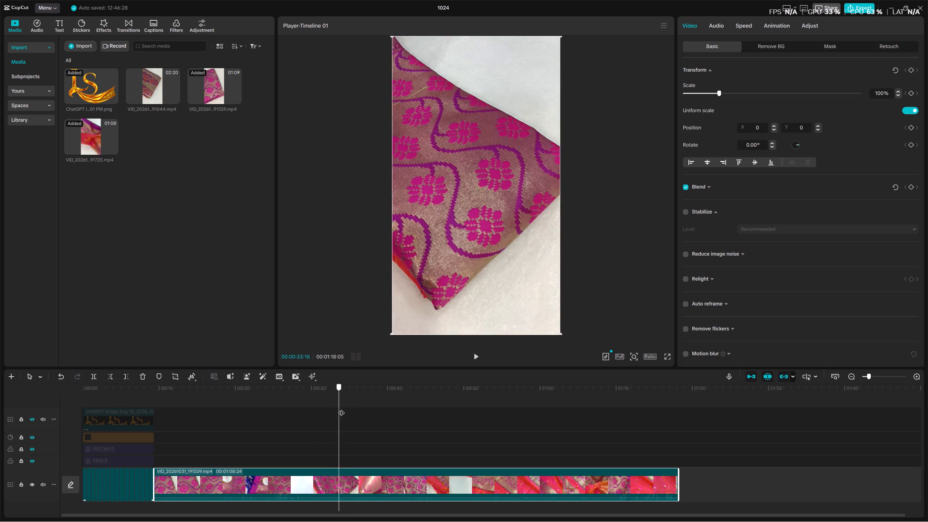
left_click_drag(341, 408, 170, 410)
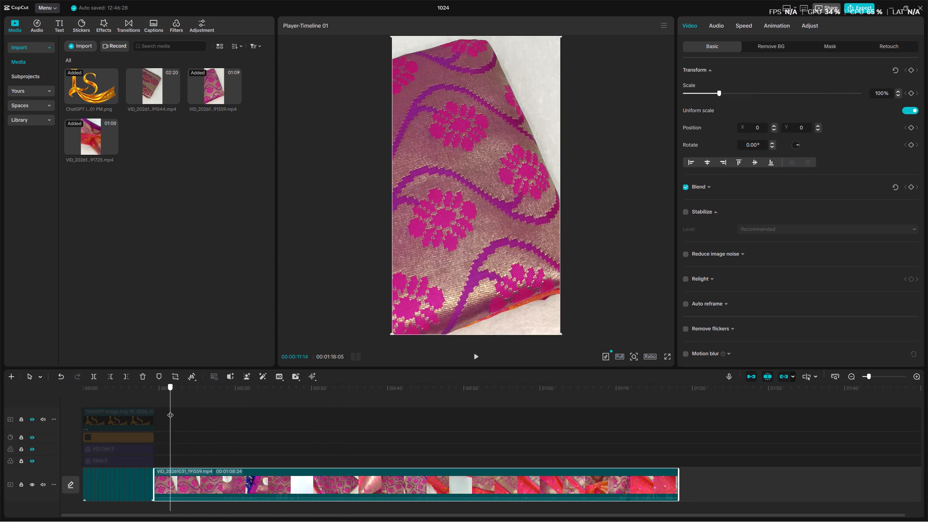
left_click_drag(170, 410, 157, 411)
key("space")
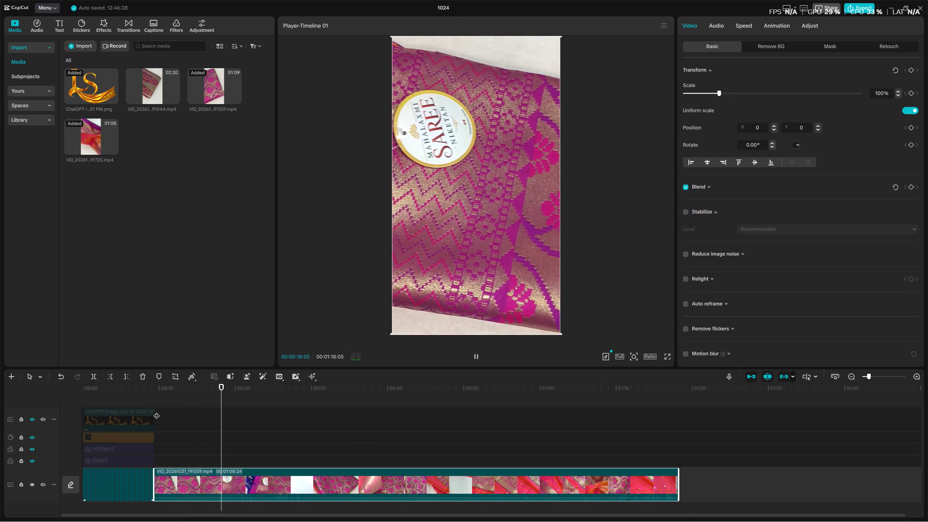
key("space")
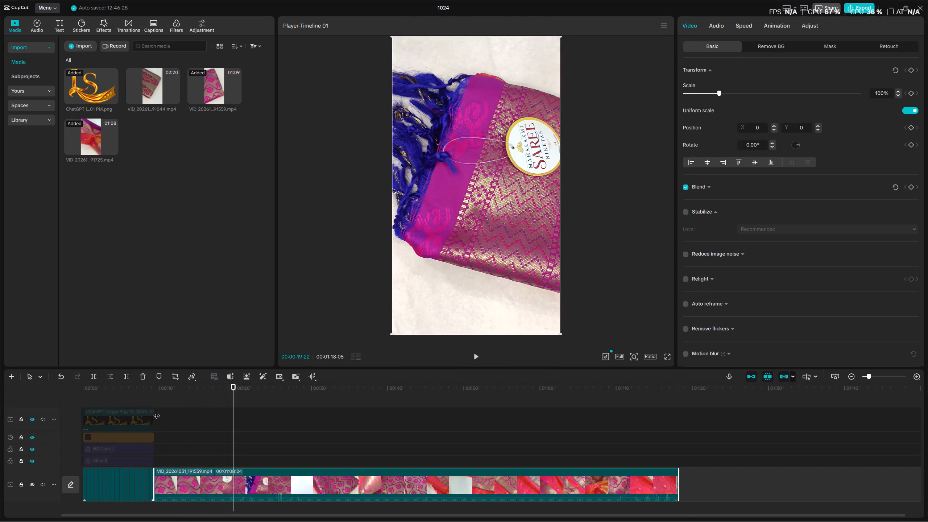
key("space")
key("space")
Replay the folded saree shot to find the cut point and split the appended clip at about 00:00:14:07.
left_click(188, 390)
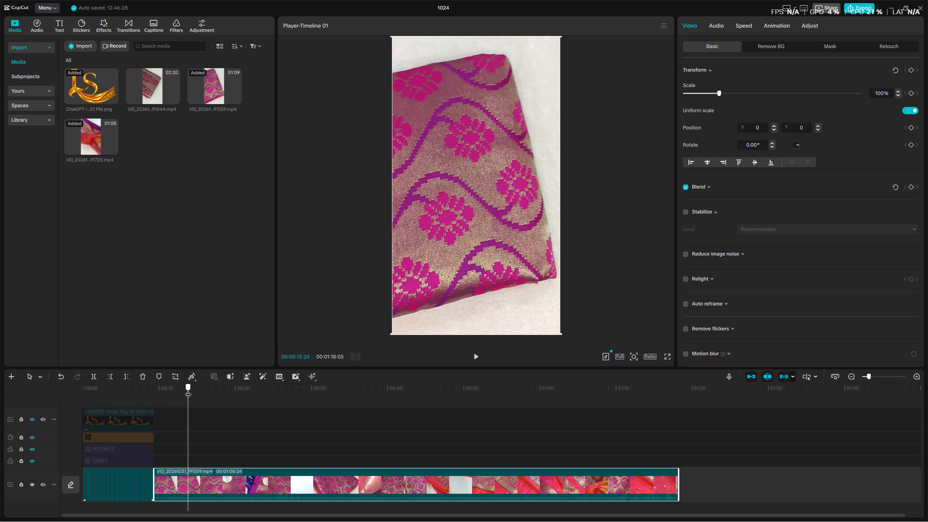
key("space")
left_click_drag(187, 390, 190, 390)
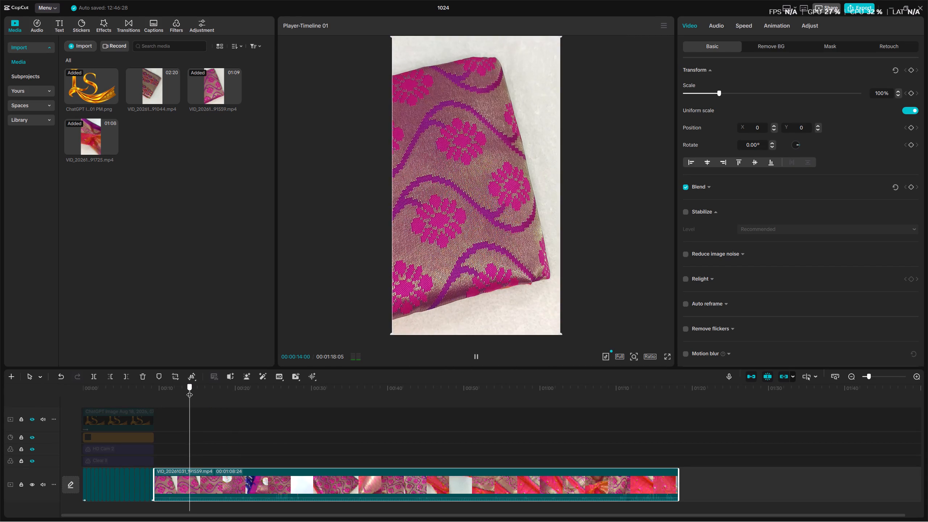
left_click_drag(190, 390, 191, 390)
key("space")
left_click(191, 390)
key("space")
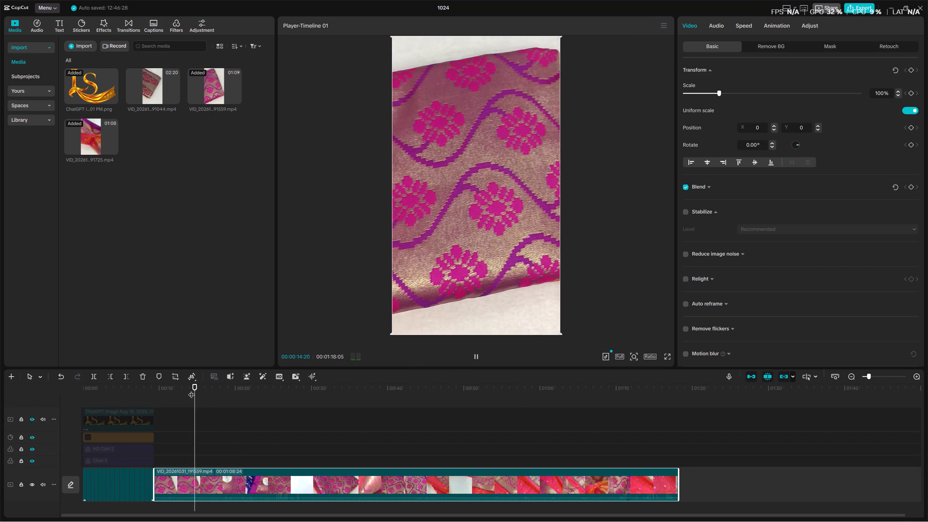
left_click(191, 390)
key("space")
key("space")
left_click(191, 390)
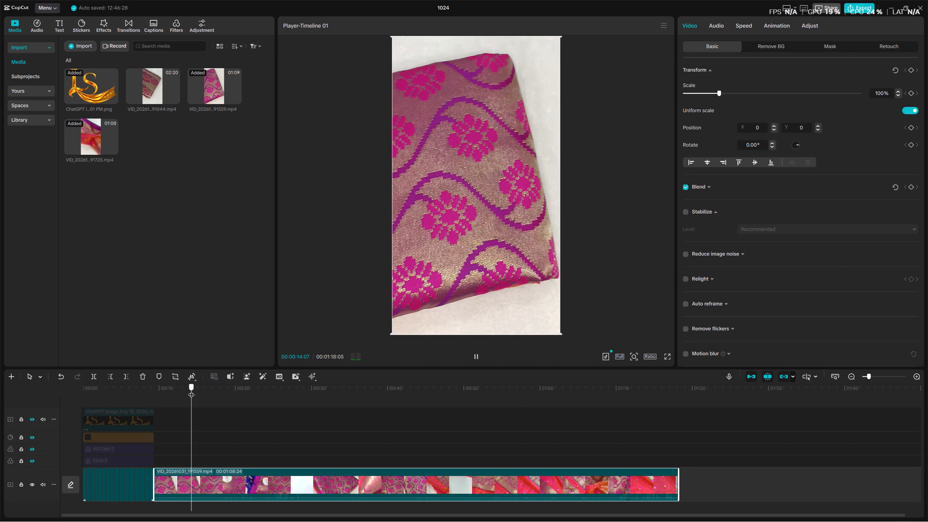
key("ctrl+b")
Play and skim the footage after the 00:00:14:07 cut to examine the folded saree and round brand tag shots.
key("space")
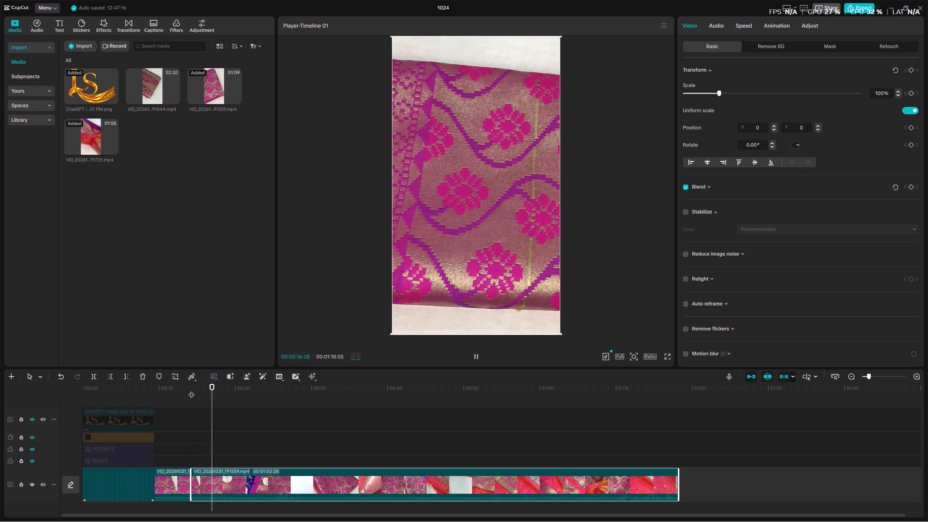
key("space")
key("space")
key("space")
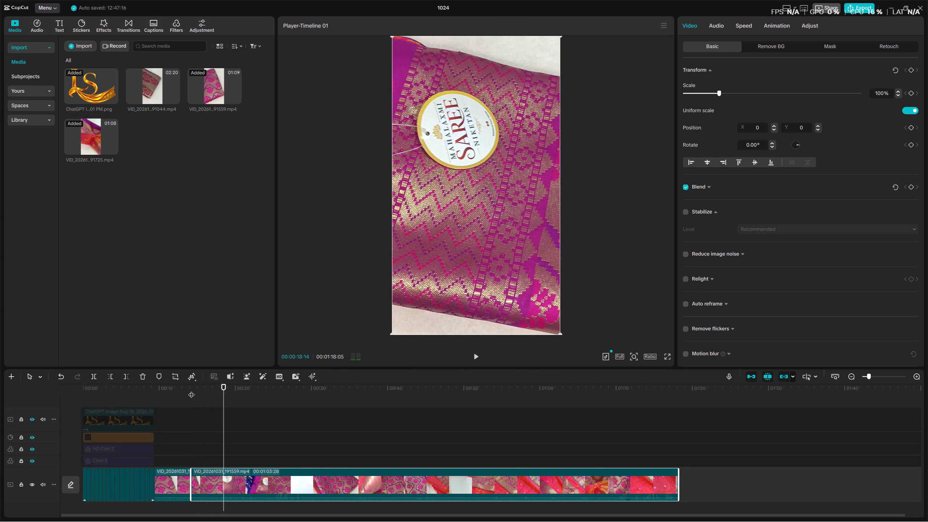
left_click_drag(193, 390, 214, 390)
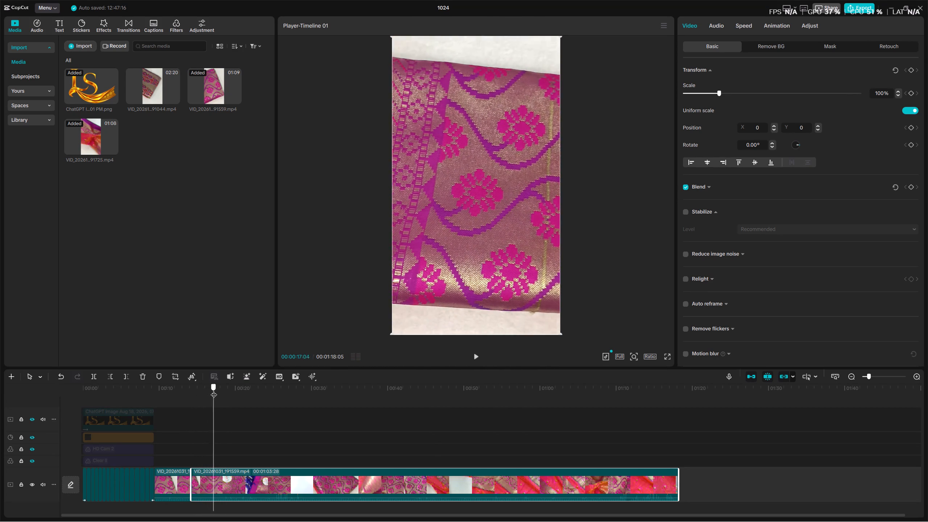
left_click_drag(214, 390, 216, 390)
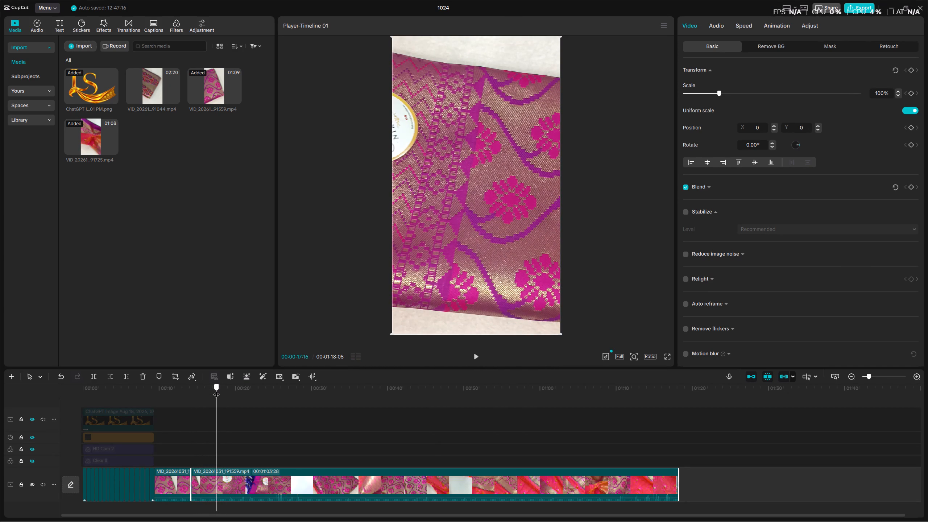
left_click_drag(216, 390, 227, 390)
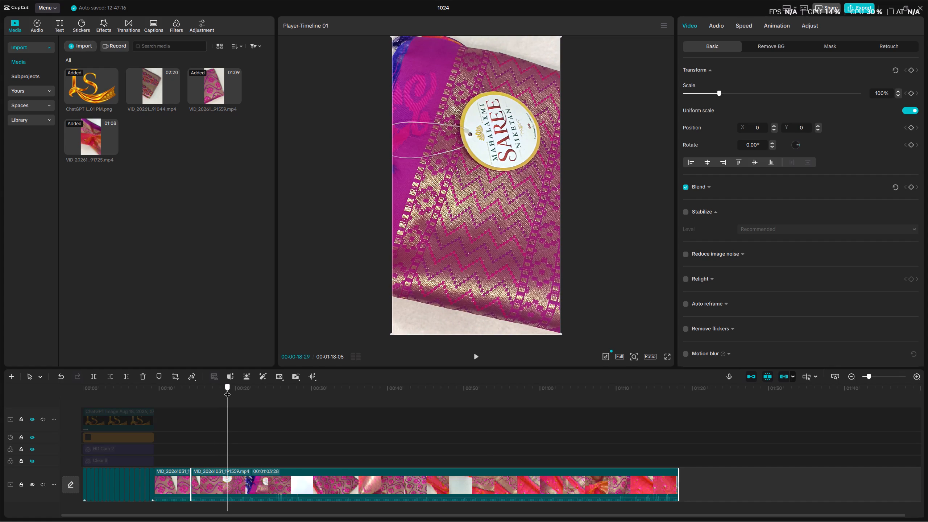
left_click_drag(227, 390, 234, 389)
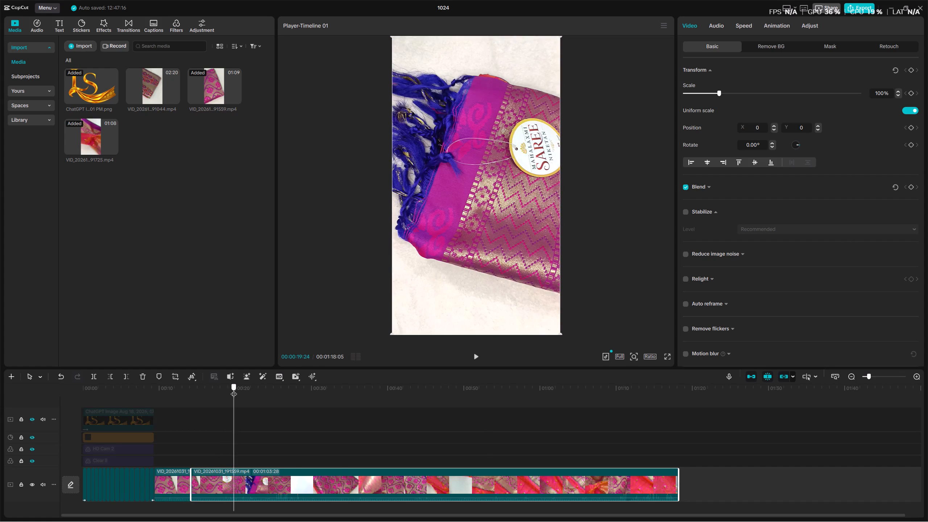
Replay the round brand tag shot to find the cut point and split the appended clip at about 00:00:19:02.
left_click_drag(234, 389, 228, 390)
key("space")
left_click(228, 390)
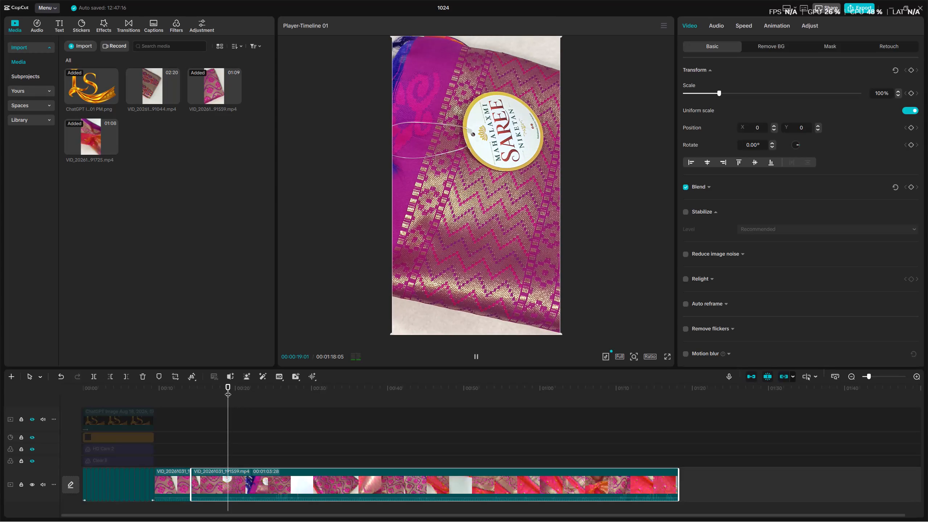
key("space")
left_click_drag(228, 390, 224, 390)
key("space")
left_click(224, 390)
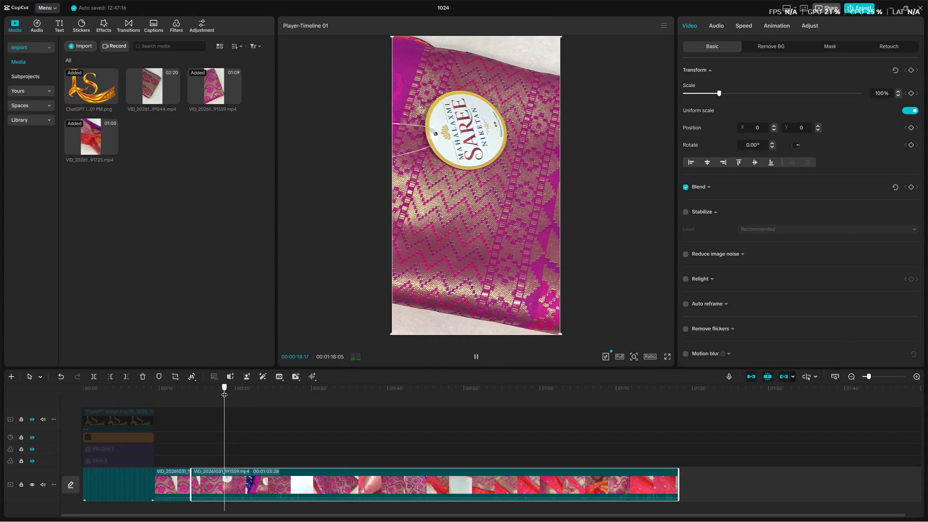
key("space")
left_click(224, 390)
key("space")
key("space")
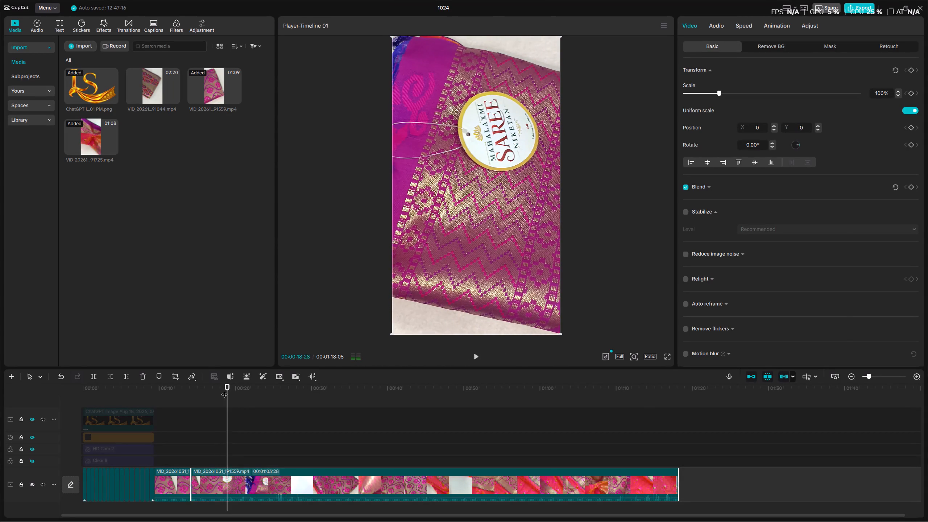
key("space")
key("space")
key("ctrl+b")
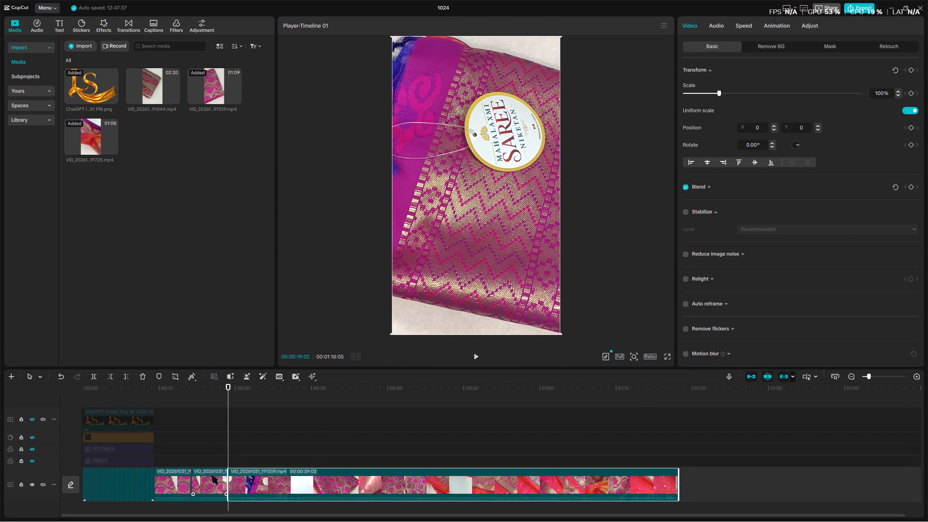
Delete the first segment of the appended clip, between 00:00:09:11 and 00:00:14:07.
left_click(212, 477)
left_click(174, 478)
left_click_drag(174, 389, 169, 395)
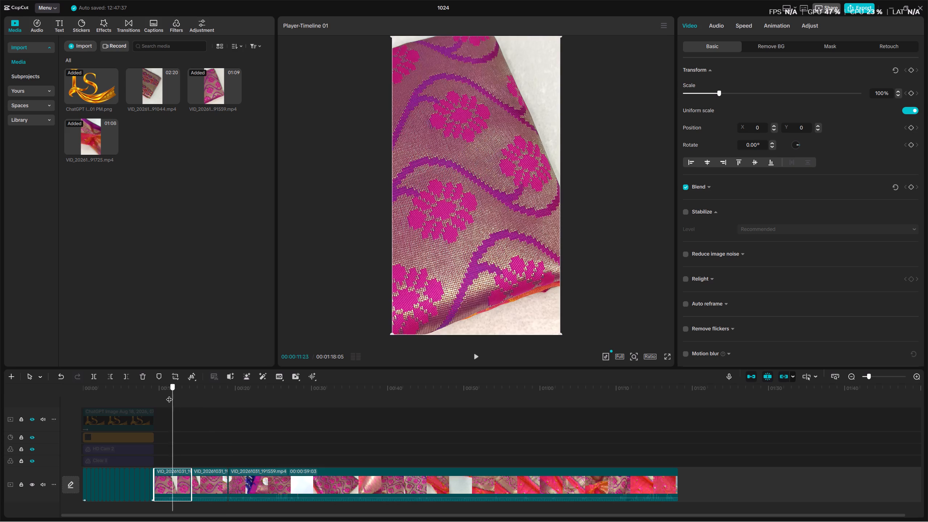
left_click_drag(169, 395, 174, 396)
key("BackSpace")
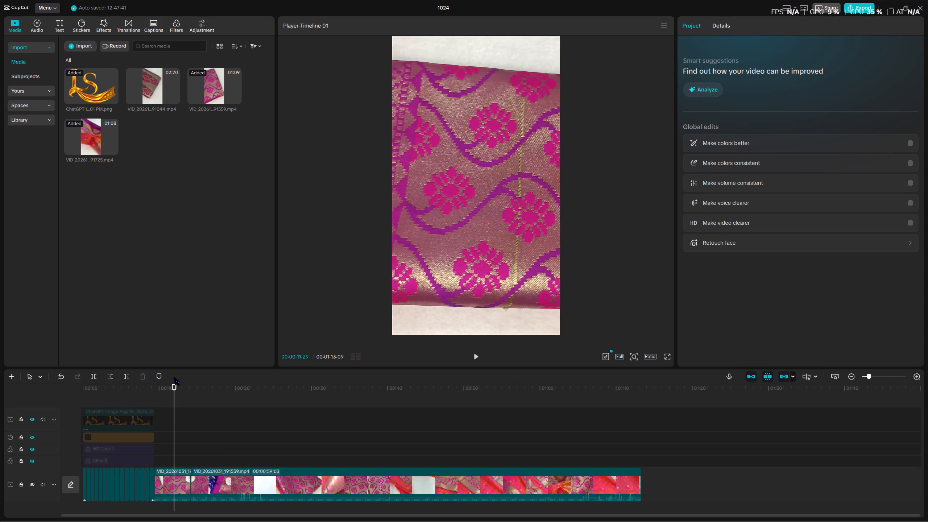
Play past the cut to check the sound, and lower the audio of both remaining appended saree segments to silence.
left_click_drag(175, 387, 193, 391)
key("space")
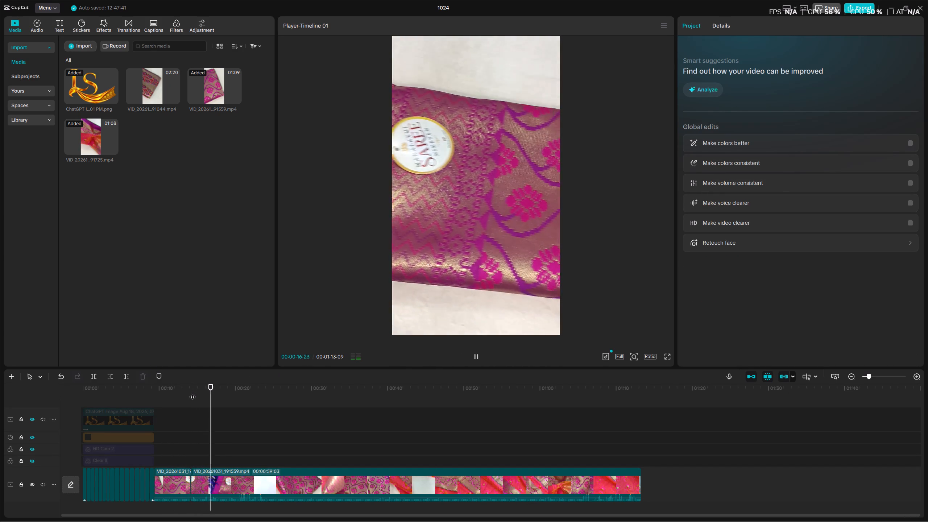
key("space")
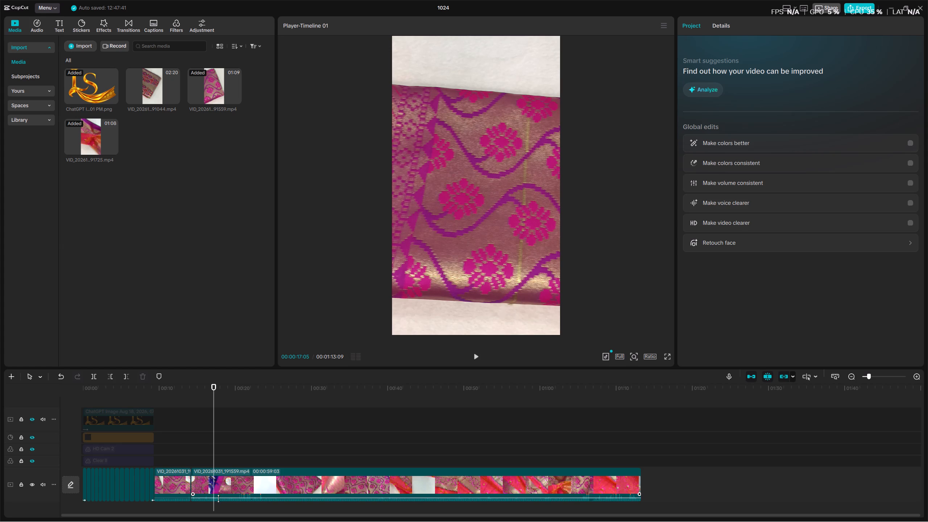
left_click_drag(219, 498, 217, 511)
left_click_drag(171, 498, 171, 518)
Play the long remaining saree segment from about 00:00:14 to 00:00:39, replaying passages to examine its shots for usable footage.
left_click_drag(186, 386, 192, 390)
key("space")
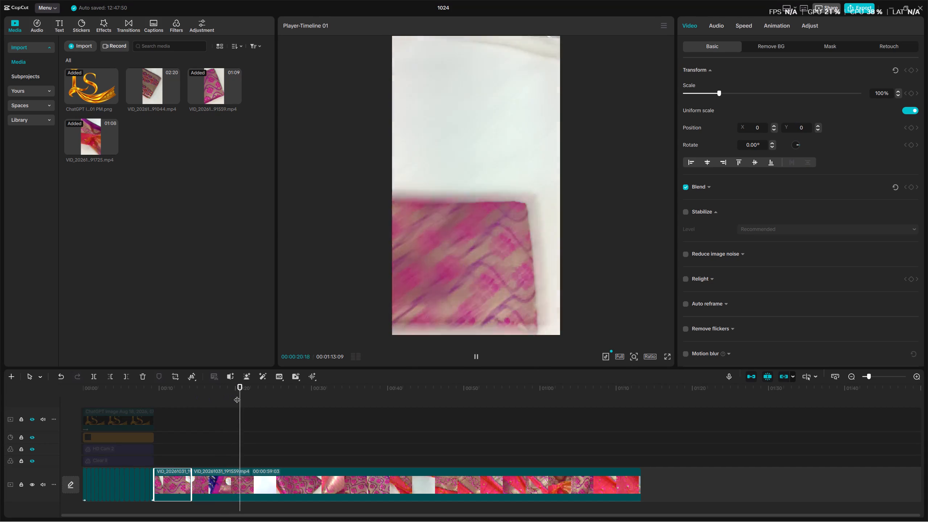
left_click_drag(227, 389, 258, 389)
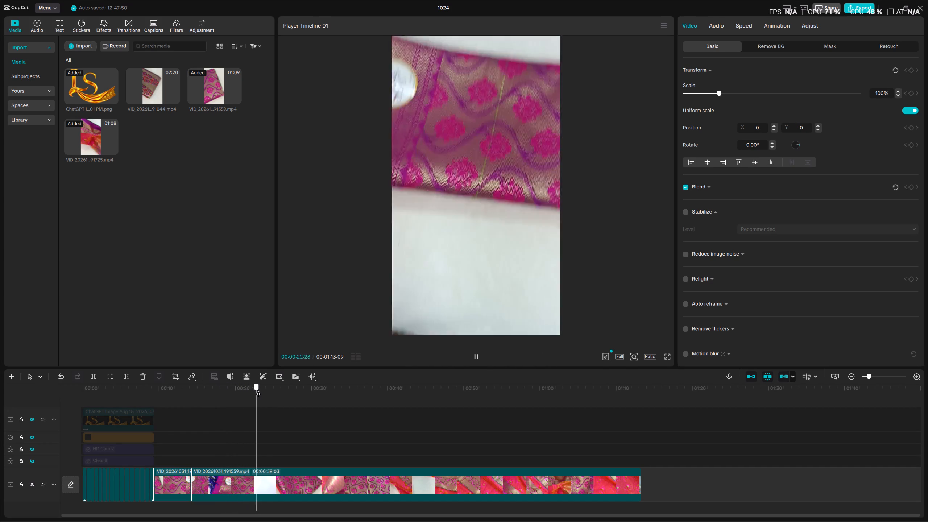
left_click_drag(258, 389, 256, 389)
key("space")
key("space")
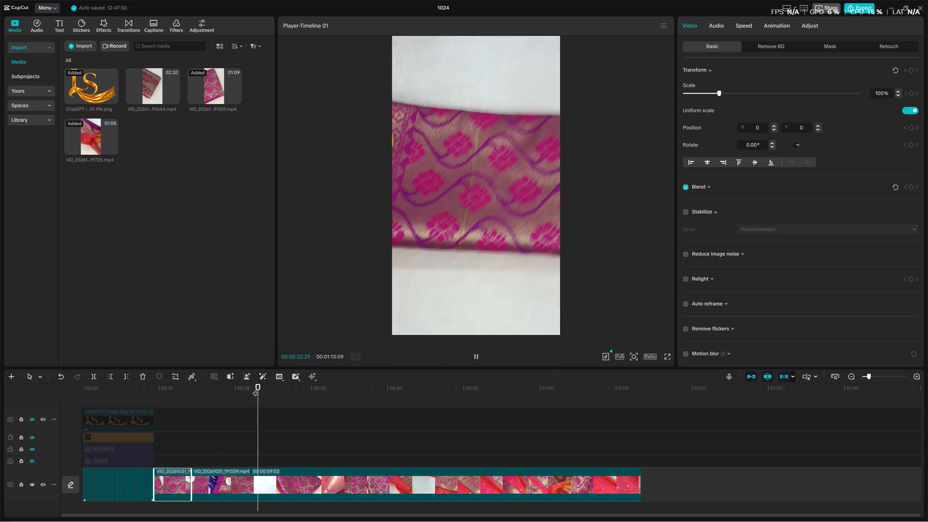
left_click(256, 389)
key("space")
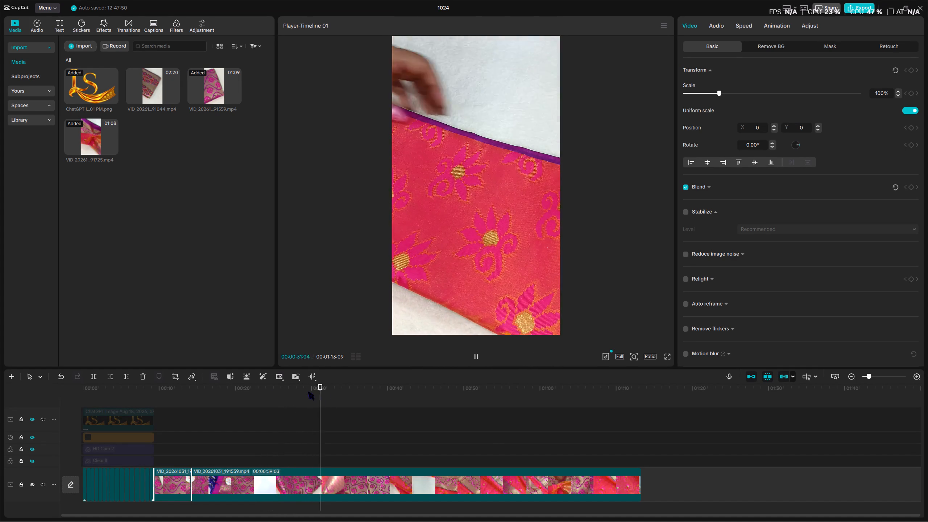
left_click_drag(308, 390, 300, 390)
key("space")
key("space")
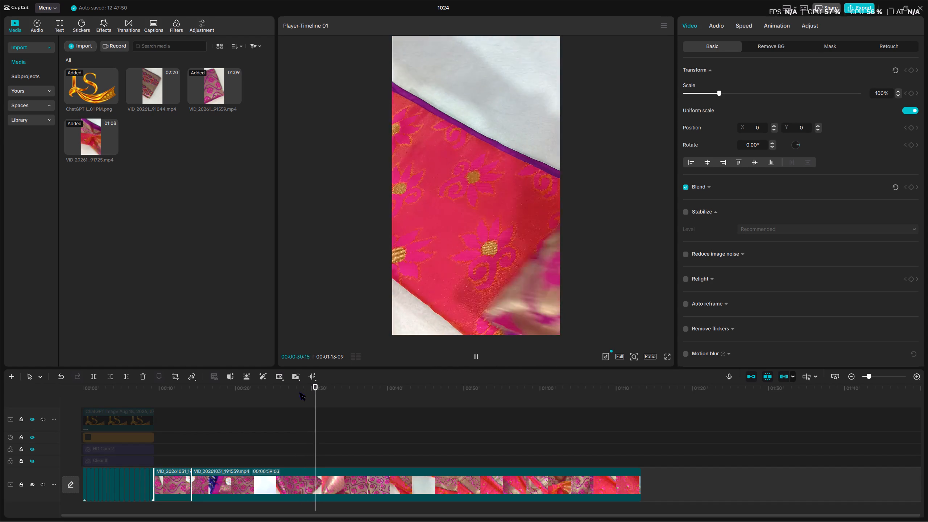
left_click(299, 393)
key("space")
key("space")
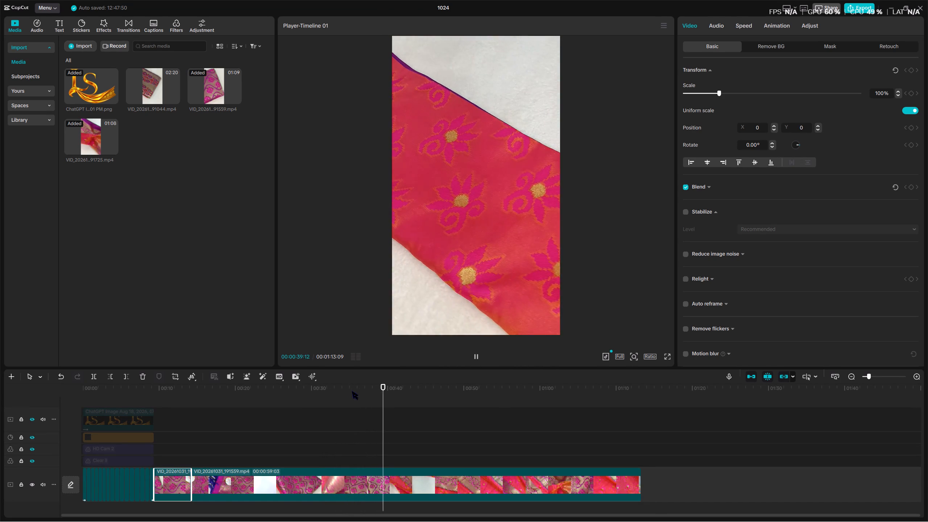
Replay the footage before the red floral shot to find its cut point and split the long segment at 00:00:36:28.
left_click(354, 392)
key("space")
key("space")
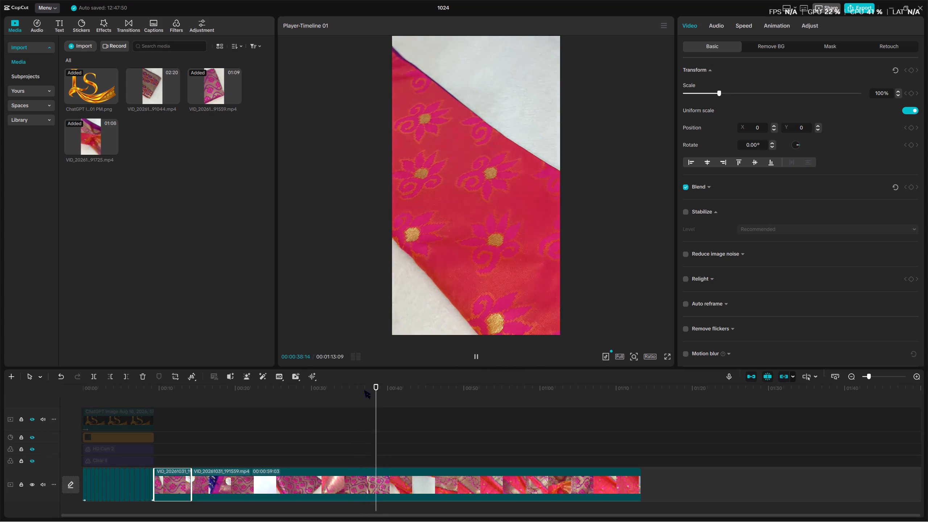
left_click(364, 390)
key("space")
left_click(364, 390)
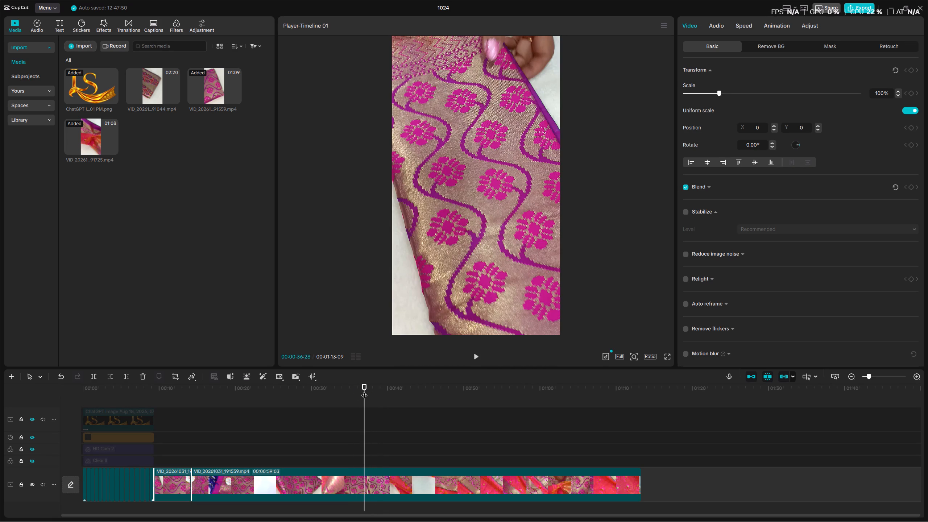
key("ctrl+b")
Examine frame by frame the transition into the red floral saree shot after the 00:00:36:28 cut.
key("space")
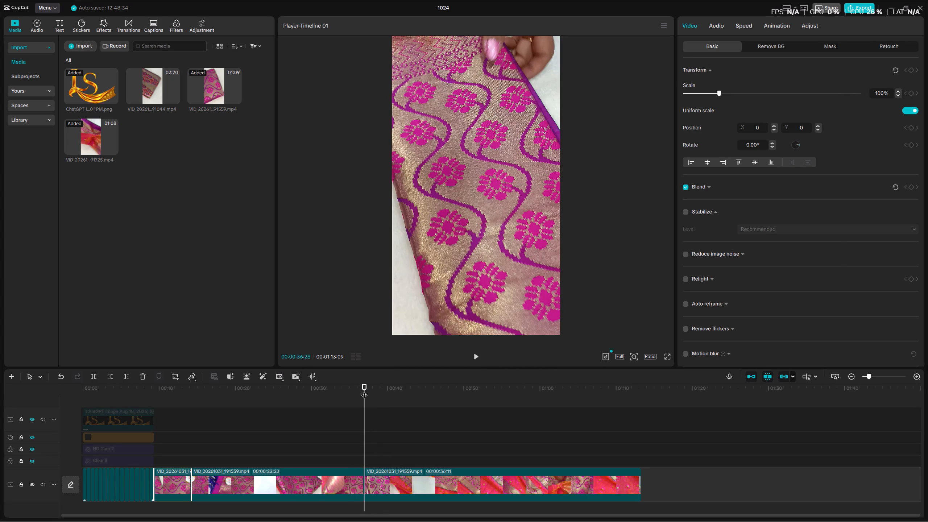
key("space")
left_click(364, 390)
left_click(364, 390)
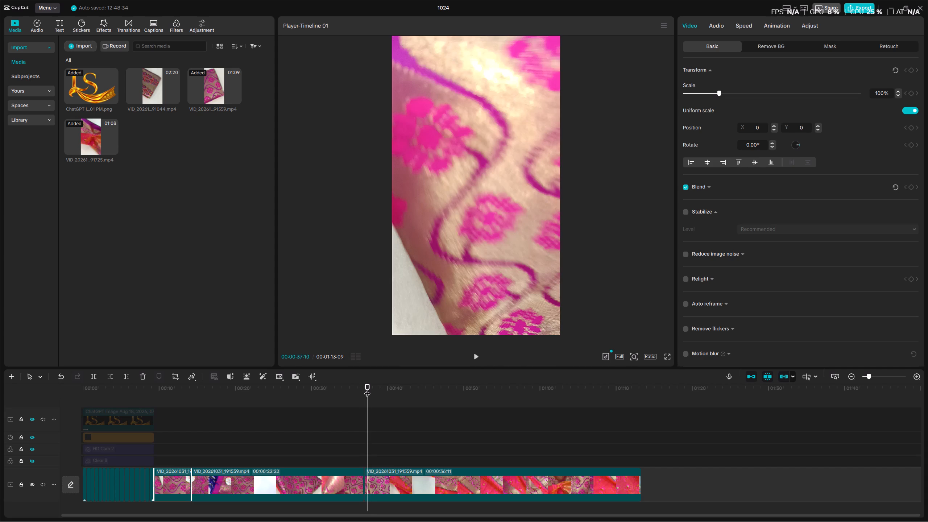
key("Left")
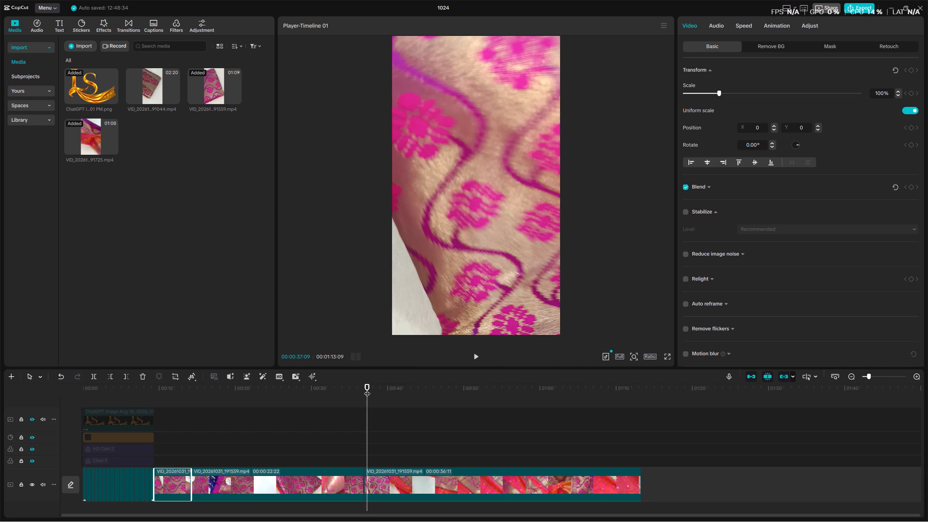
key("Left")
key("Left")
key("Left")
key("Left")
key("Left")
key("Left")
key("Left")
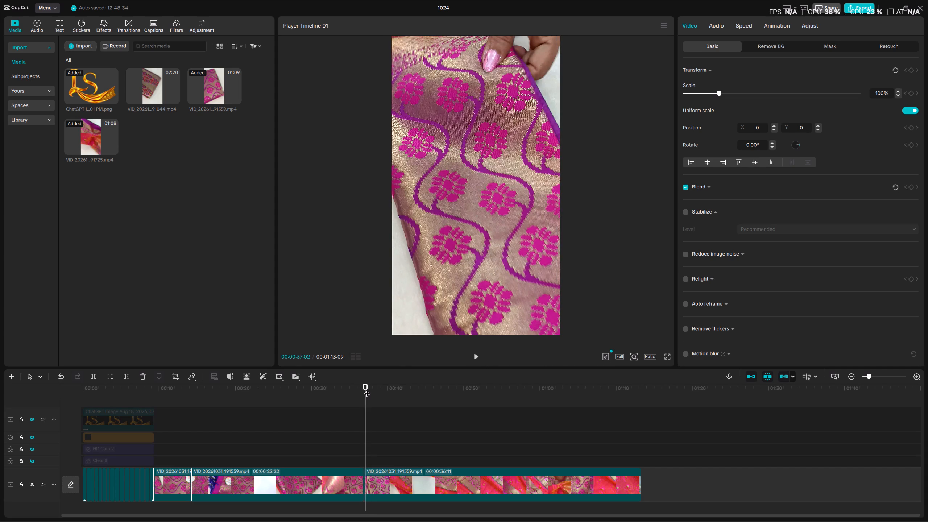
key("Right")
key("Right")
key("Right")
key("Right")
key("Right")
key("Right")
key("Right")
key("Right")
key("Right")
key("Right")
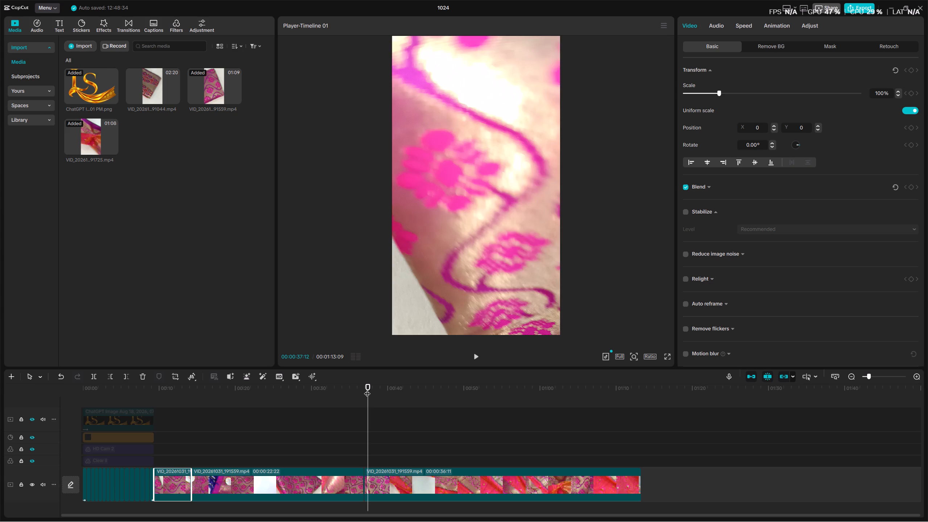
key("Right")
key("Right")
key("Right")
key("Right")
key("Right")
key("Right")
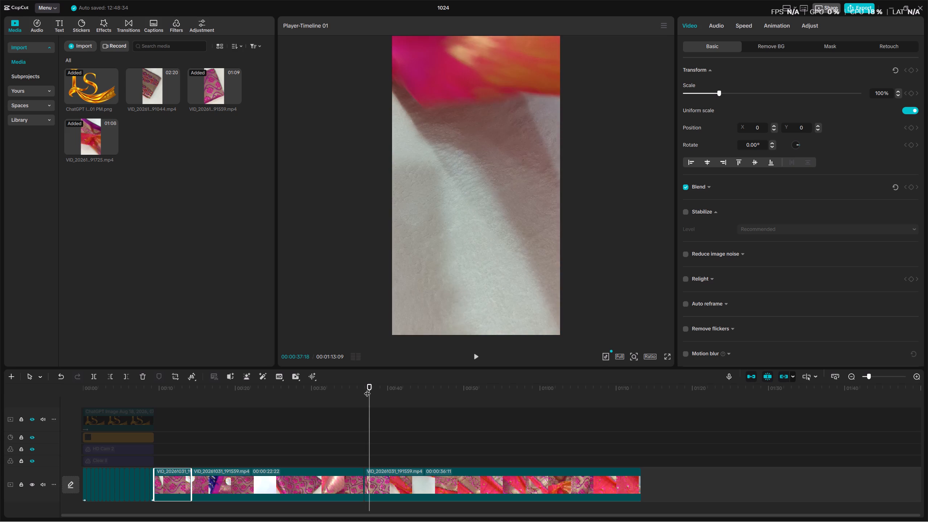
key("Right")
key("Right")
key("Right")
key("Right")
key("Right")
key("Right")
key("Right")
key("Right")
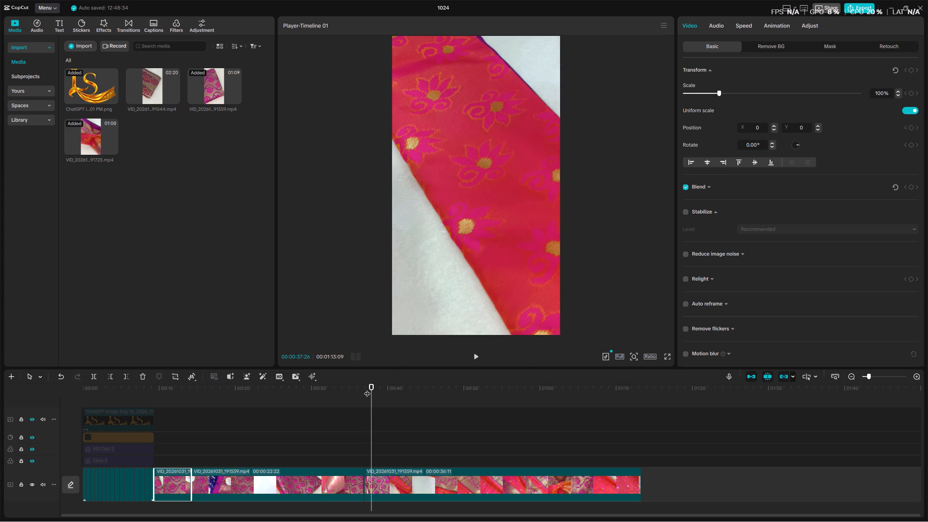
key("Right")
key("Right")
key("Right")
key("Right")
key("Right")
key("Right")
key("Right")
key("Right")
key("Right")
key("Right")
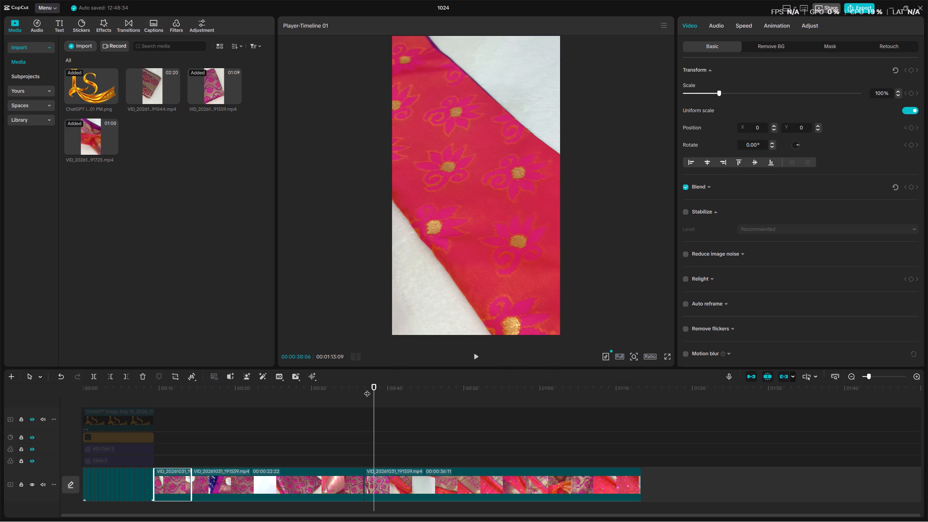
Replay the start of the red floral saree shot and split the segment at about 00:00:38:06.
left_click_drag(368, 387, 373, 390)
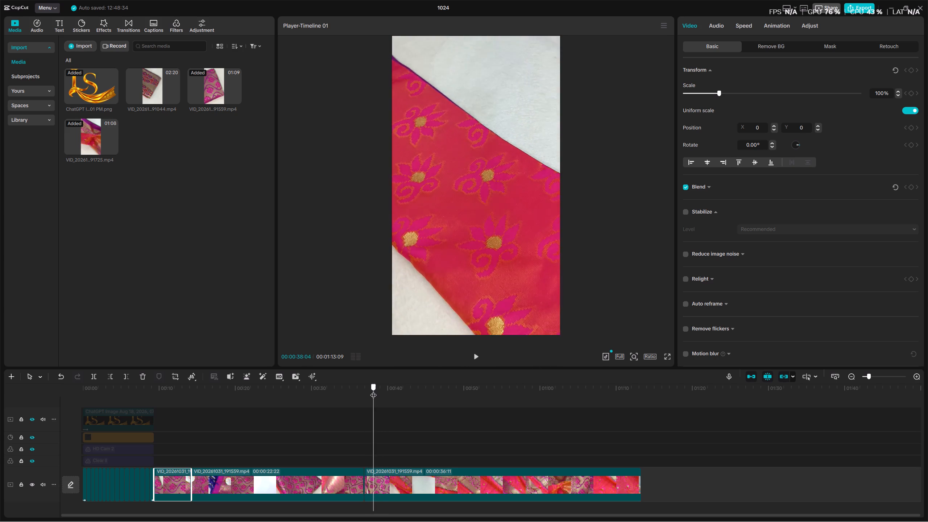
key("space")
left_click(373, 390)
key("space")
left_click_drag(373, 390, 371, 392)
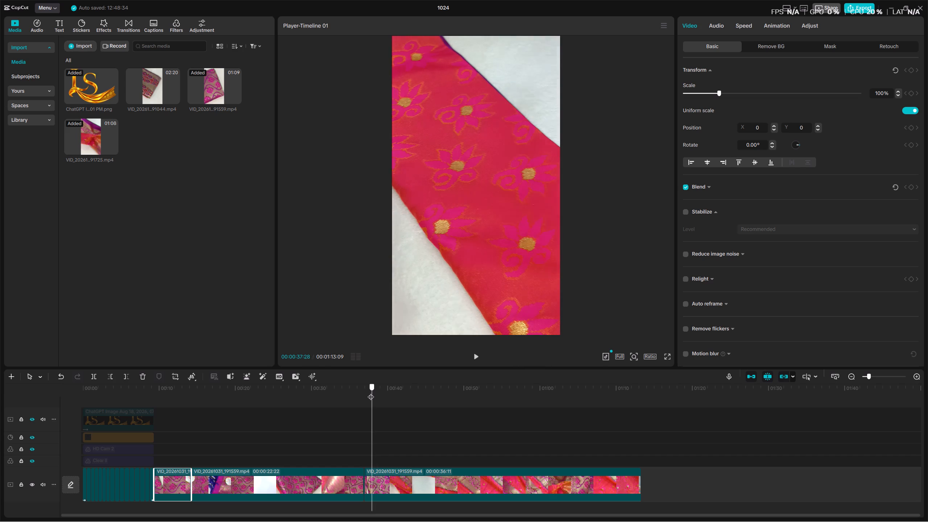
left_click_drag(371, 392, 370, 393)
key("space")
left_click(370, 393)
key("space")
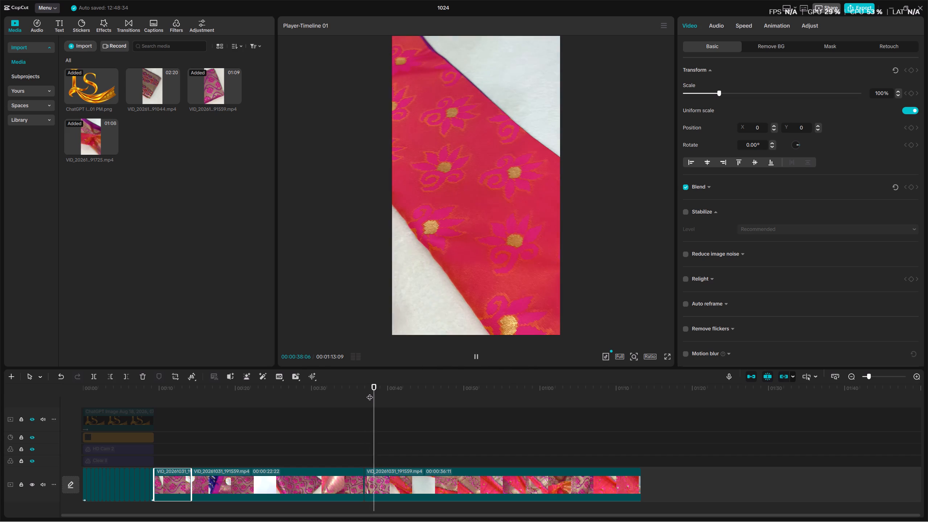
key("space")
key("ctrl+b")
Play and scrub through the red floral saree segment from about 00:00:38 to 00:00:50 to look for usable footage.
key("space")
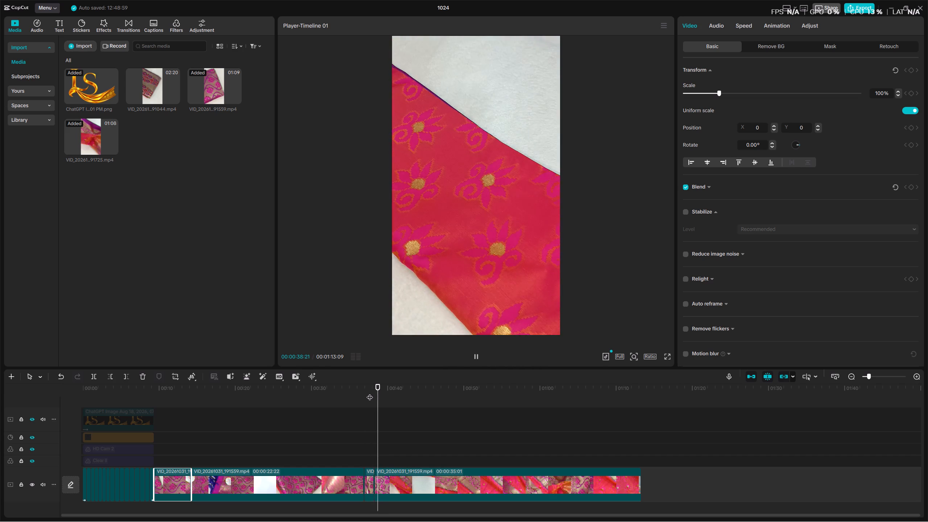
left_click(381, 387)
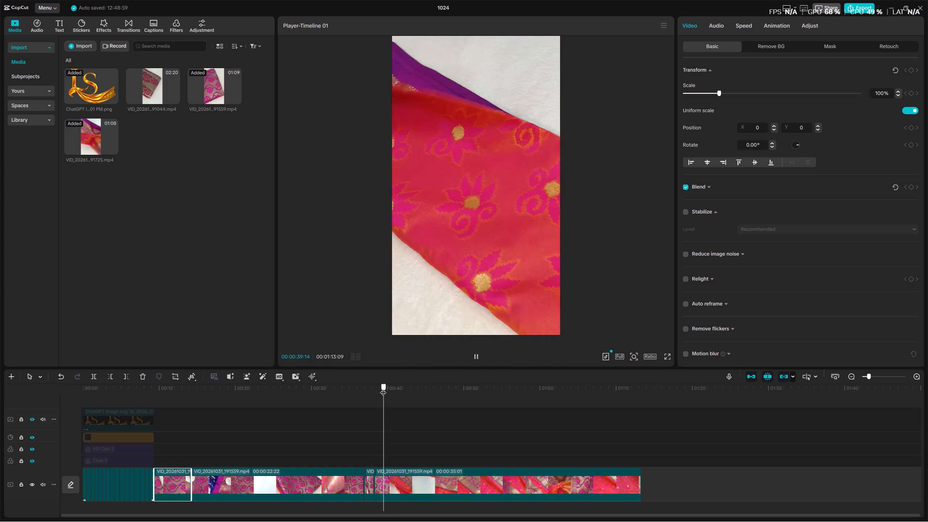
key("space")
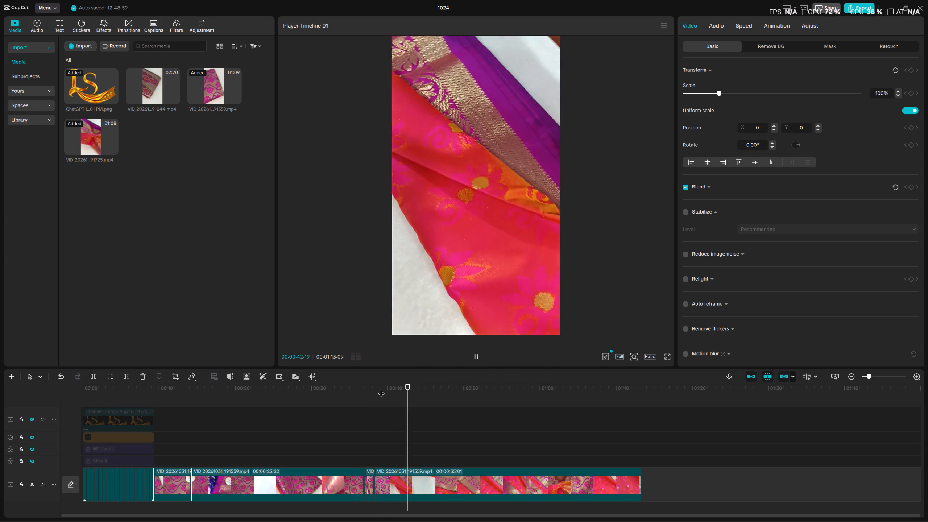
left_click_drag(403, 389, 408, 388)
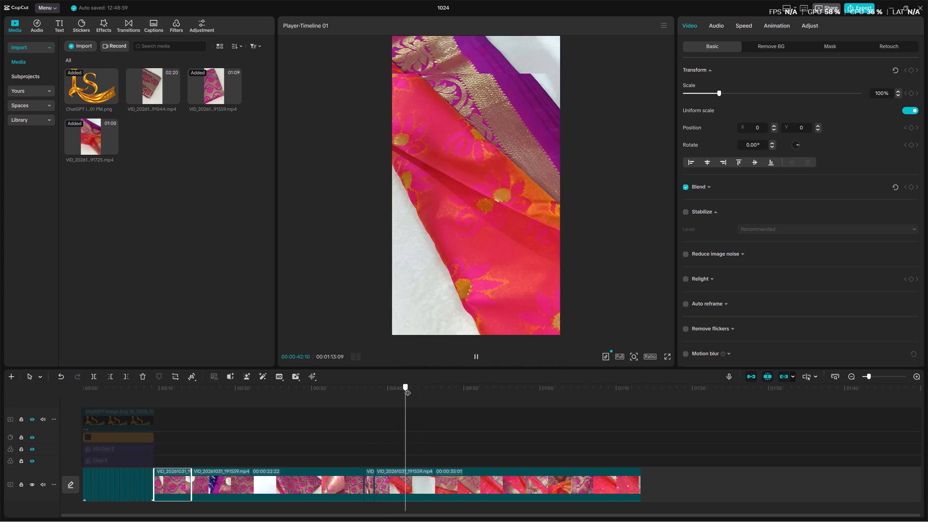
left_click_drag(408, 388, 428, 386)
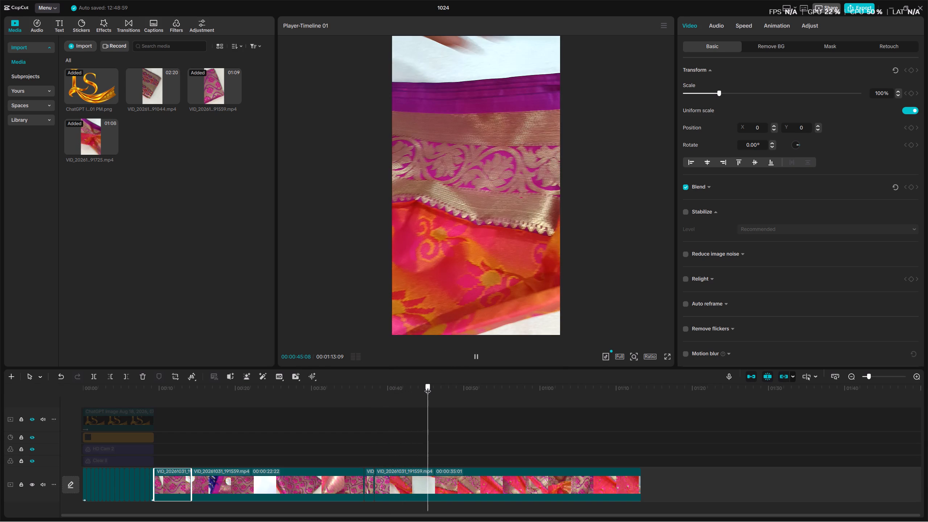
left_click_drag(428, 386, 457, 386)
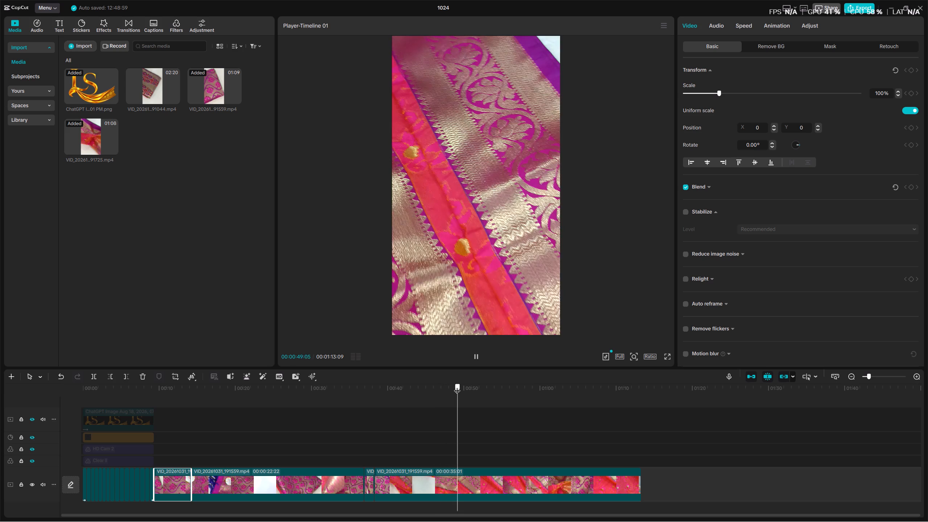
left_click_drag(457, 386, 445, 387)
Replay the shot of the wide gold border over red floral fabric and split the long segment at 00:00:47:17.
key("space")
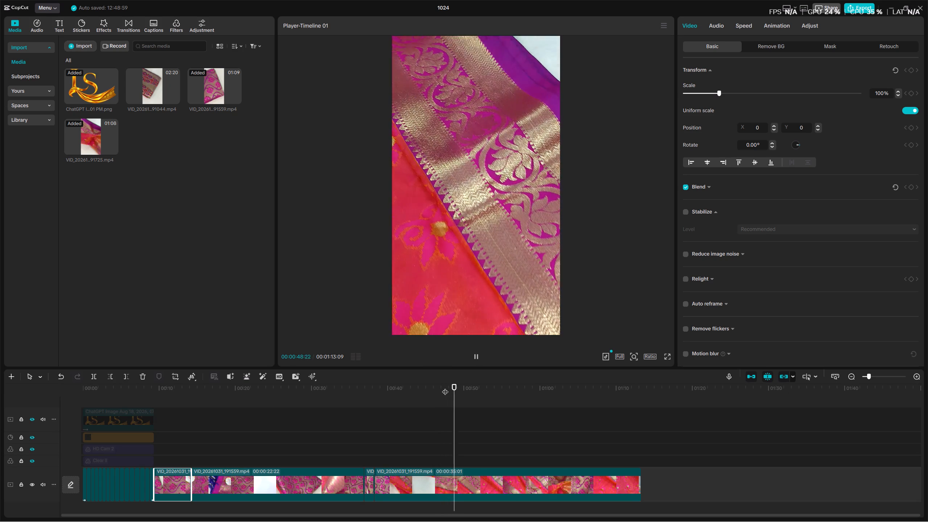
left_click(445, 387)
key("space")
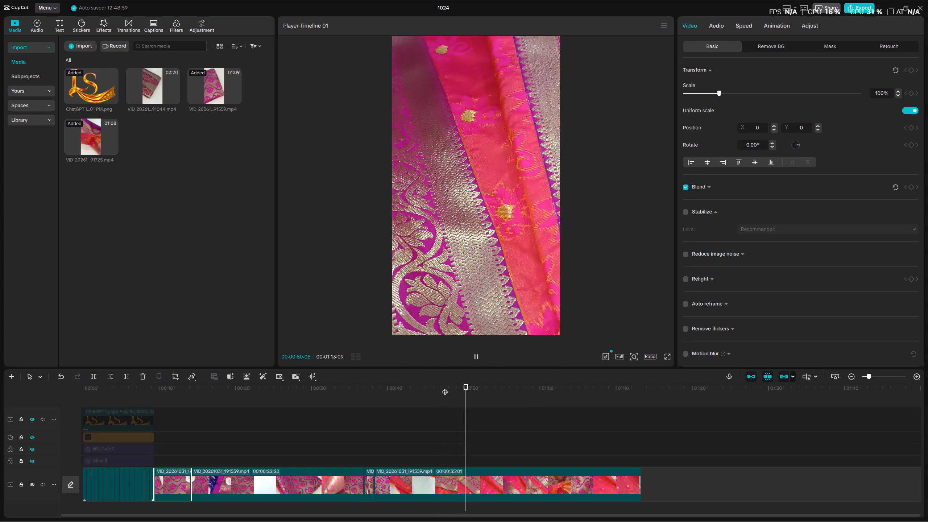
left_click(445, 387)
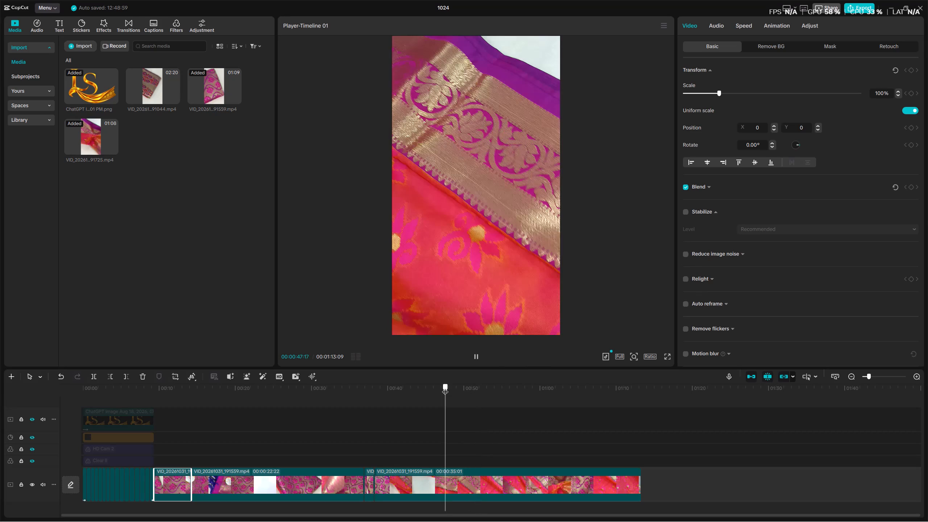
key("space")
key("space")
left_click(445, 387)
key("ctrl+b")
Play on briefly past the new cut and split the long segment again at 00:00:48:09.
key("space")
key("space")
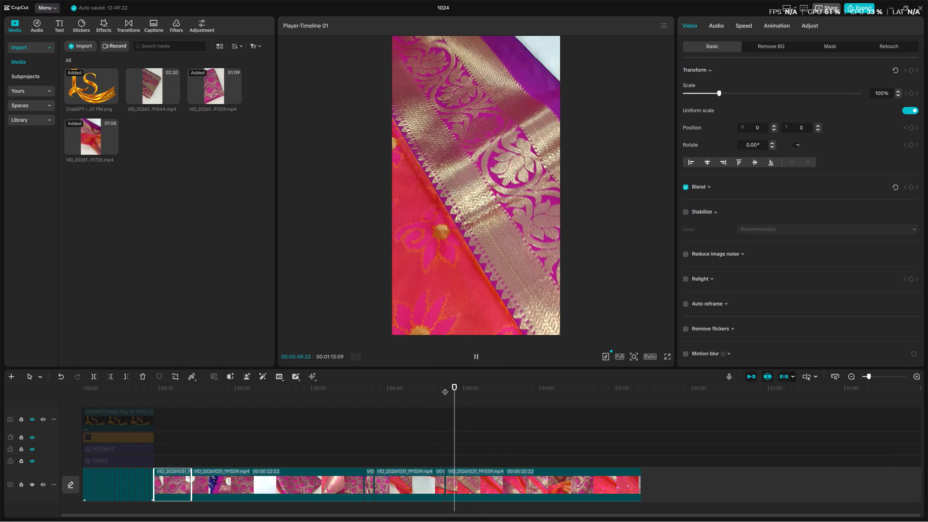
left_click(451, 386)
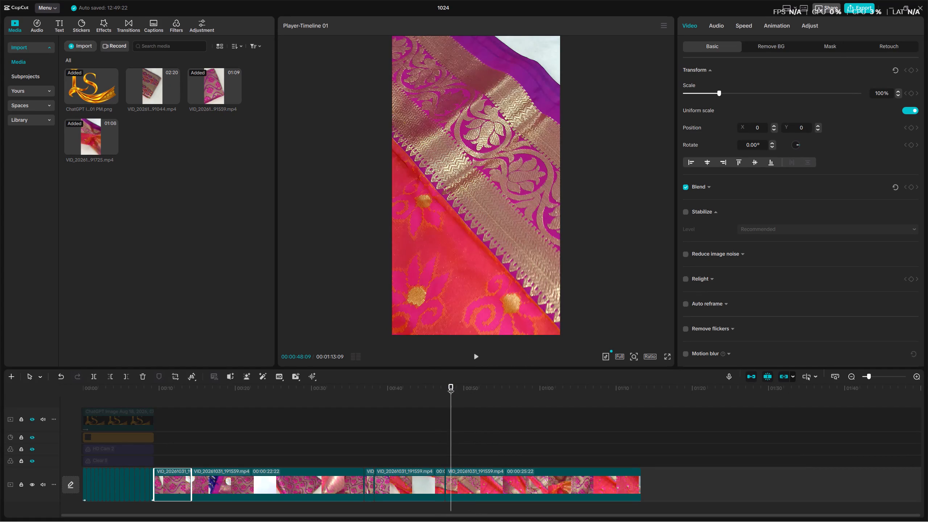
key("space")
left_click(451, 386)
key("ctrl+b")
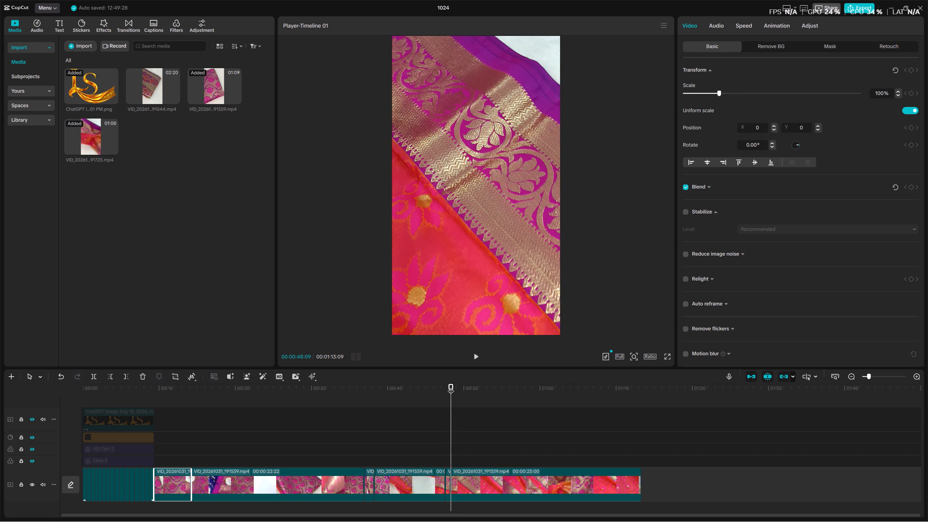
Delete the short piece ending at 00:00:48:09 and the segment before it that starts at about 00:00:38:06.
left_click(448, 481)
key("BackSpace")
left_click(412, 479)
key("BackSpace")
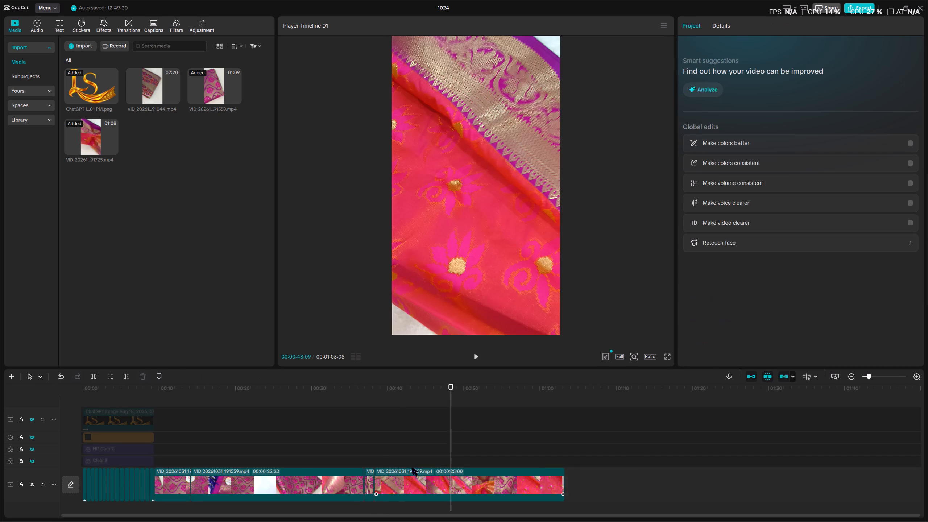
Play the remaining long segment from 00:00:38:08 and split it at 00:00:39:14.
left_click_drag(382, 389, 375, 398)
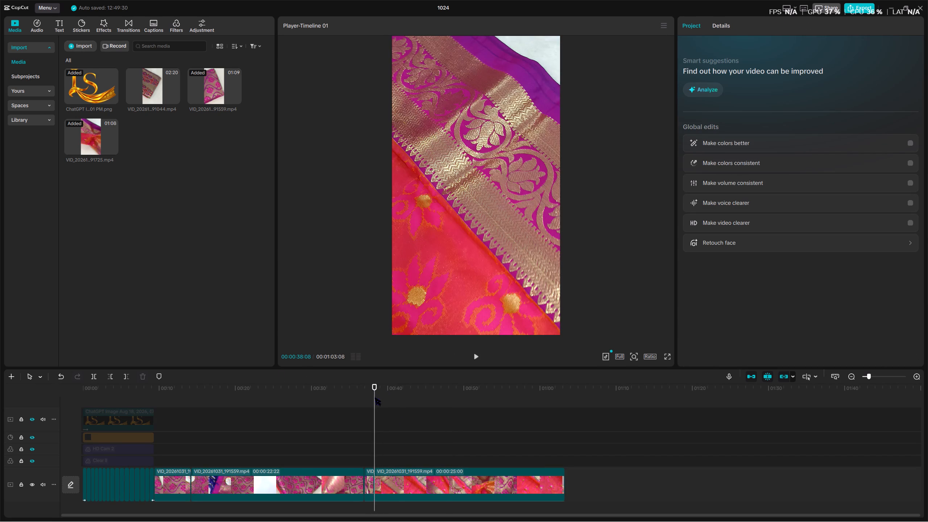
key("space")
key("space")
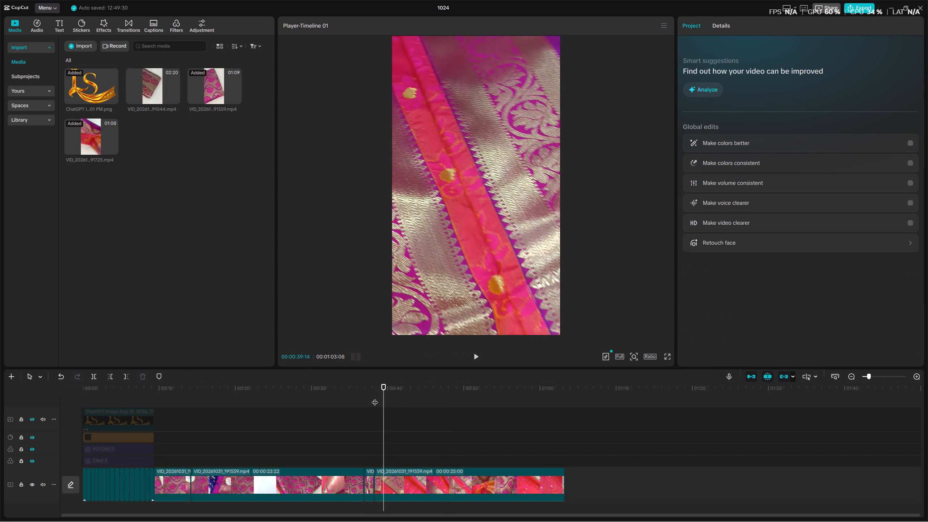
key("ctrl+b")
Split the long segment at 00:00:40:12 and delete the short piece between 00:00:39:14 and that cut.
key("space")
key("space")
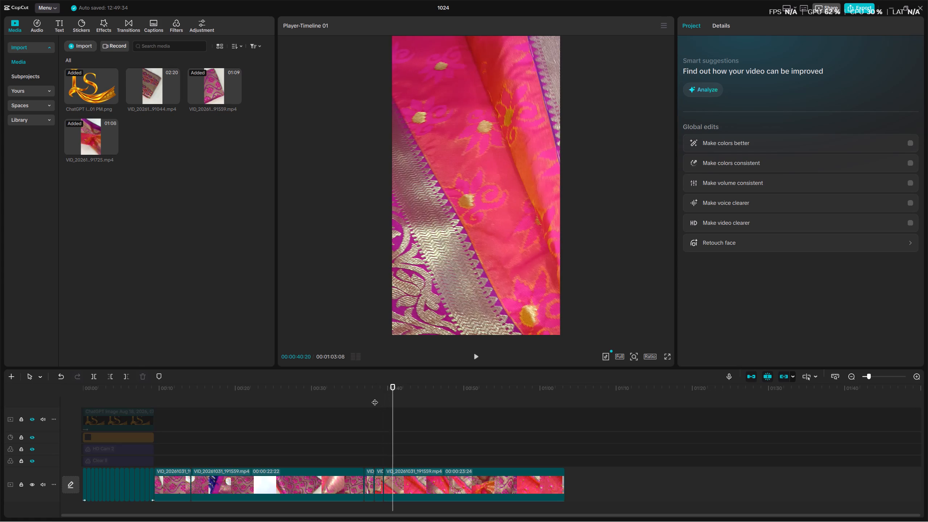
left_click(391, 386)
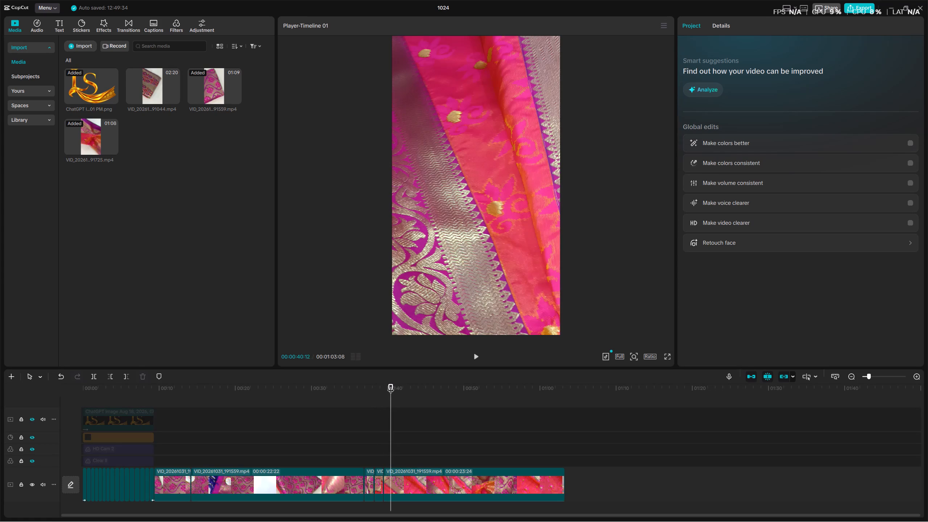
key("ctrl+b")
left_click(389, 480)
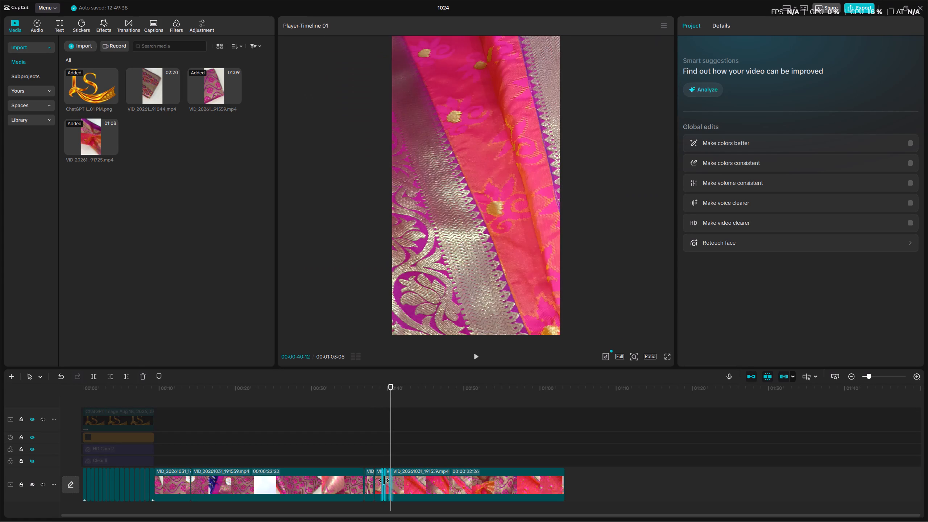
left_click(384, 480)
left_click(388, 480)
key("BackSpace")
Replay the join at 00:00:39:14 and the following red floral footage up to about 00:00:41:22 to judge the next cut.
left_click(372, 389)
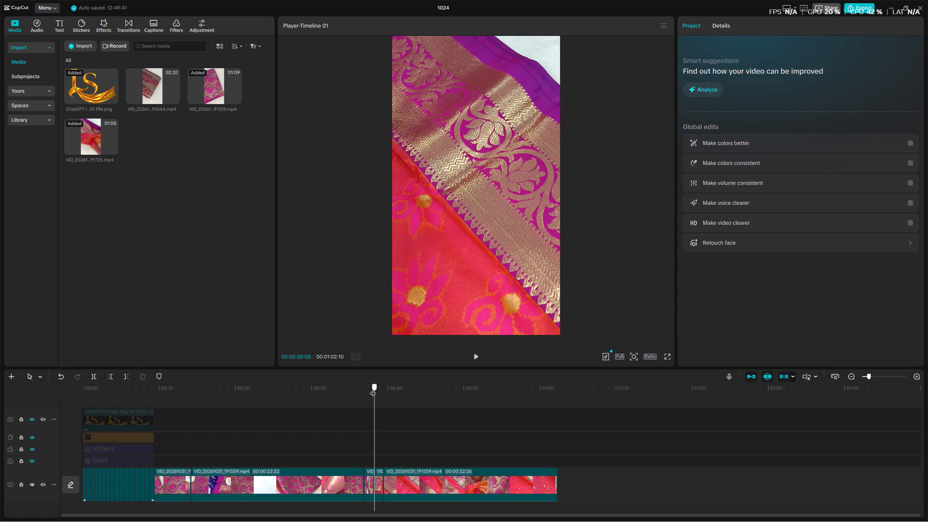
key("space")
left_click_drag(373, 389, 383, 389)
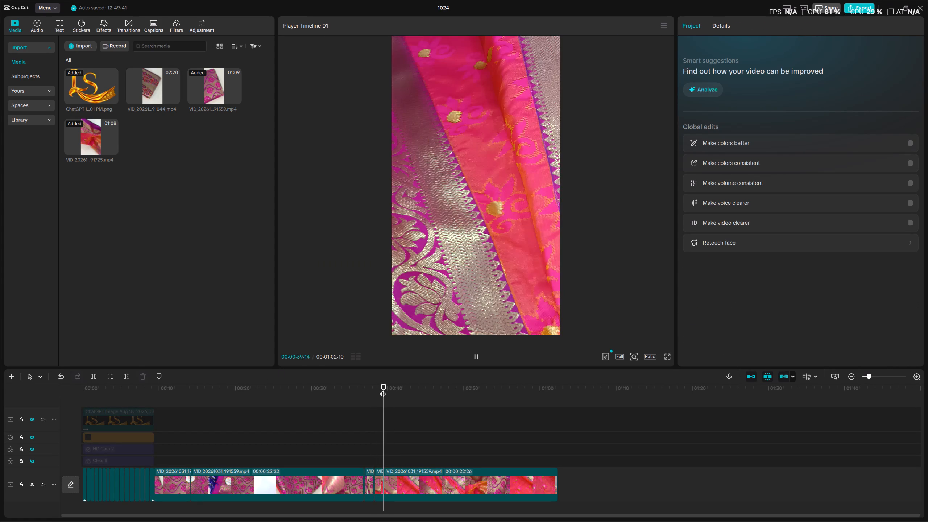
key("space")
key("space")
key("space")
key("space")
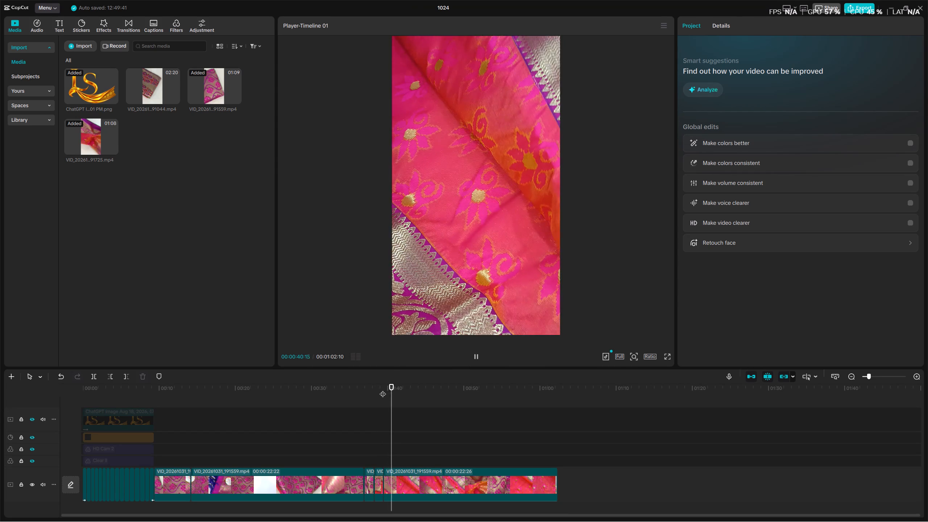
key("space")
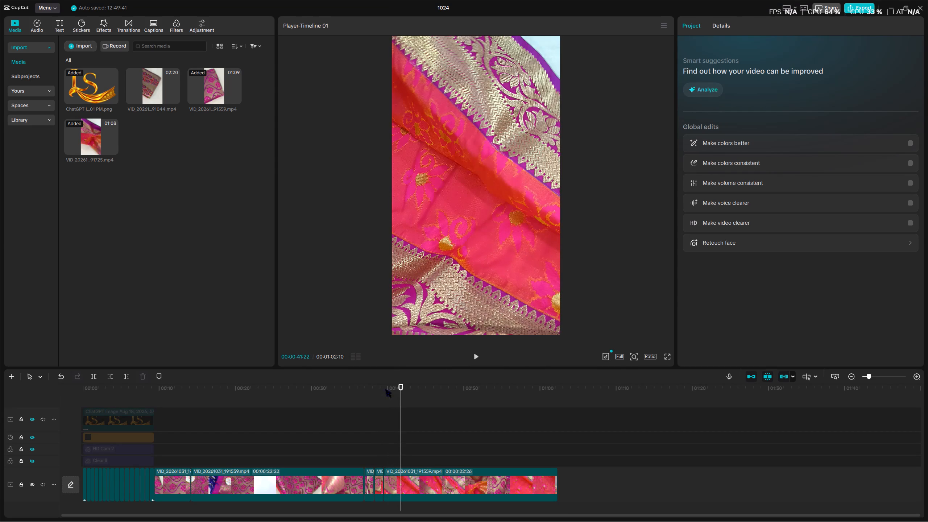
left_click(395, 389)
left_click_drag(395, 389, 394, 391)
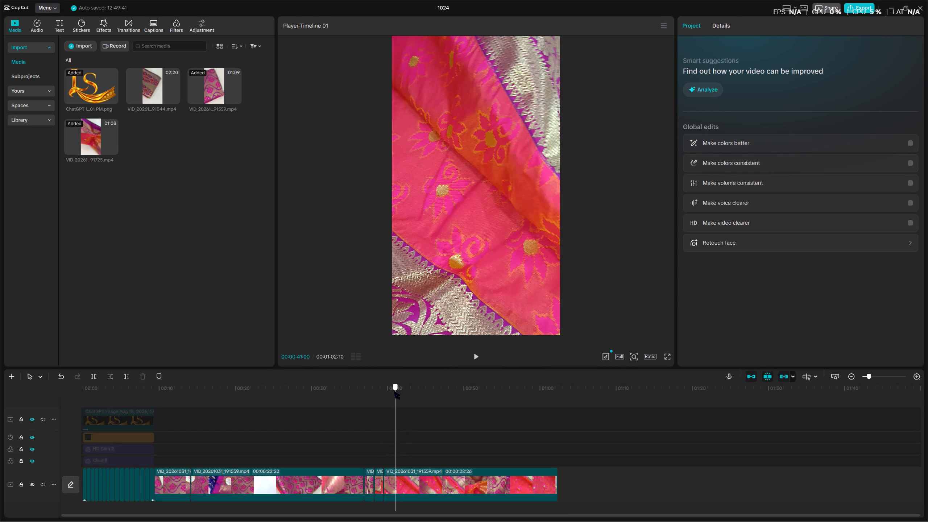
left_click_drag(394, 391, 394, 393)
Move the long remaining segment onto an overlay track starting near 00:00:38:08 and split it at 00:00:39:14.
left_click_drag(400, 485, 399, 476)
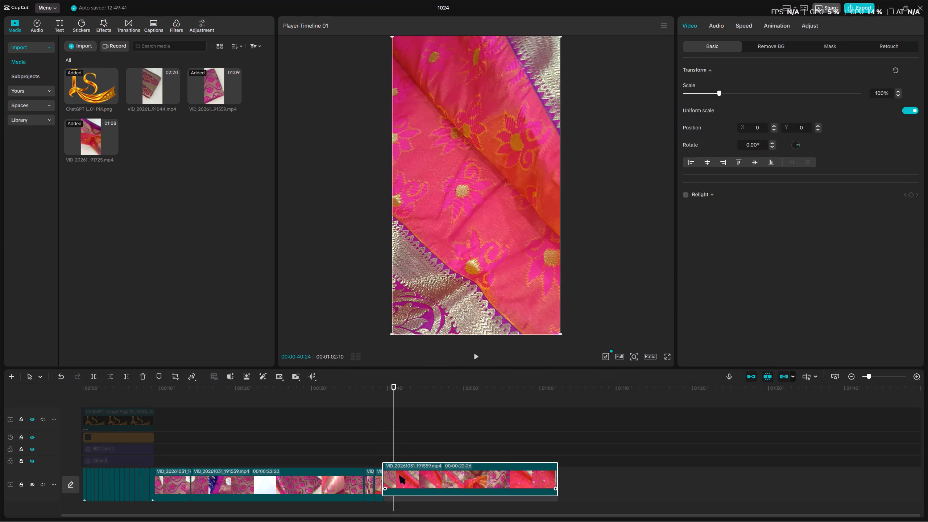
left_click_drag(399, 476, 392, 454)
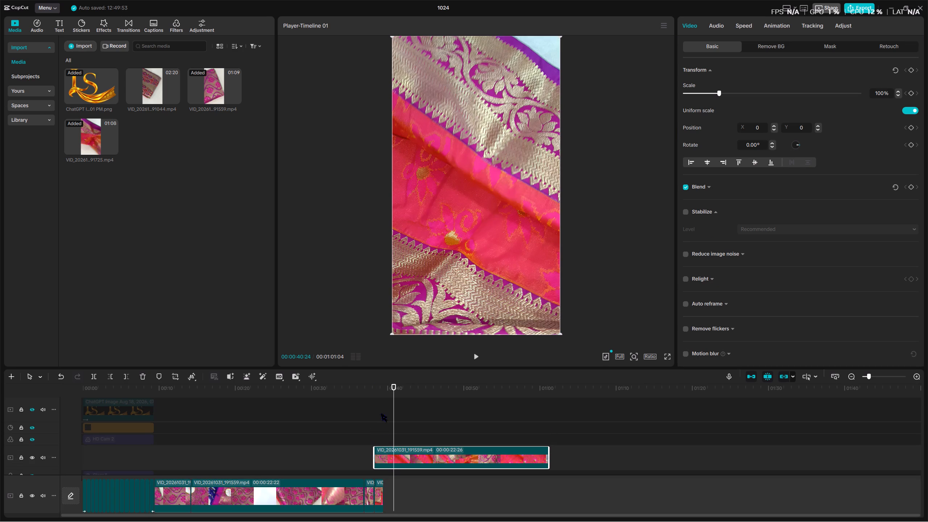
left_click_drag(377, 387, 386, 388)
key("ctrl+b")
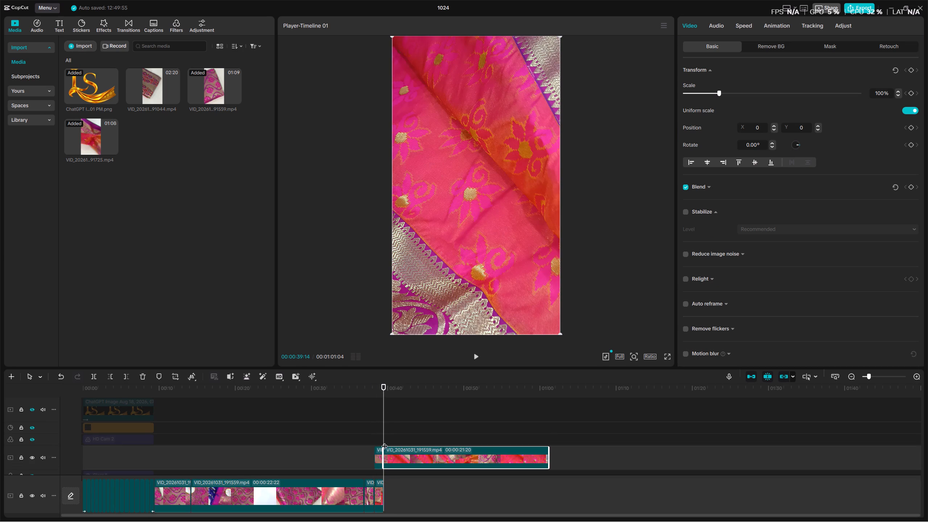
Place the short overlay piece at the end of the main track, followed by the long remaining piece.
left_click_drag(378, 454, 391, 497)
left_click_drag(405, 459, 405, 459)
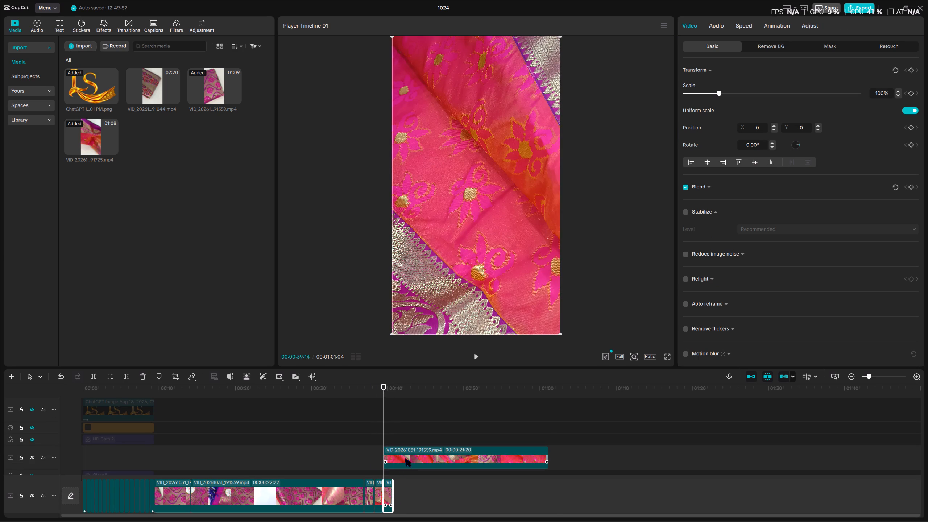
left_click_drag(405, 459, 414, 496)
Replay the last short shots on the main track from about 00:00:38 to 00:00:41 to check the new cuts.
left_click(383, 394)
left_click_drag(382, 394, 378, 399)
key("space")
key("space")
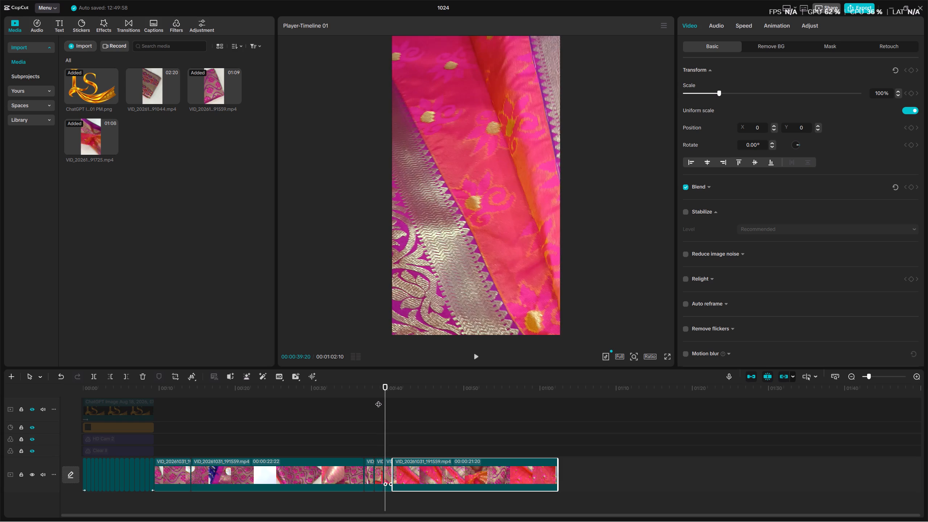
key("space")
key("space")
left_click(378, 400)
key("space")
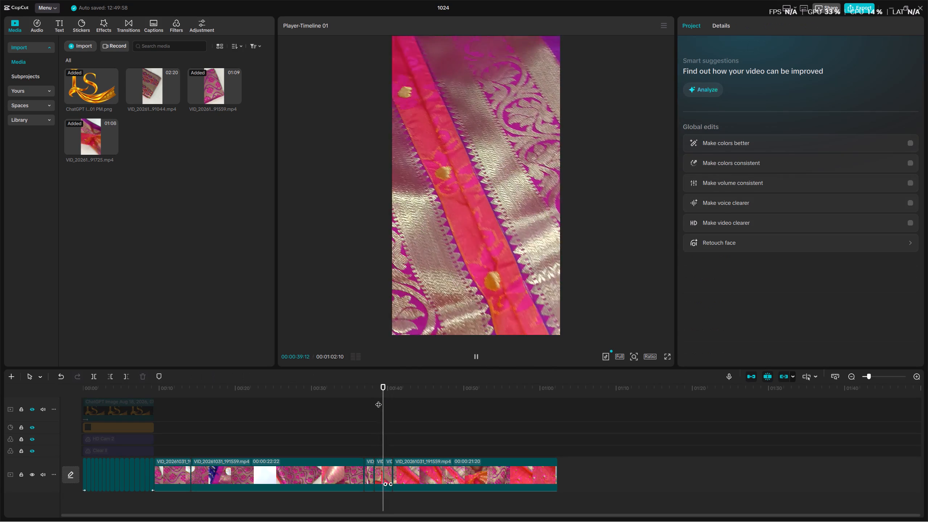
key("space")
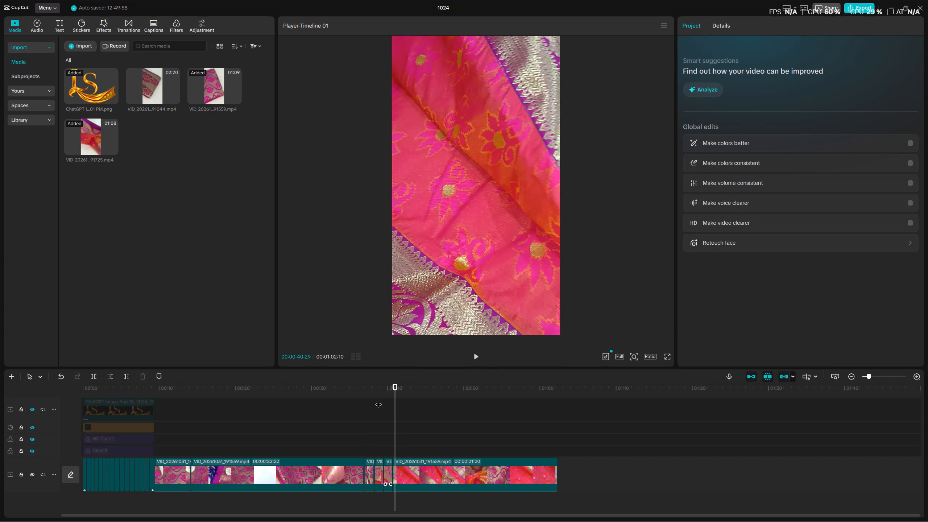
left_click_drag(394, 389, 384, 391)
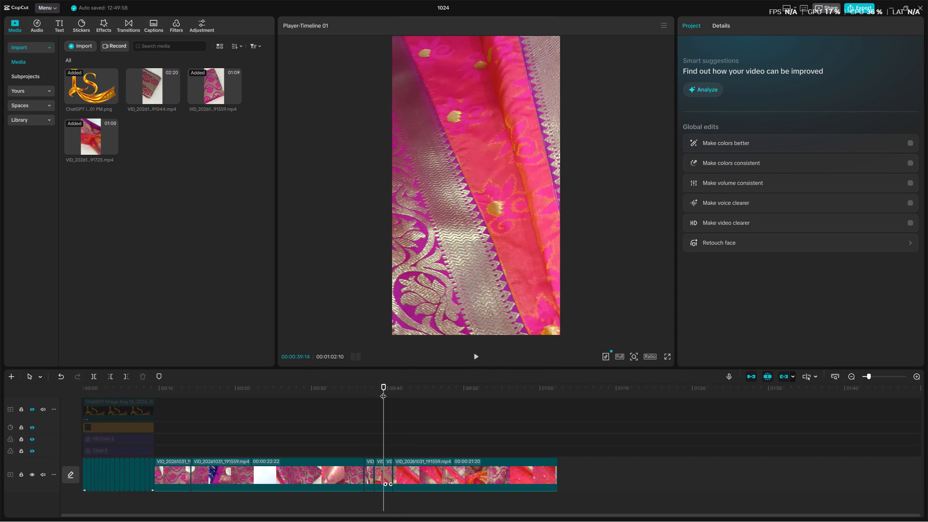
Delete the long leftover saree segment at the end of the main track.
left_click(410, 468)
key("BackSpace")
Replay the final short saree shot from about 00:00:39:14 to the end of the timeline.
key("space")
key("space")
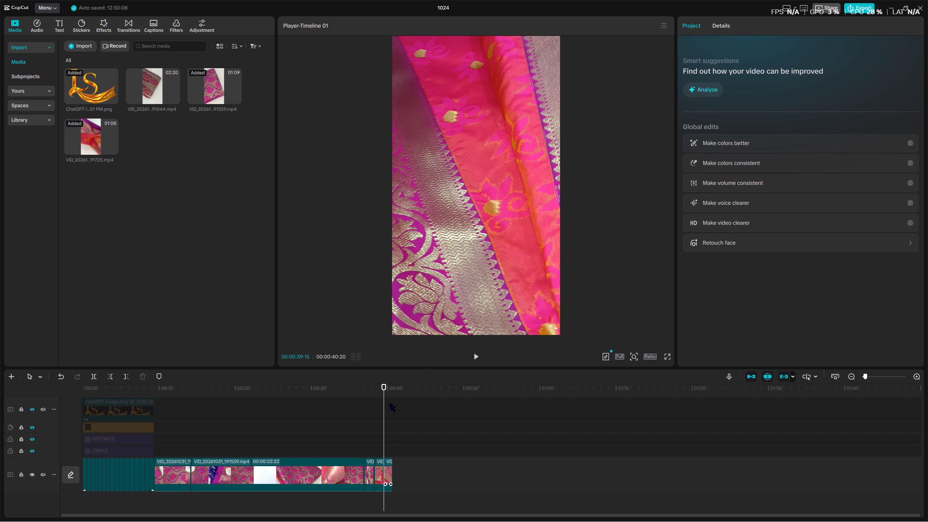
key("space")
key("space")
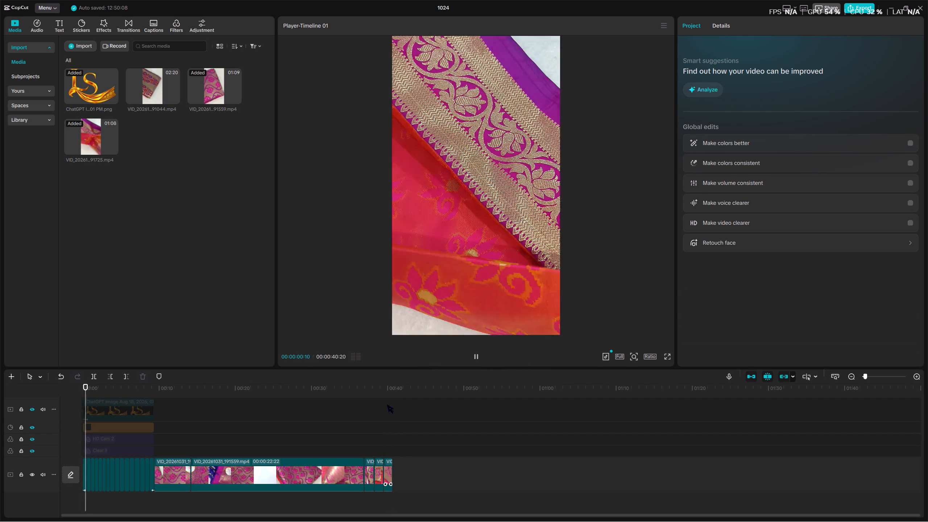
left_click(383, 396)
key("space")
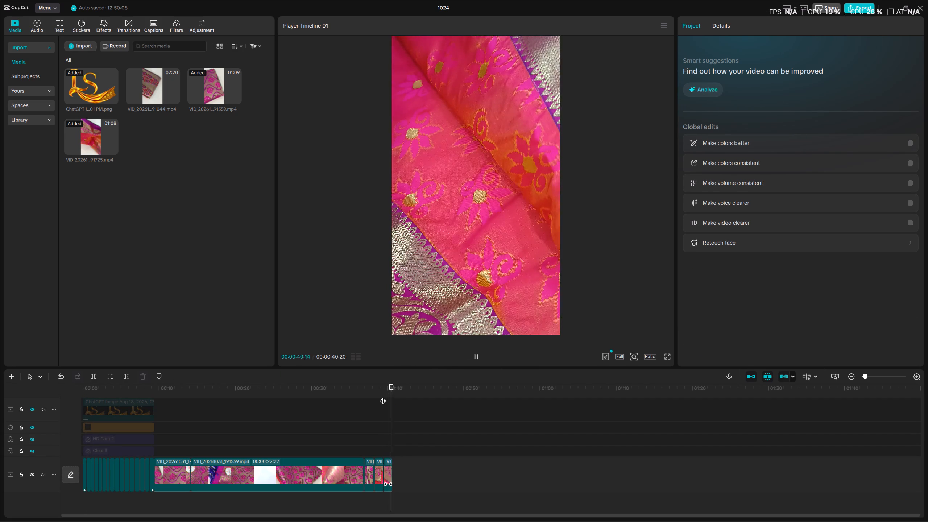
Undo the deletion of the long saree segment at the end of the main track.
key("space")
key("space")
left_click(383, 397)
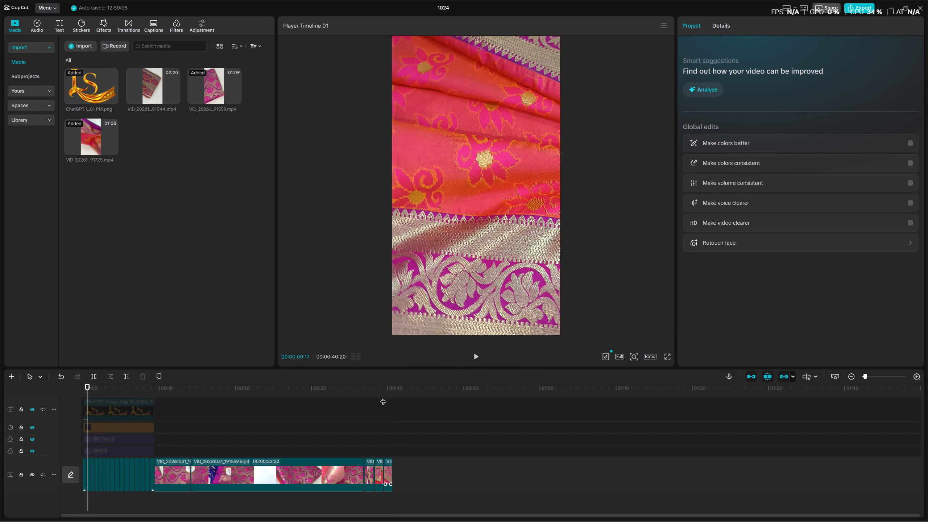
key("ctrl+z")
Split the restored long saree segment at 00:00:52:19, where the patterned pallu fills the frame.
left_click_drag(384, 398, 404, 398)
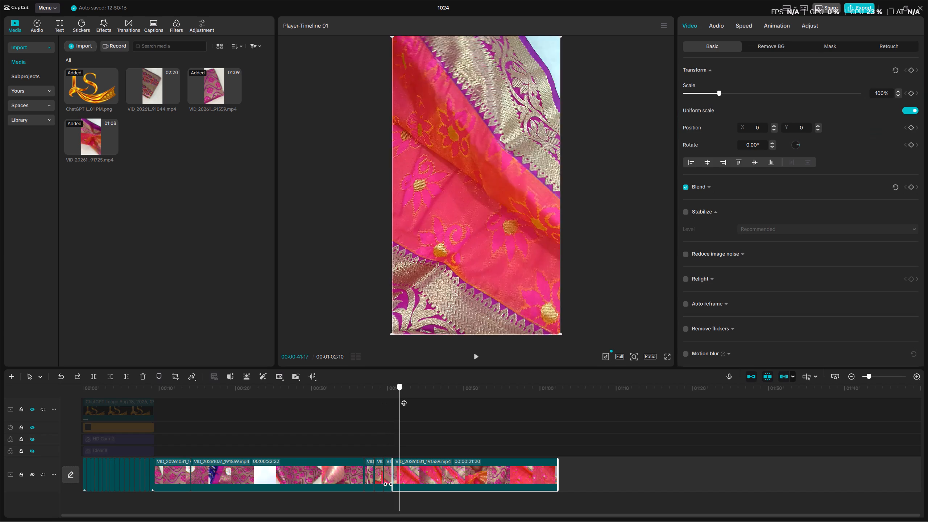
left_click_drag(404, 398, 475, 399)
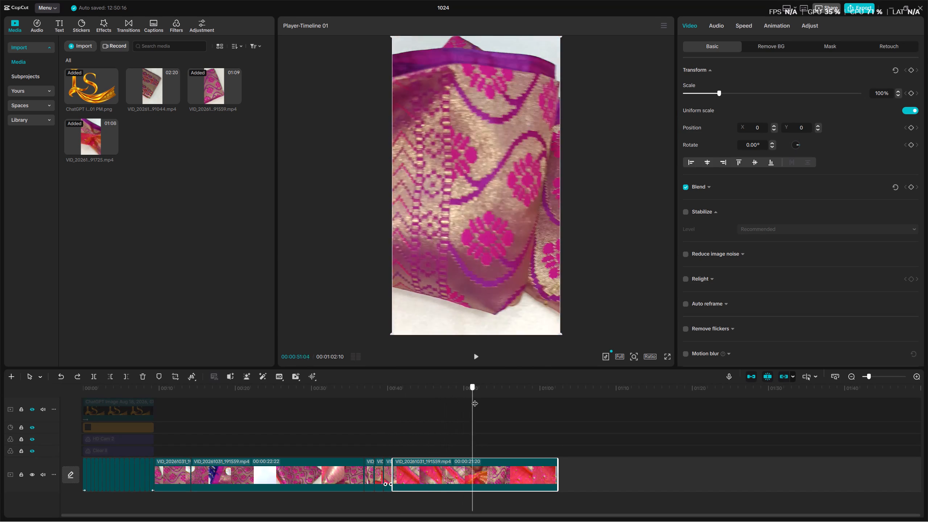
left_click_drag(475, 399, 484, 401)
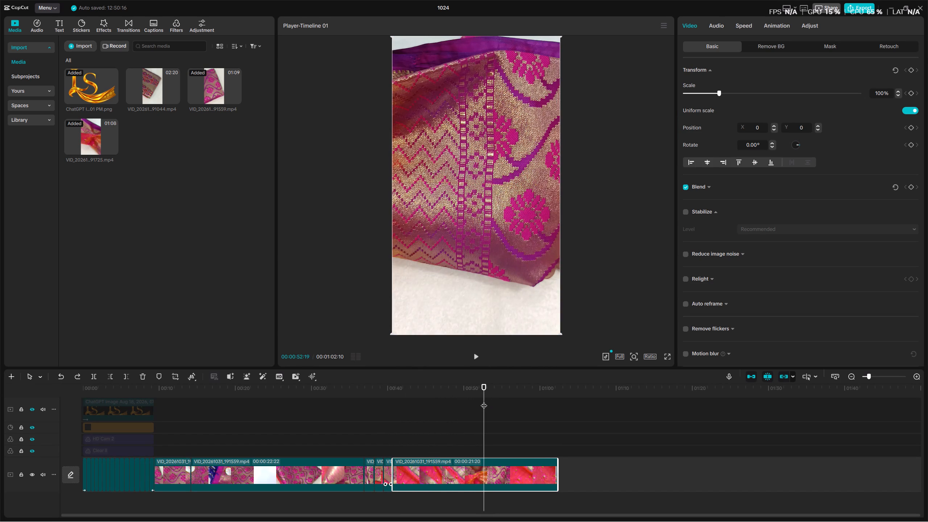
key("space")
left_click(484, 401)
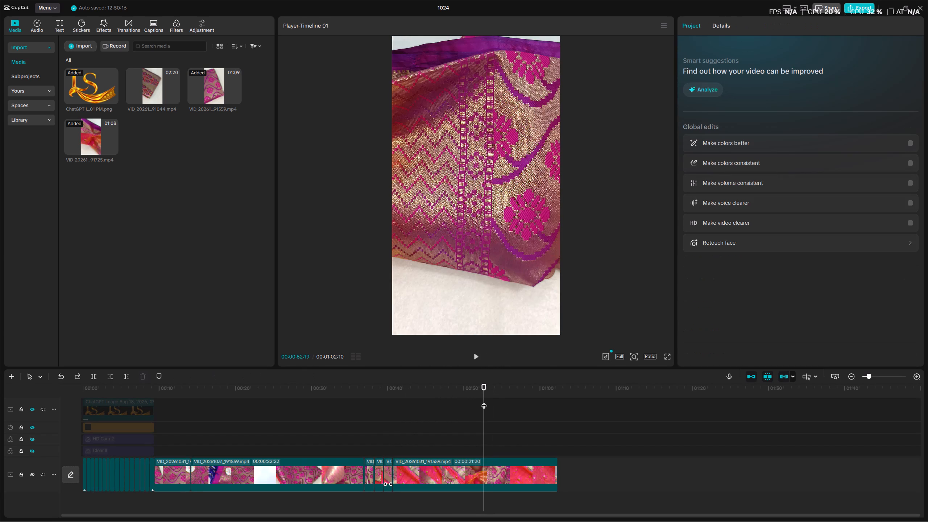
key("ctrl+b")
Split the last saree segment again at 00:00:54:16 to isolate a short shot of the pallu and border.
key("space")
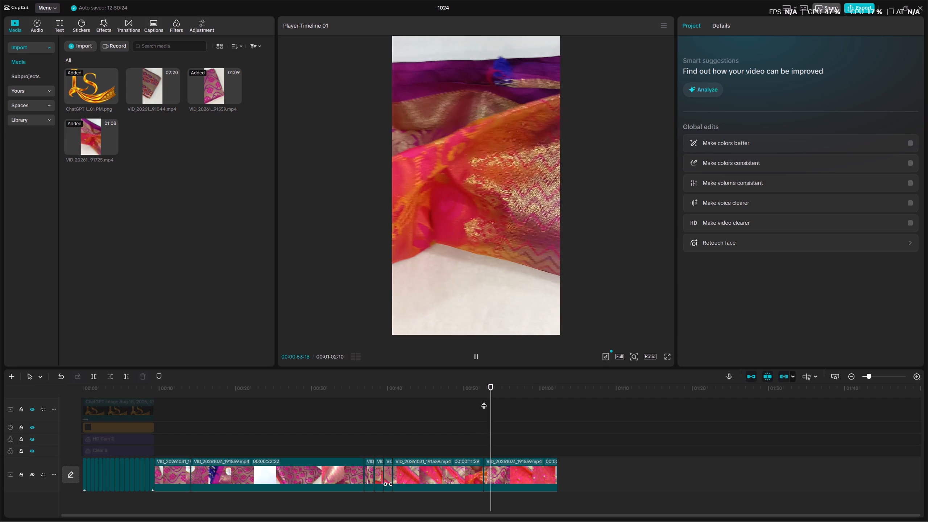
key("space")
key("space")
key("space")
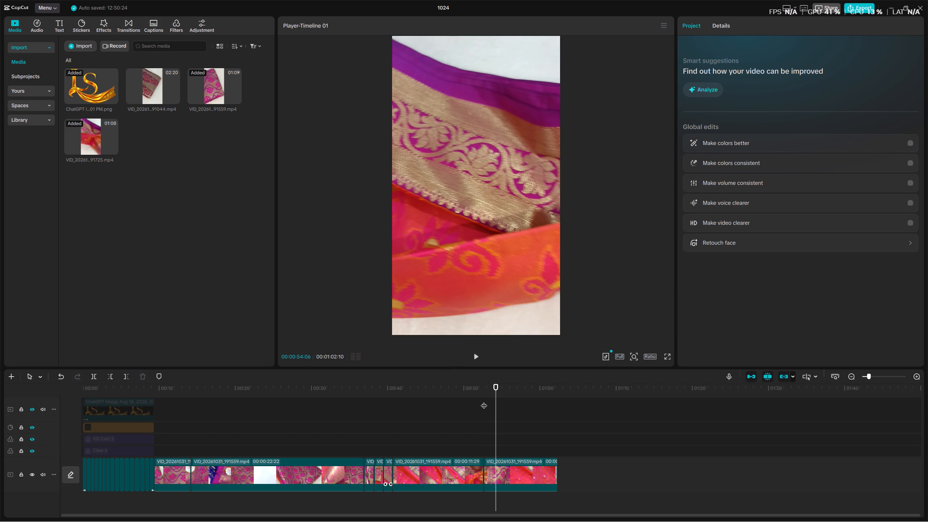
key("space")
key("space")
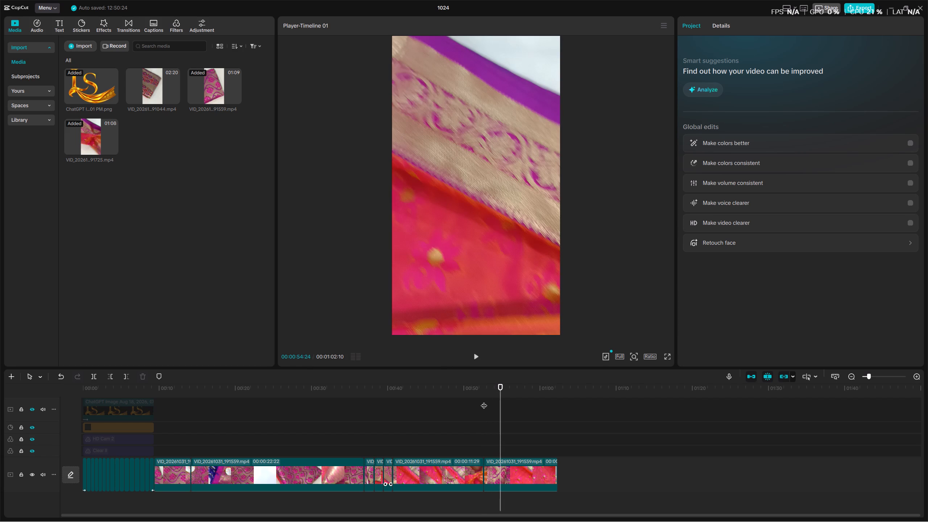
key("Left")
key("Left")
key("Left")
key("Left")
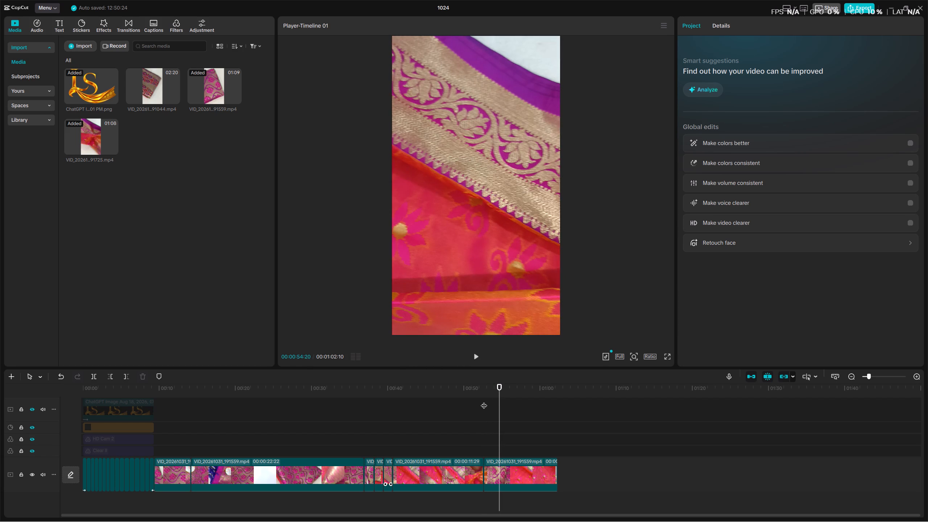
key("Left")
key("Left")
key("Left")
key("Left")
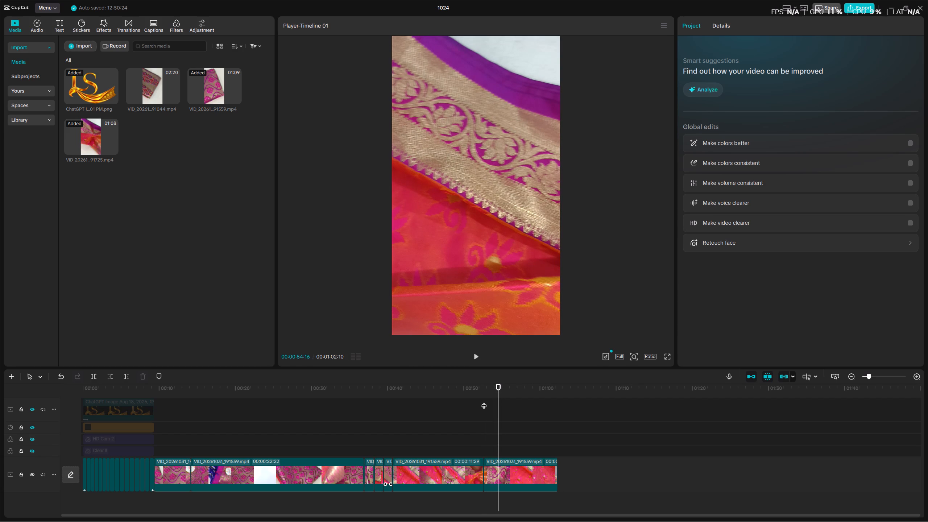
key("ctrl+b")
Delete the 00:00:11:29 saree piece just before the newly cut short shot.
left_click(434, 471)
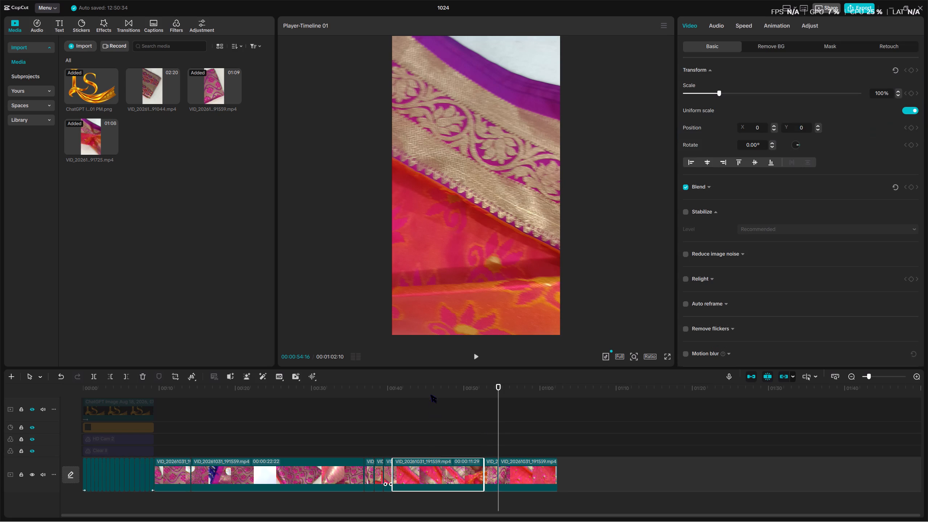
left_click_drag(430, 391, 440, 391)
key("BackSpace")
Check the leftover saree segment after the new short shot for usable footage and delete it from the end of the main track.
left_click_drag(416, 390, 423, 390)
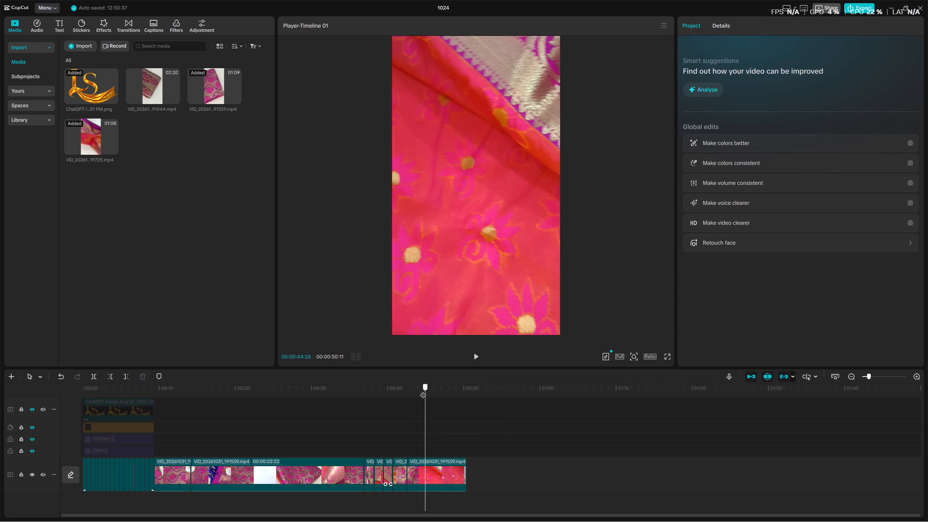
left_click_drag(423, 390, 407, 390)
key("space")
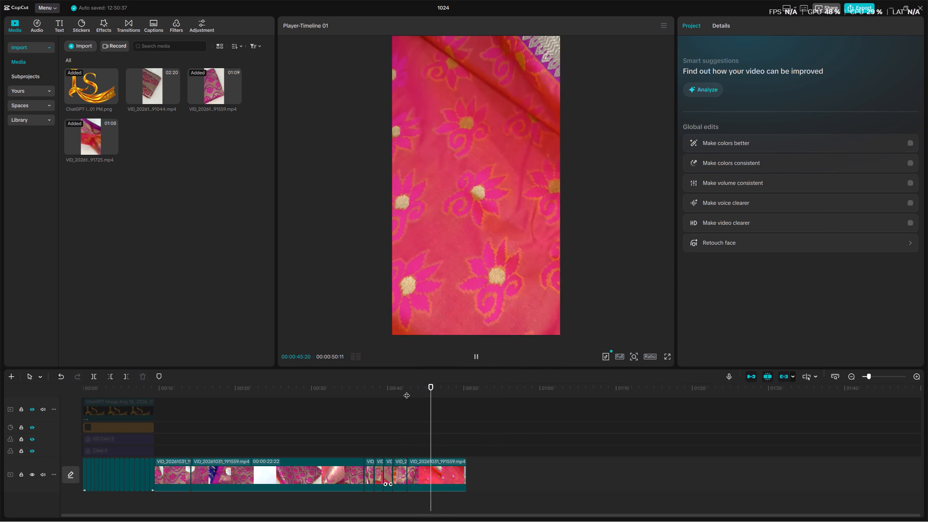
left_click(422, 389)
key("space")
left_click_drag(422, 389, 427, 388)
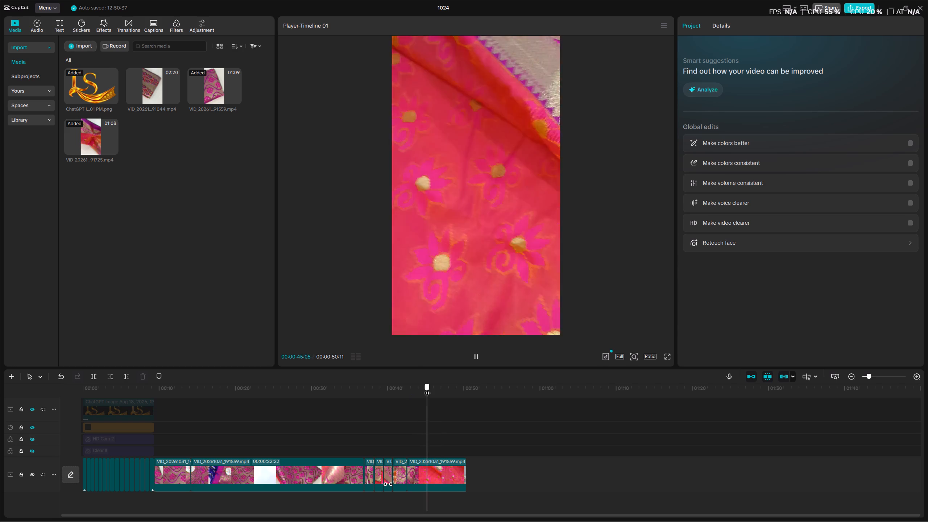
left_click_drag(427, 388, 432, 387)
key("space")
key("space")
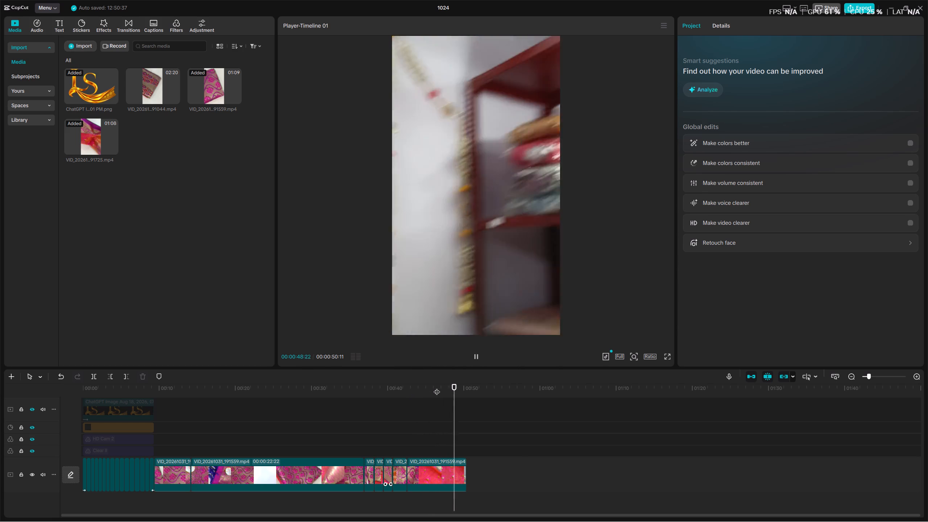
left_click(438, 467)
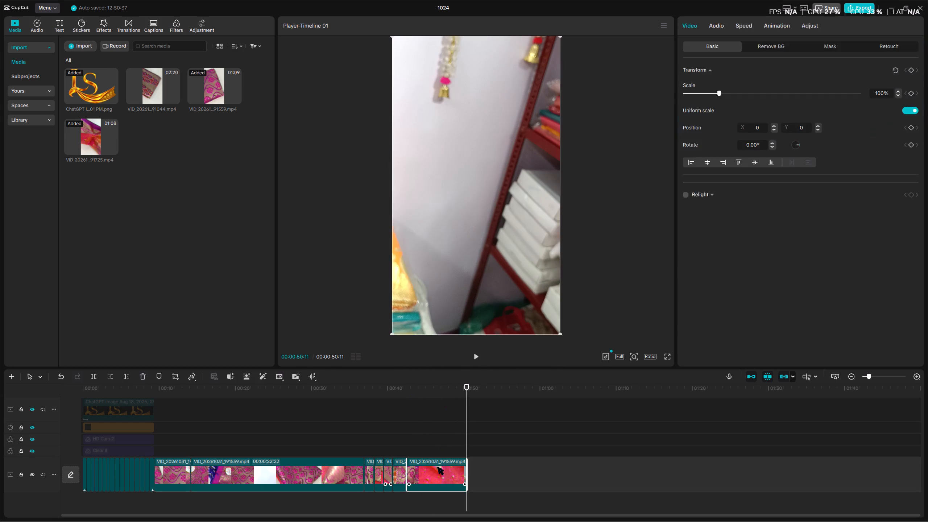
key("BackSpace")
Review the 00:00:22:22 saree segment ahead of the short shots and delete it from the main track.
left_click_drag(394, 384, 350, 391)
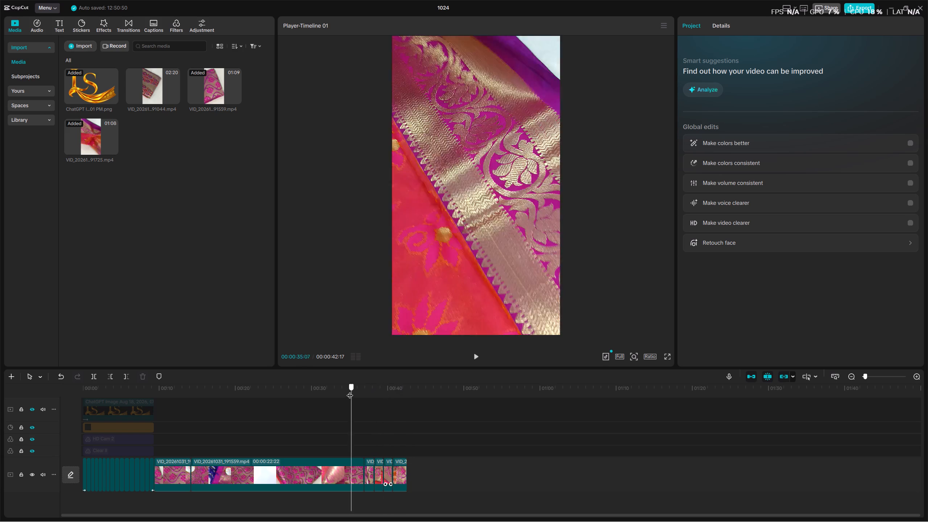
left_click_drag(350, 391, 349, 391)
key("space")
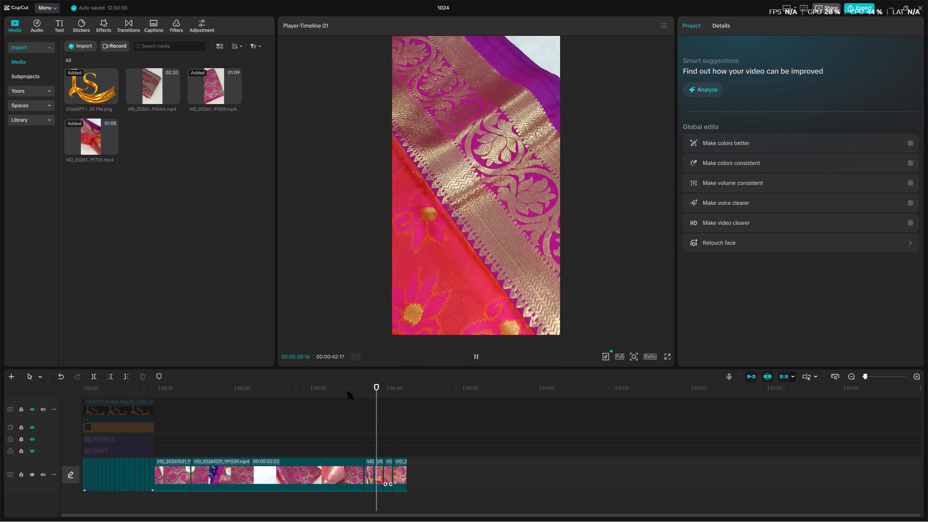
left_click_drag(347, 391, 297, 396)
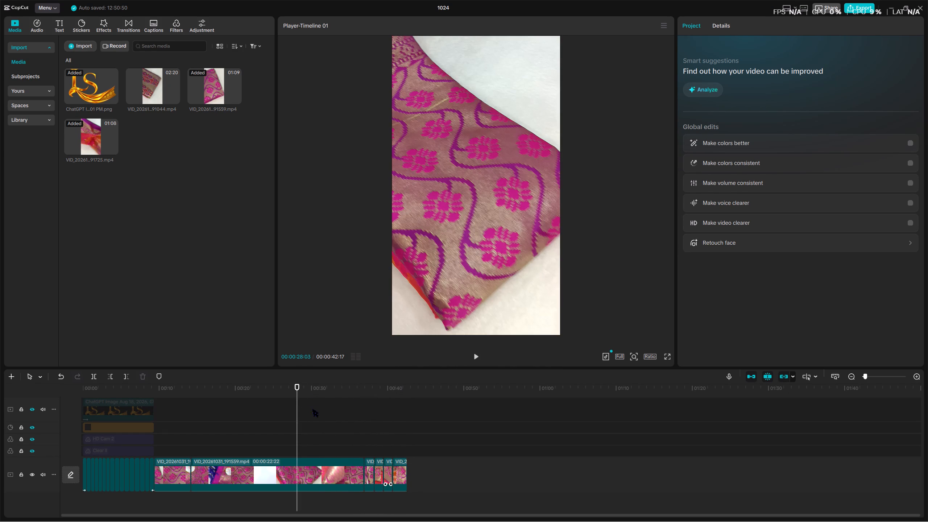
left_click_drag(262, 390, 190, 404)
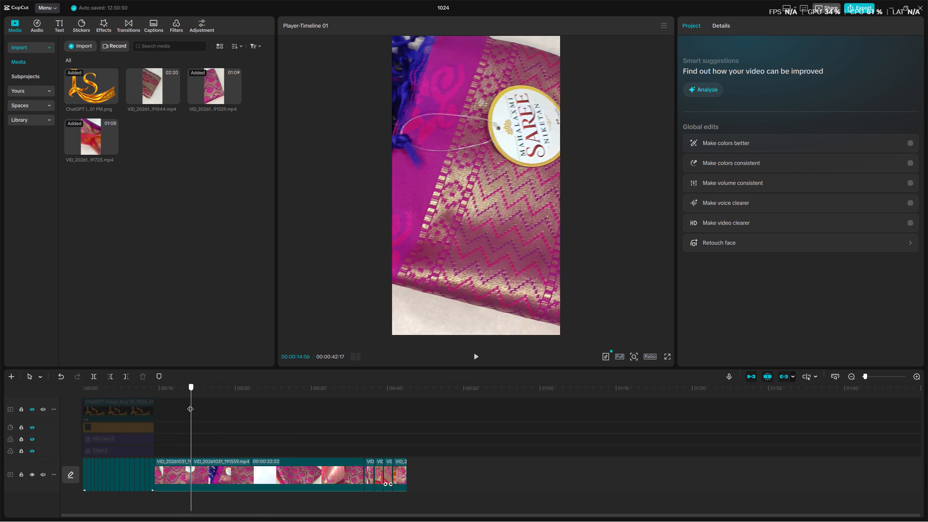
left_click_drag(190, 404, 192, 413)
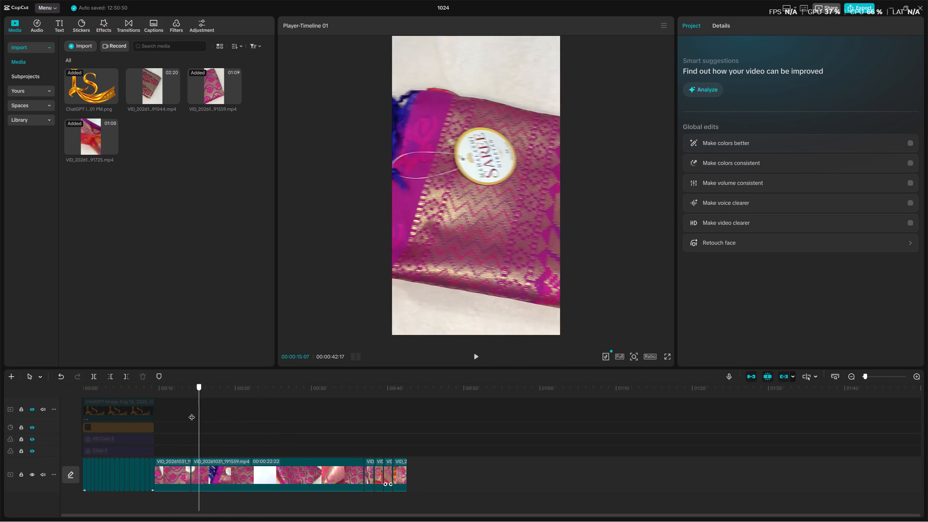
left_click_drag(192, 413, 321, 416)
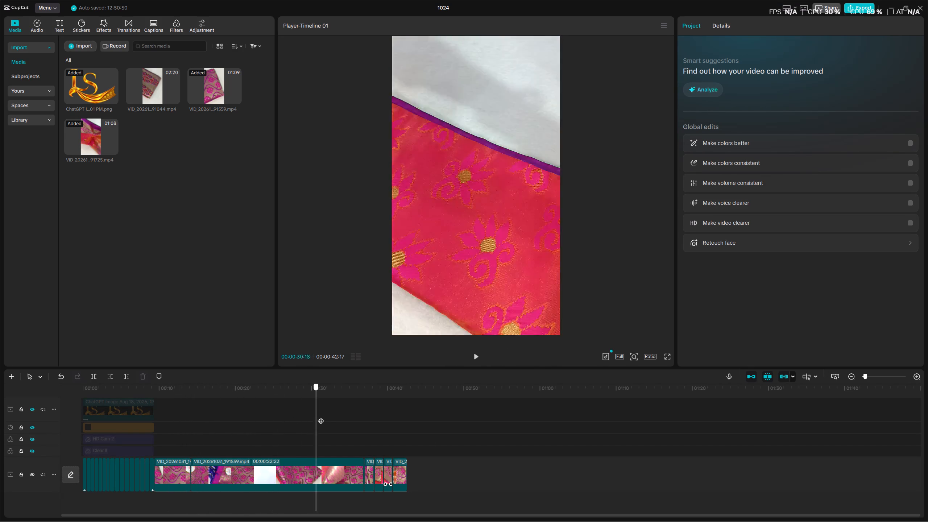
left_click_drag(321, 416, 348, 420)
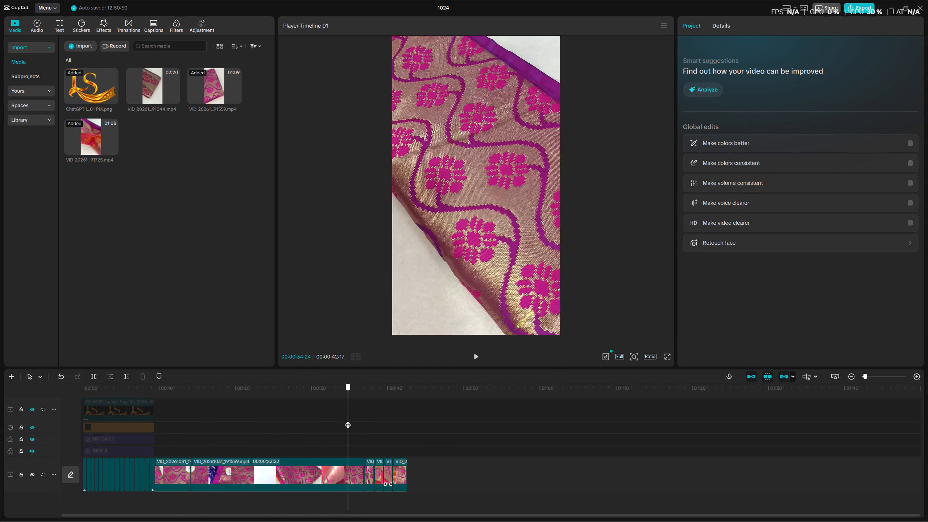
left_click_drag(348, 420, 320, 425)
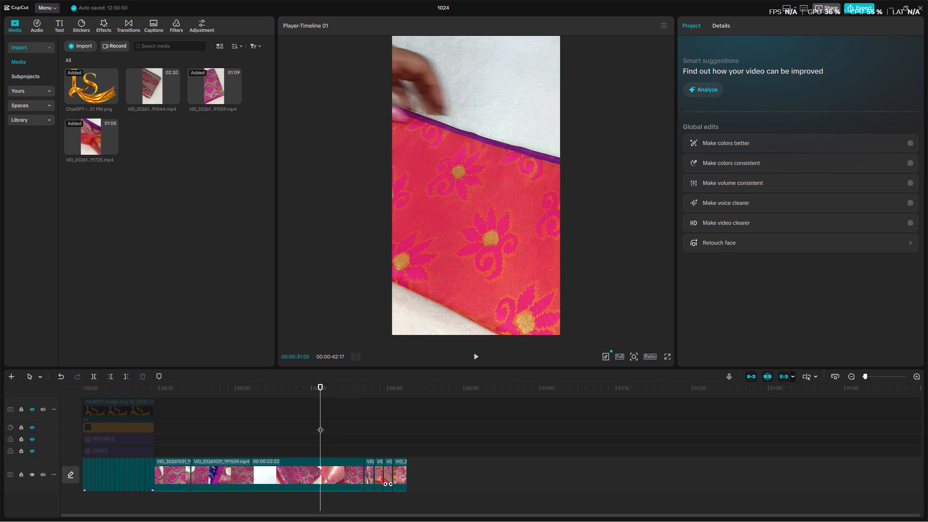
key("space")
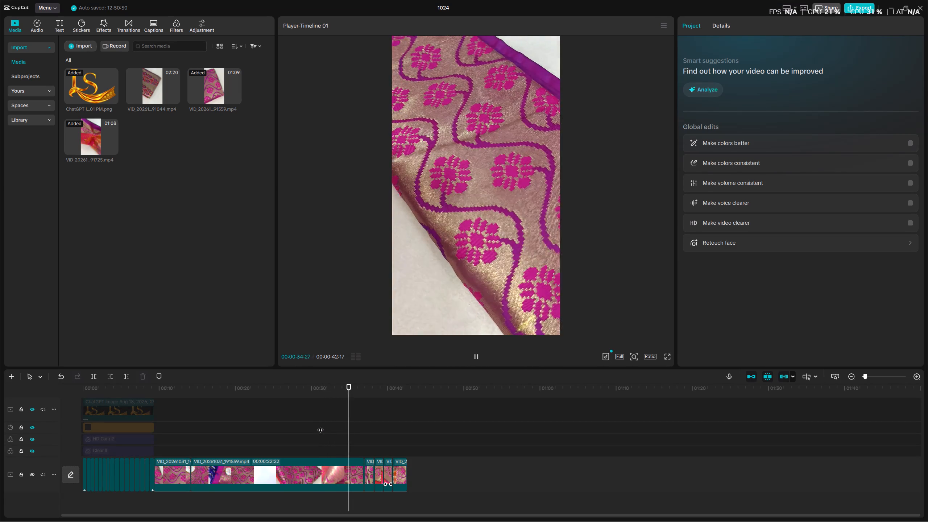
key("space")
key("space")
key("space")
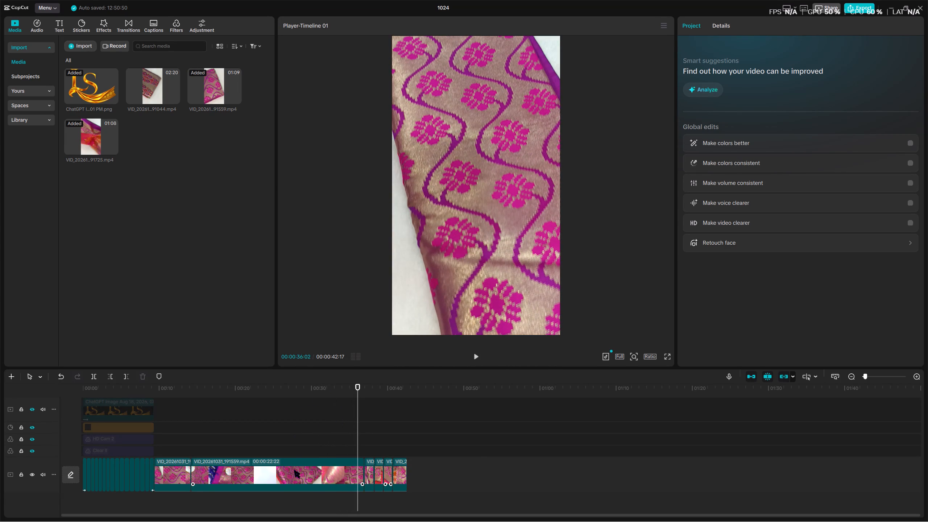
left_click(294, 470)
key("BackSpace")
Examine the 00:00:04:25 saree segment following the finished opening shots by scrubbing and playing it from its start.
left_click_drag(189, 380, 180, 388)
left_click_drag(180, 388, 167, 390)
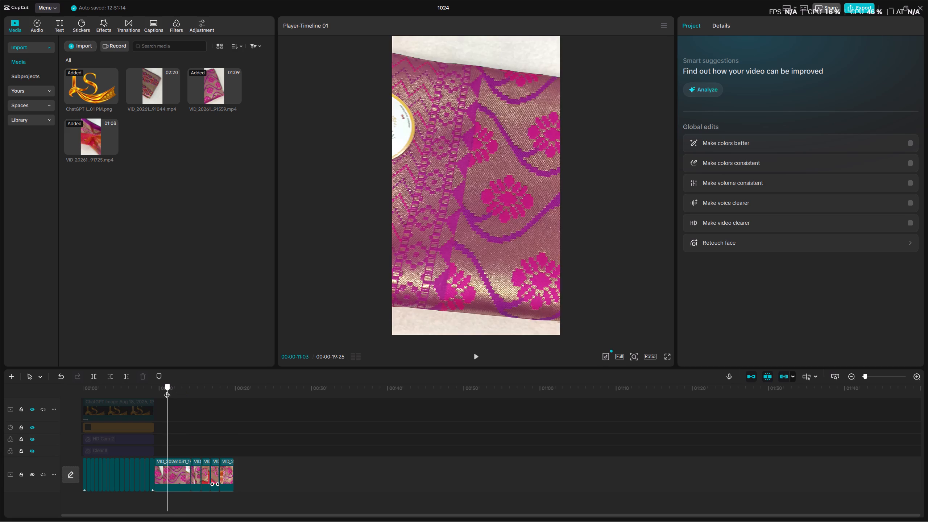
left_click_drag(167, 390, 168, 398)
scroll(242, 456, "up", 7, "ctrl")
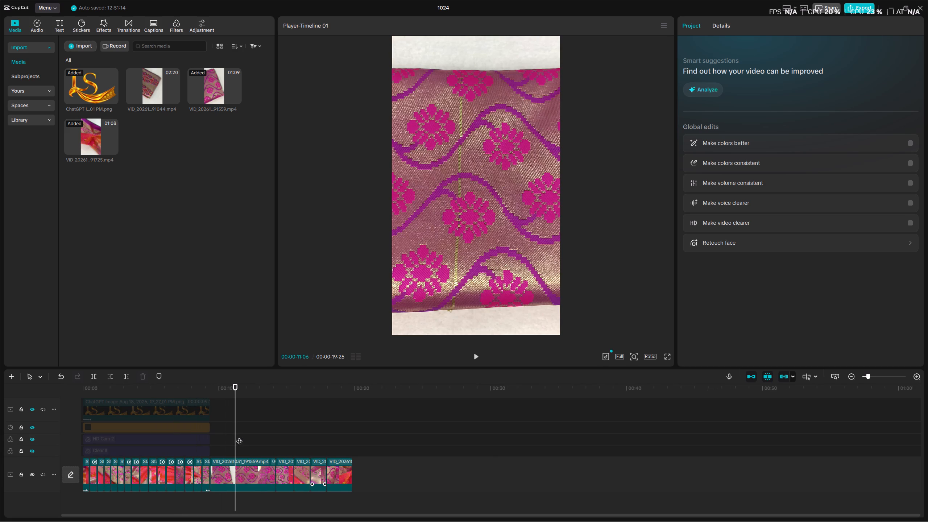
left_click_drag(235, 389, 223, 390)
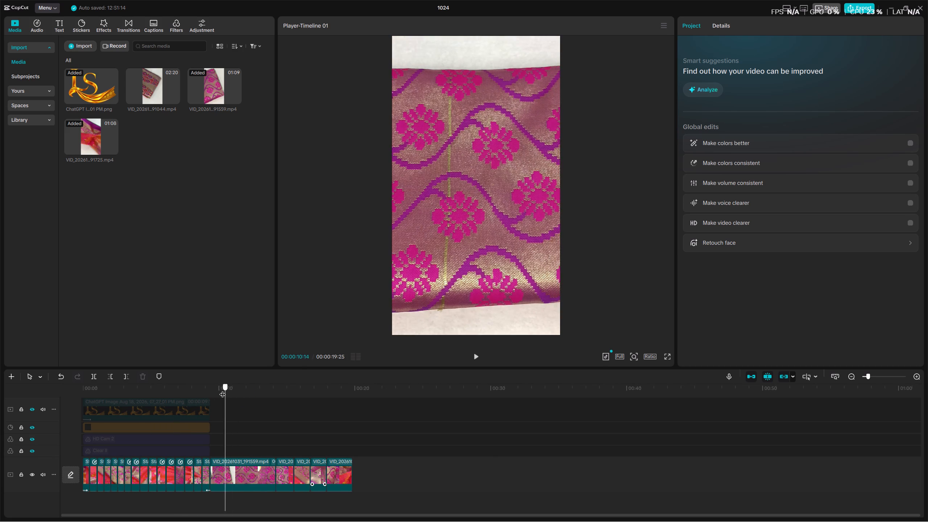
left_click_drag(223, 390, 208, 394)
key("space")
key("space")
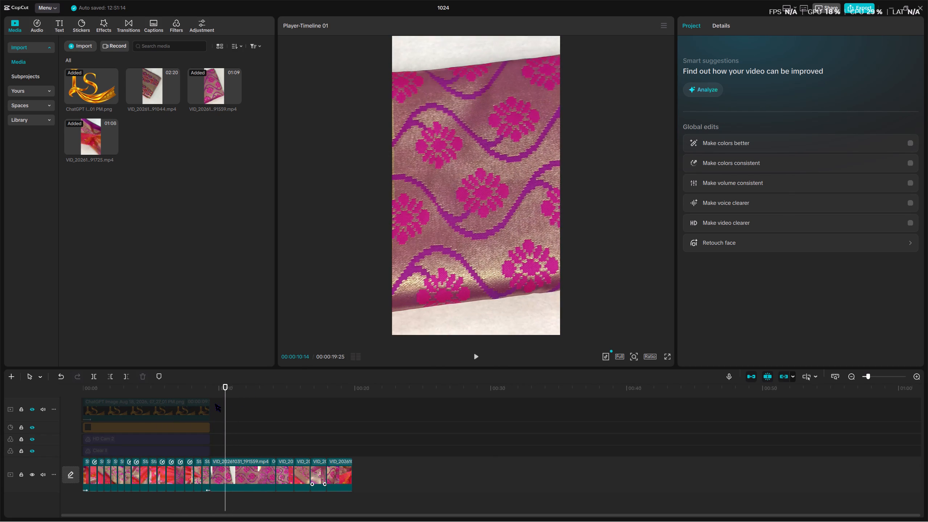
key("space")
left_click_drag(216, 389, 214, 394)
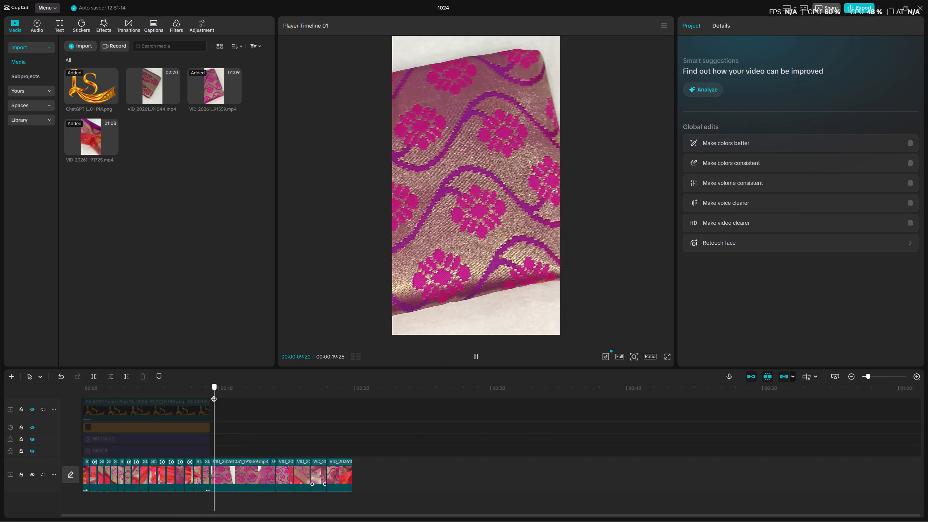
left_click_drag(214, 394, 236, 401)
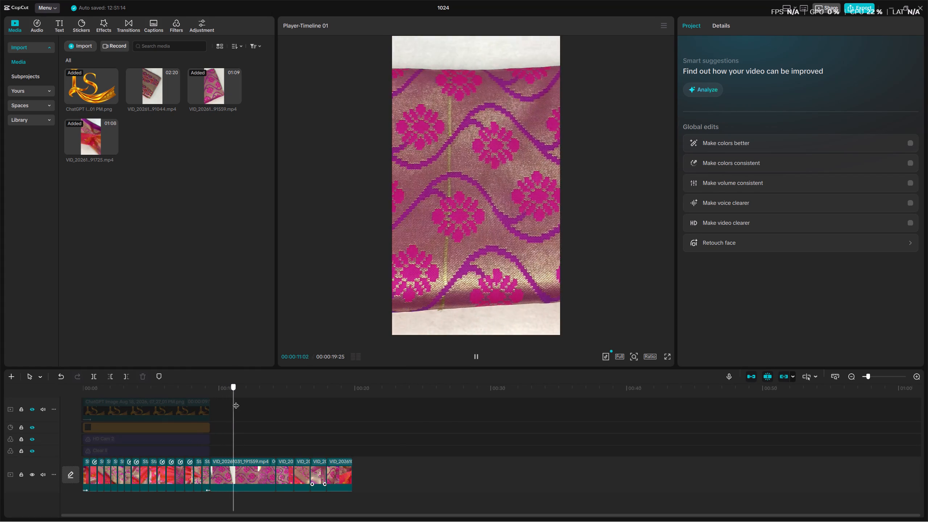
left_click_drag(236, 401, 240, 405)
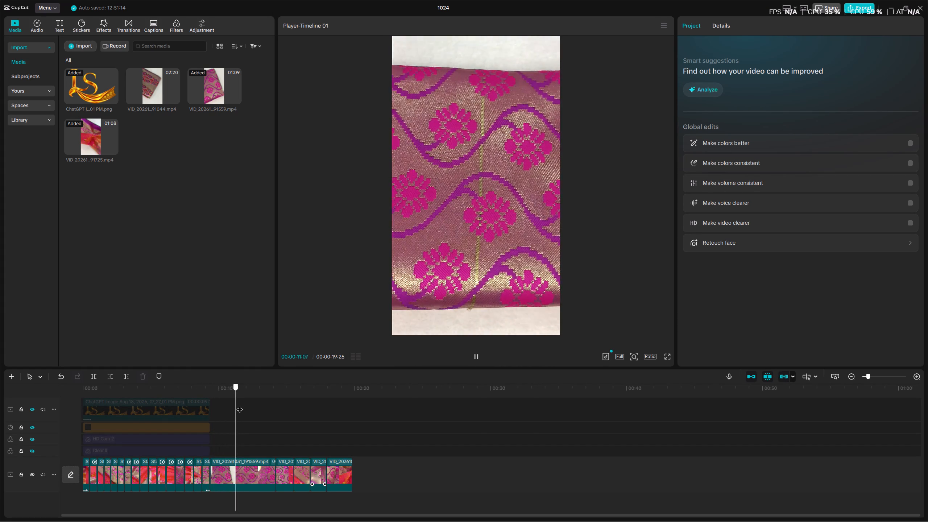
left_click_drag(240, 405, 258, 409)
left_click_drag(227, 387, 219, 401)
scroll(233, 421, "up", 4, "ctrl")
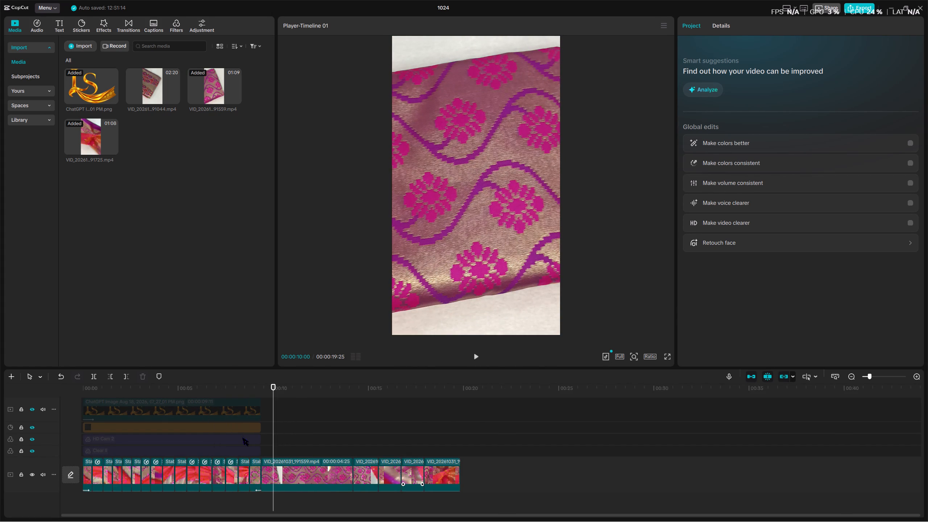
scroll(298, 455, "up", 2, "ctrl")
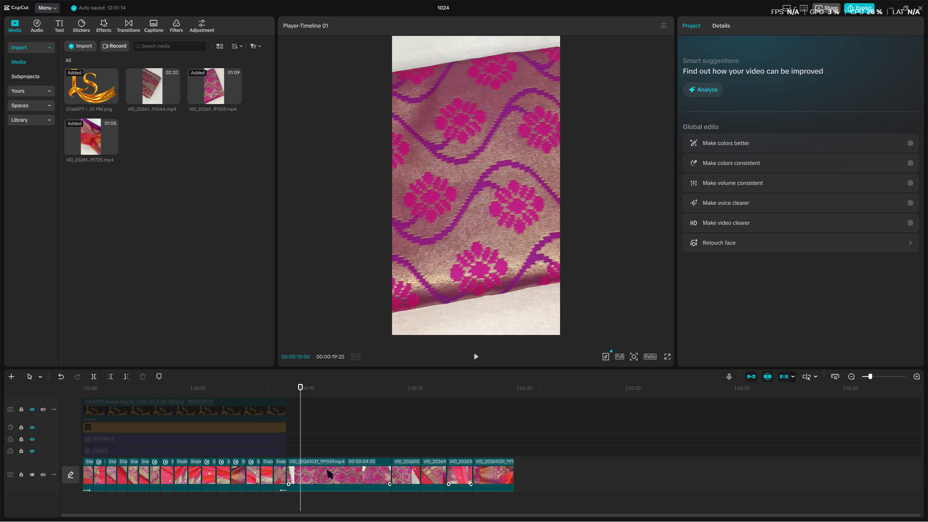
left_click_drag(281, 386, 287, 386)
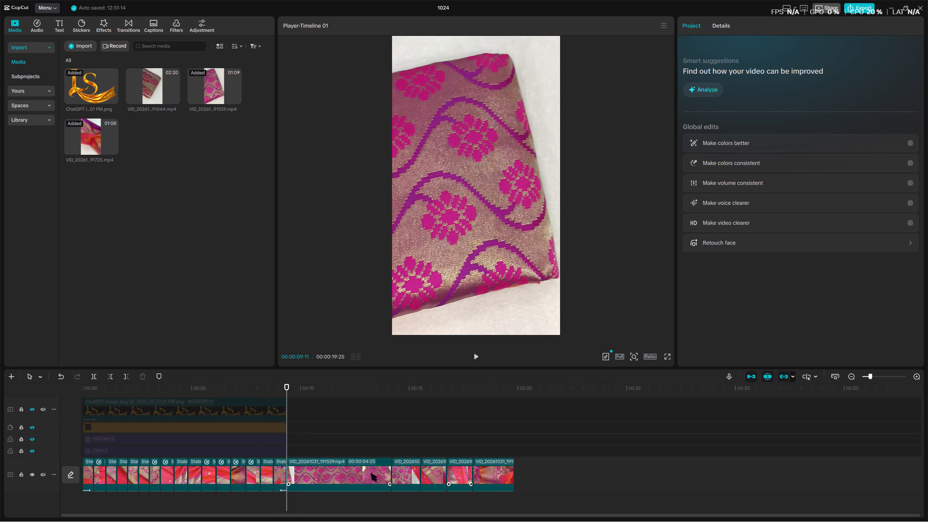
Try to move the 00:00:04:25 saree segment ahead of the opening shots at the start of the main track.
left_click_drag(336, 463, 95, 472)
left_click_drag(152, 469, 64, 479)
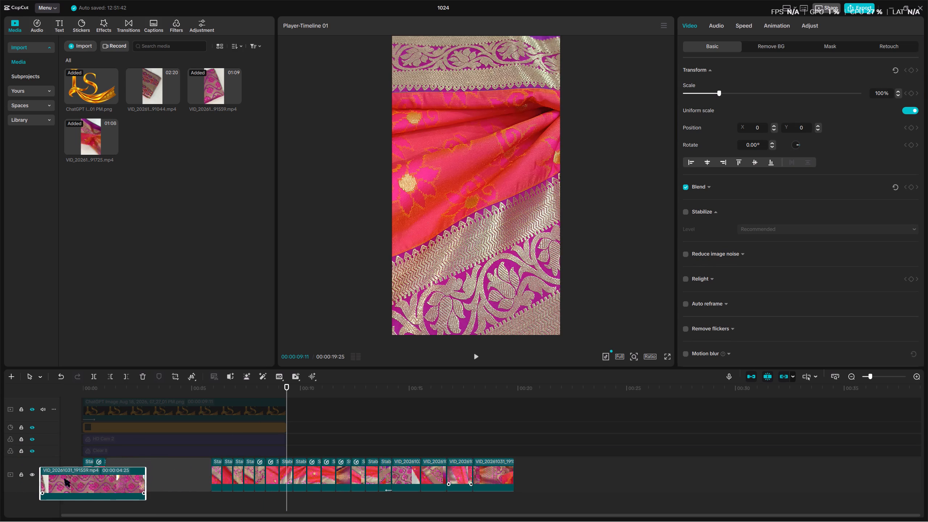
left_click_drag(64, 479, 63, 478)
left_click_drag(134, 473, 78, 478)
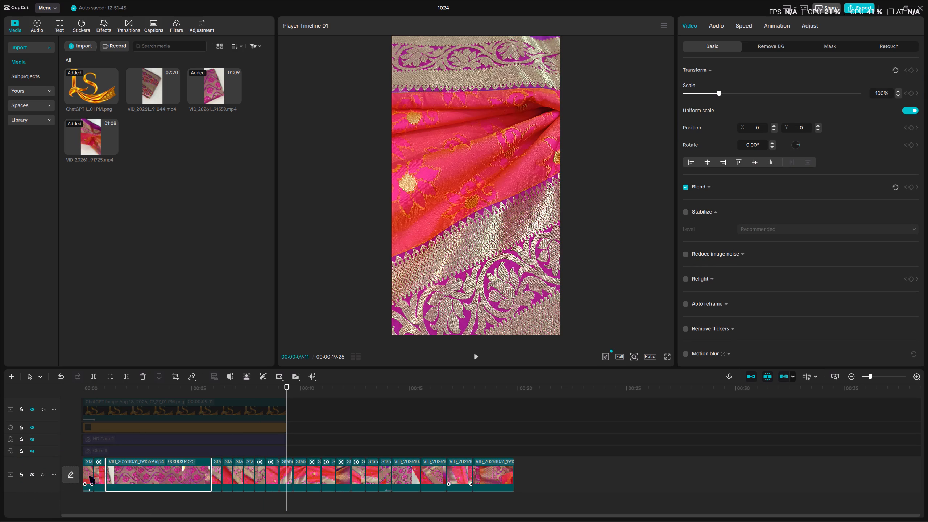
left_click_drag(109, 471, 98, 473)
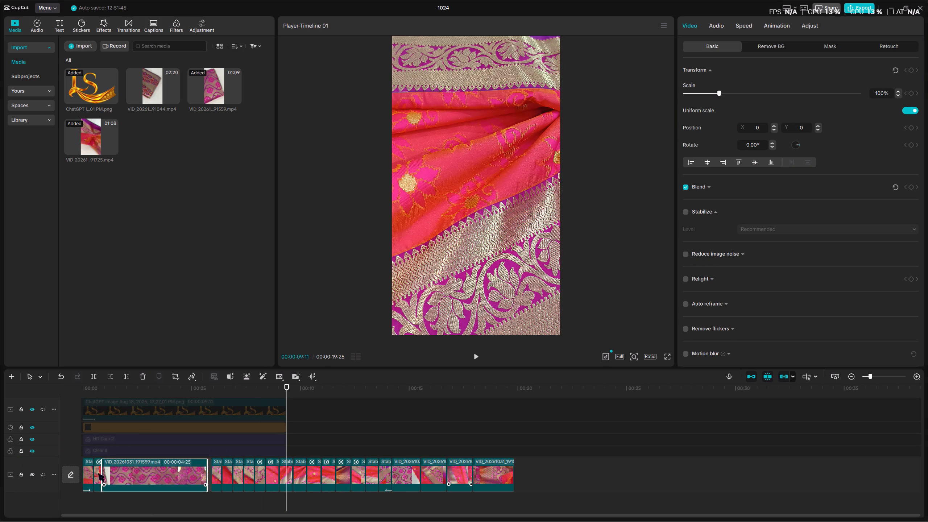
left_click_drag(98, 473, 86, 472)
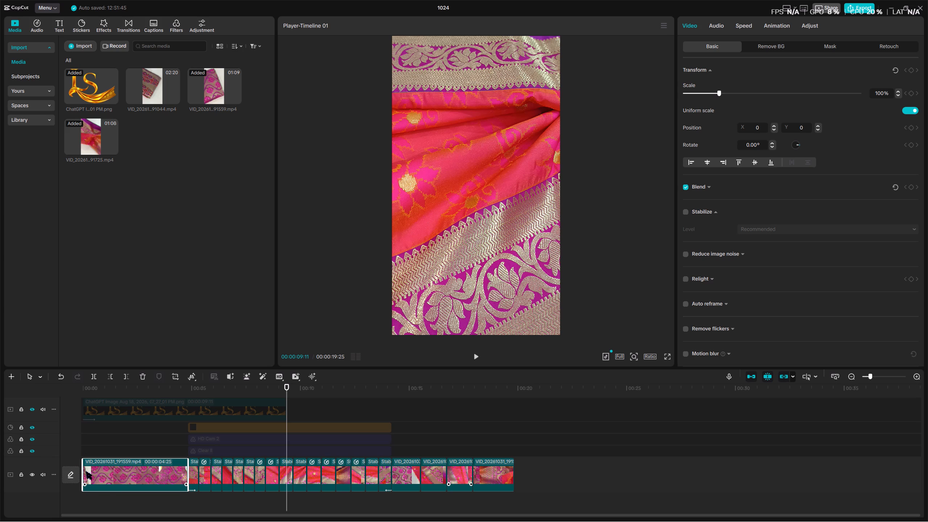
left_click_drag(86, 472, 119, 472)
Lock the orange track and the two purple tracks between the logo and the main track.
left_click(21, 428)
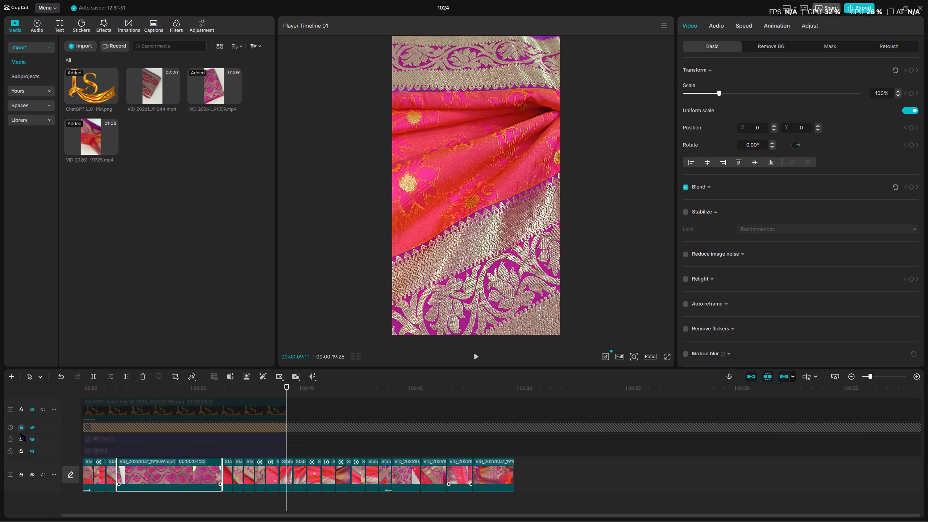
left_click(21, 439)
left_click(23, 453)
Move the 00:00:04:25 saree segment to the very beginning of the main track, ahead of all stabilized shots.
scroll(24, 419, "up", 5)
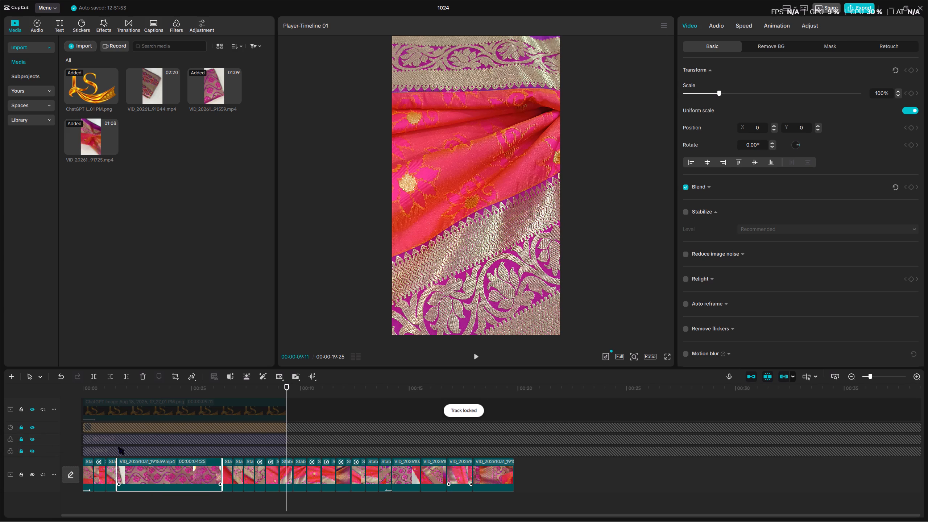
scroll(127, 428, "down", 1)
scroll(127, 428, "up", 5)
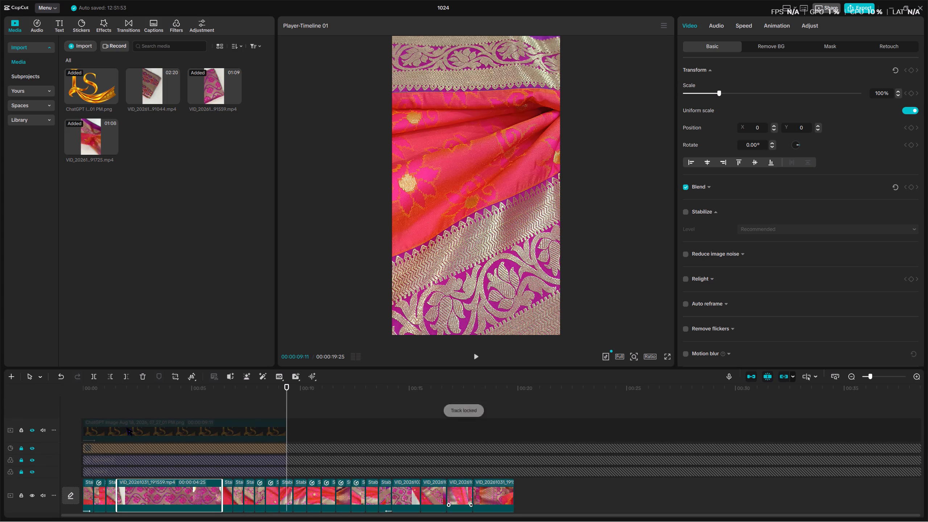
scroll(127, 428, "up", 3)
scroll(127, 428, "down", 4)
scroll(127, 428, "up", 2)
scroll(141, 475, "down", 1)
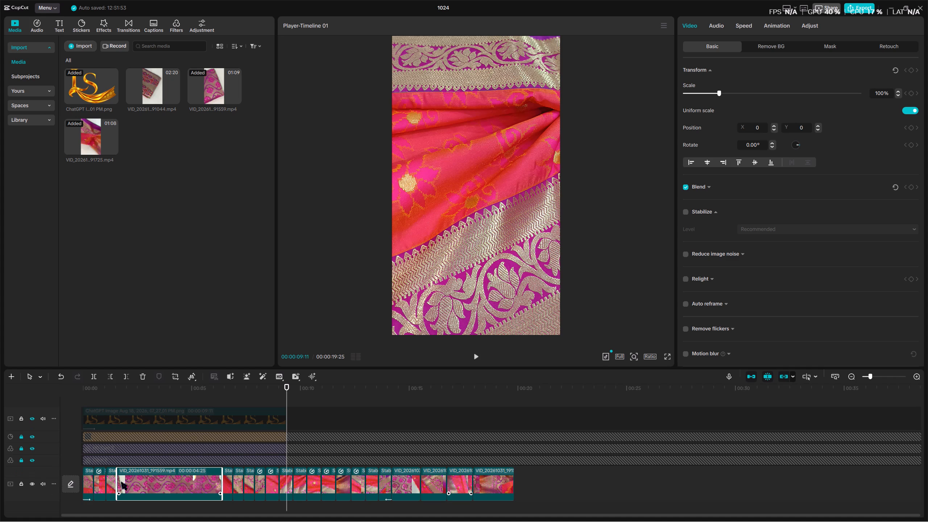
left_click_drag(120, 482, 82, 486)
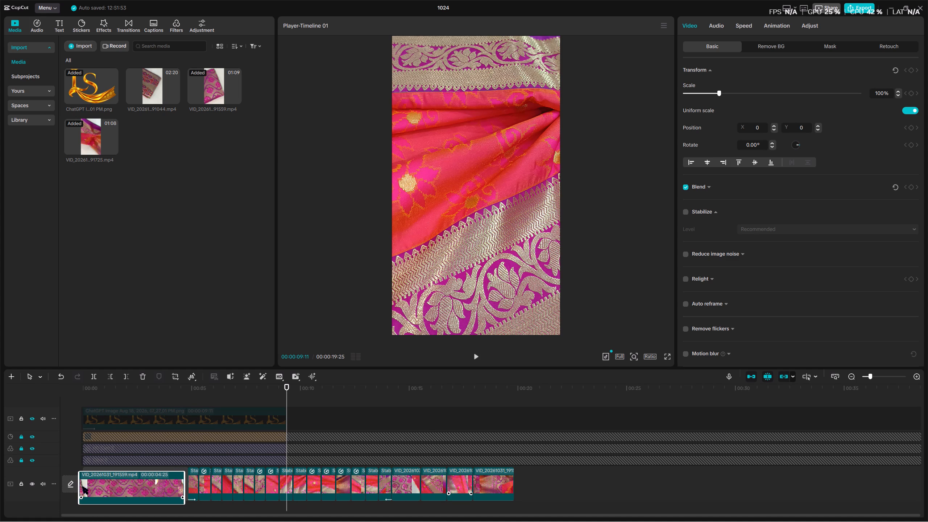
Play the opening of the moved segment, and move the first stabilized shot onto a new track above, starting at 00:00.
left_click_drag(99, 388, 54, 391)
key("space")
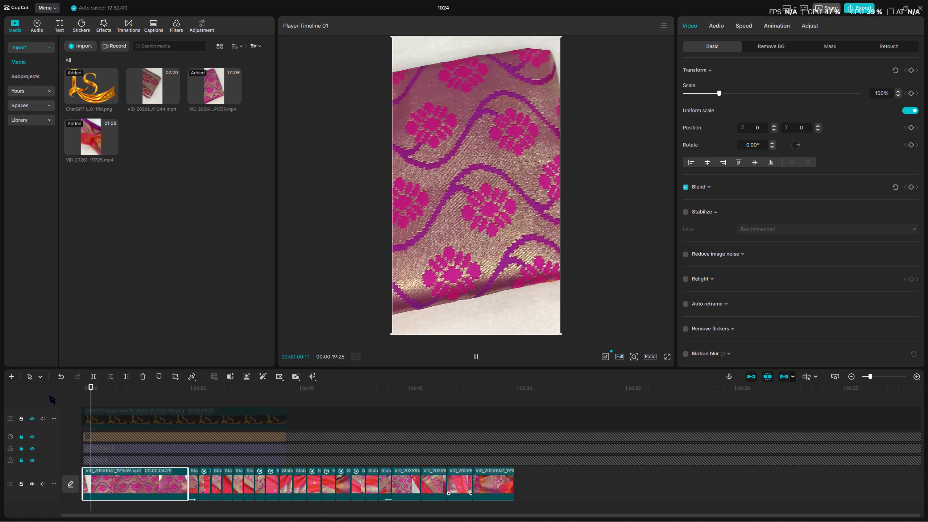
key("space")
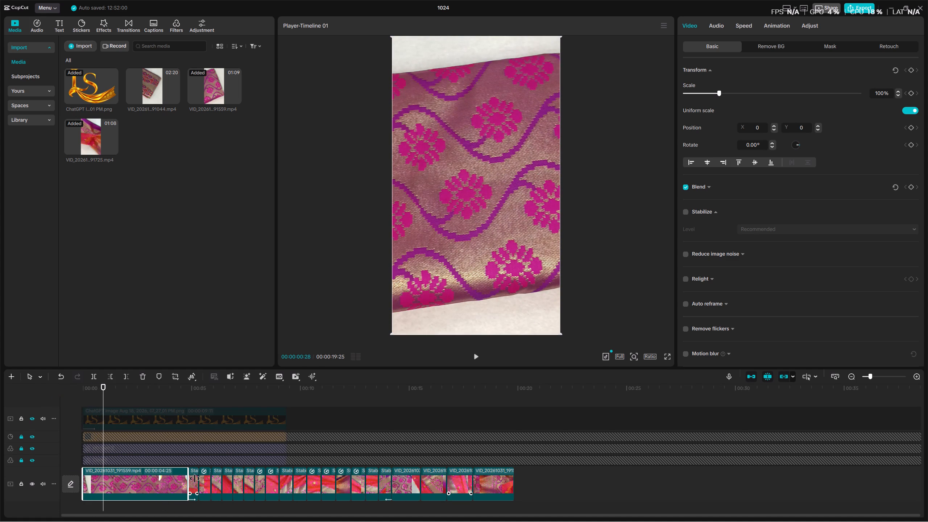
scroll(194, 481, "down", 12)
scroll(209, 464, "down", 3, "ctrl")
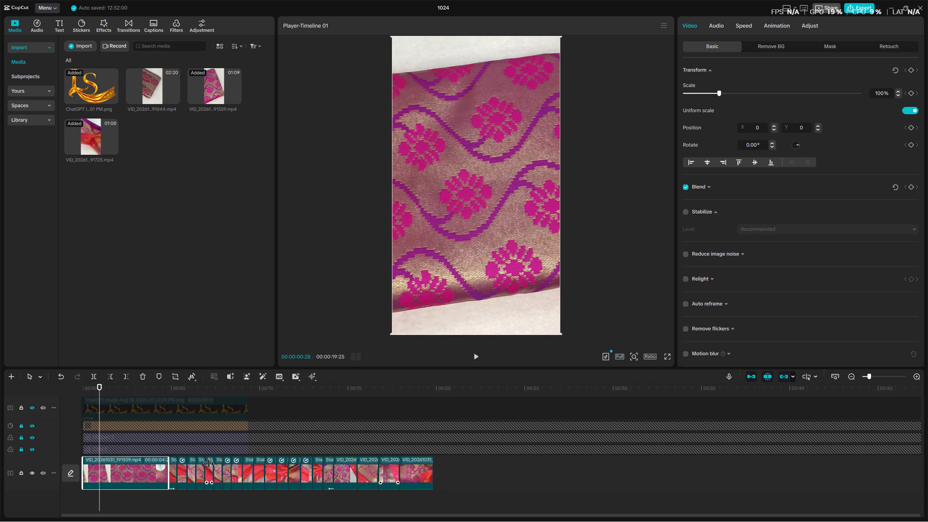
scroll(209, 464, "up", 5, "ctrl")
left_click_drag(207, 469, 207, 470)
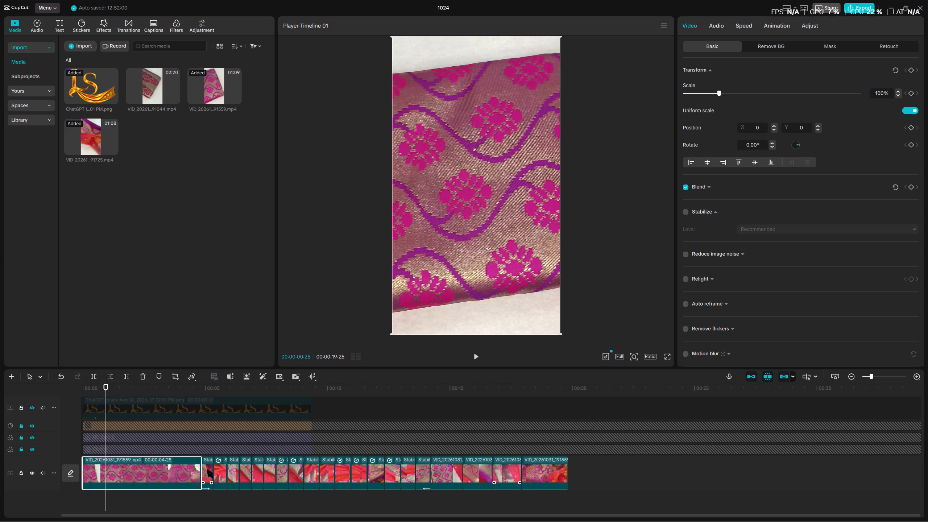
left_click_drag(207, 470, 90, 504)
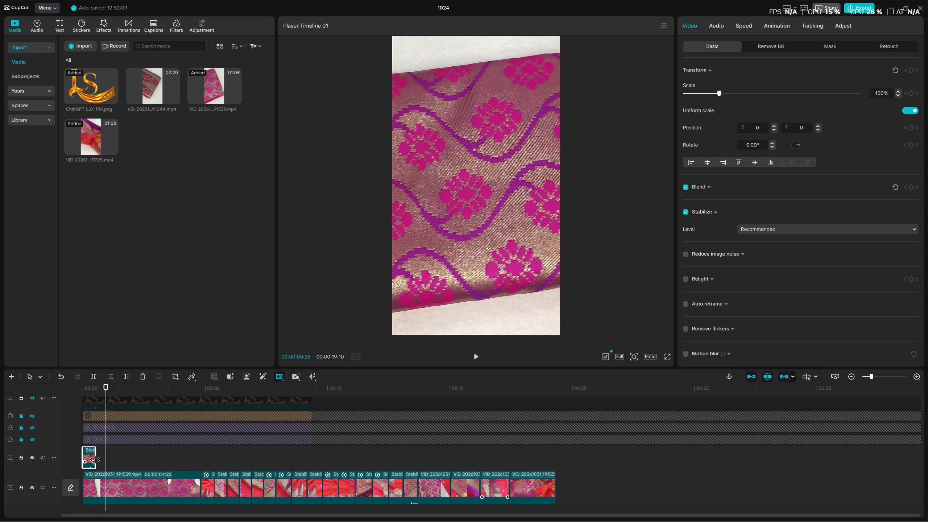
Split the opening saree segment on the main track at 00:00:00:15, where the raised stabilized shot ends.
left_click_drag(88, 385, 71, 390)
left_click_drag(71, 390, 86, 390)
left_click_drag(86, 389, 95, 391)
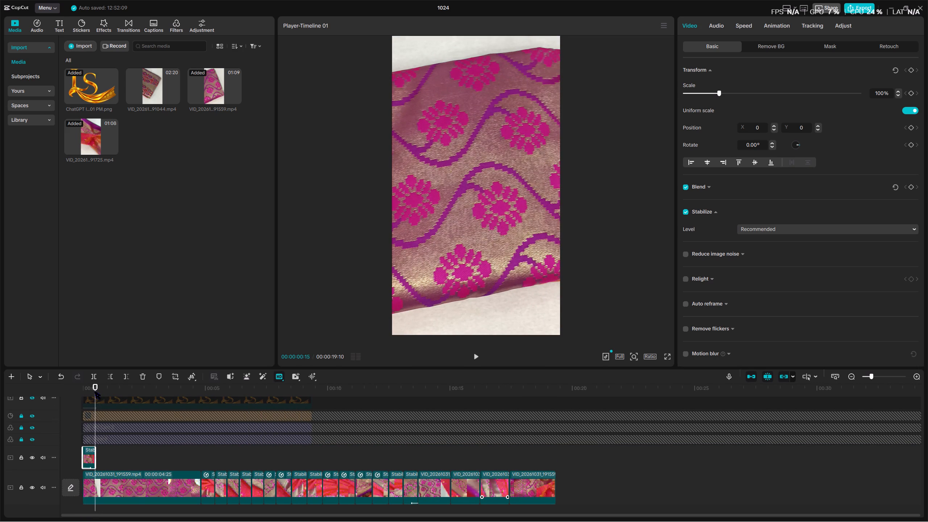
key("ctrl+b")
left_click(97, 484)
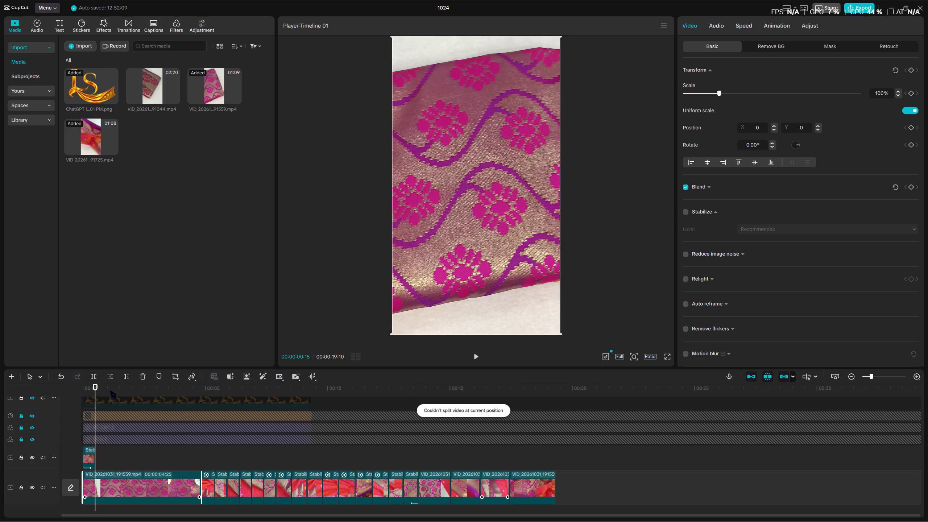
key("ctrl+b")
Split the remaining saree segment at 00:00:01:12 and delete the piece between 00:00:00:15 and that cut.
key("space")
key("space")
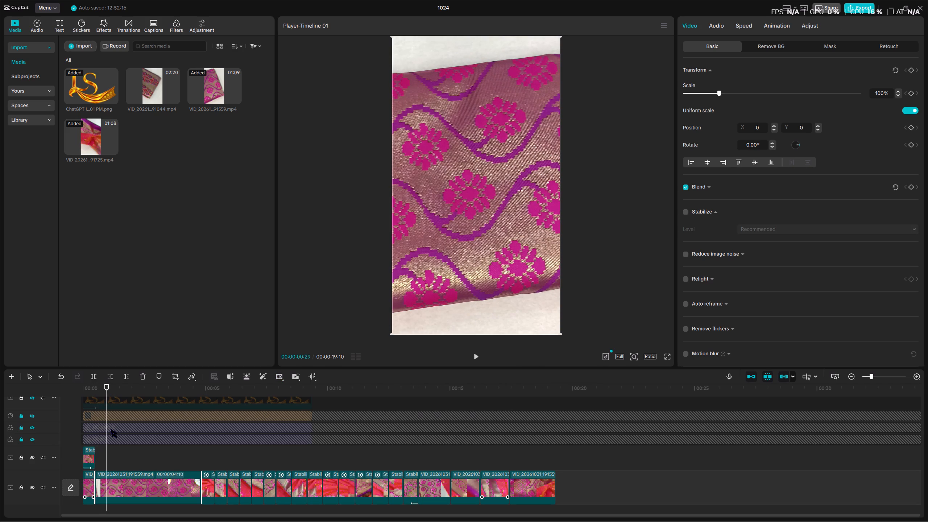
key("ctrl+b")
key("ctrl+z")
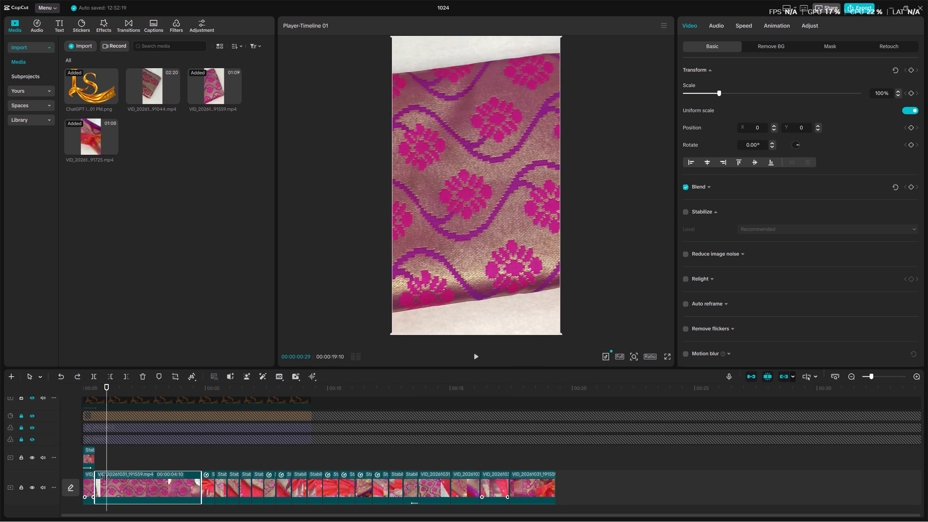
key("space")
key("space")
key("ctrl+b")
left_click(107, 481)
key("BackSpace")
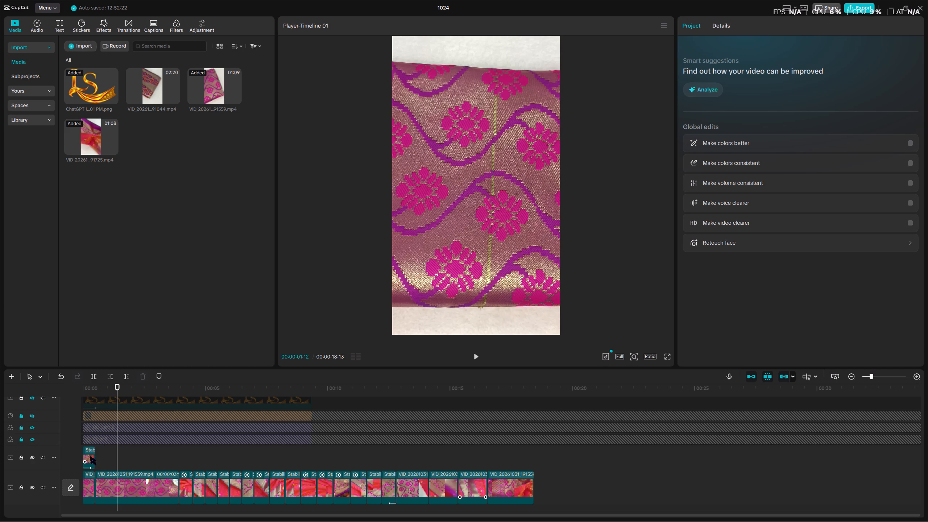
Move the raised stabilized shot to start at 00:00:00:15 as a length guide and split the saree segment at 00:00:01:00.
left_click_drag(90, 457, 104, 458)
left_click(109, 384)
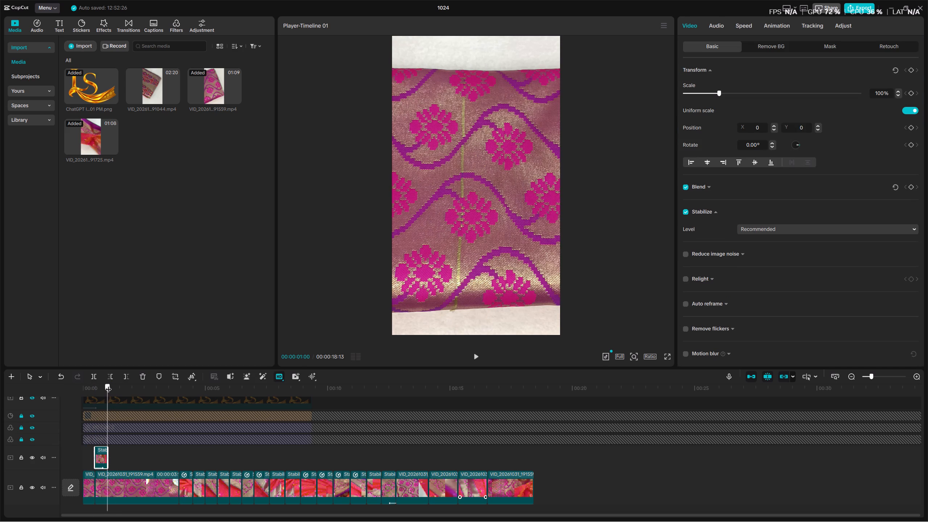
key("ctrl+b")
left_click(108, 484)
key("ctrl+b")
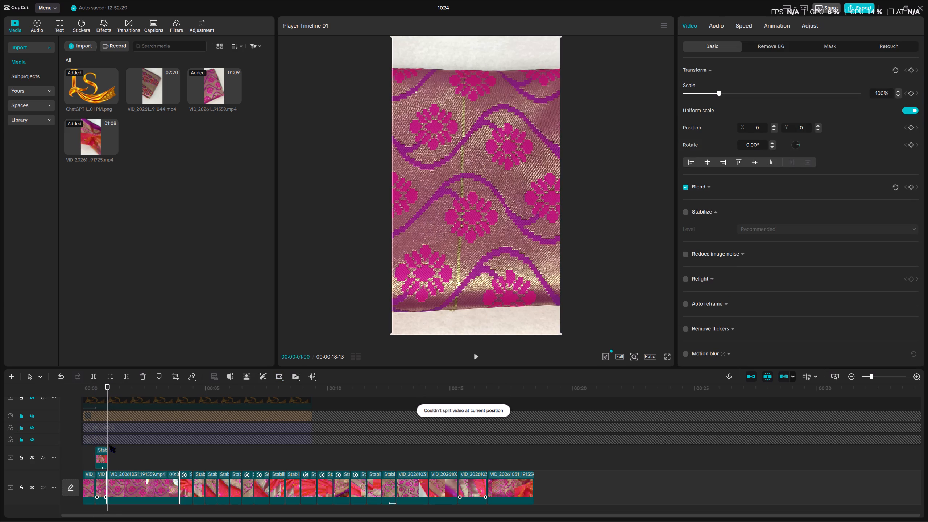
Split the saree segment again at 00:00:01:15 and delete the short piece between 00:00:01:00 and that cut.
left_click_drag(108, 387, 120, 386)
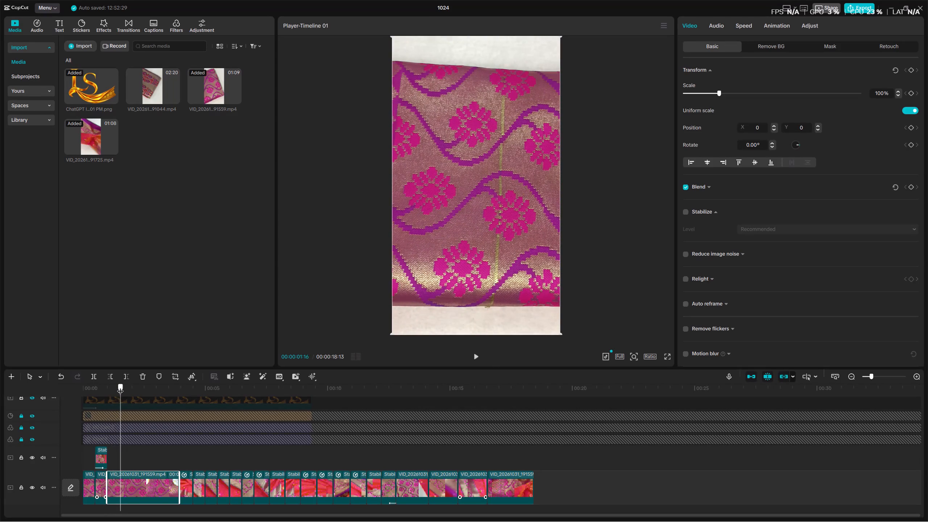
left_click_drag(120, 386, 119, 388)
key("ctrl+b")
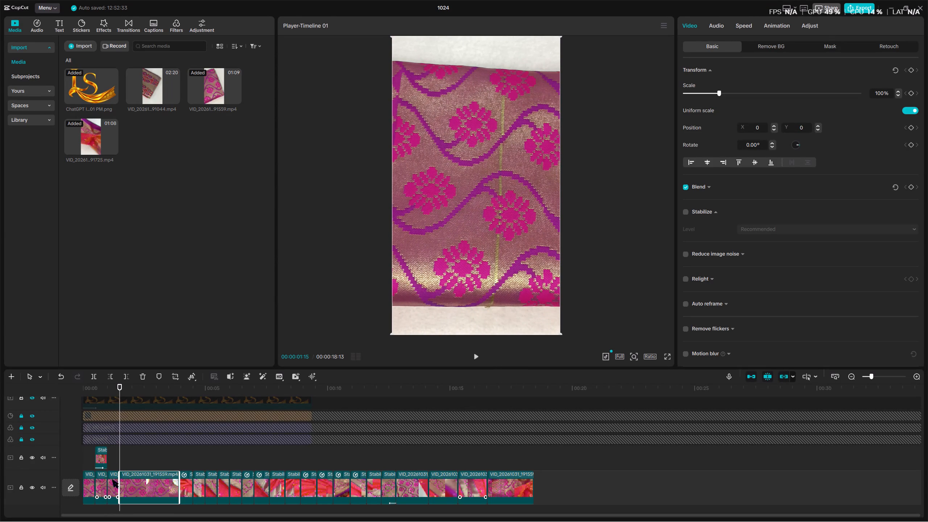
left_click(112, 480)
key("BackSpace")
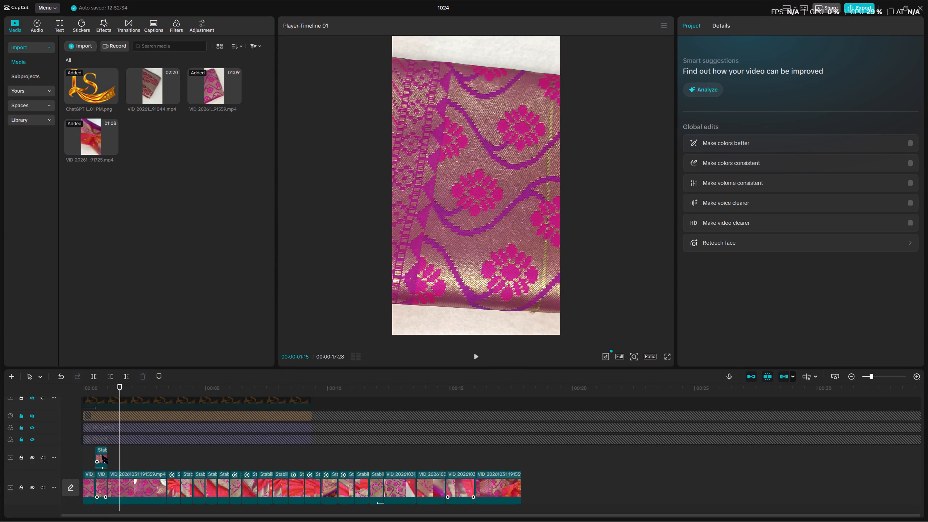
Move the raised stabilized shot to start at 00:00:01:00 as a length guide and split the saree segment at 00:00:01:15.
left_click_drag(100, 455, 111, 456)
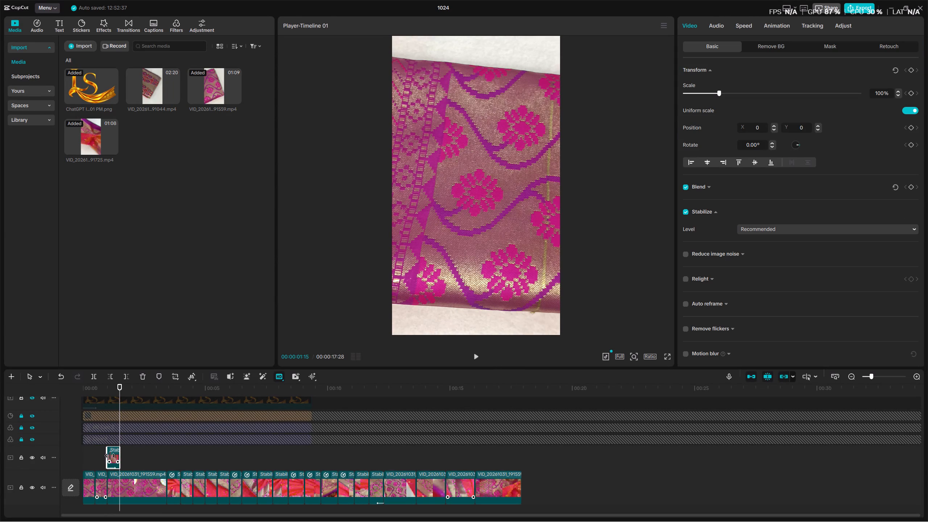
left_click_drag(109, 384, 108, 390)
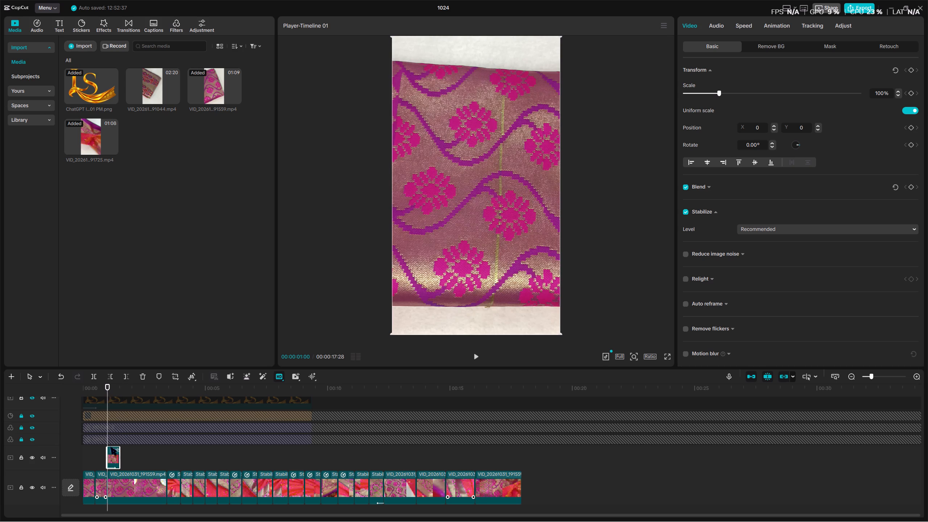
left_click(119, 387)
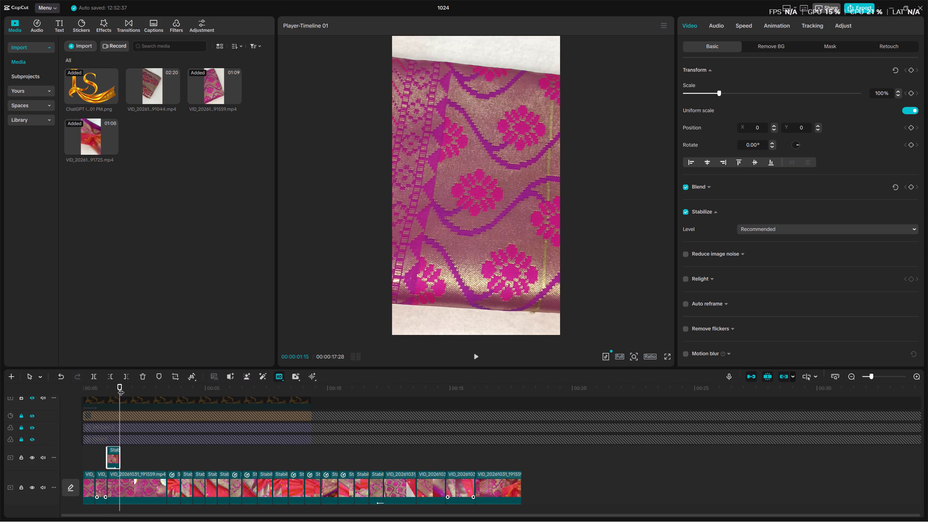
key("ctrl+b")
Split the remaining saree segment at 00:00:01:28 and delete the piece between 00:00:01:15 and that cut.
left_click(122, 481)
key("ctrl+b")
key("space")
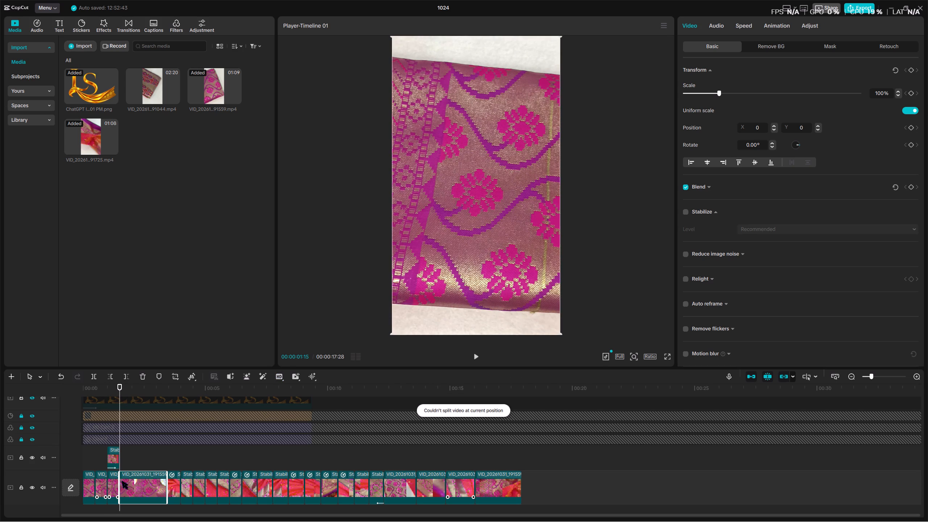
key("space")
key("ctrl+b")
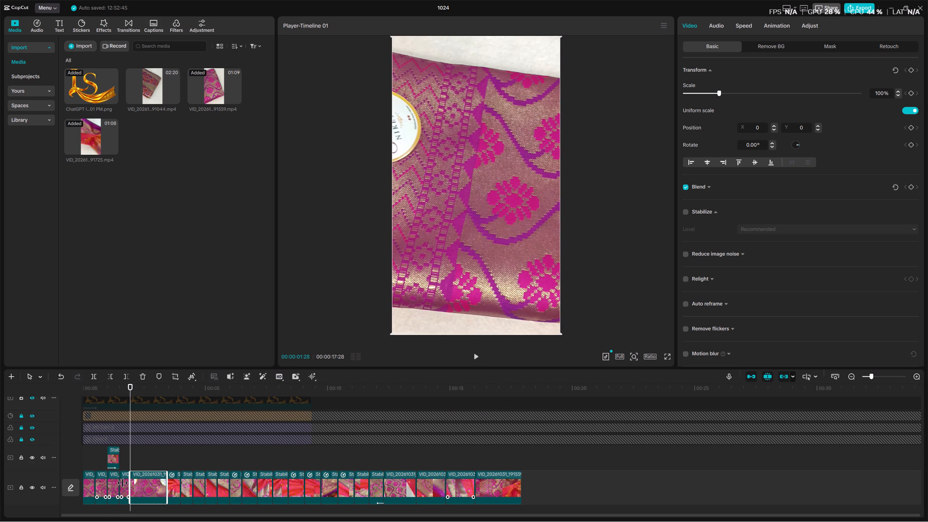
left_click(123, 483)
key("BackSpace")
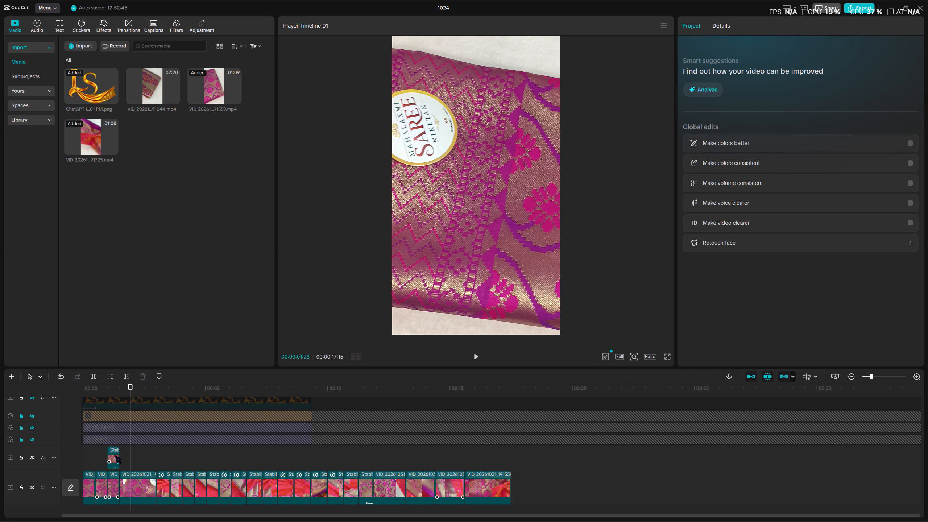
Move the raised stabilized shot to start at 00:00:01:15 as a length guide and split the saree segment at 00:00:02:00.
left_click_drag(113, 455, 130, 456)
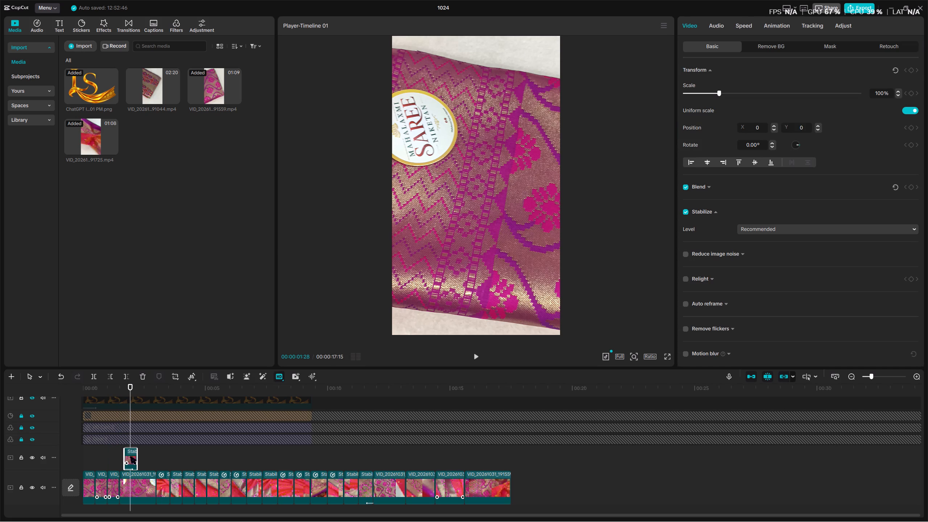
left_click_drag(130, 456, 128, 456)
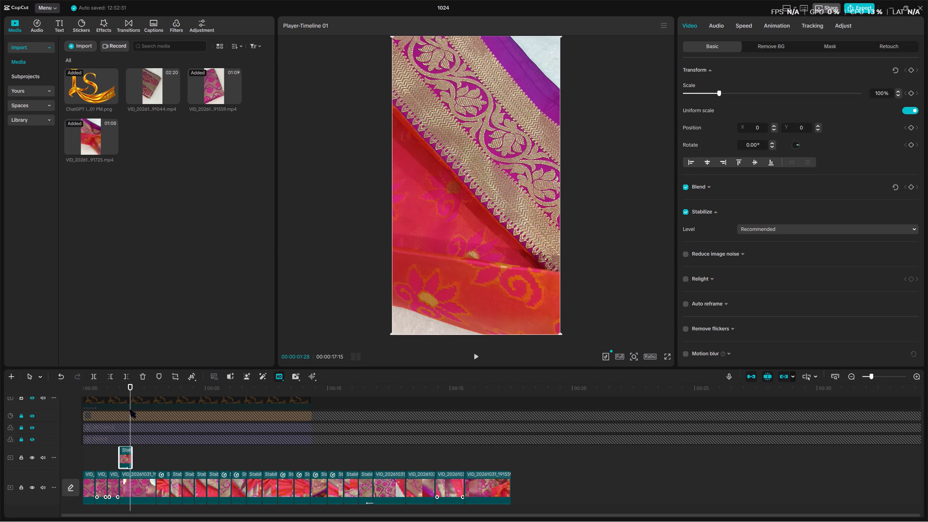
left_click(132, 389)
left_click(130, 492)
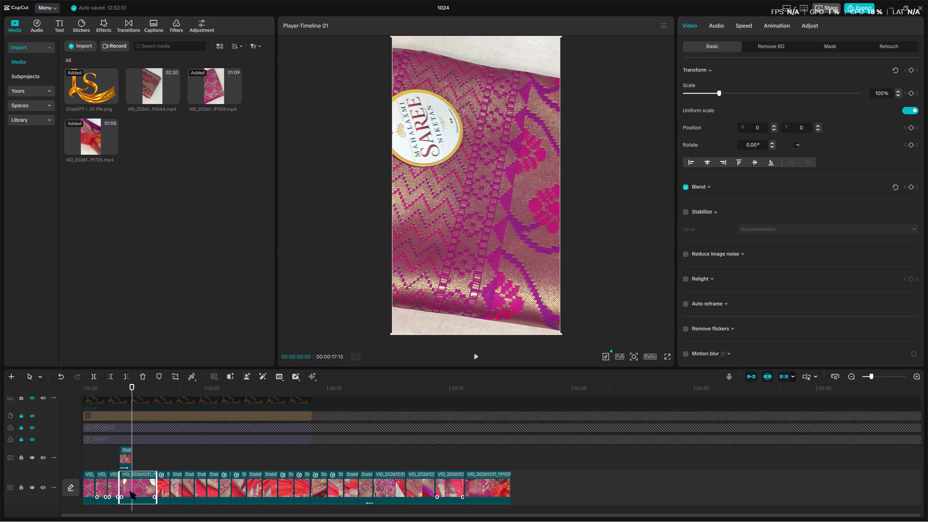
key("ctrl+b")
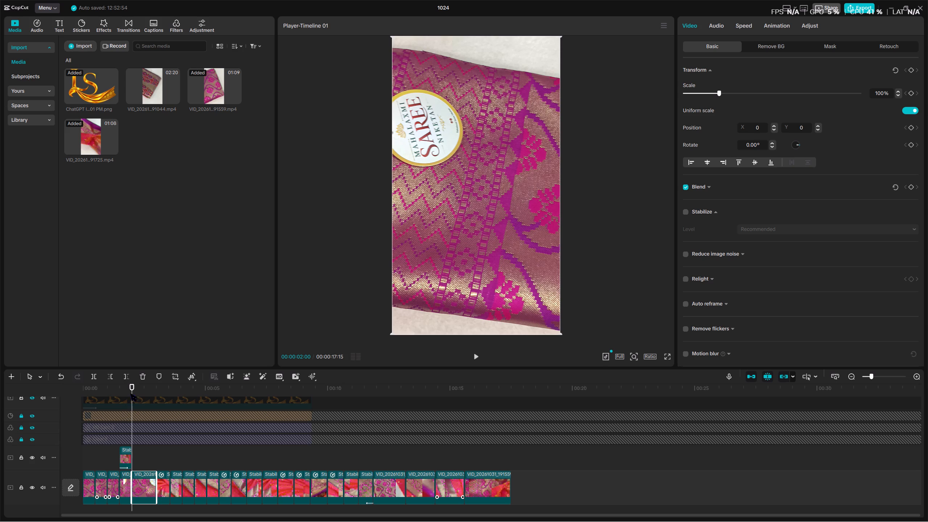
Check the footage around the cut, split the remaining saree segment at 00:00:02:11 and delete the piece between 00:00:02:00 and that cut.
left_click_drag(132, 385, 129, 390)
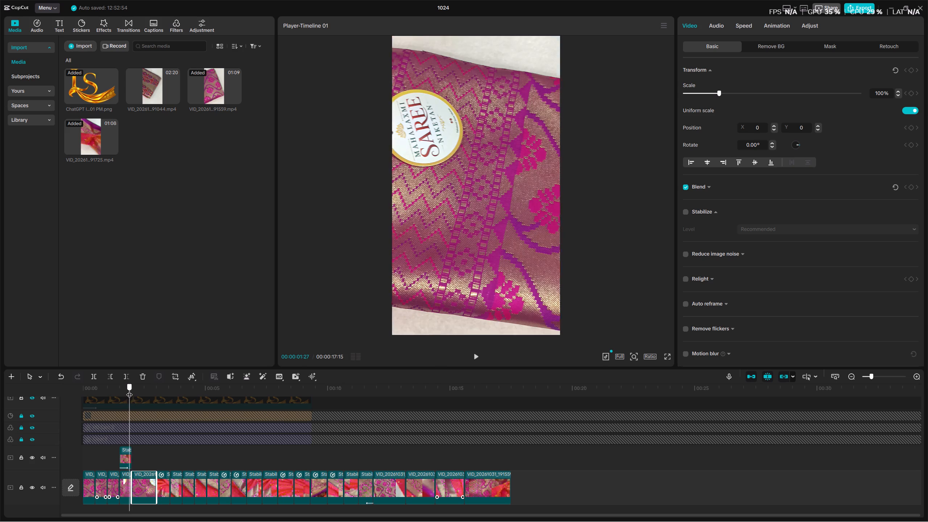
left_click_drag(129, 390, 129, 397)
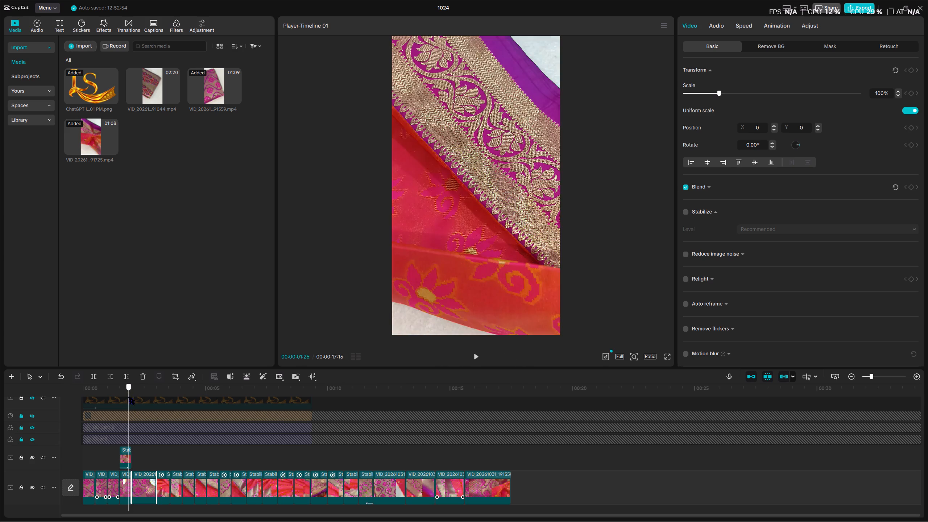
left_click_drag(129, 397, 131, 397)
key("space")
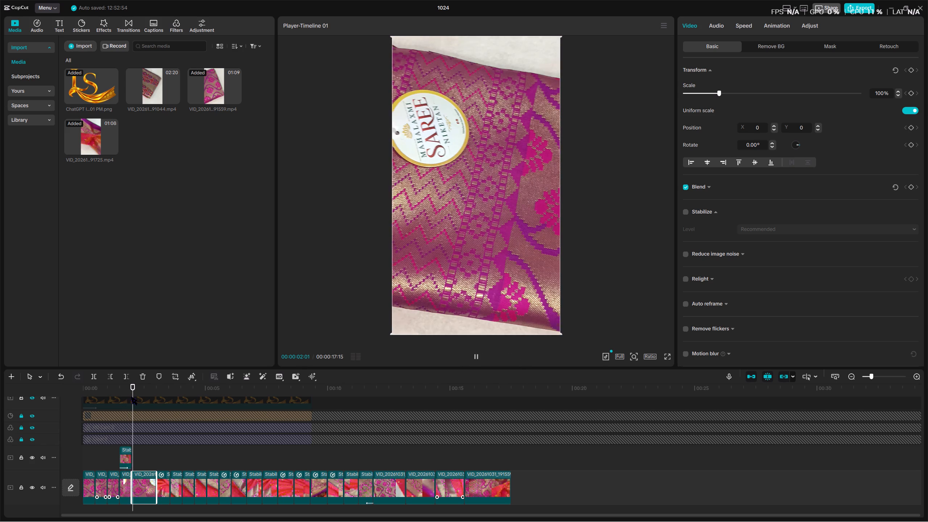
key("space")
left_click_drag(136, 389, 128, 390)
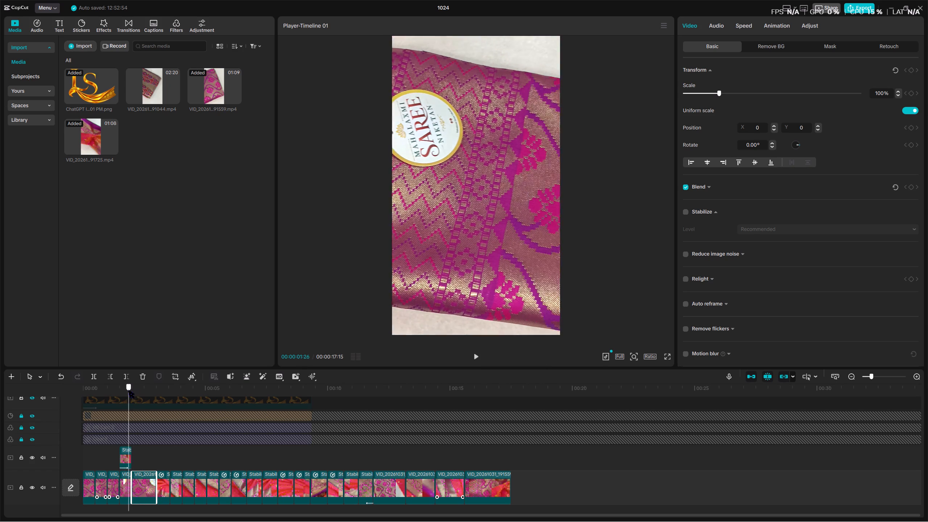
left_click_drag(128, 390, 141, 391)
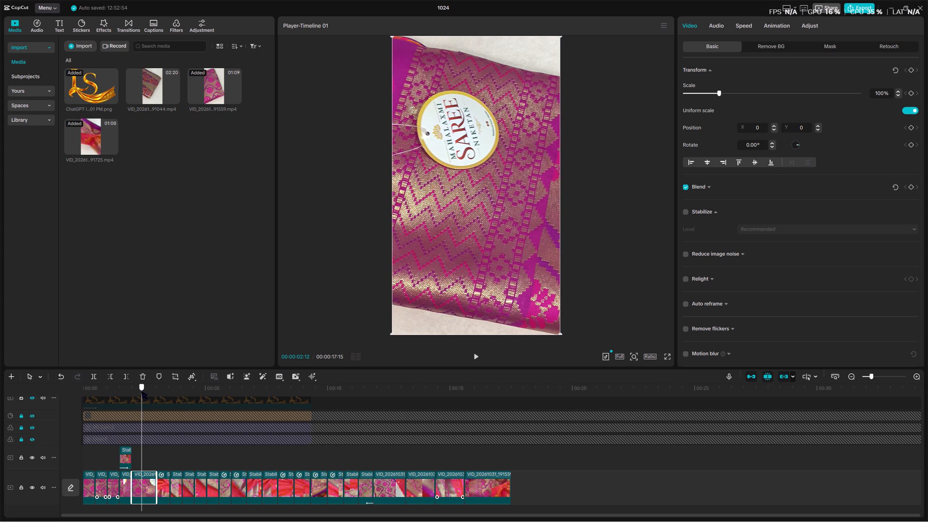
left_click_drag(141, 391, 141, 392)
key("ctrl+b")
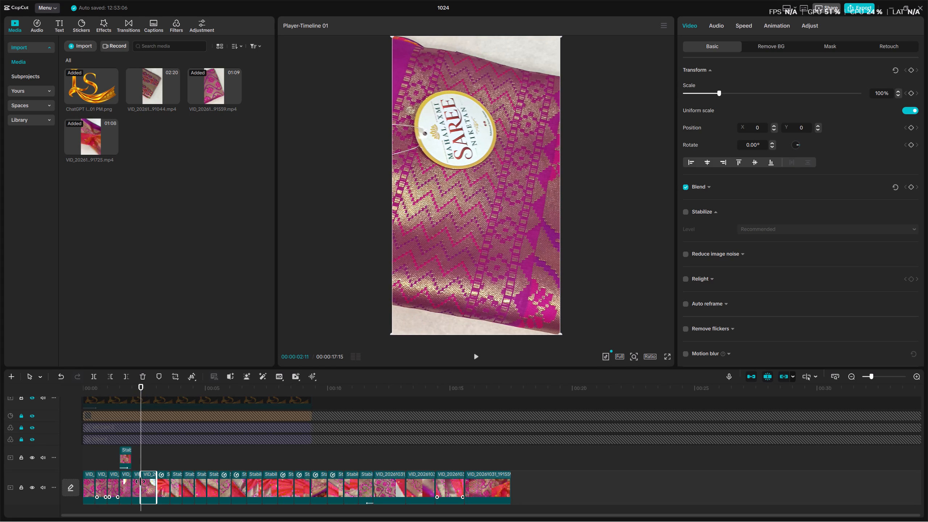
left_click(136, 483)
key("BackSpace")
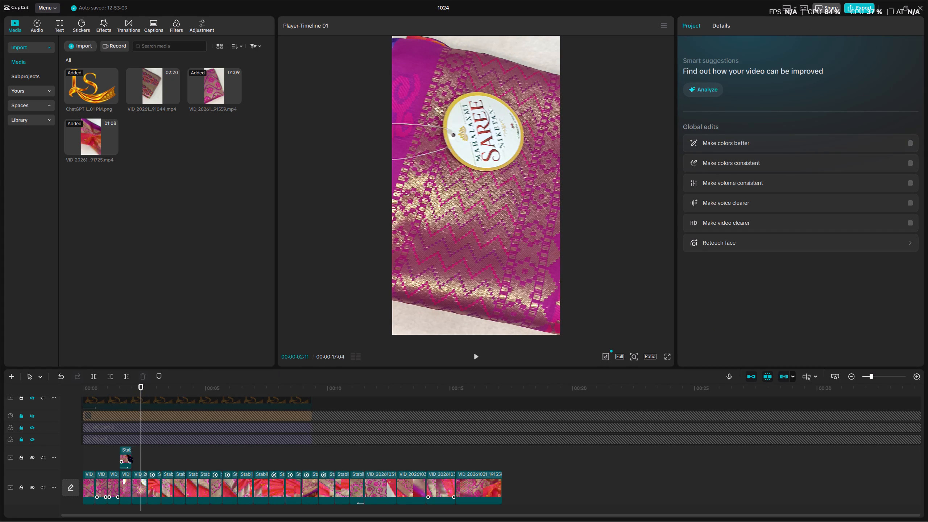
Move the raised stabilized shot to start at 00:00:02:00 and trim the end of the last saree piece to the same length.
left_click_drag(127, 454, 139, 452)
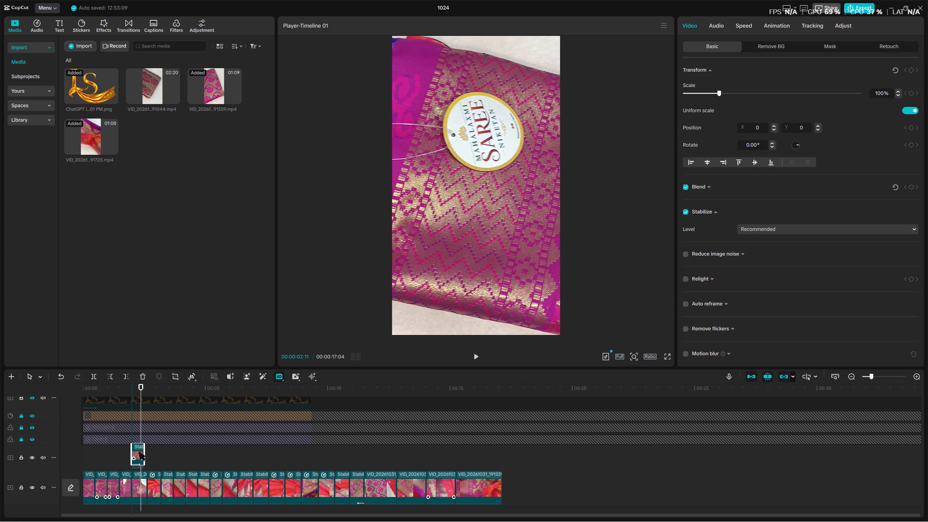
left_click_drag(139, 452, 139, 457)
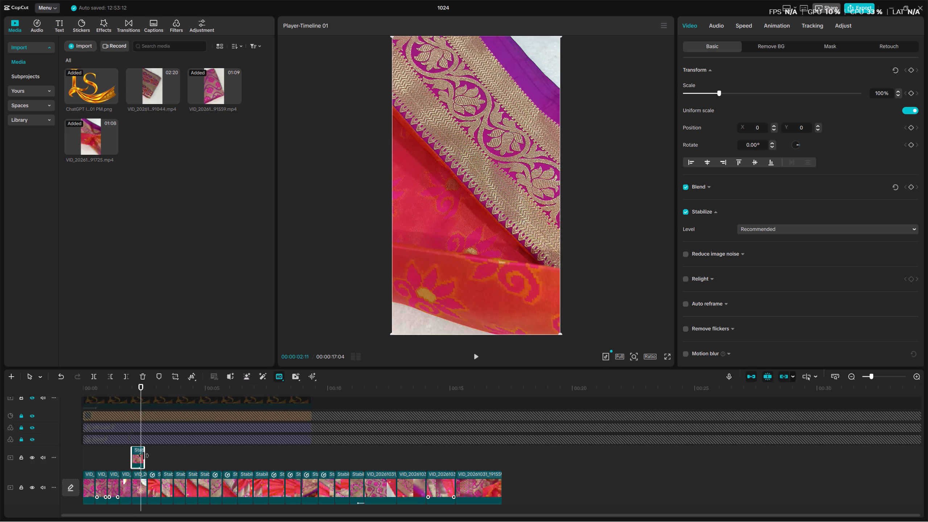
left_click(144, 456)
left_click(142, 480)
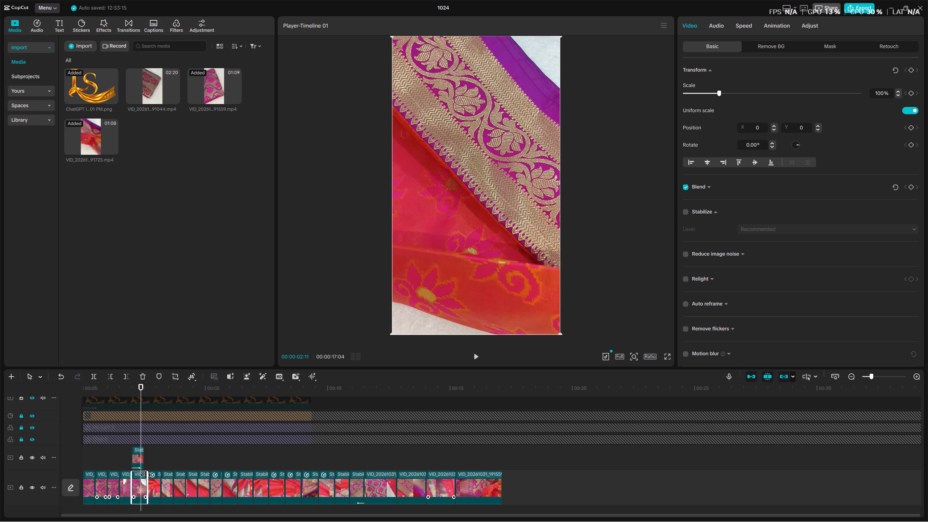
left_click_drag(146, 475, 142, 476)
Return the raised stabilized shot to the main track directly after the trimmed saree piece.
left_click_drag(138, 455, 144, 485)
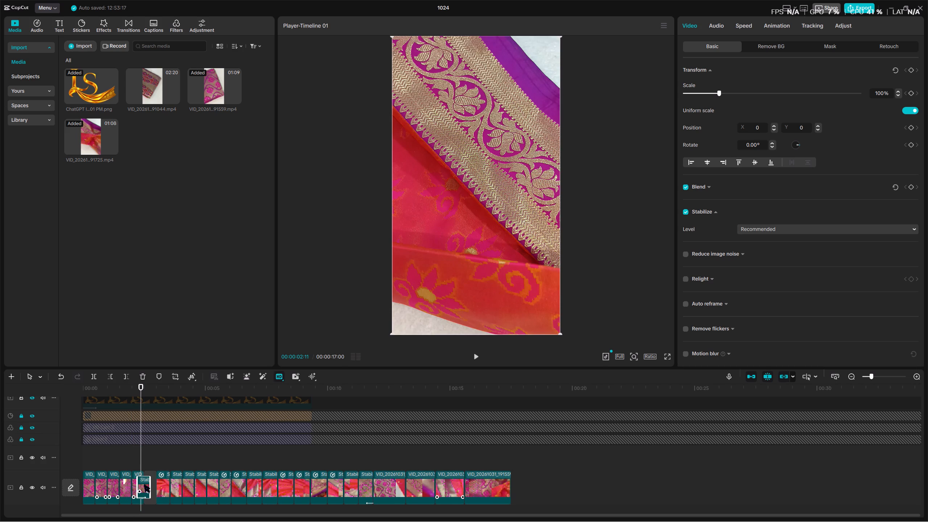
left_click_drag(144, 485, 145, 485)
Play back the opening from the start several times to check the pacing of the new short saree shots.
left_click_drag(136, 389, 53, 405)
key("space")
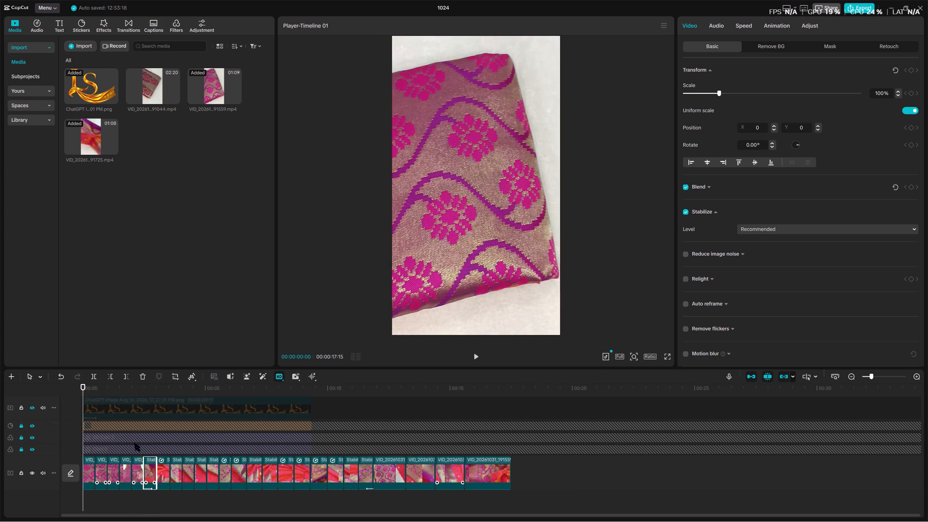
key("space")
key("space")
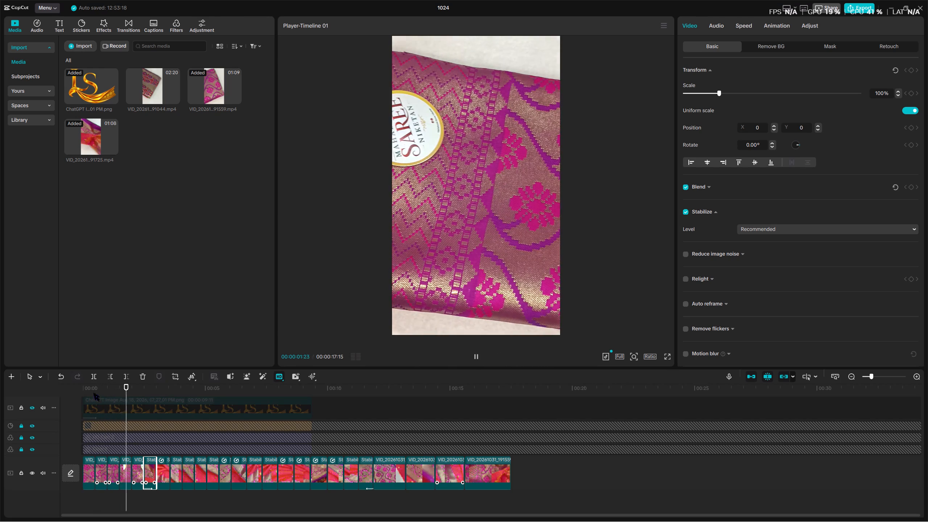
key("space")
left_click_drag(92, 384, 22, 397)
key("space")
key("space")
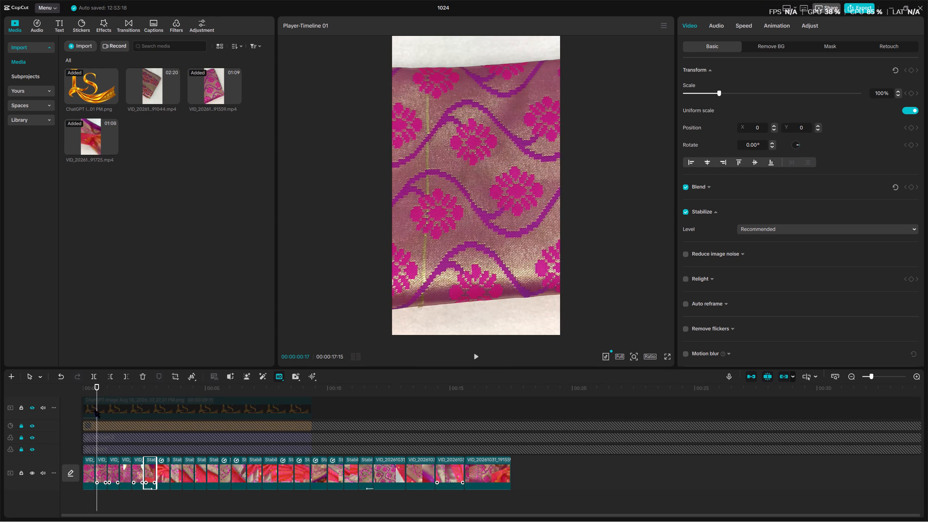
left_click_drag(92, 385, 75, 392)
key("space")
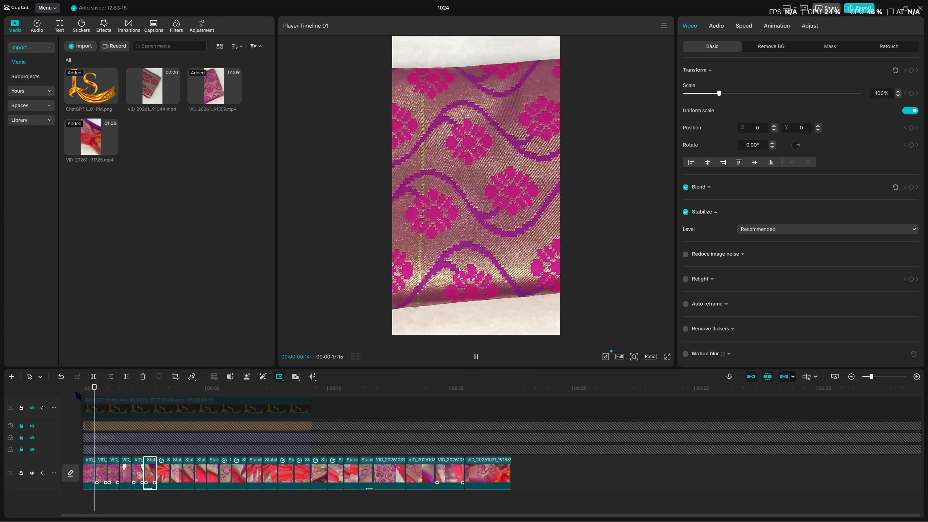
key("space")
left_click_drag(90, 388, 63, 395)
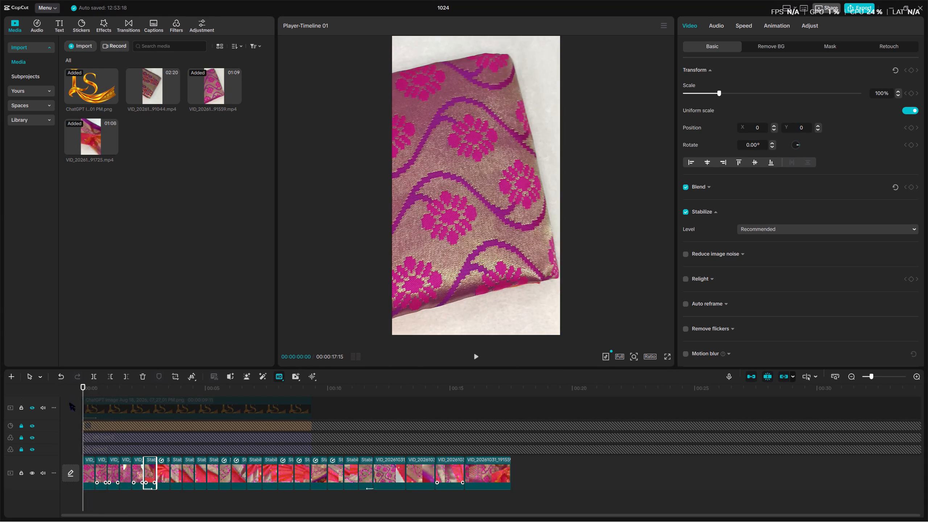
key("space")
key("space")
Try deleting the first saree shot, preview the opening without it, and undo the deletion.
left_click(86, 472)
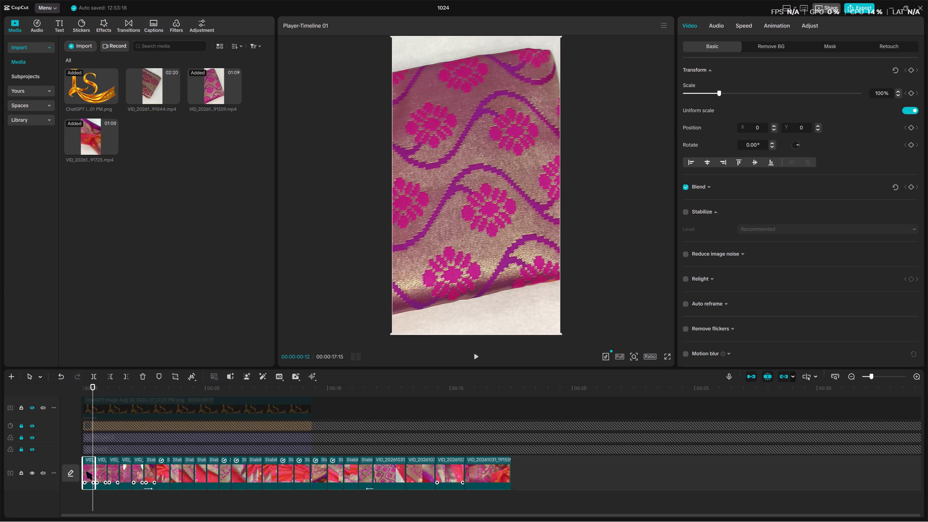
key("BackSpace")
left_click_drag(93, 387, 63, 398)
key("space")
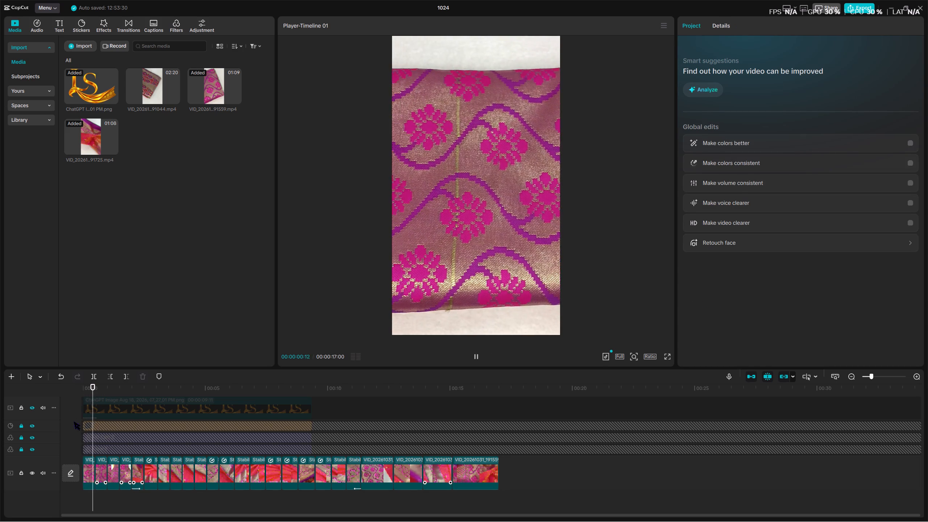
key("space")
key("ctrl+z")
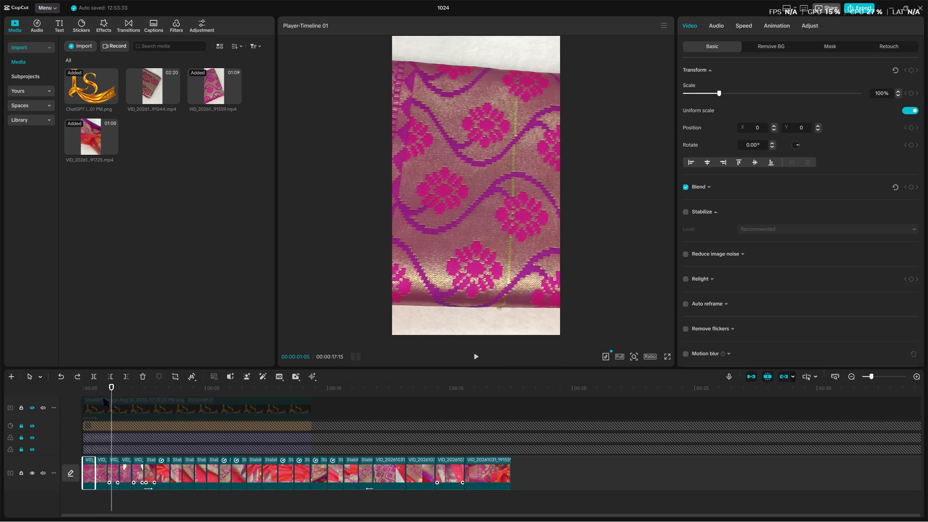
Replay the opening, enlarge the first saree shot to 107% and shift it down to position Y -79.
left_click_drag(90, 387, 63, 398)
key("space")
key("space")
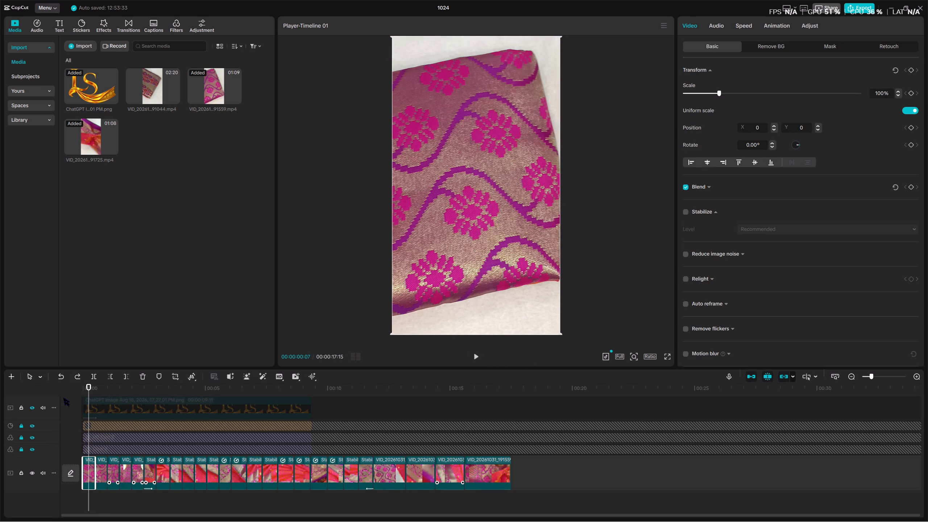
key("space")
key("space")
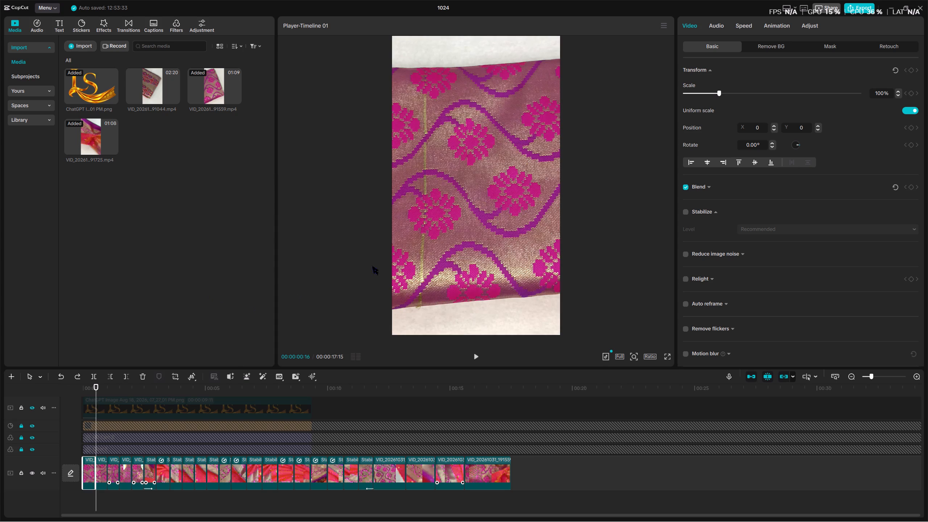
left_click(93, 386)
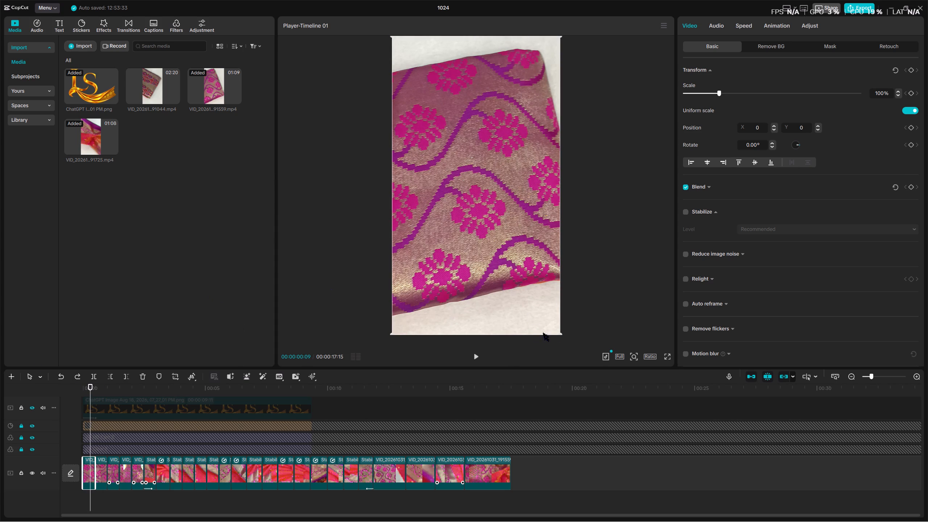
left_click_drag(560, 332, 566, 350)
left_click_drag(538, 299, 538, 307)
left_click_drag(527, 282, 527, 289)
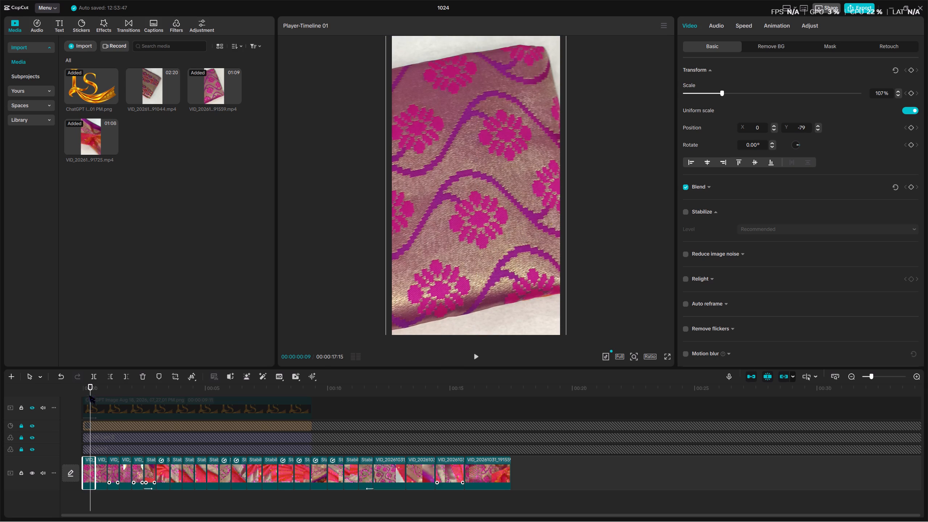
Play back the opening from the start to check the reframed first saree shot.
left_click_drag(90, 386, 59, 393)
key("space")
key("space")
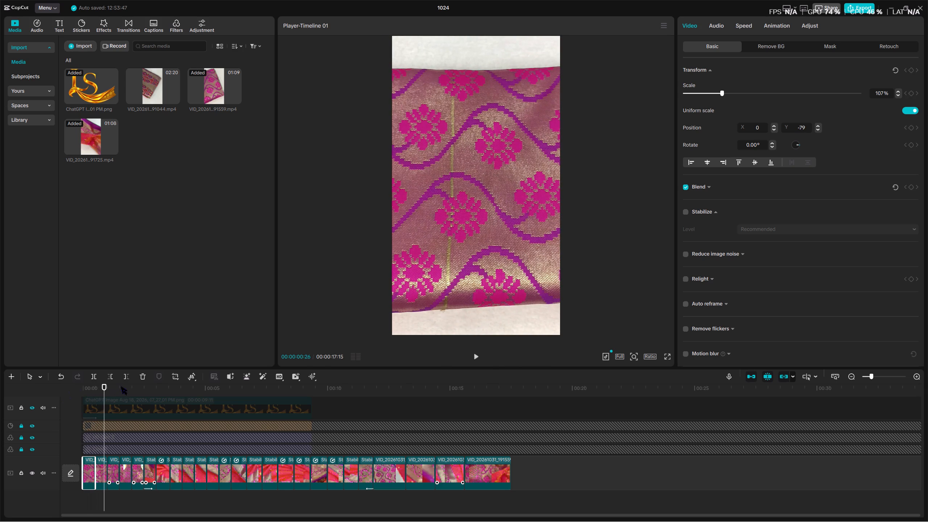
left_click(94, 390)
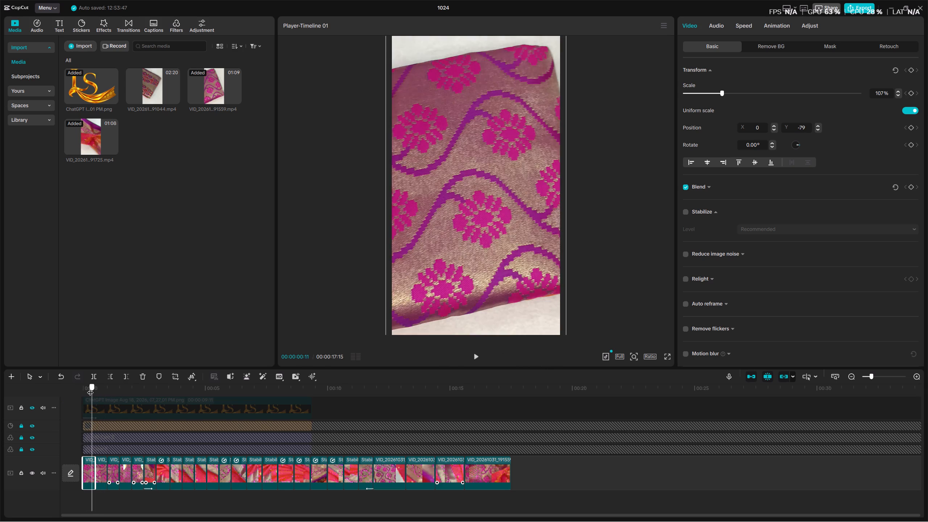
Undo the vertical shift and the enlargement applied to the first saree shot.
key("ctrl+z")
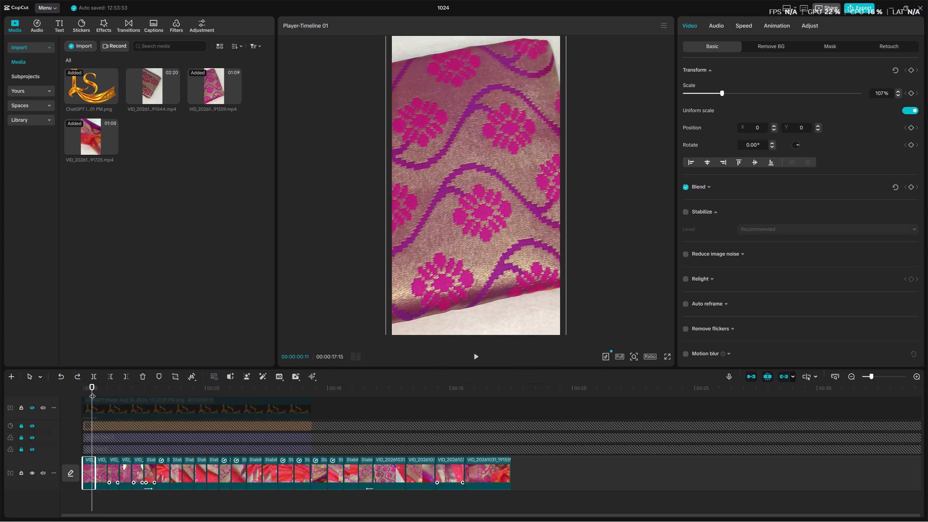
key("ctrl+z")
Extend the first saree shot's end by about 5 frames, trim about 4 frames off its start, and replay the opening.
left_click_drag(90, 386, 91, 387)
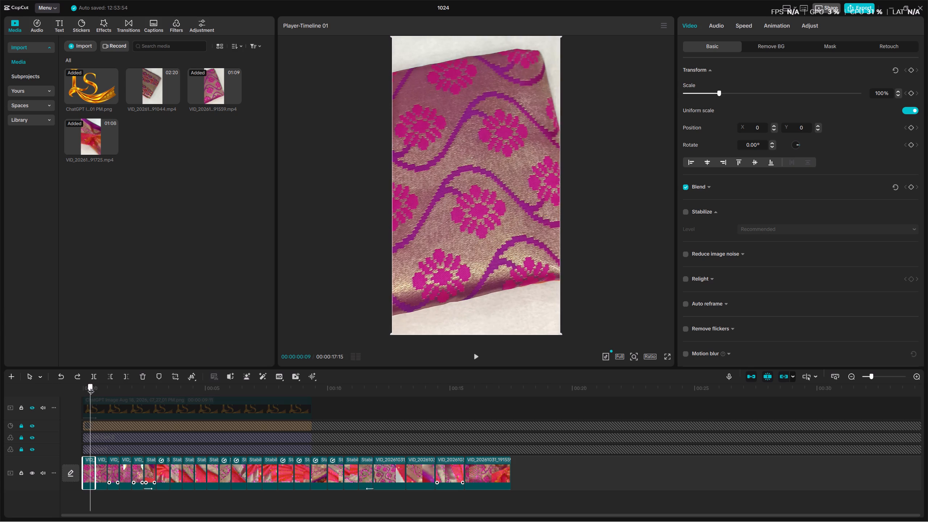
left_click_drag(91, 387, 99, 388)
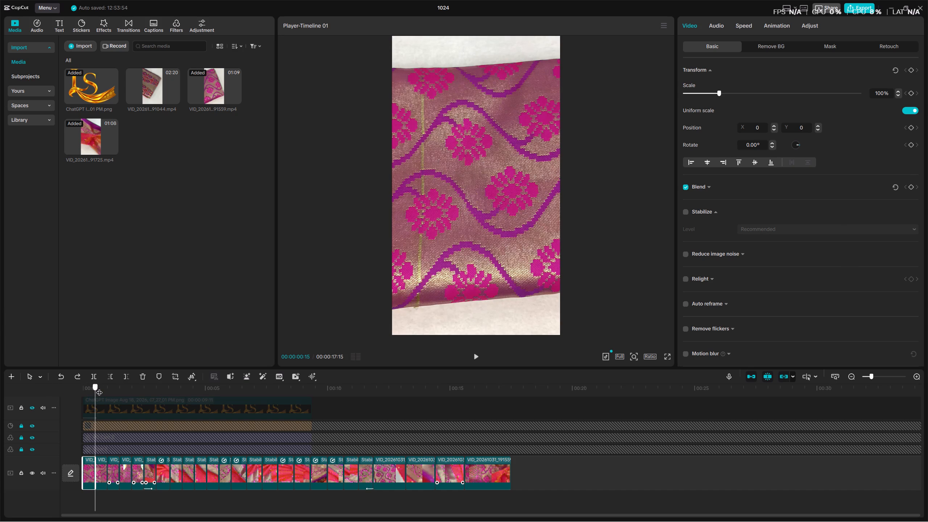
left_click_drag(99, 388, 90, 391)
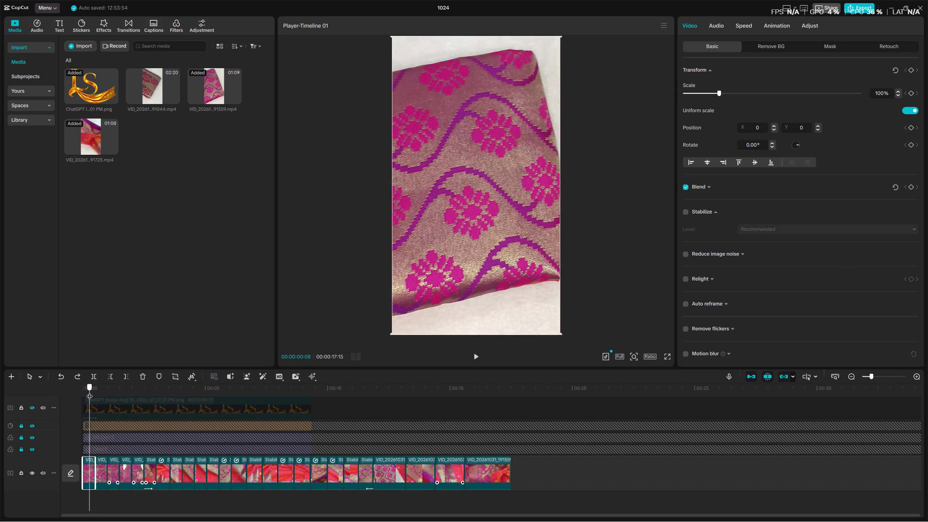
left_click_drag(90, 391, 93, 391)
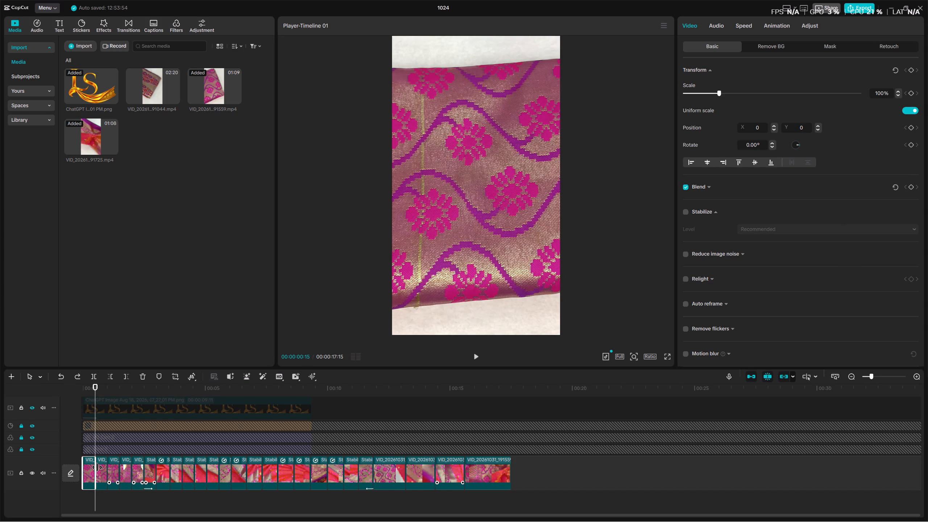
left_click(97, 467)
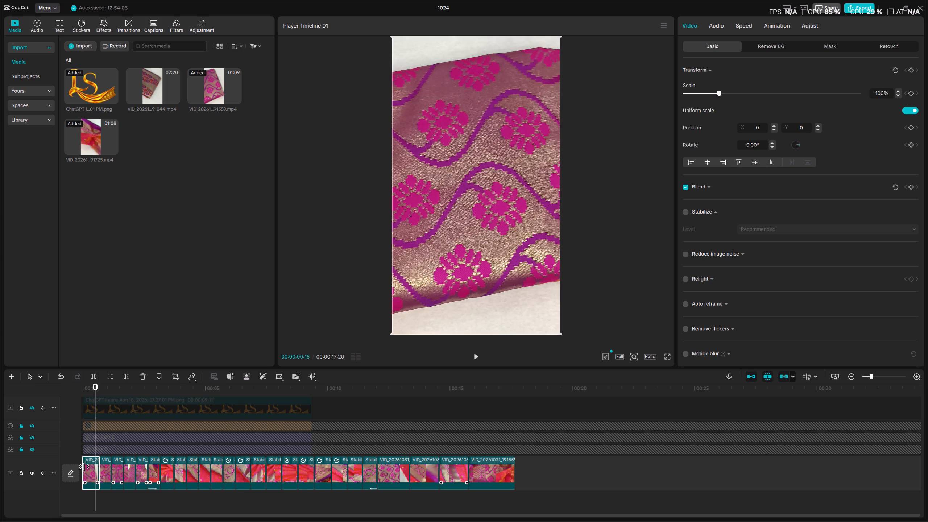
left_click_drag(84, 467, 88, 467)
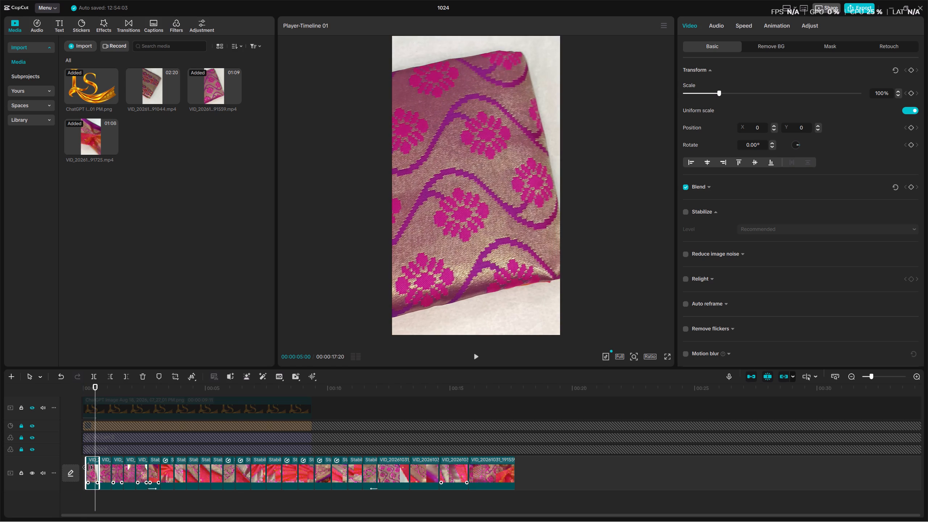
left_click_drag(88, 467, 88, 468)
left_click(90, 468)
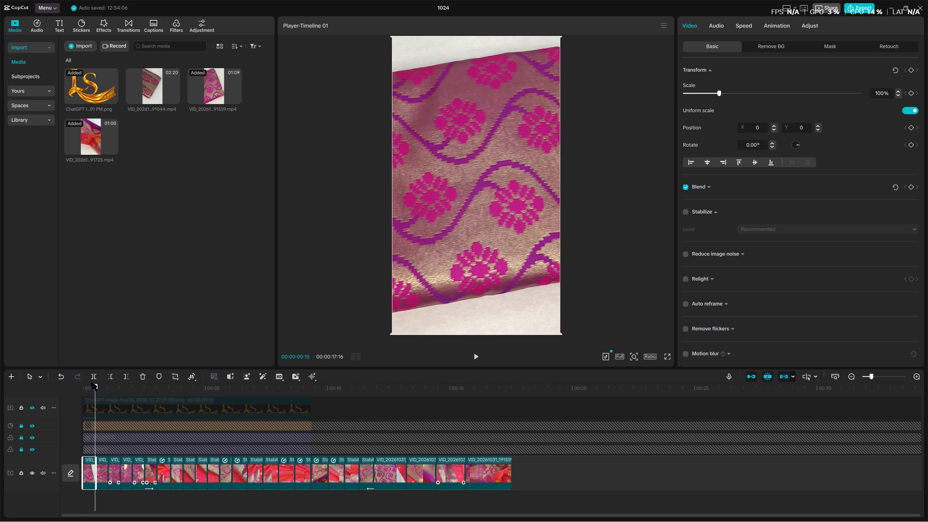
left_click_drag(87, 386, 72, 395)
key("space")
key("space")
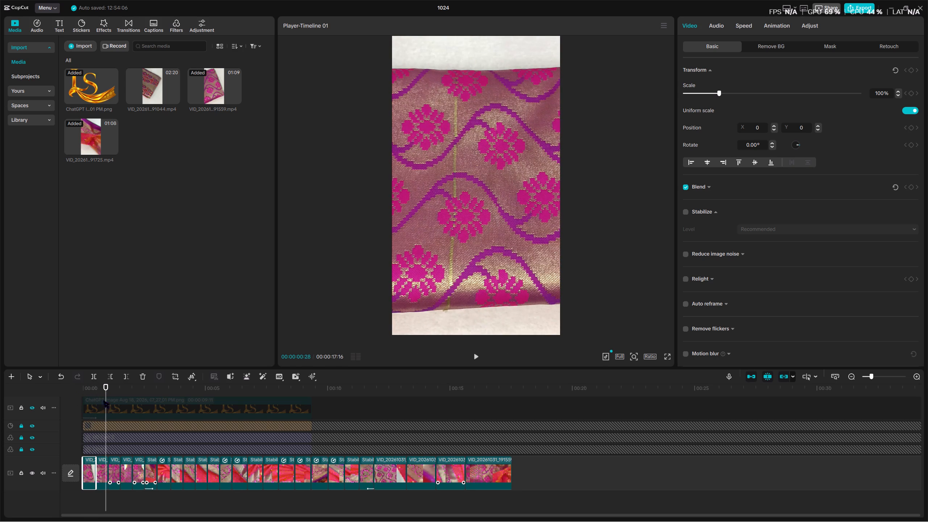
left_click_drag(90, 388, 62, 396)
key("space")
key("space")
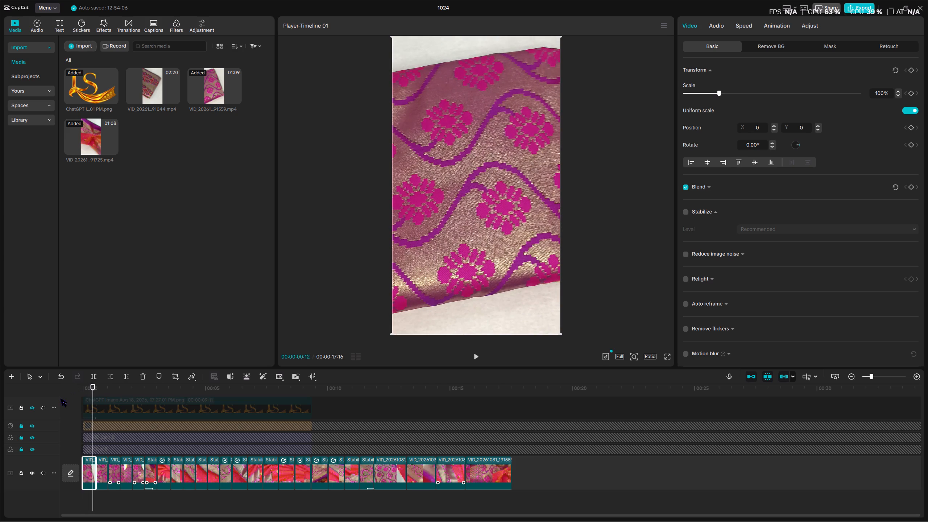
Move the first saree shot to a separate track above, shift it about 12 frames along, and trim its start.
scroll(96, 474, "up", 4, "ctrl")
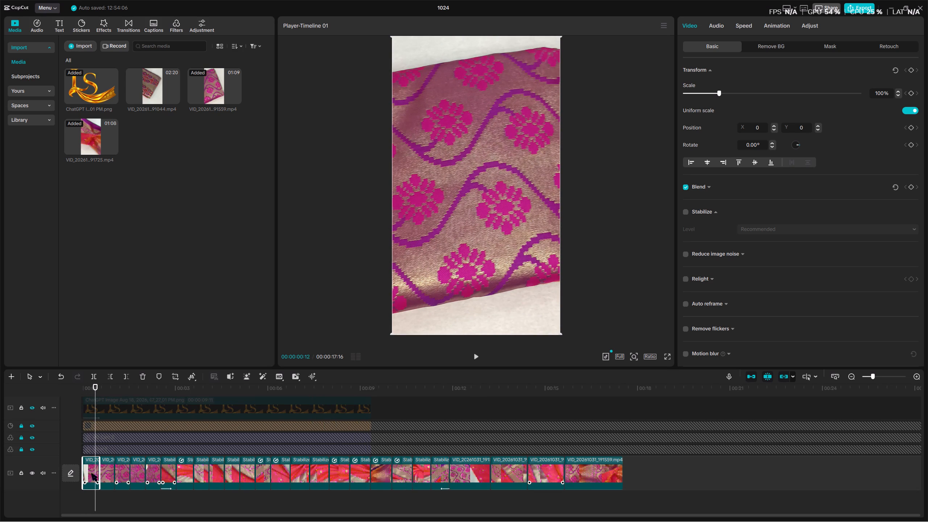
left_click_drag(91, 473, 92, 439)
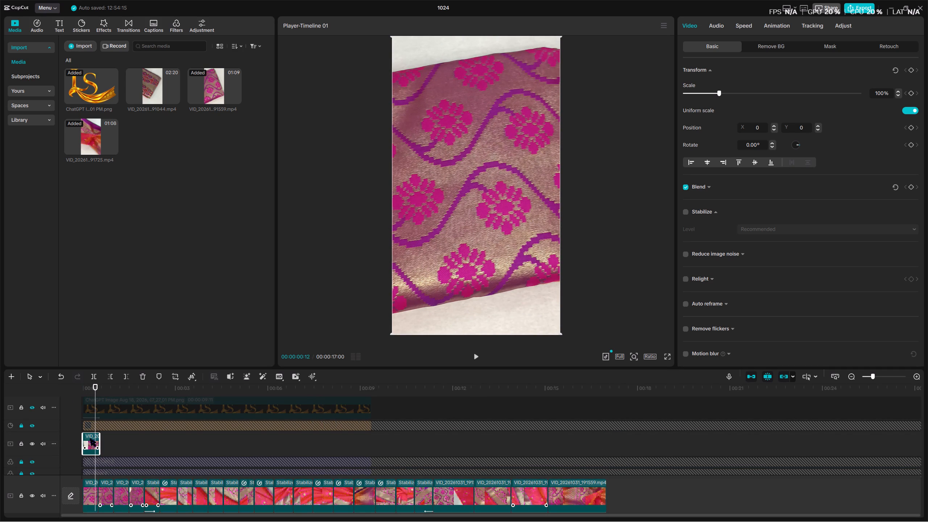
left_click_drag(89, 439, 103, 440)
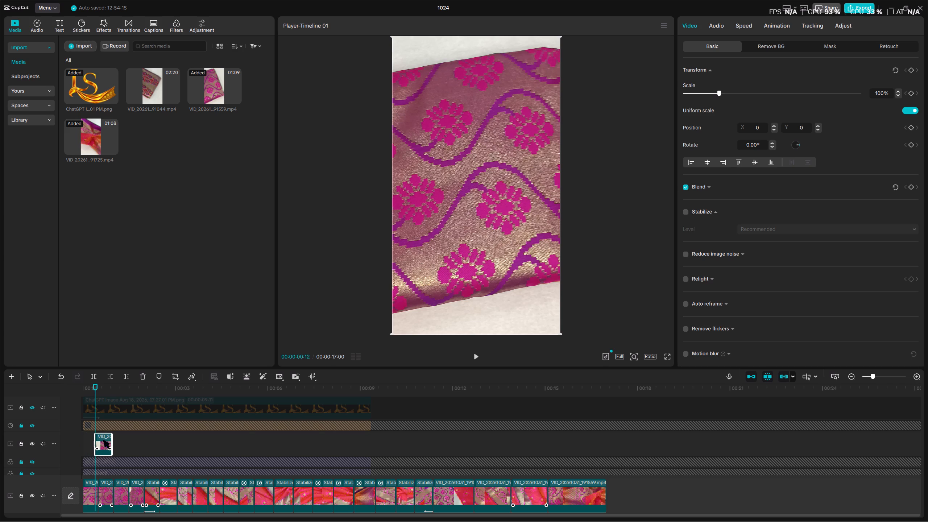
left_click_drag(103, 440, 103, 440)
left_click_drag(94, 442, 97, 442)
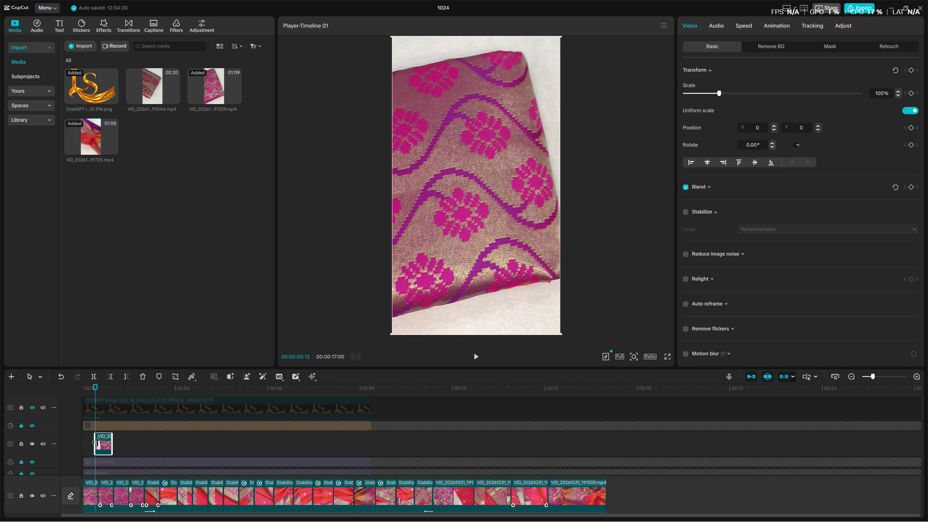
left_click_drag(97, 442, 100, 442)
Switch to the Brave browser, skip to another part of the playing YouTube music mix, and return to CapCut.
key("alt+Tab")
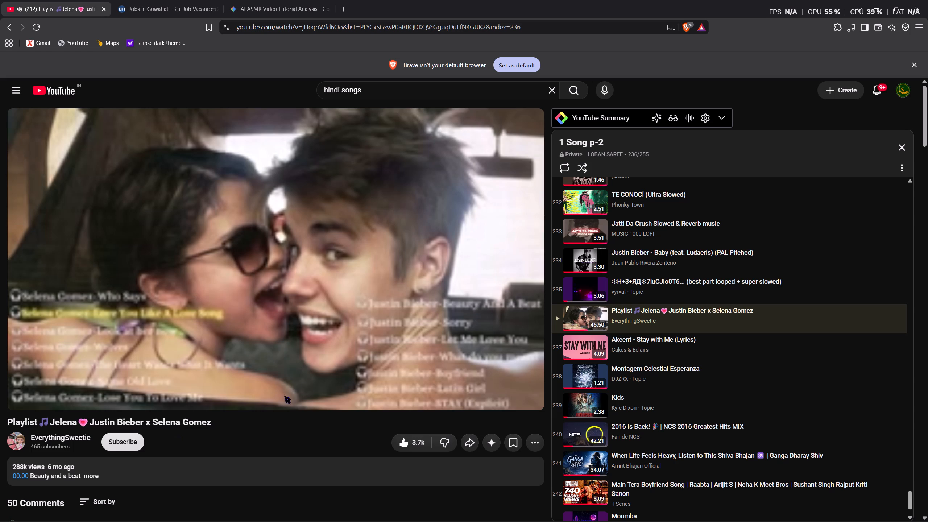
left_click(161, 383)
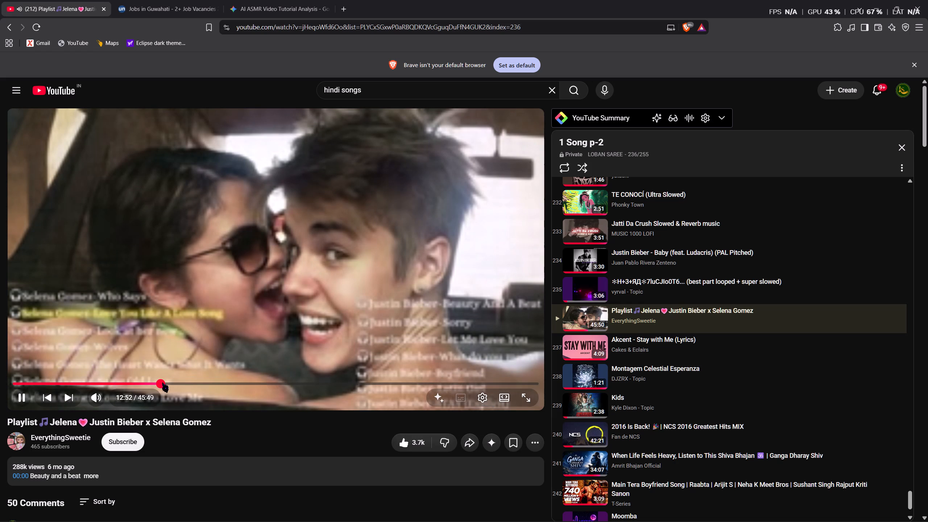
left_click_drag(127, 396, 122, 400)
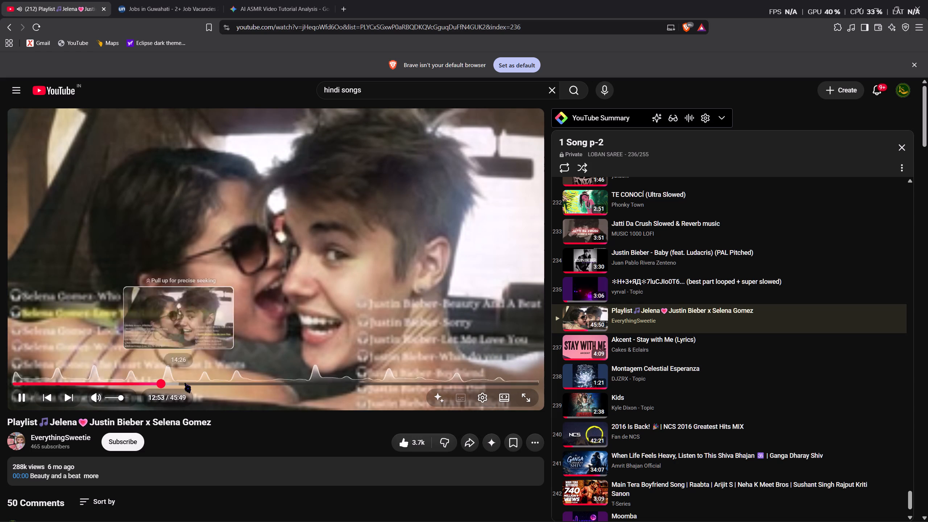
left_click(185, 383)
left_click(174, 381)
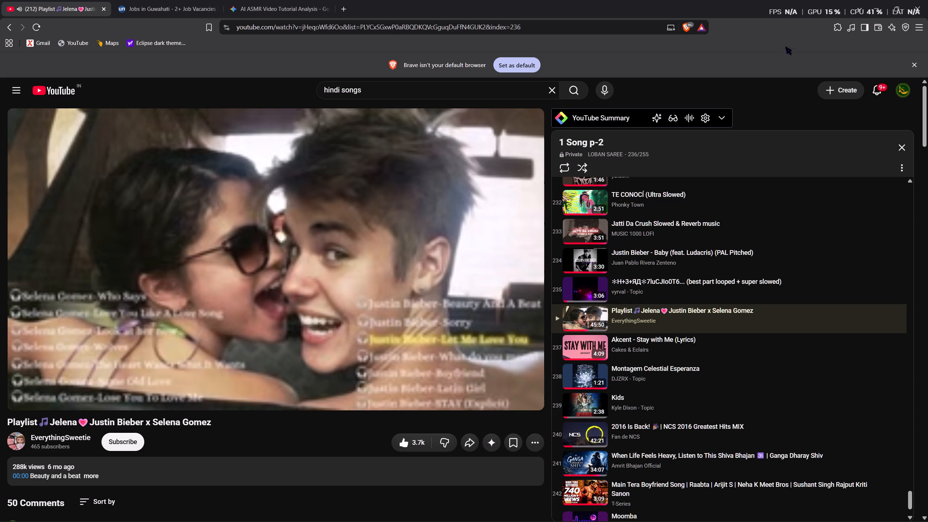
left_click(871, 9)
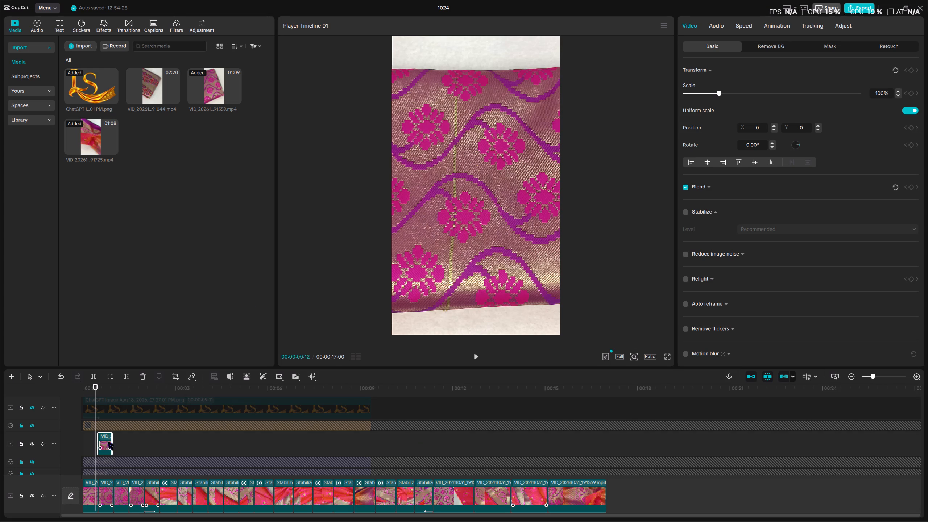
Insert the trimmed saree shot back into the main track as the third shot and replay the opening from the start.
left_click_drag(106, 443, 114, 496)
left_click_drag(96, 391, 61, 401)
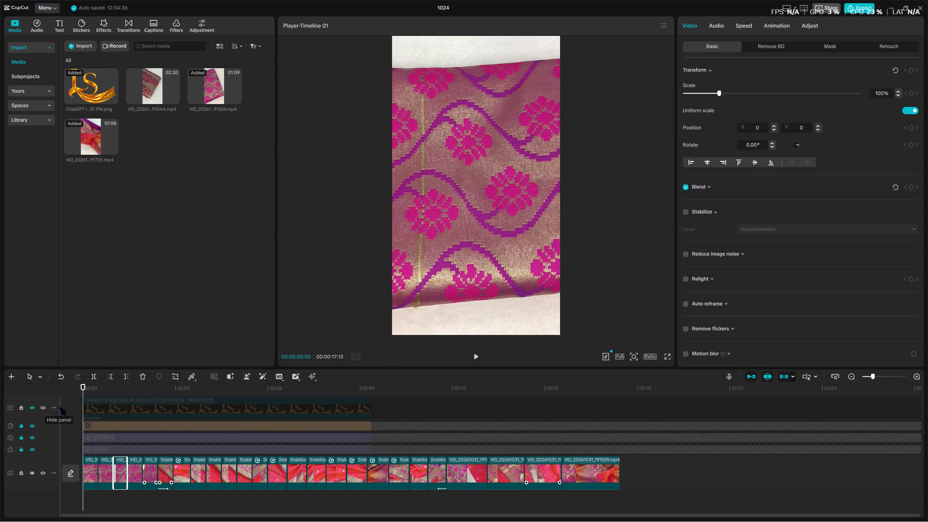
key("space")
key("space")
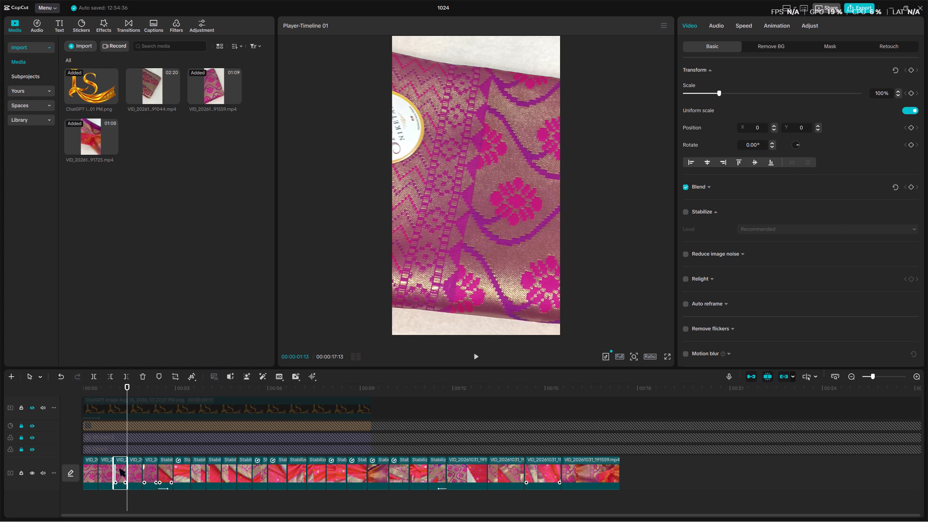
Delete the reinserted third saree shot and replay the opening from the start.
key("BackSpace")
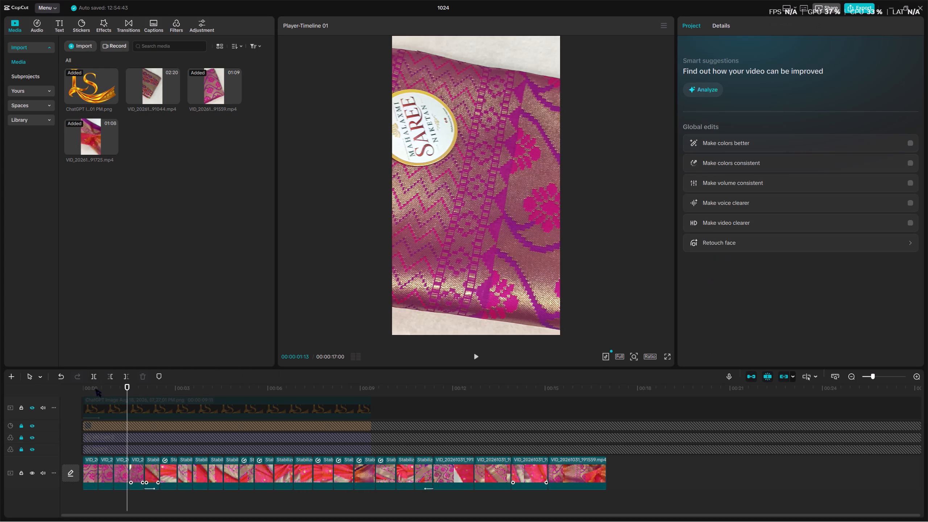
left_click_drag(95, 389, 49, 398)
key("space")
key("space")
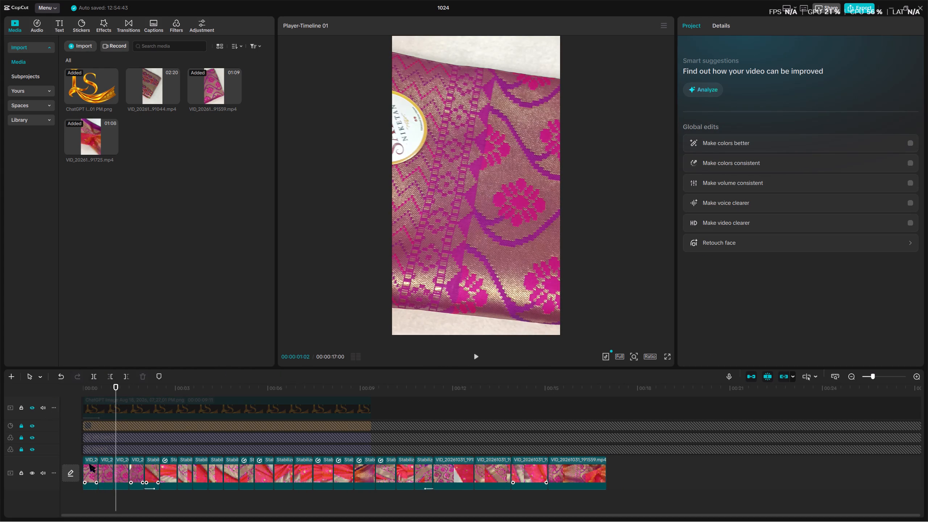
Delete the second short saree shot on the main track and replay the opening from the start.
scroll(93, 469, "up", 1)
left_click(107, 476)
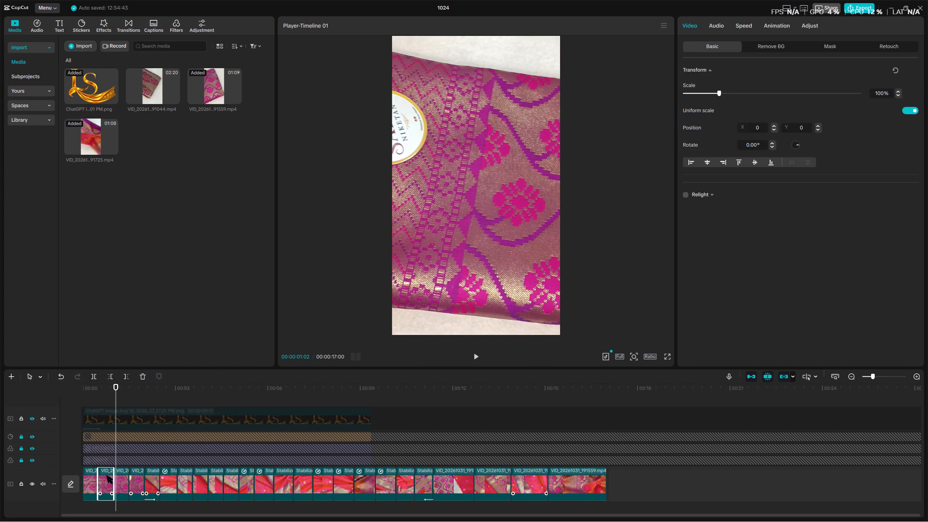
key("BackSpace")
left_click_drag(96, 395, 54, 411)
key("space")
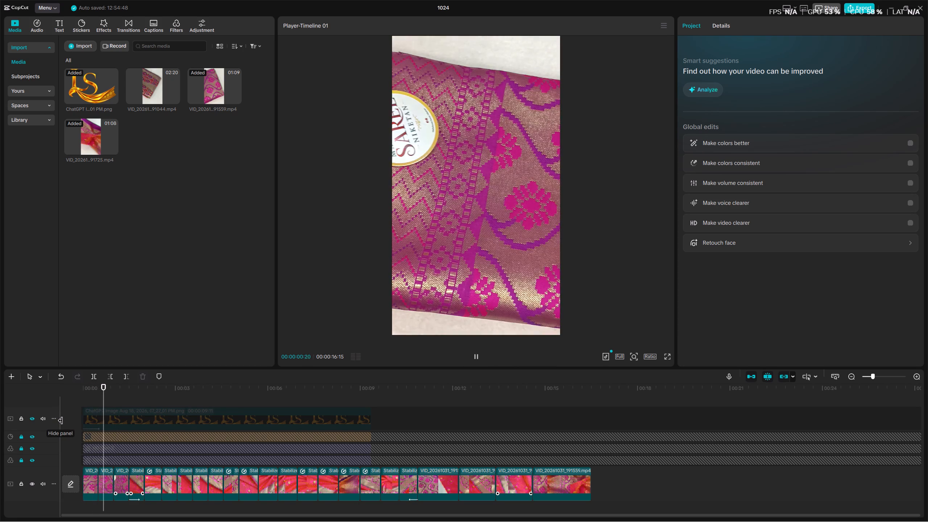
key("space")
Delete the third short saree shot, just before the stabilized clips, and replay the opening from the start.
left_click(120, 482)
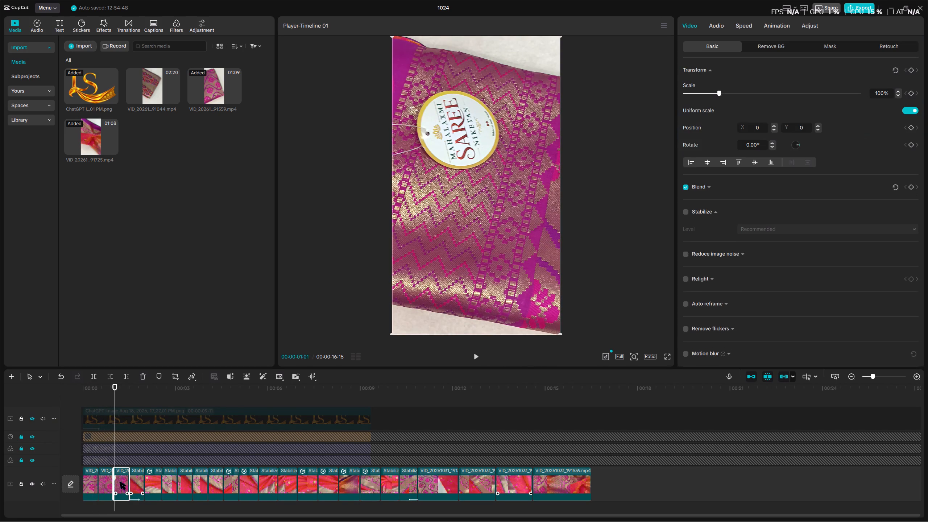
key("BackSpace")
left_click_drag(106, 384, 59, 403)
key("space")
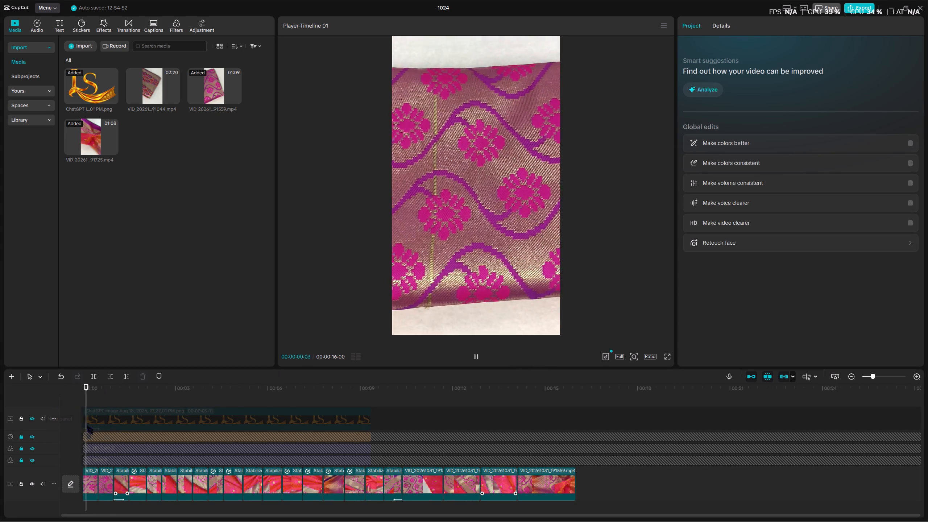
key("space")
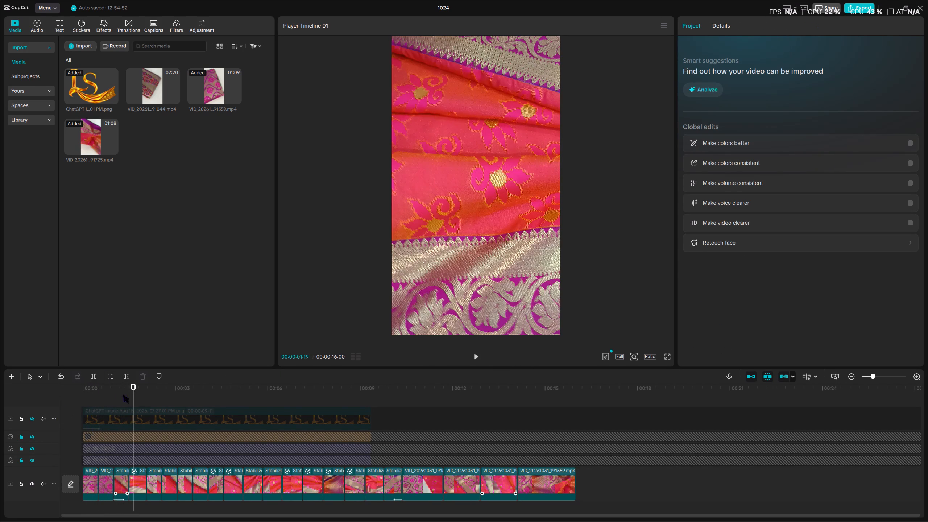
Play back the opening from the start several times to check the pacing with only two short saree shots before the main footage.
left_click_drag(111, 394, 61, 397)
key("space")
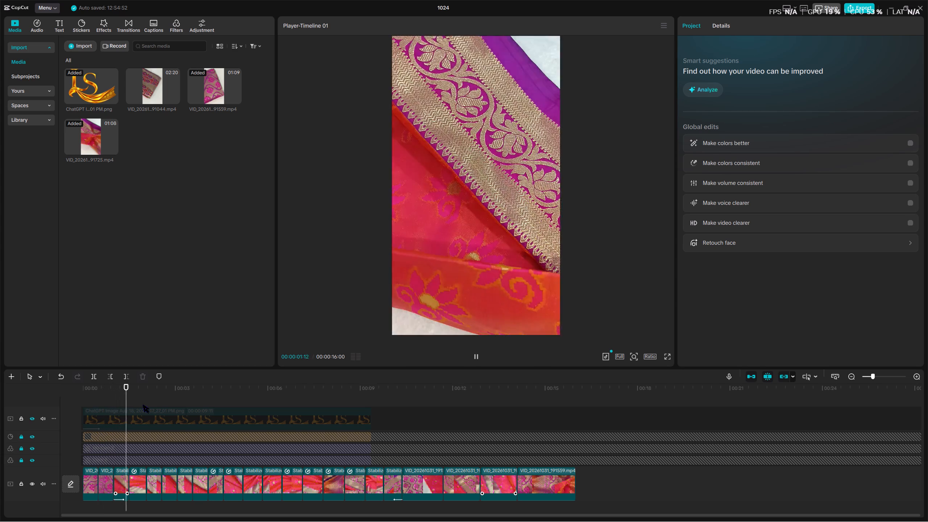
key("space")
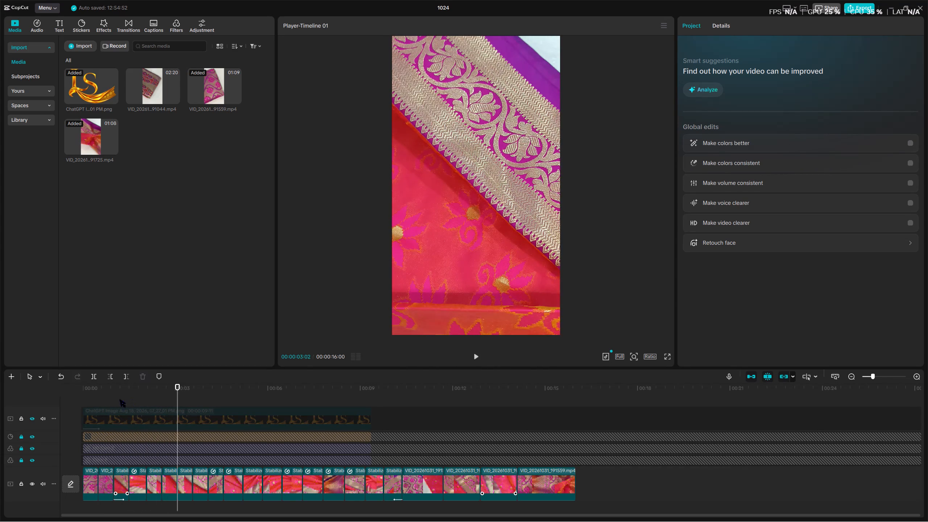
left_click_drag(114, 396, 75, 396)
key("space")
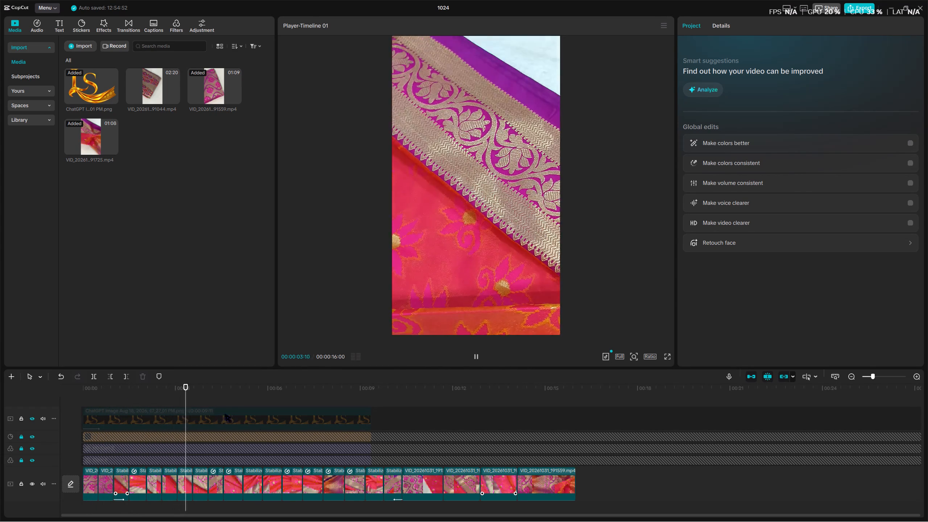
key("space")
left_click_drag(102, 384, 43, 400)
key("space")
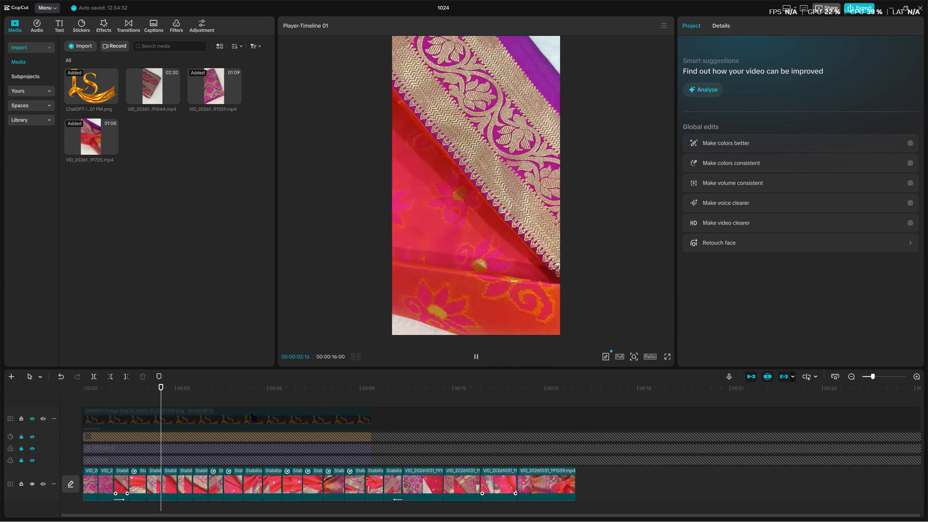
key("space")
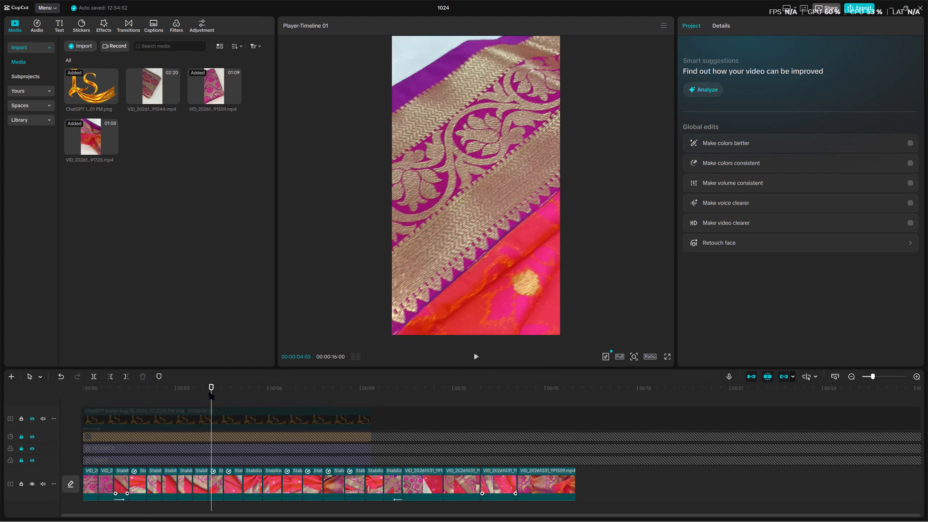
left_click_drag(151, 391, 38, 391)
key("space")
key("space")
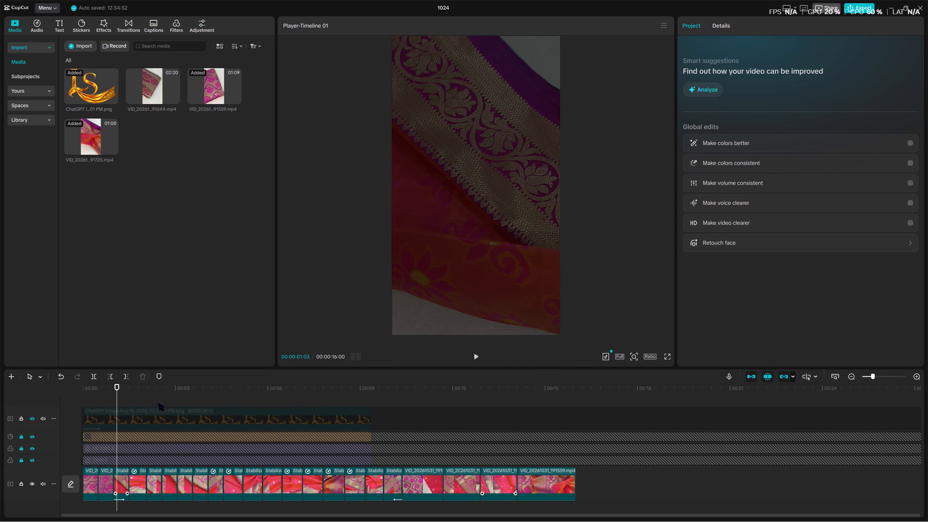
left_click_drag(108, 394, 53, 395)
key("space")
key("space")
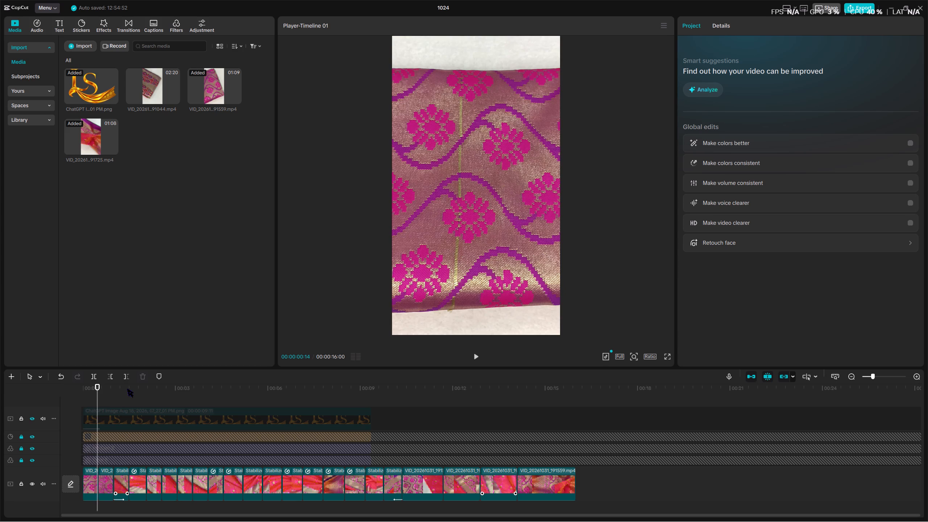
Replay the opening from the start to check how the two short saree shots lead into the first stabilized clip.
key("space")
key("space")
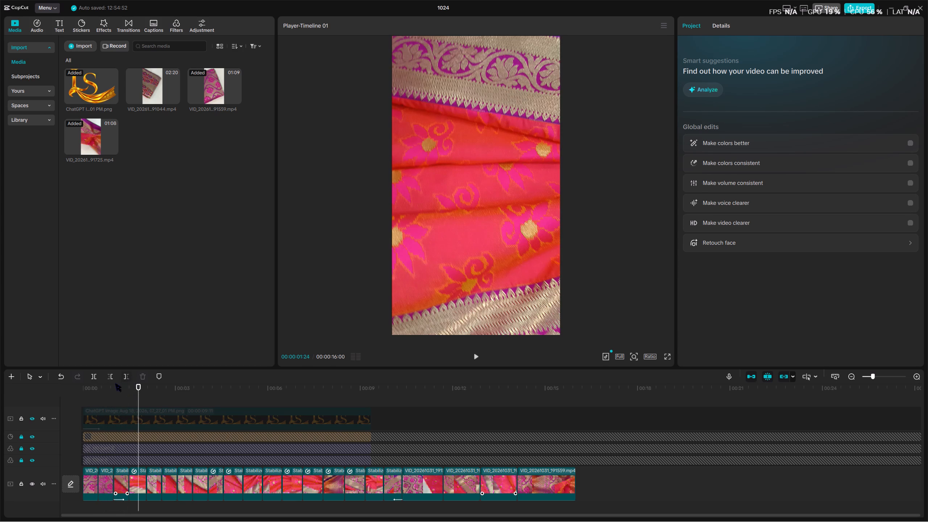
left_click_drag(111, 384, 123, 392)
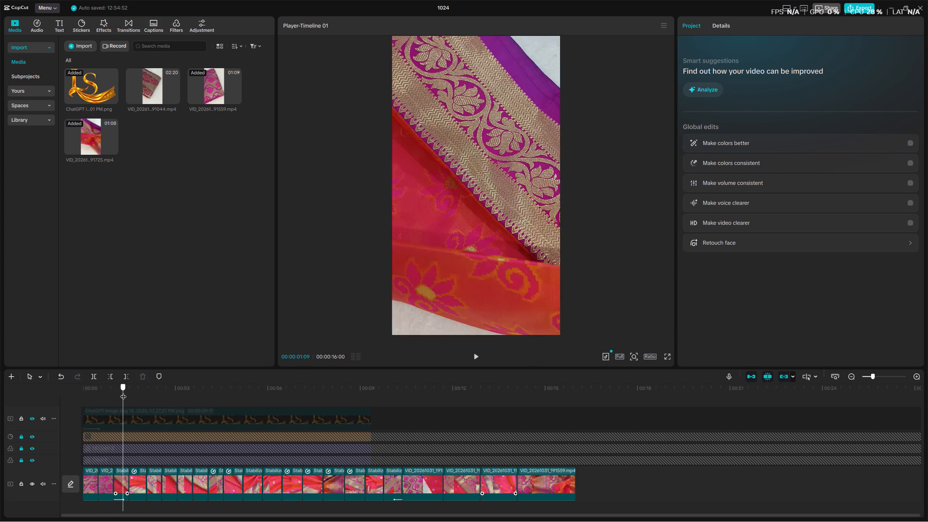
left_click_drag(123, 392, 56, 403)
key("space")
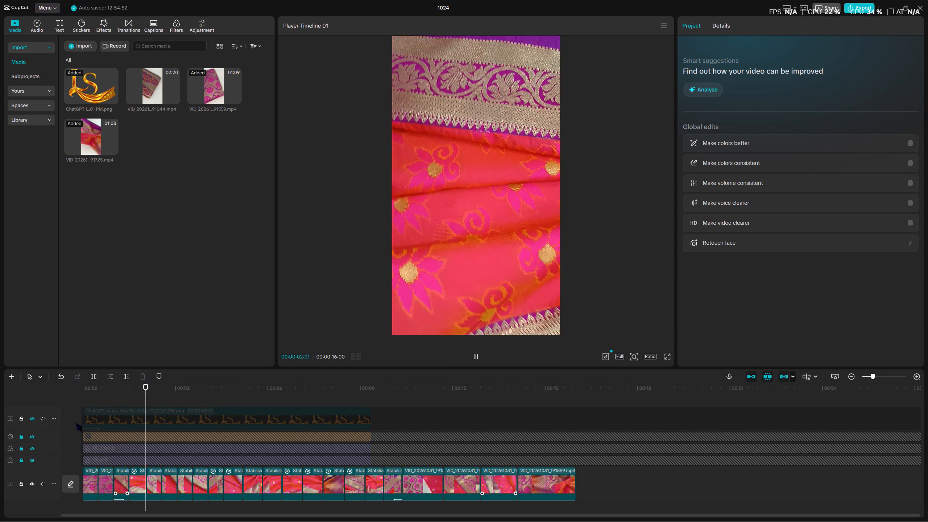
key("space")
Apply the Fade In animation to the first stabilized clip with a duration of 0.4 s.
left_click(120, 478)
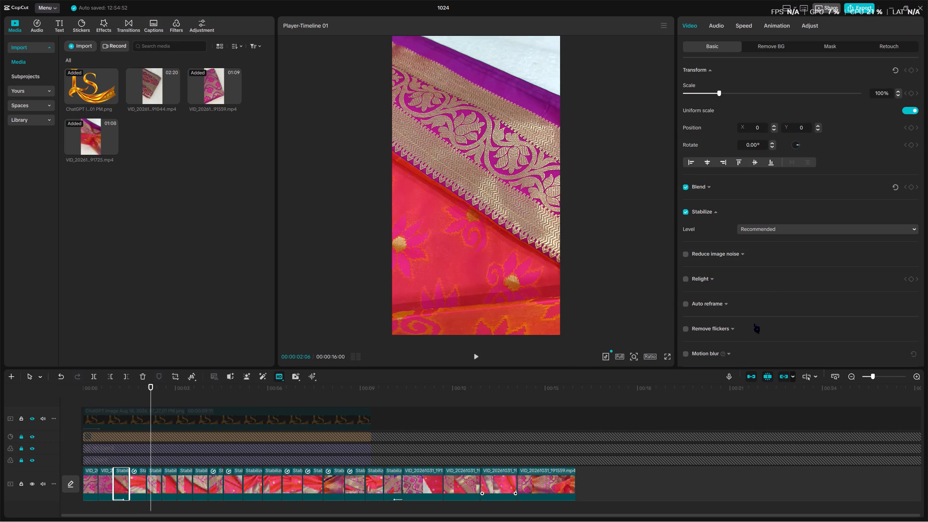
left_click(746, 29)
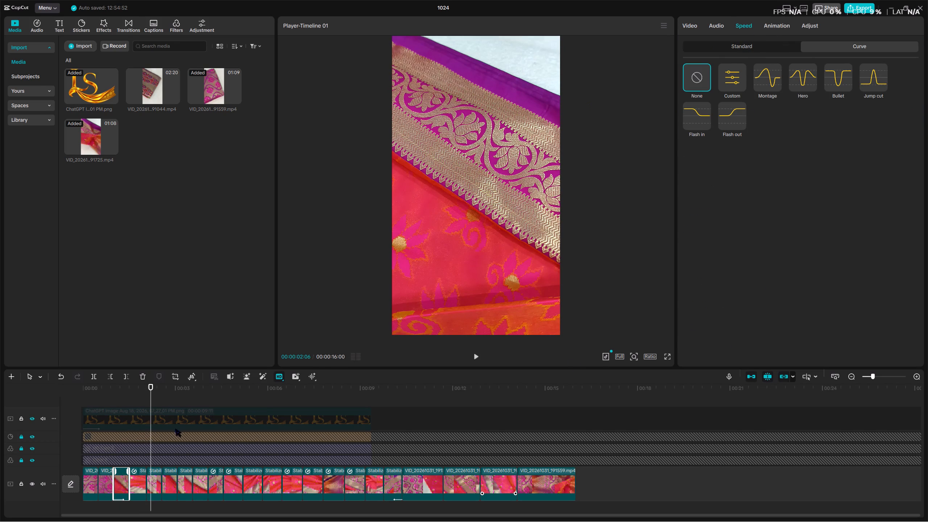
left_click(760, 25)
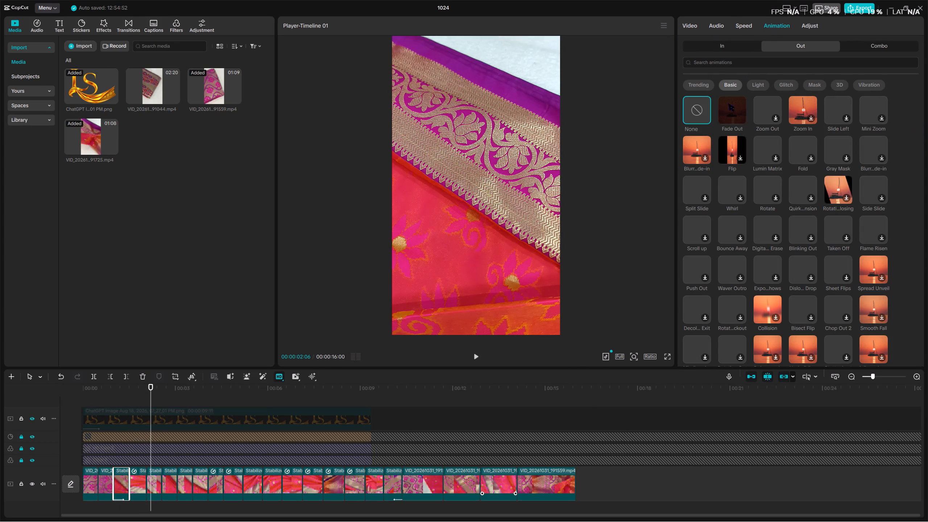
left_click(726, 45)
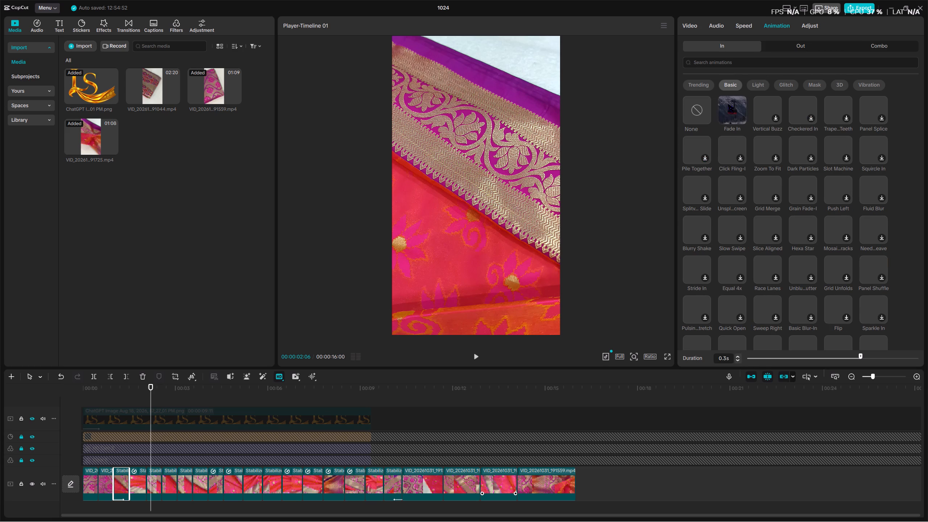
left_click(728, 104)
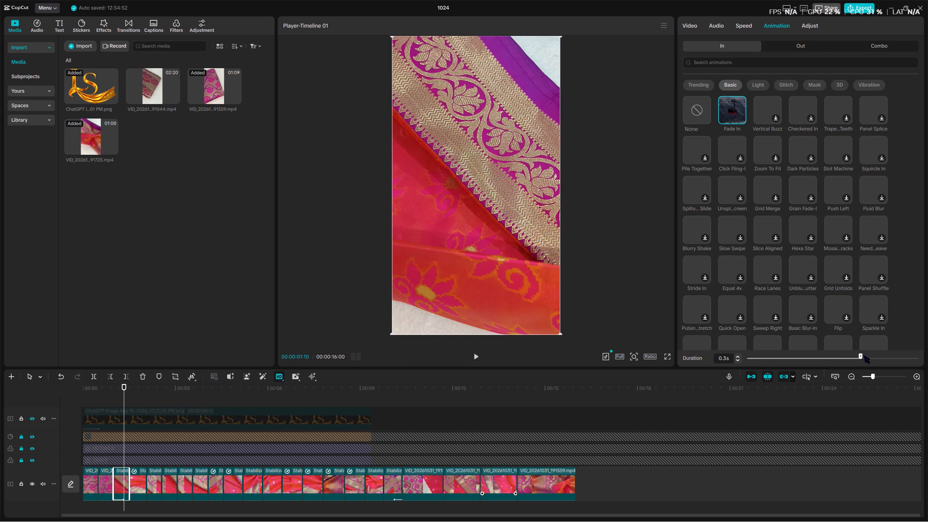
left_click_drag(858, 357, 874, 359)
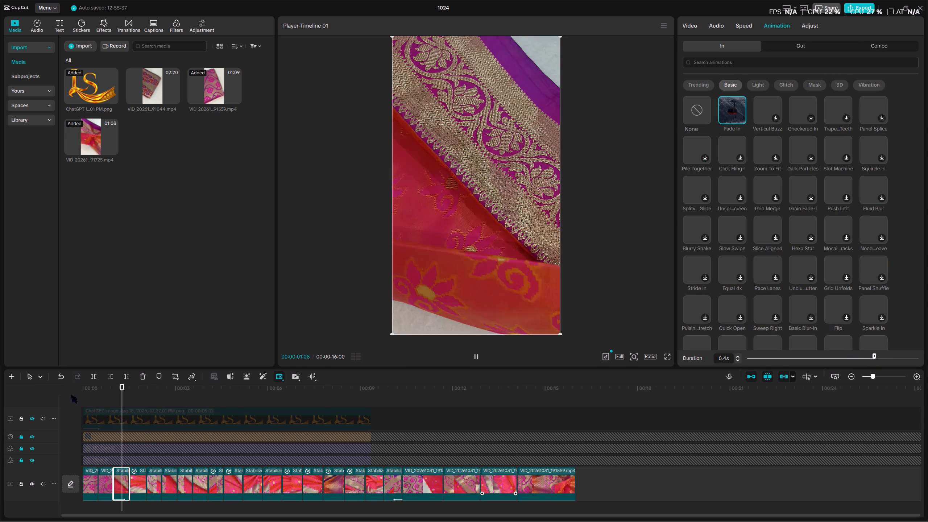
Replay the opening from the start twice to check the fade into the first stabilized clip.
left_click(72, 394)
left_click_drag(91, 388, 79, 390)
double_click(72, 393)
double_click(74, 433)
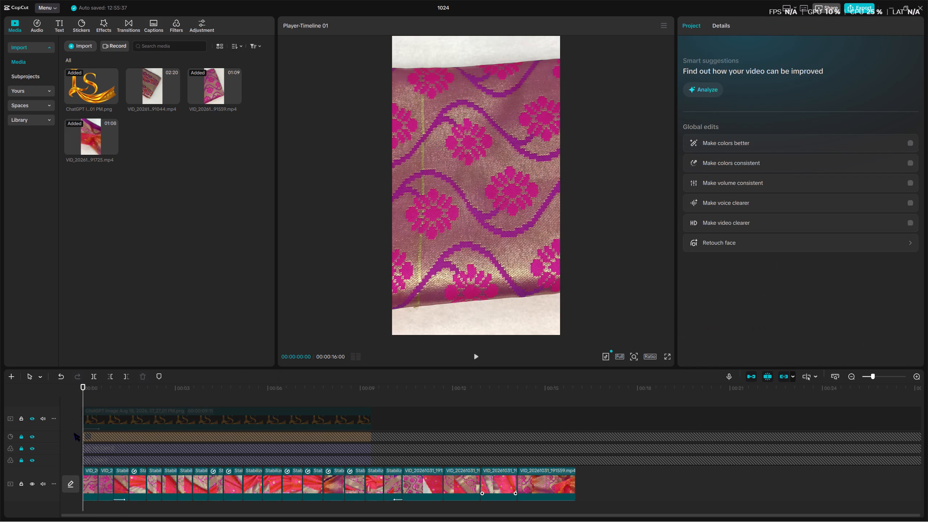
key("space")
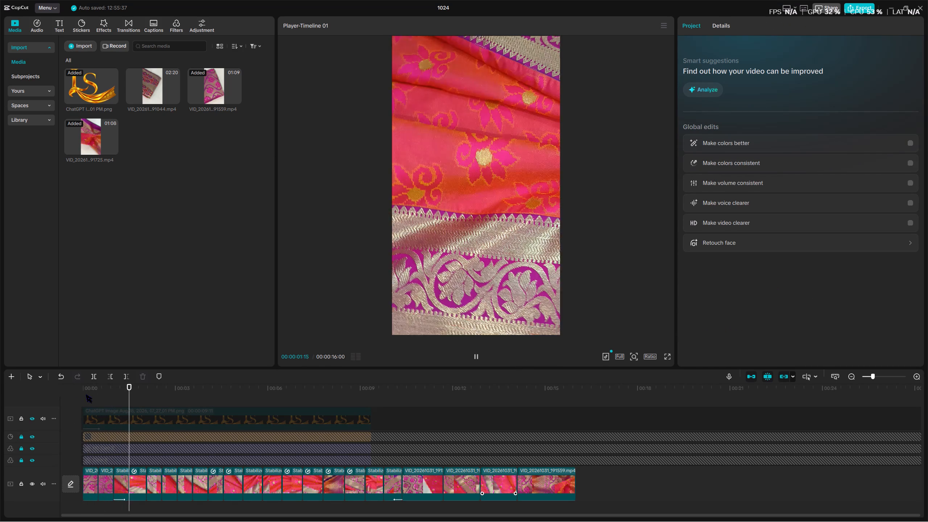
key("space")
left_click_drag(119, 389, 21, 397)
key("space")
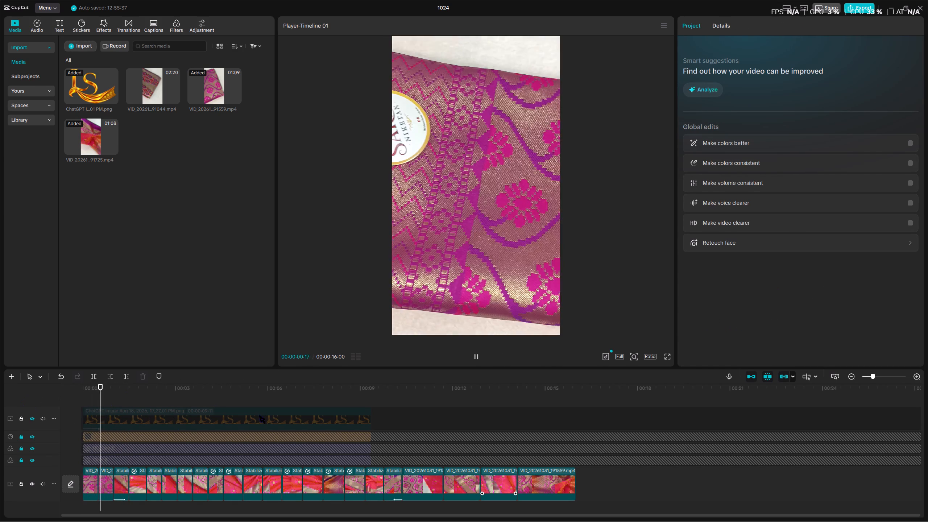
key("space")
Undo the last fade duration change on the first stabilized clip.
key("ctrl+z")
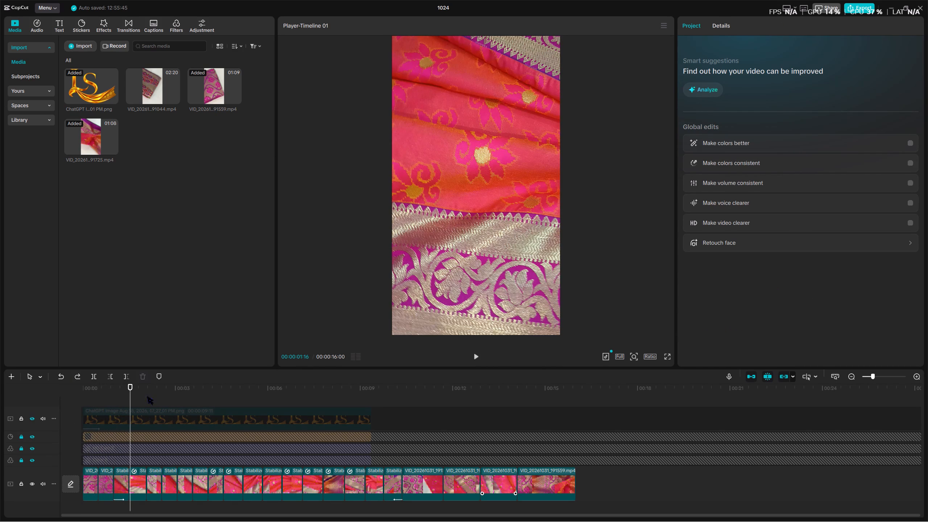
Play back the video from the start several times, continuing to about the seven-second mark, to check the pacing.
left_click_drag(111, 391, 4, 411)
key("space")
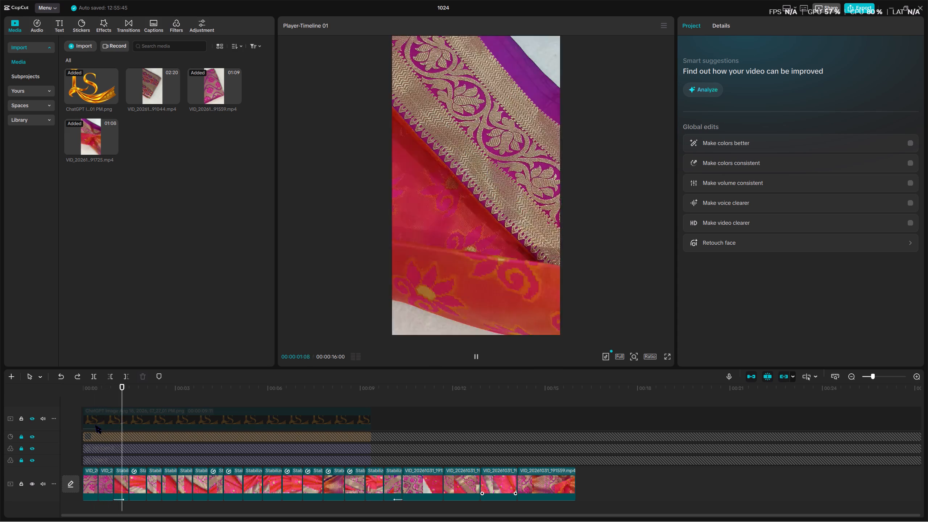
key("space")
scroll(159, 423, "up", 3, "ctrl")
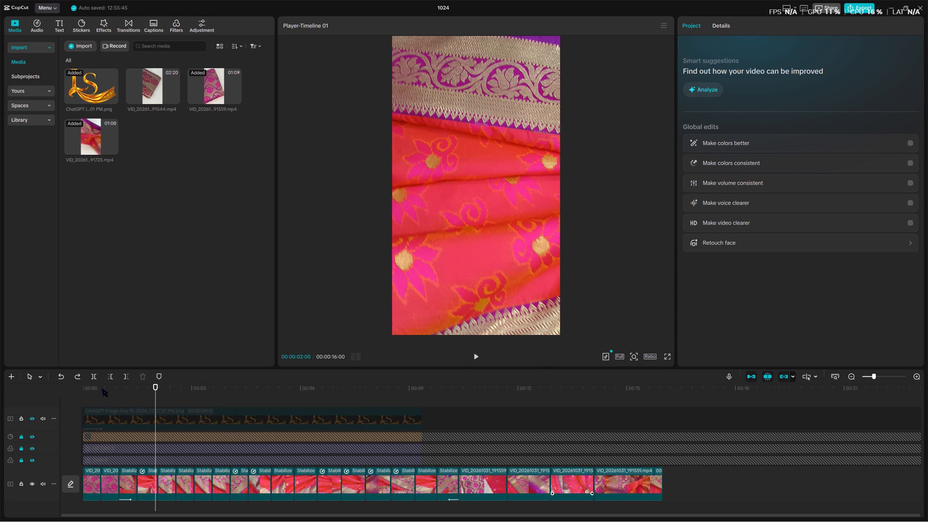
left_click_drag(101, 389, 47, 398)
key("space")
key("space")
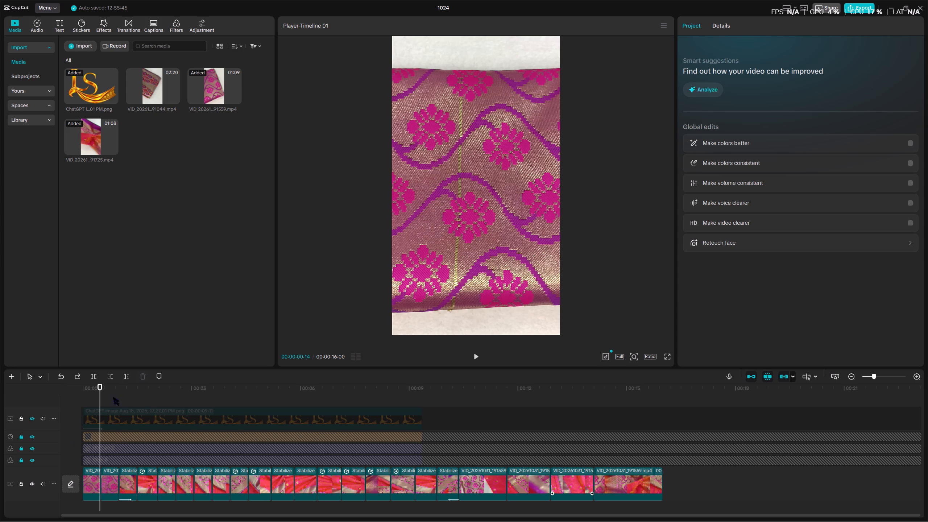
left_click_drag(99, 386, 42, 401)
key("space")
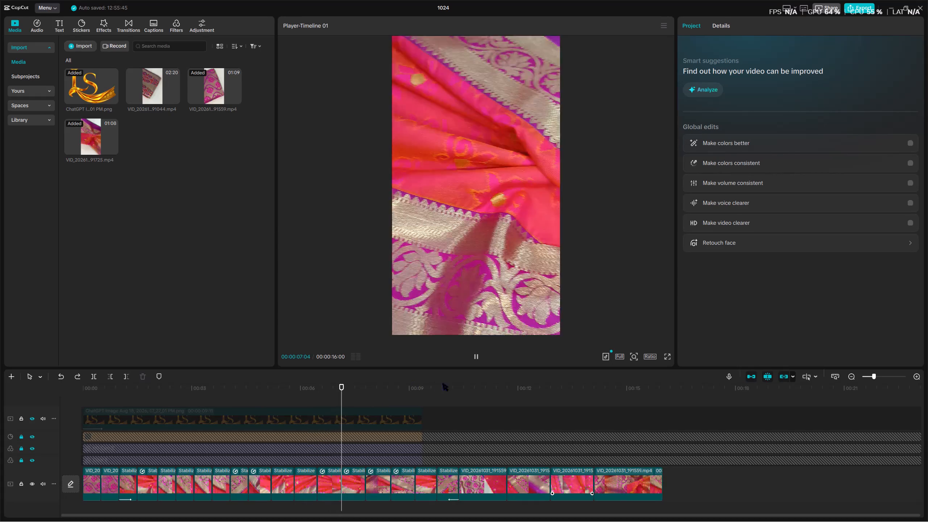
key("space")
Replay the stabilized clips between about five and seven seconds several times to check the cuts there.
left_click_drag(318, 392, 265, 401)
key("space")
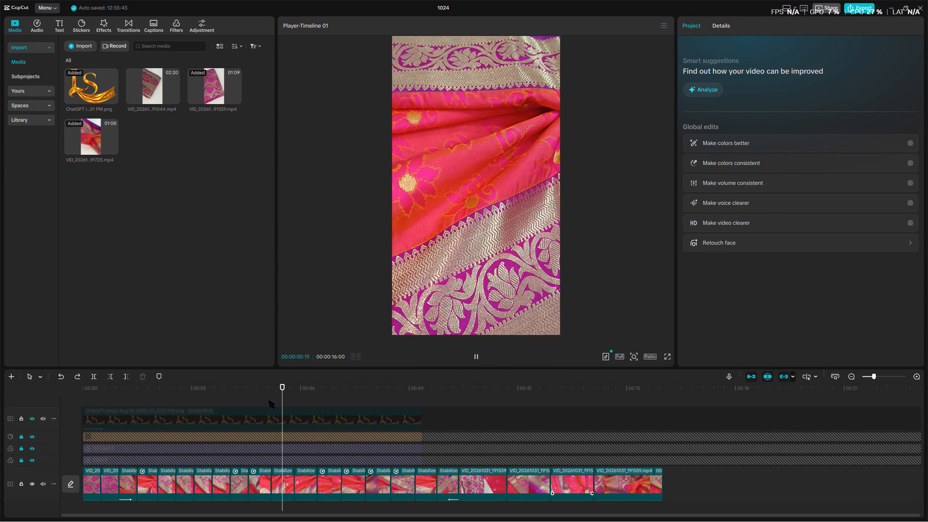
key("space")
key("space")
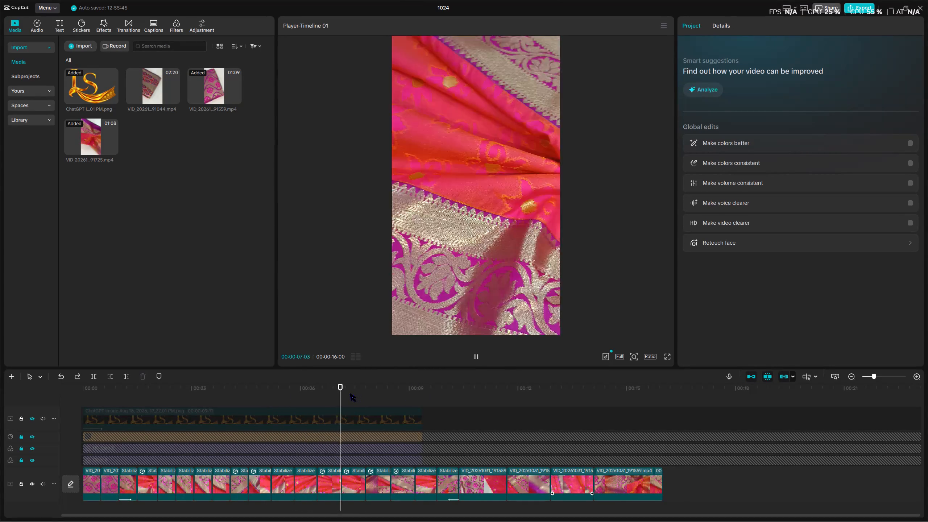
key("space")
left_click_drag(289, 387, 277, 390)
key("space")
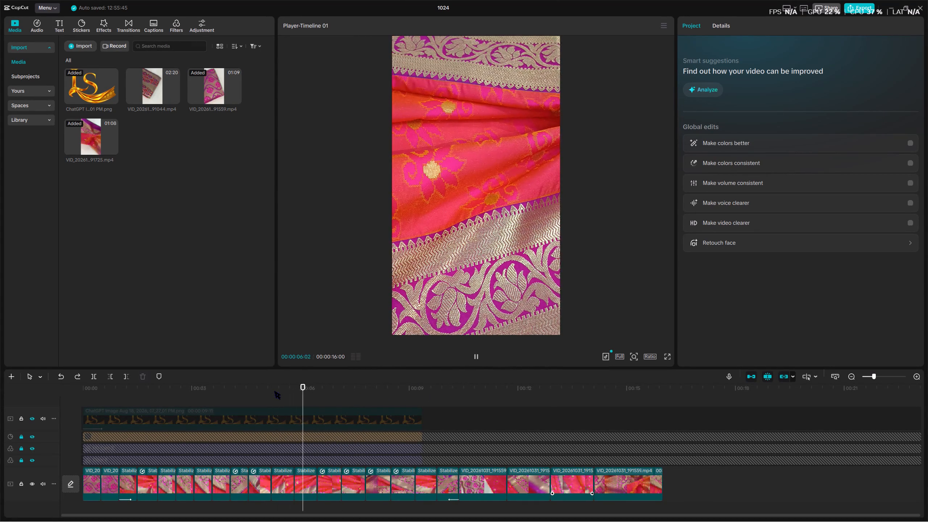
key("space")
left_click_drag(274, 391, 277, 403)
key("space")
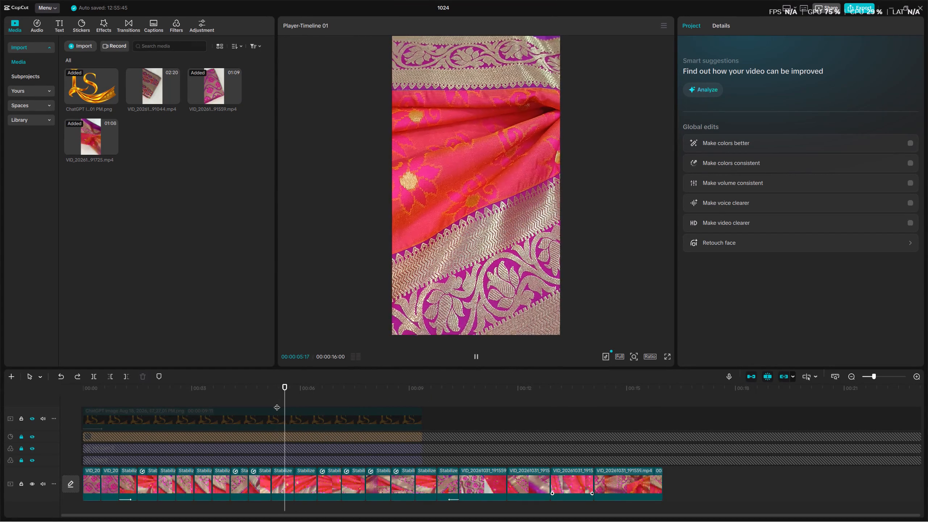
key("space")
Delete the stabilized clip on the main track that starts just before the six-second mark.
left_click(311, 476)
key("BackSpace")
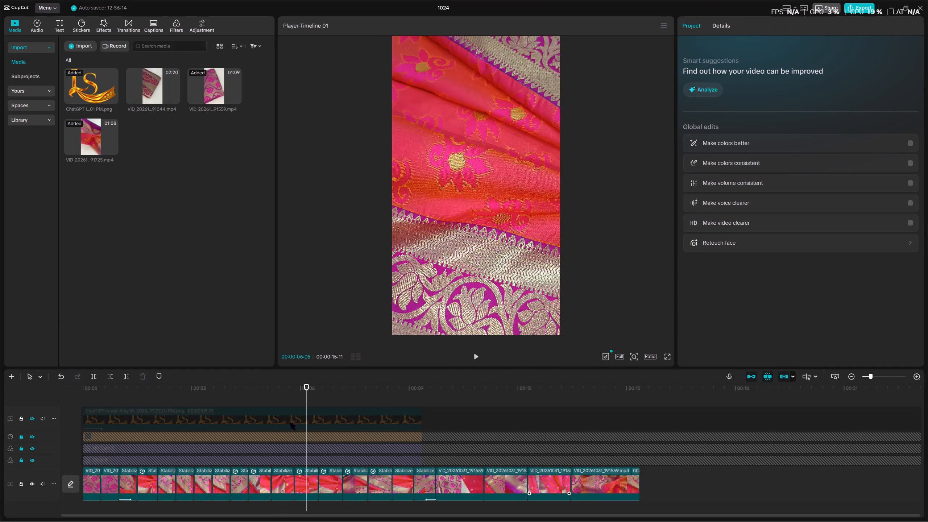
Replay the stabilized clips from before the deleted clip's position to about eight seconds to check the new cut.
left_click(269, 387)
key("space")
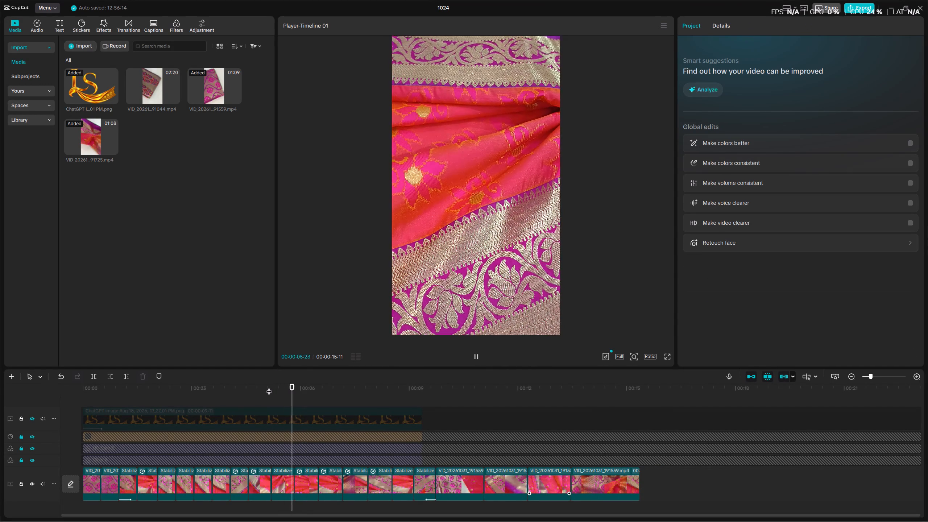
left_click_drag(254, 385, 233, 388)
key("space")
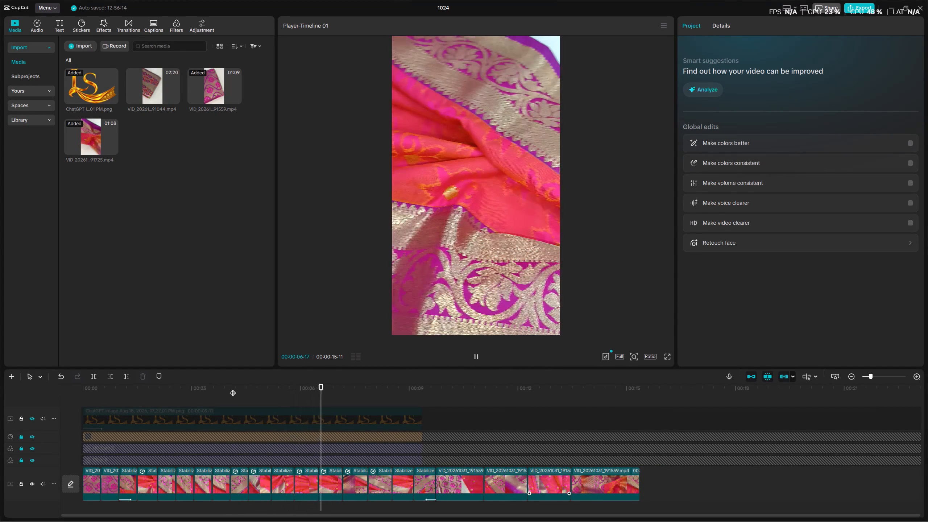
key("space")
key("space")
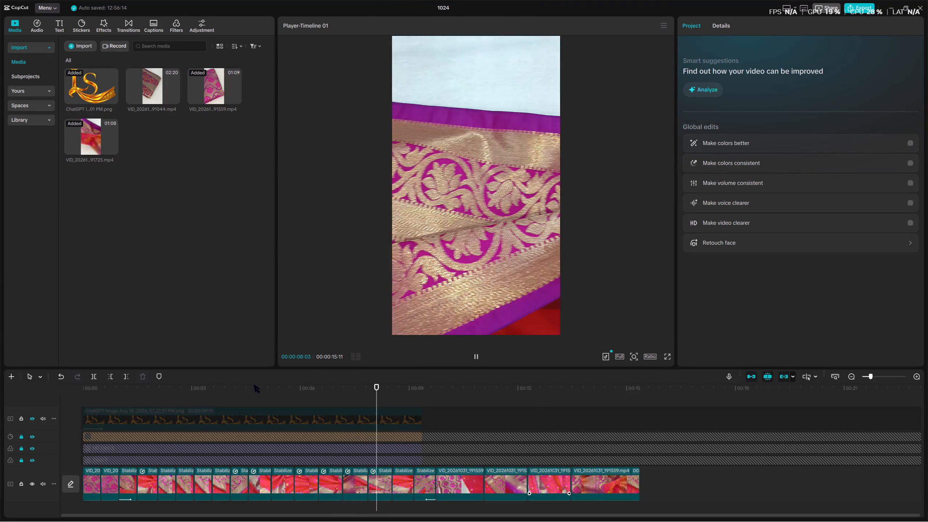
key("space")
Replay the stabilized clips between about six and eight seconds repeatedly to check their flow.
left_click(333, 390)
key("space")
left_click(333, 390)
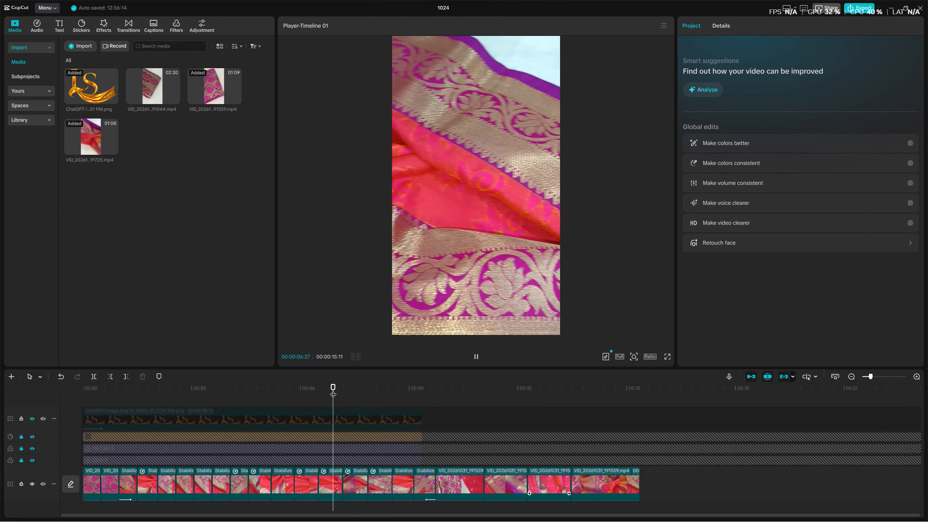
key("space")
left_click_drag(327, 390, 311, 394)
key("space")
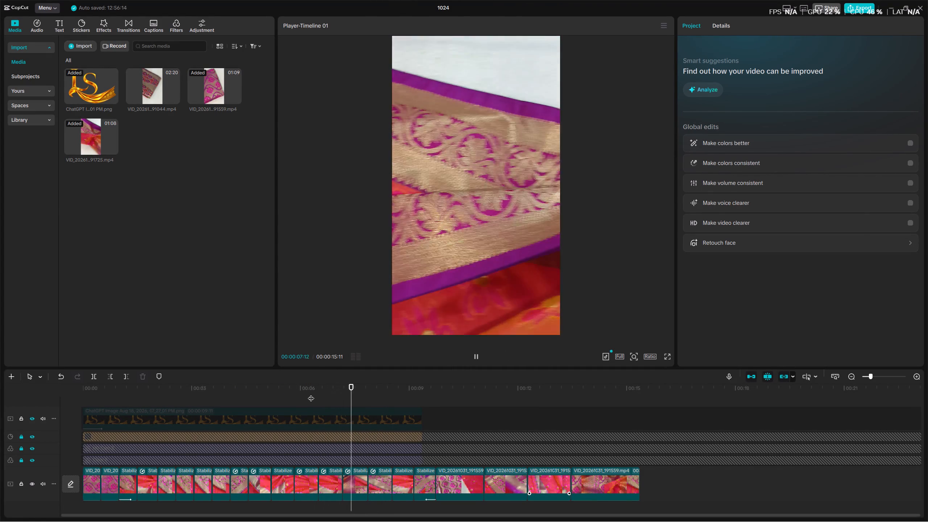
key("space")
left_click(316, 394)
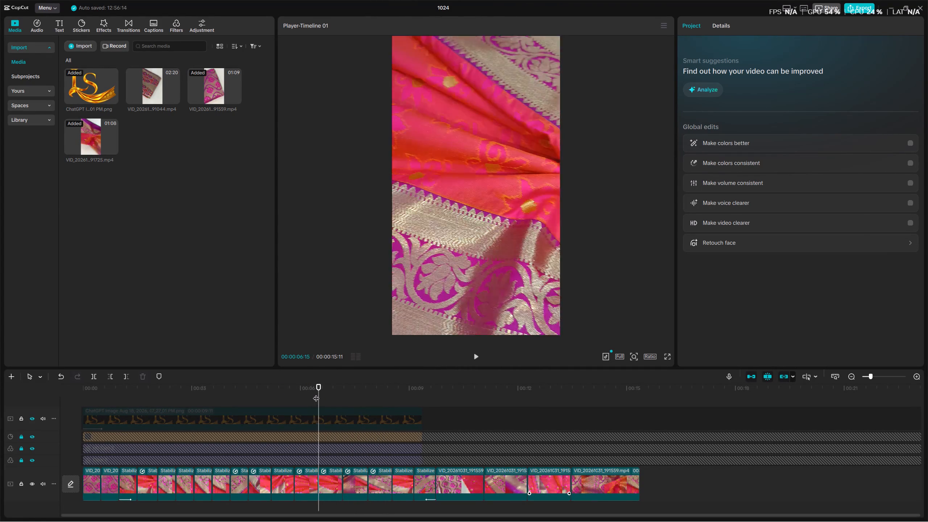
key("space")
key("space")
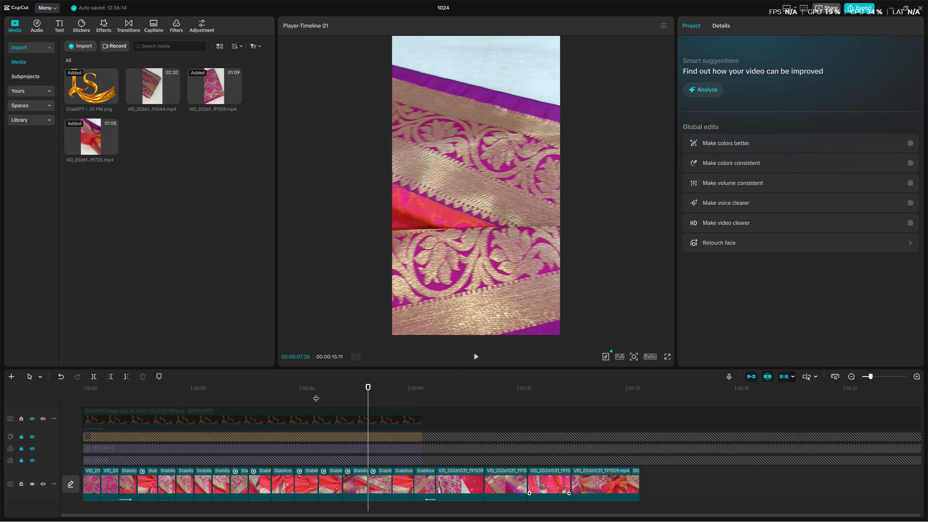
key("space")
key("space")
left_click(316, 394)
left_click(308, 397)
key("space")
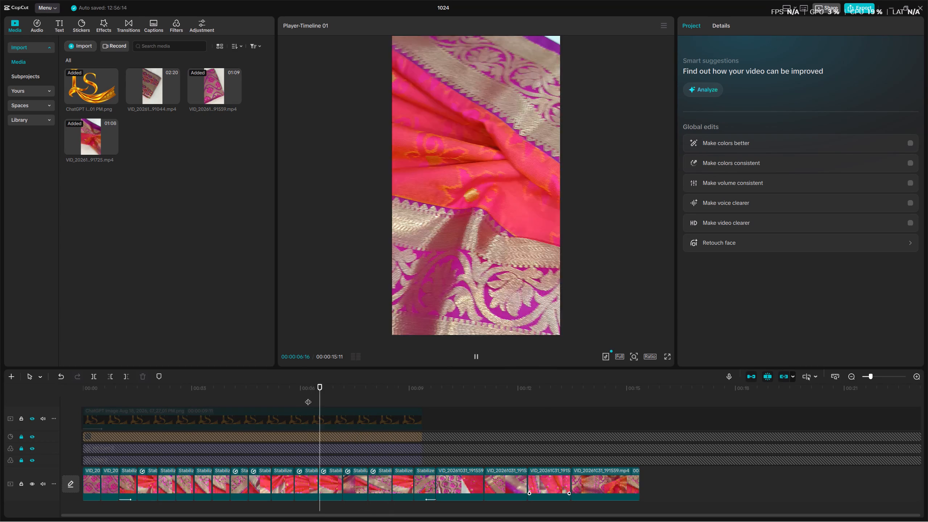
key("space")
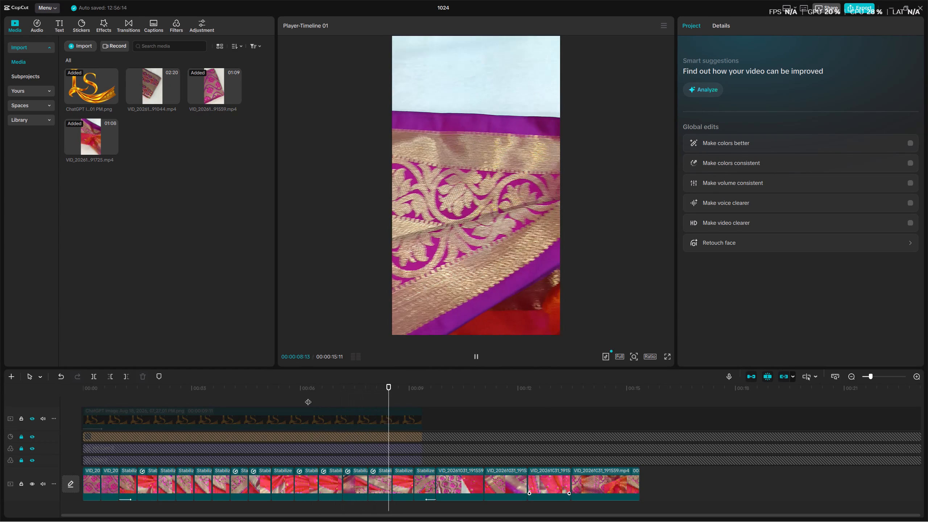
Play back the video from about the six-second mark through the last clips to review the second half.
left_click(312, 397)
left_click(310, 398)
key("space")
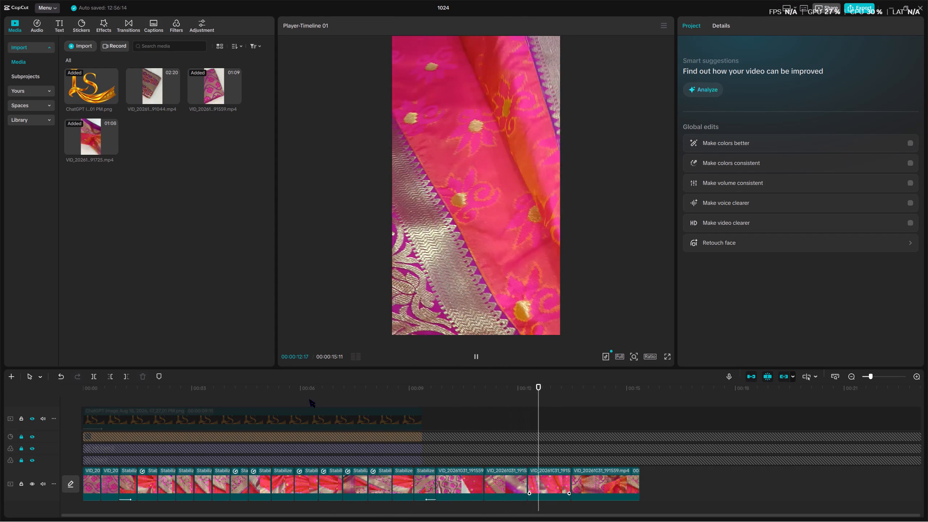
key("space")
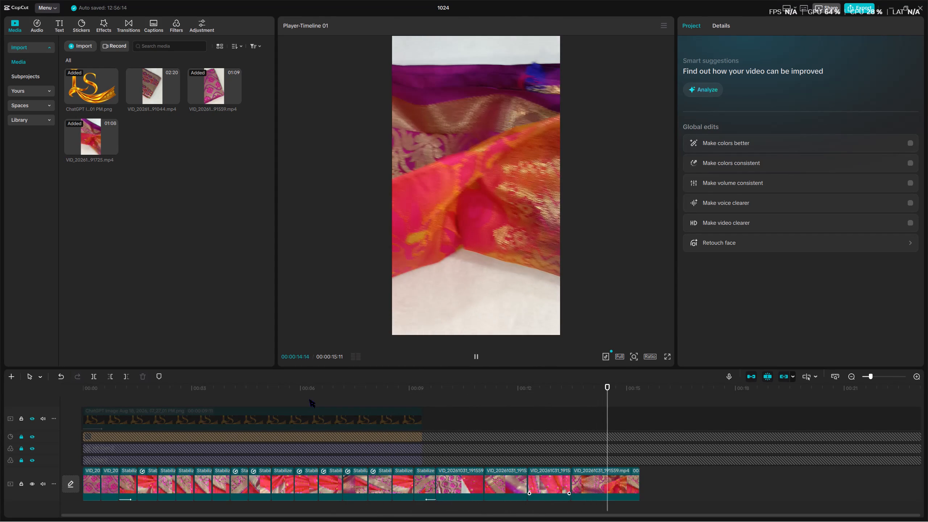
key("space")
key("space")
Apply the Montage speed curve to the main-track clip that starts at 00:00:09:22, just after the stabilized clips.
left_click_drag(548, 390, 500, 400)
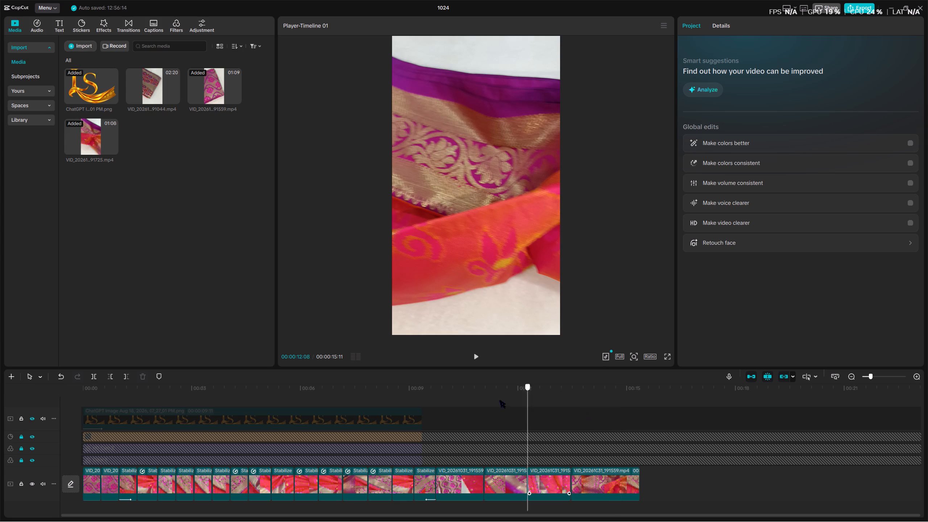
left_click_drag(500, 400, 438, 418)
left_click(457, 483)
left_click(782, 25)
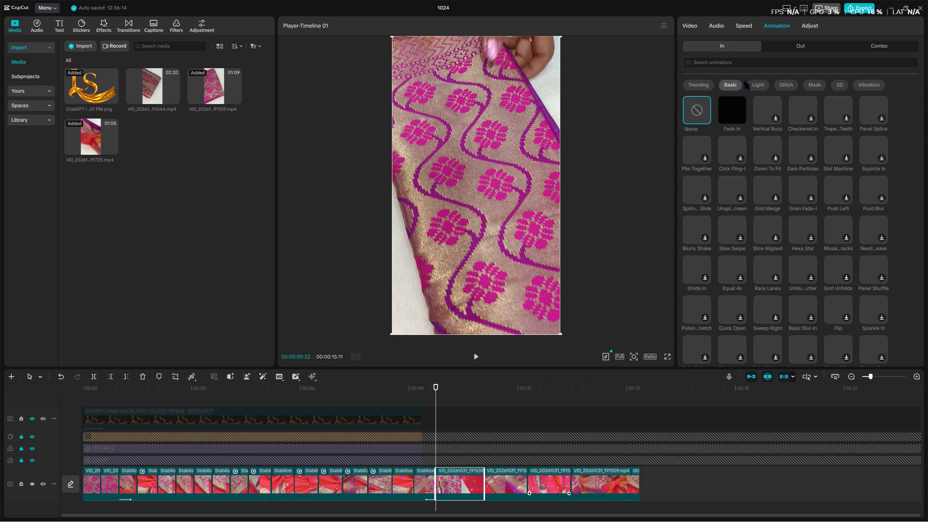
left_click(741, 26)
left_click(770, 63)
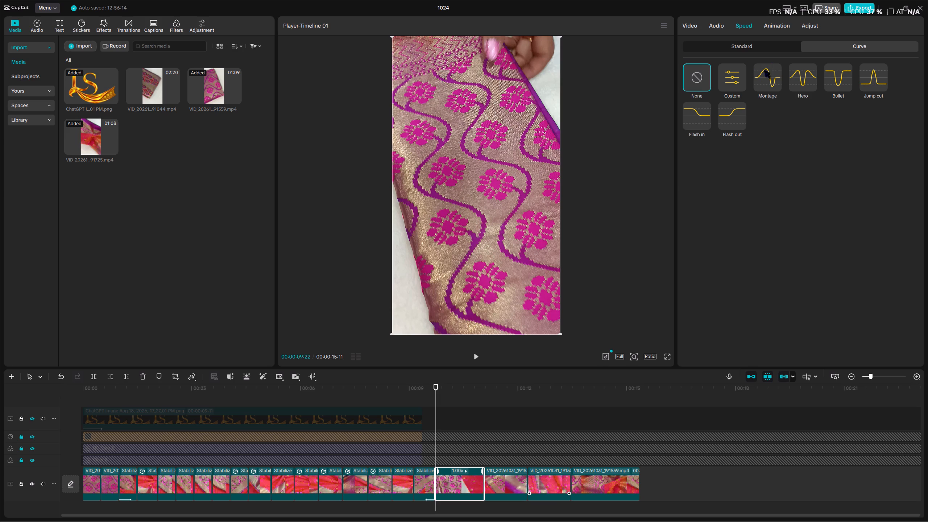
left_click(764, 71)
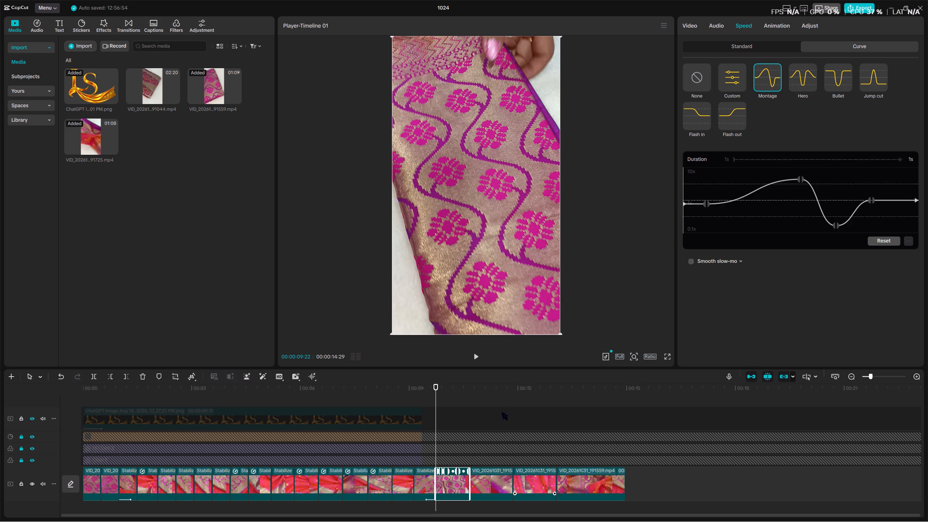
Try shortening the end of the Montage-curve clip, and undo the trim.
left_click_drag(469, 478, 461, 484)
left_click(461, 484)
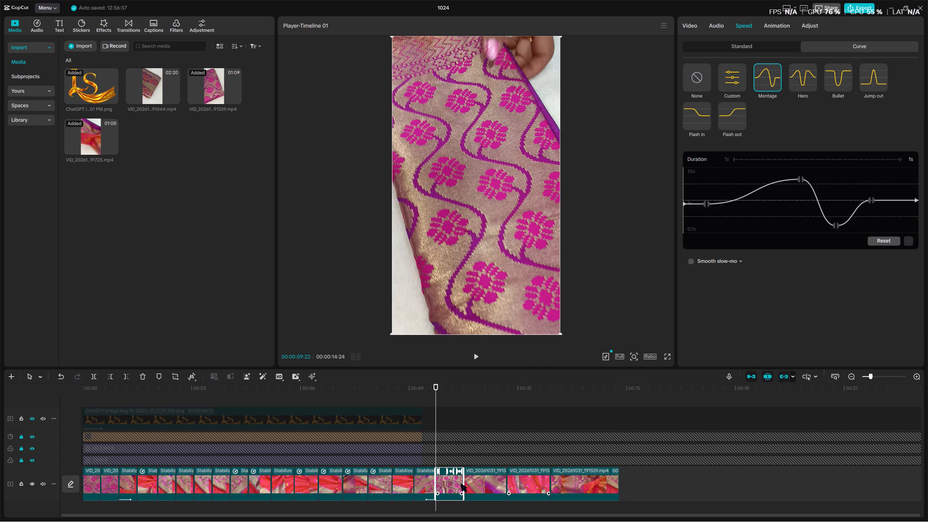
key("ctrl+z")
Play back the Montage-curve clip from just before its start to check the speed ramp.
key("space")
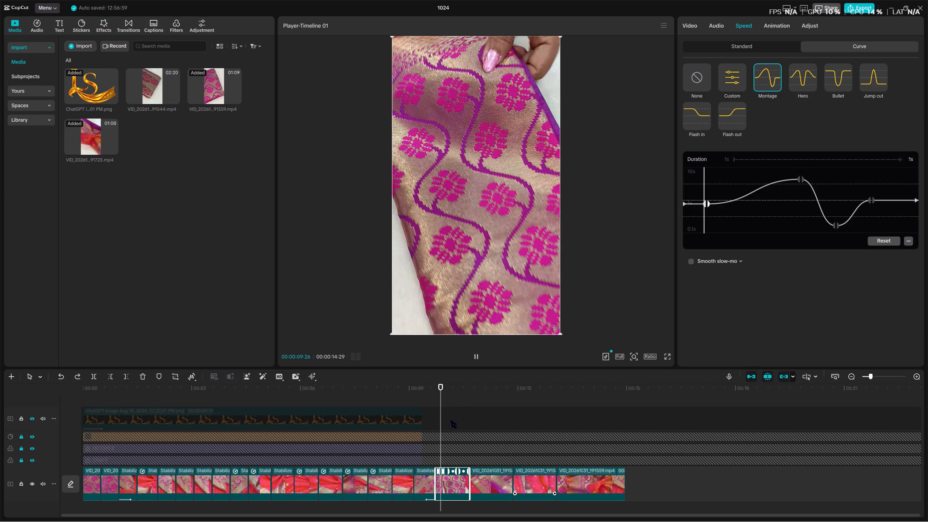
key("space")
left_click(428, 393)
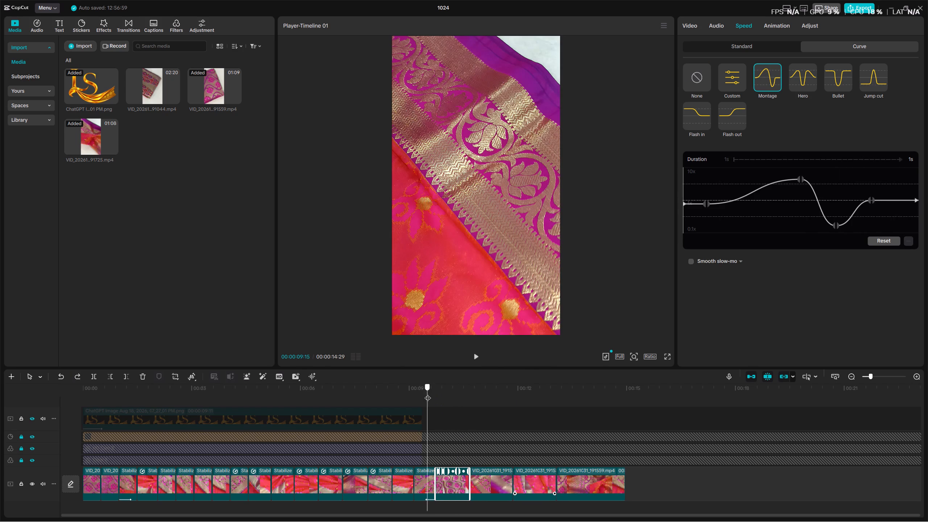
key("space")
key("space")
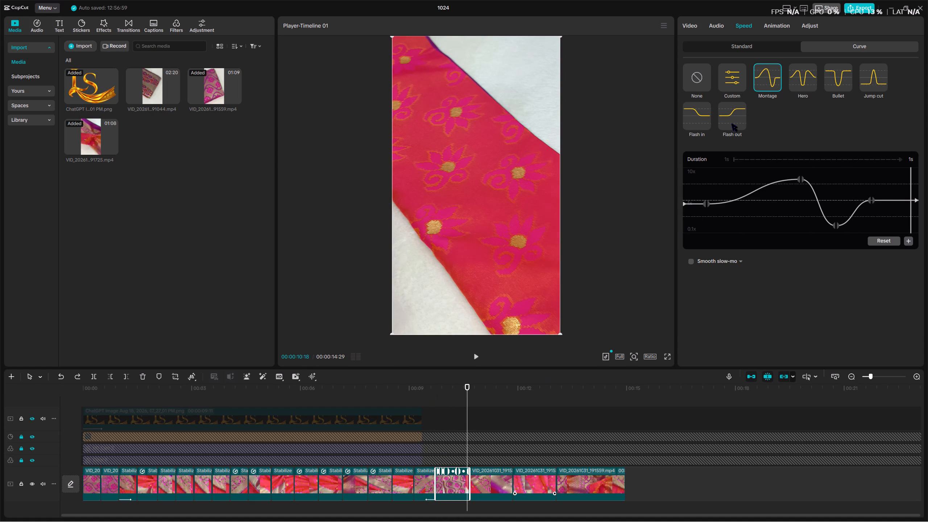
Raise the peak of the clip's Montage speed curve to 10x and shift it slightly later, keeping the first point near its original place.
left_click_drag(705, 205, 742, 204)
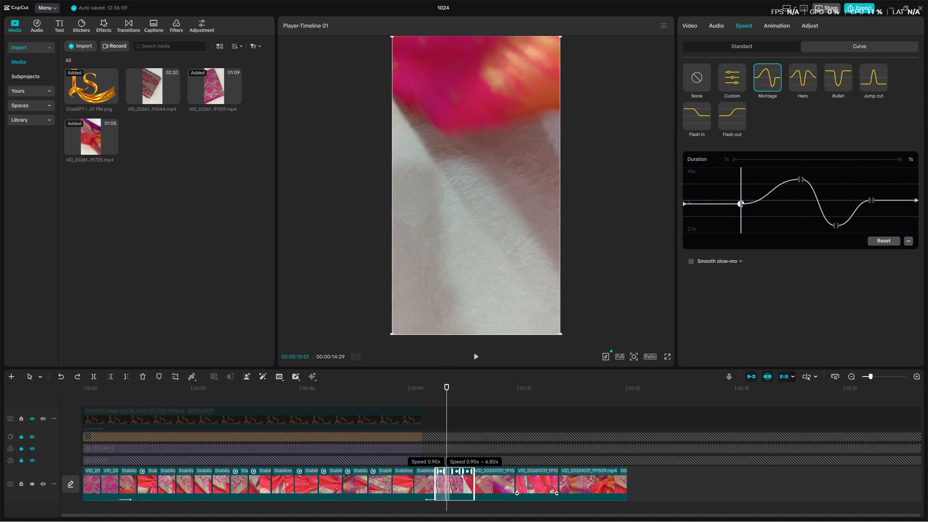
left_click_drag(742, 204, 702, 203)
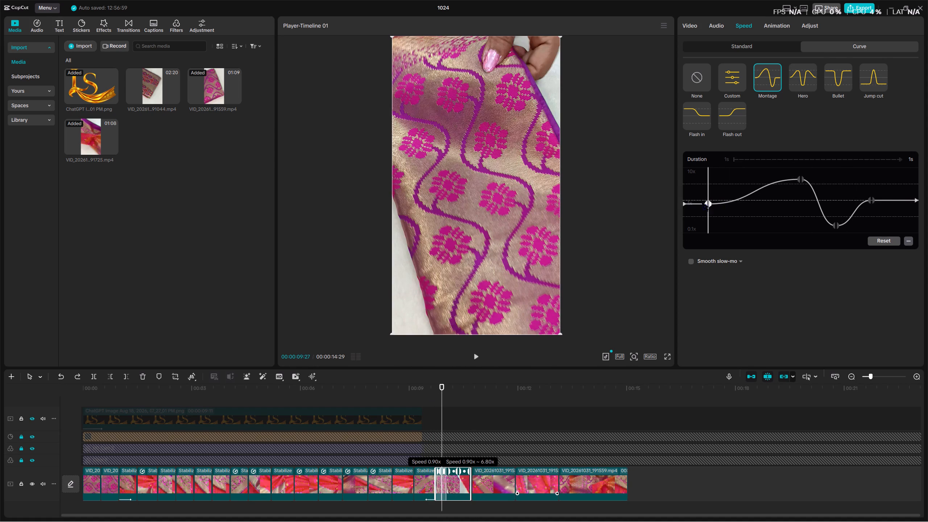
left_click_drag(702, 203, 684, 203)
left_click_drag(799, 181, 801, 172)
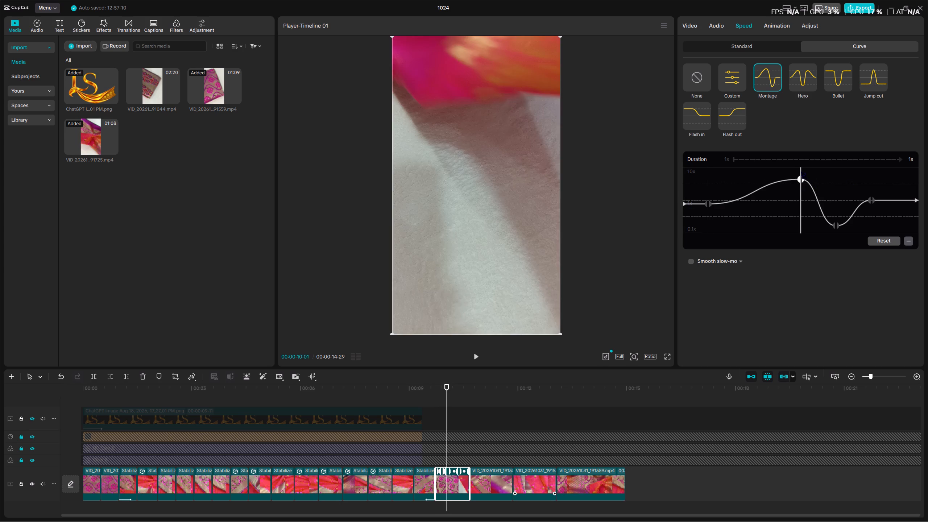
left_click_drag(801, 172, 802, 165)
left_click_drag(803, 183, 808, 161)
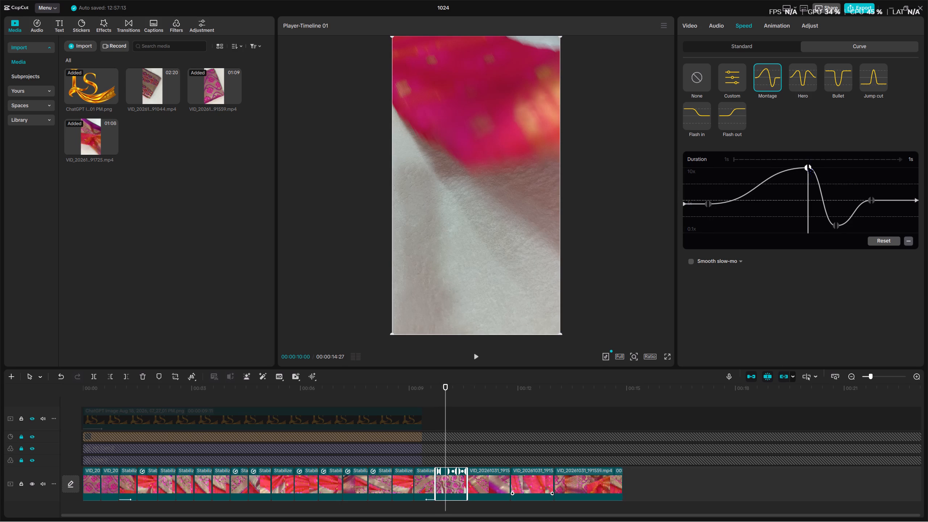
Set the slow dip of the clip's speed curve to about 0.66x.
left_click_drag(836, 227, 824, 227)
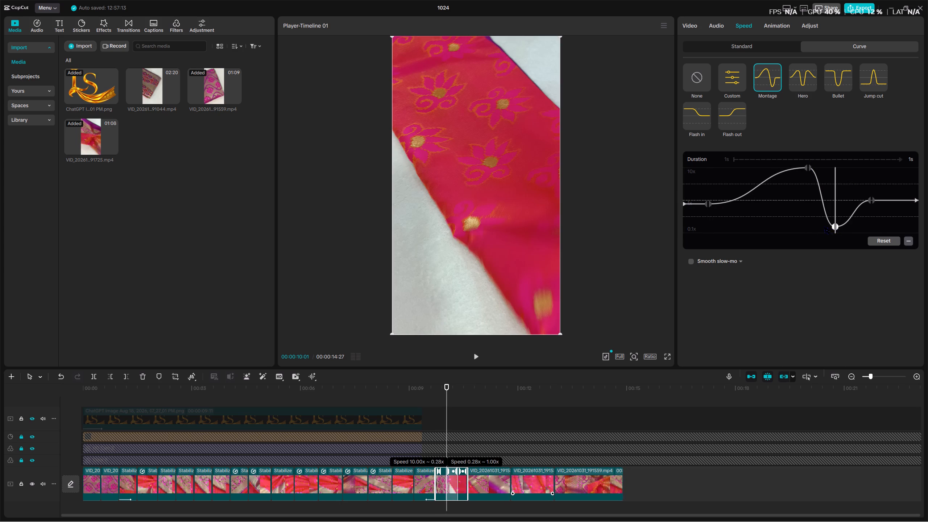
left_click_drag(824, 227, 815, 240)
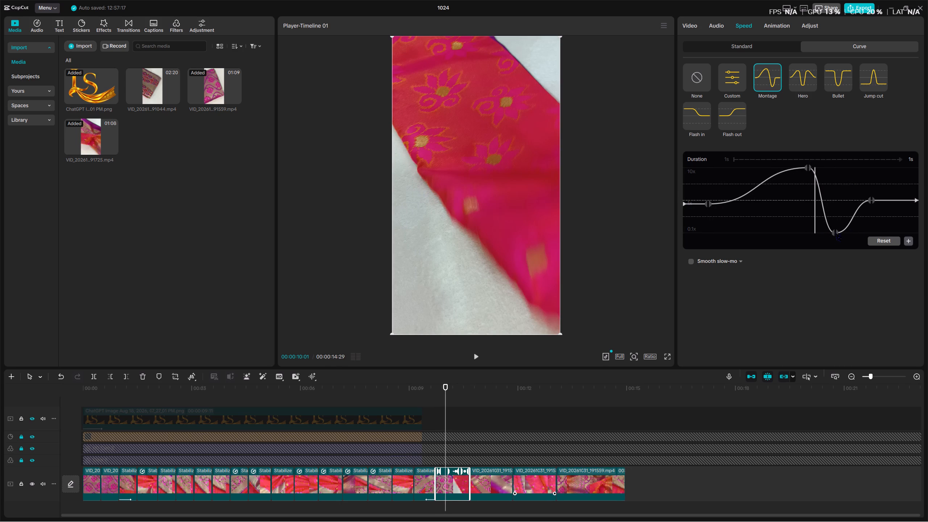
left_click_drag(836, 235, 836, 212)
Set the curve point after the dip to about 0.89x and raise the curve's end speed to about 2.15x.
left_click_drag(871, 200, 873, 199)
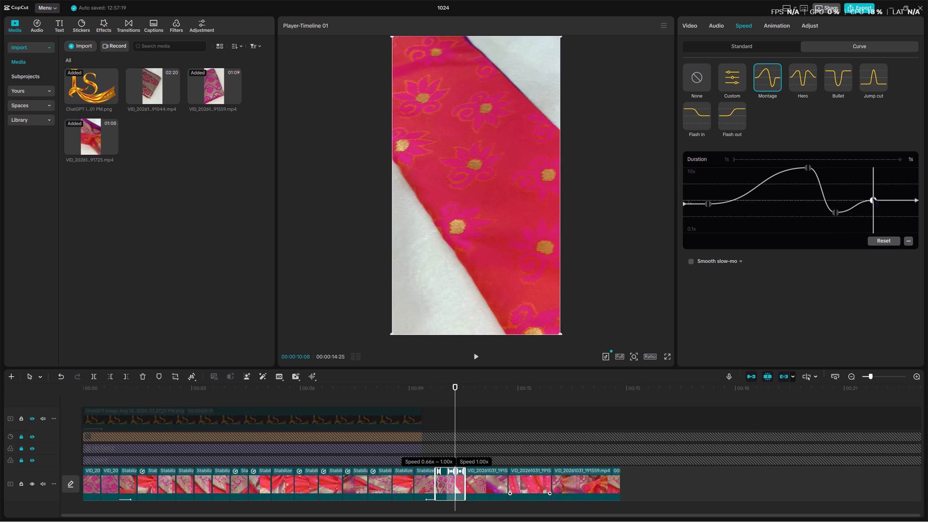
left_click_drag(873, 199, 854, 204)
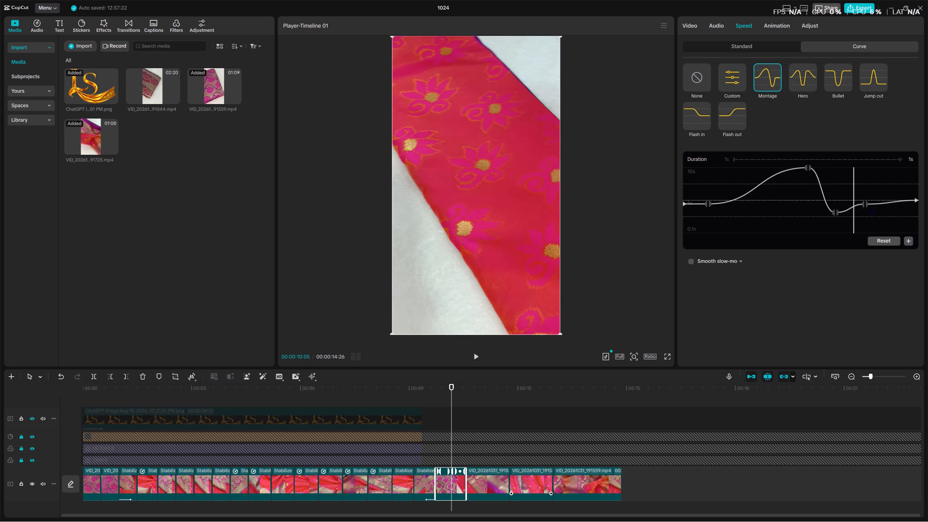
left_click_drag(916, 200, 916, 210)
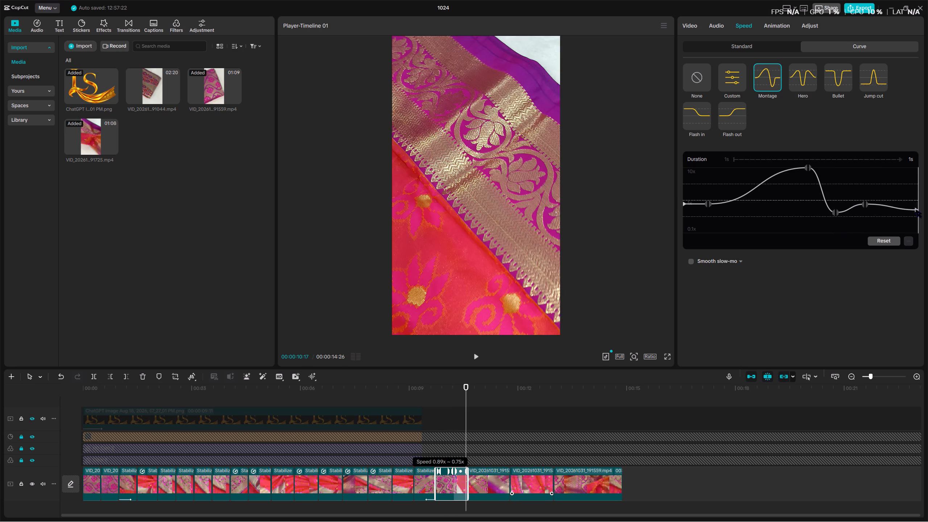
left_click_drag(916, 210, 914, 196)
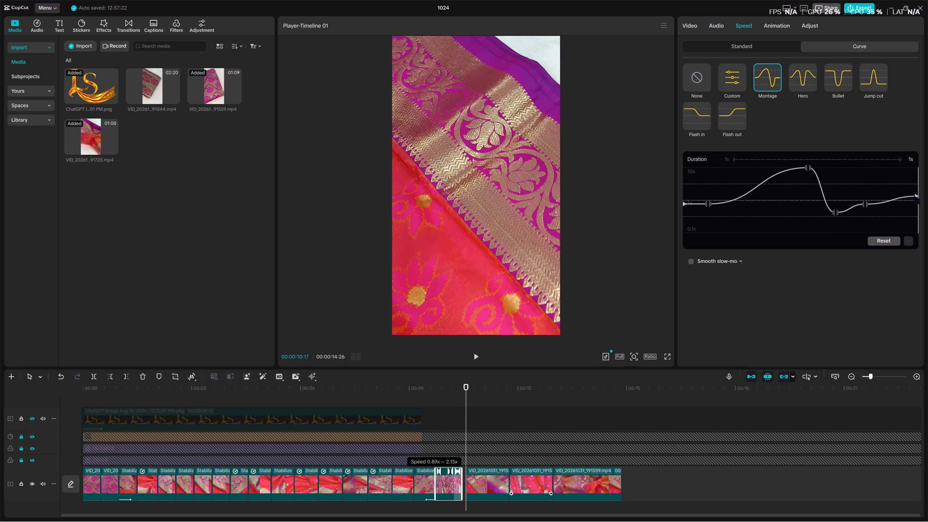
left_click_drag(914, 196, 914, 195)
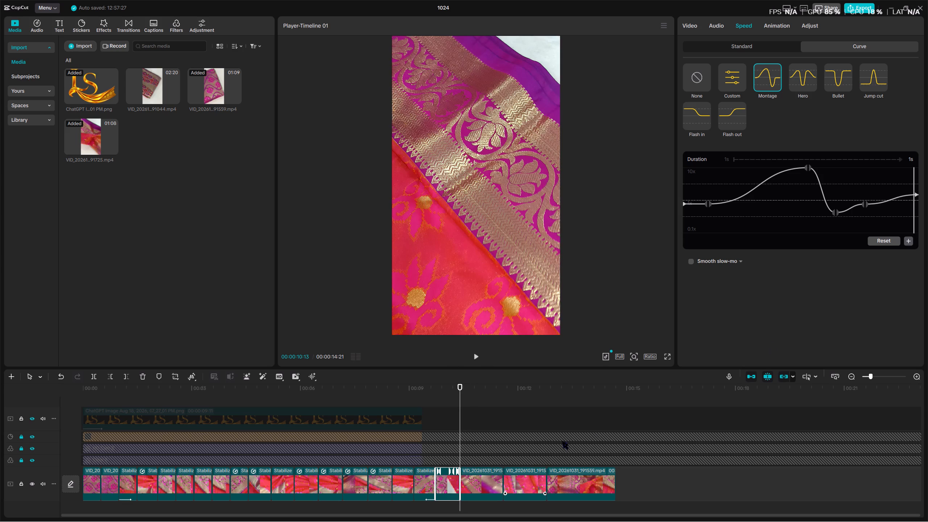
Replay the clip from just before its start to check the adjusted speed curve.
left_click(426, 403)
key("space")
key("space")
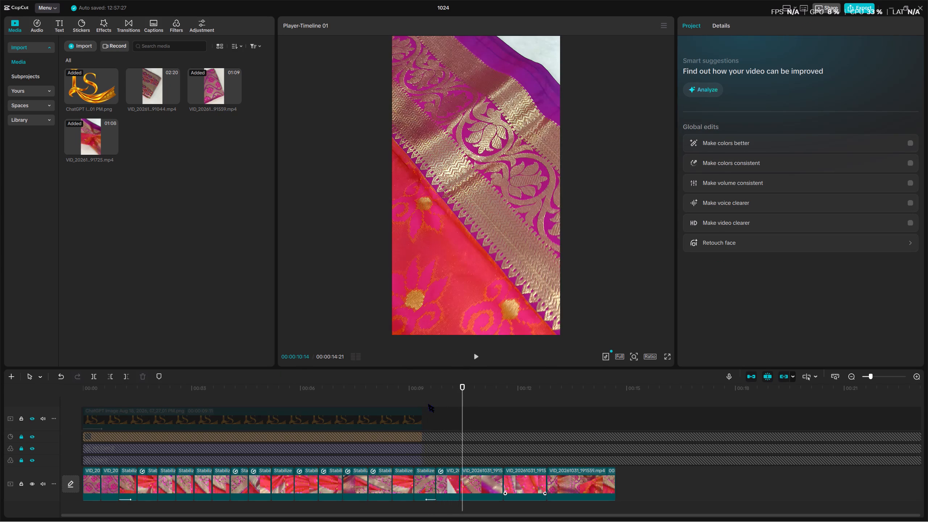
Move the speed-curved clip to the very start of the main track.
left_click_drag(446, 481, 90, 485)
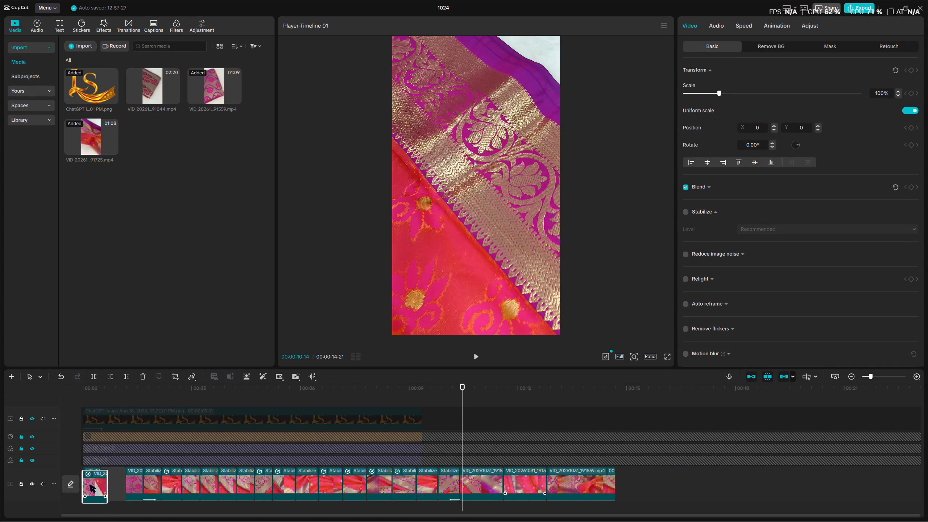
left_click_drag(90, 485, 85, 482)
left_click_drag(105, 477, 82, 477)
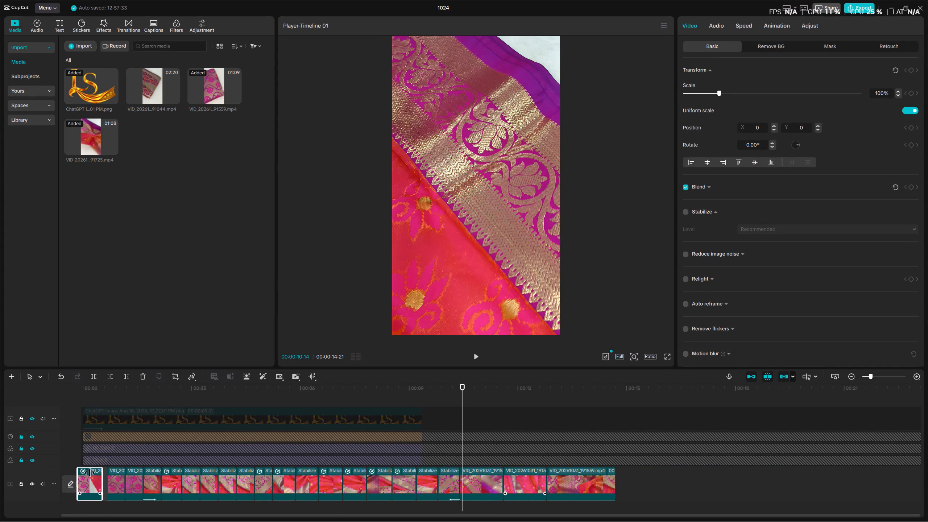
Play the opening from the start to about three seconds in short bursts to judge the speed-curved clip as the first shot.
left_click_drag(100, 393, 63, 390)
left_click(63, 390)
double_click(72, 399)
key("space")
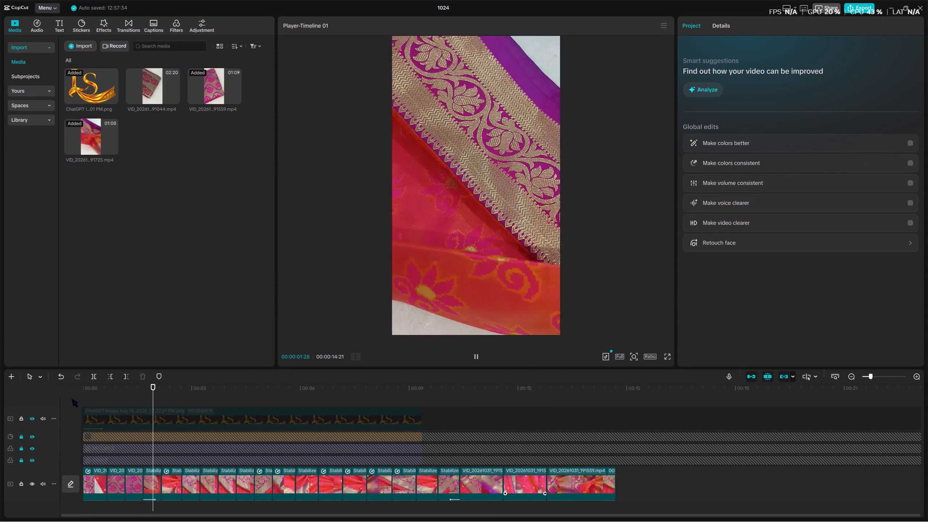
key("space")
left_click_drag(95, 393, 56, 391)
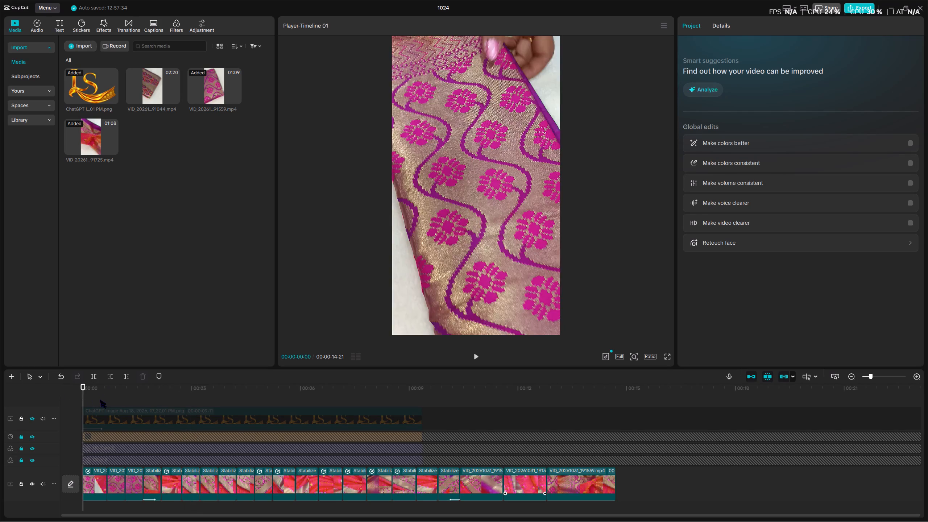
key("space")
key("space")
key("space")
key("space")
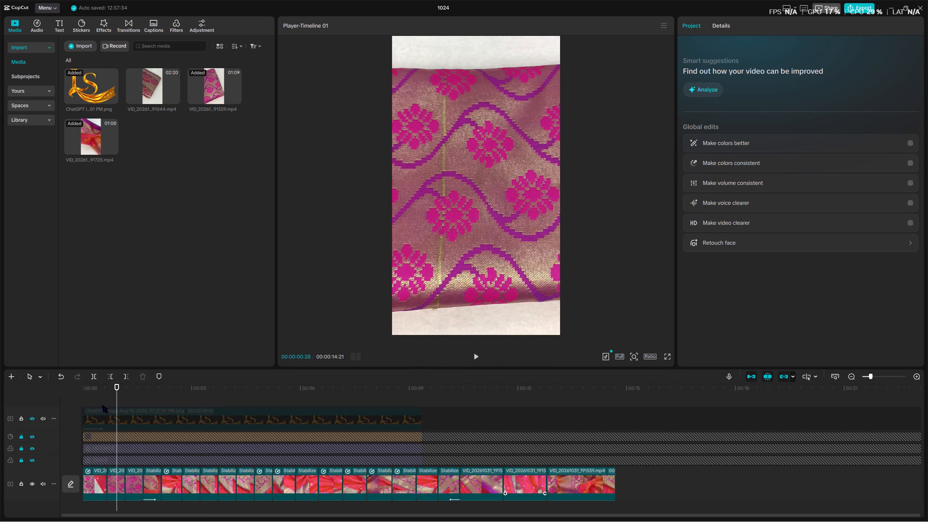
key("space")
key("space")
key("space")
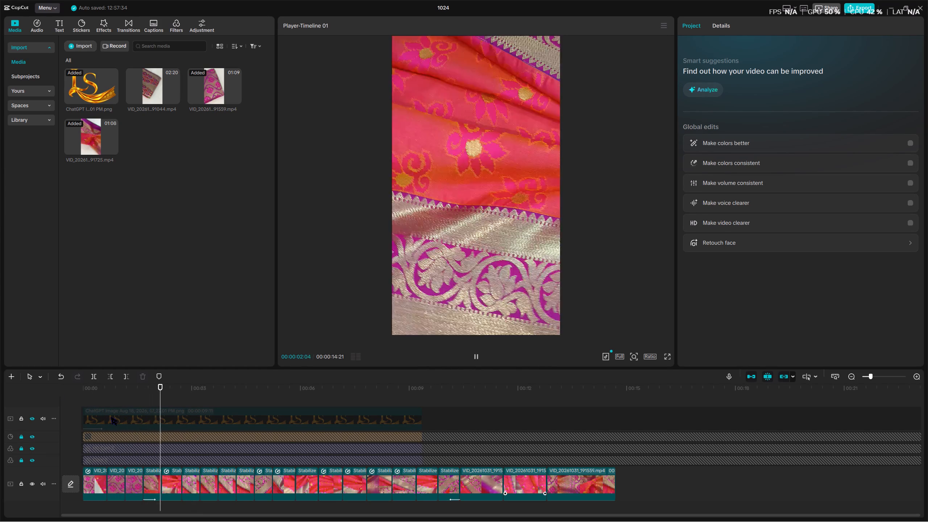
key("space")
key("space")
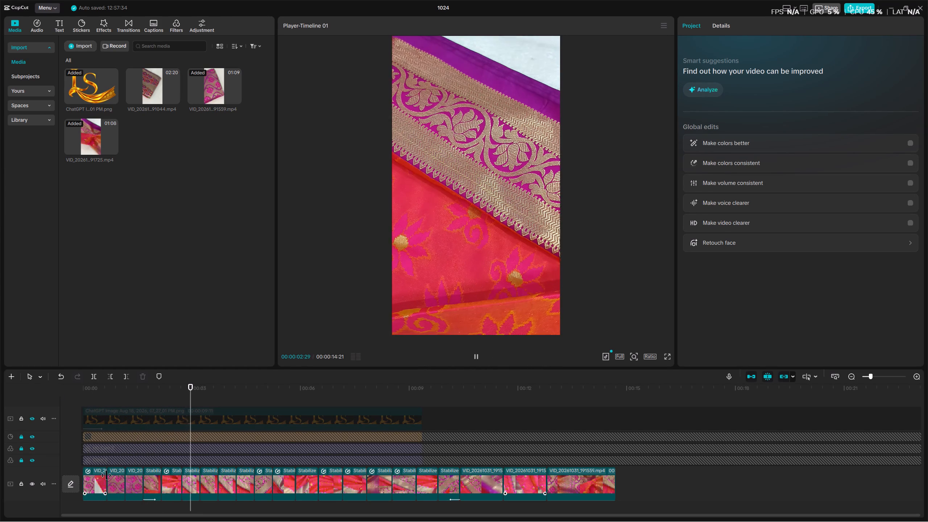
key("space")
key("space")
key("space")
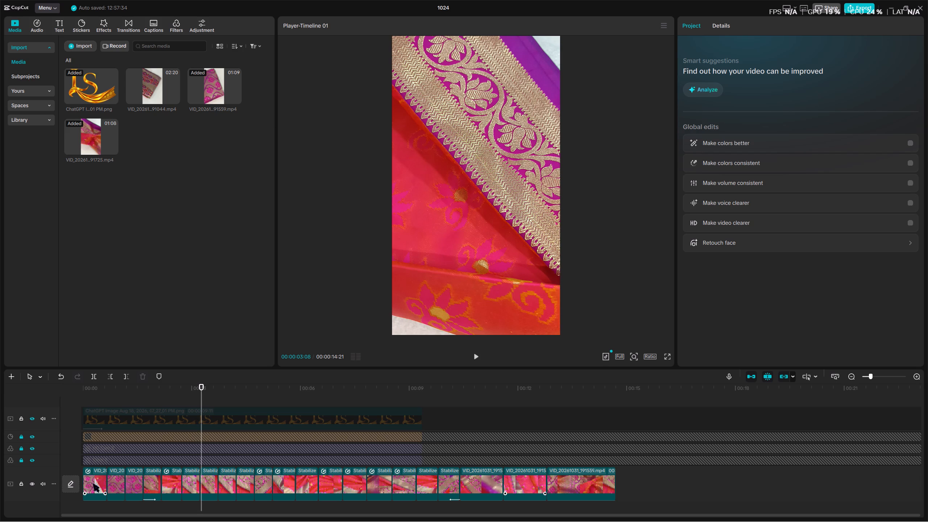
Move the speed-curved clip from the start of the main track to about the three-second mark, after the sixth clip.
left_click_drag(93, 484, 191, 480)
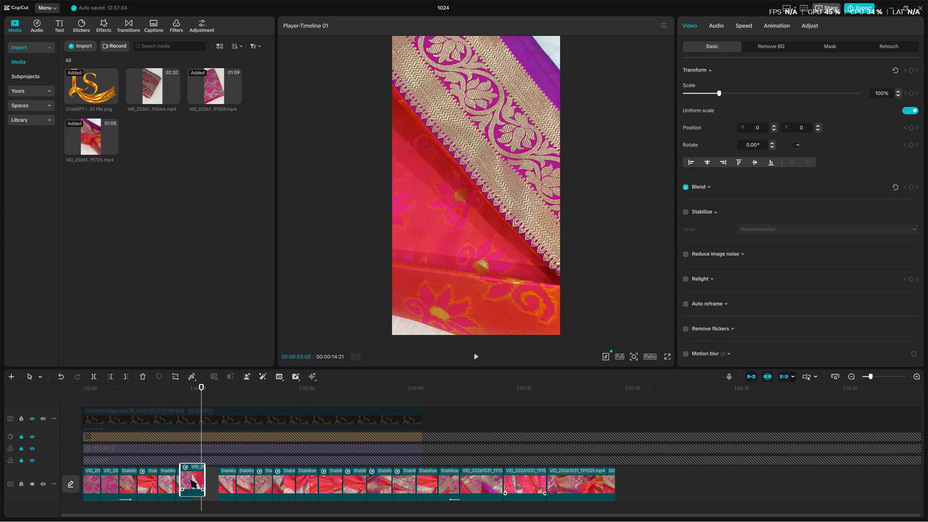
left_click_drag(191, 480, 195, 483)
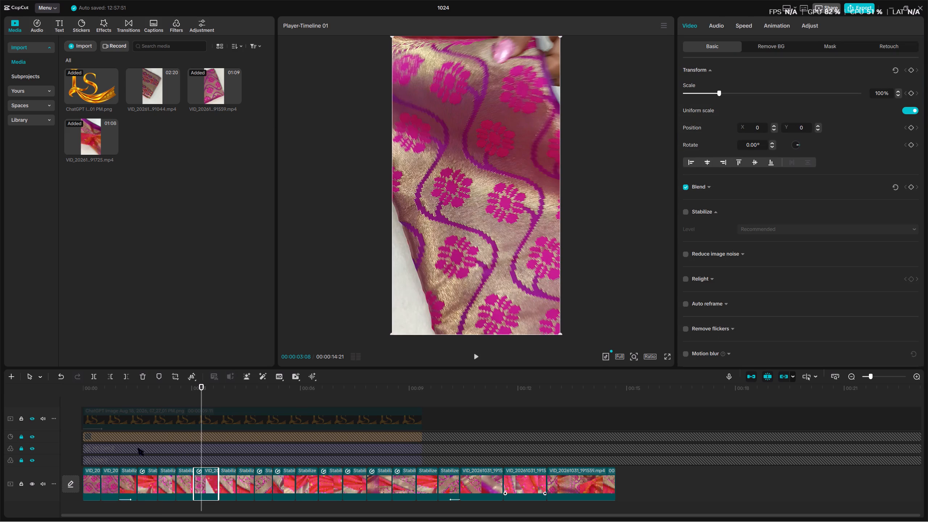
Play the video from the start to about four seconds to check the clip's new placement.
left_click_drag(113, 388, 46, 397)
key("space")
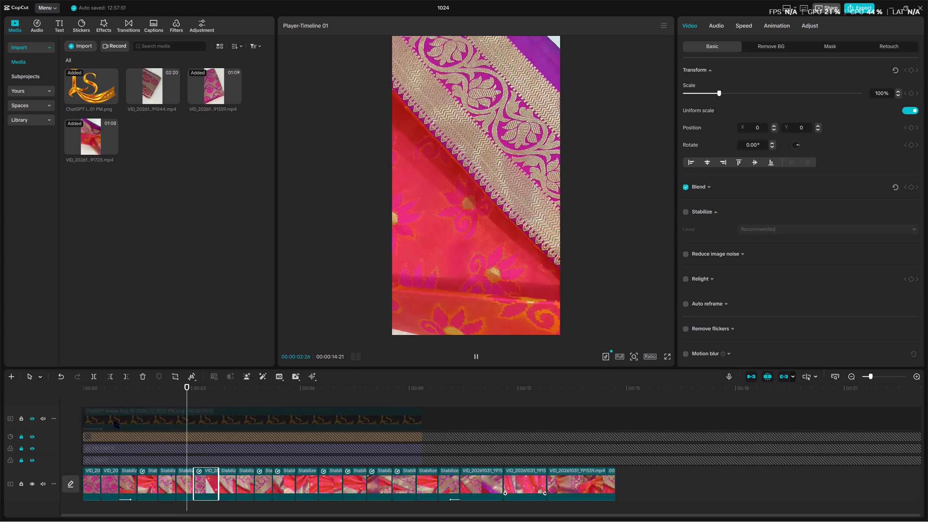
key("space")
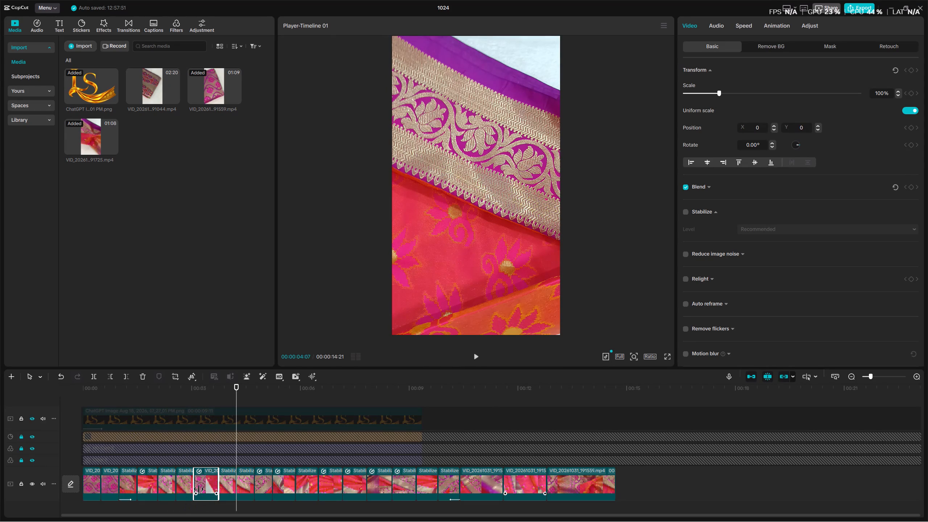
Move the speed-curved clip earlier on the main track, to about the two-second mark after the fourth clip.
left_click_drag(197, 485, 157, 486)
Play the video from the start to about three seconds to check the reordered opening.
left_click_drag(120, 388, 58, 388)
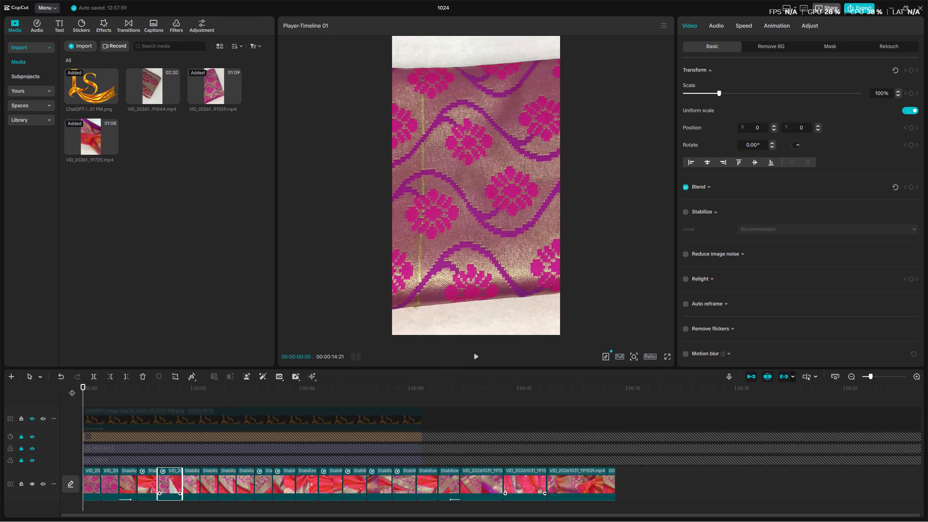
key("space")
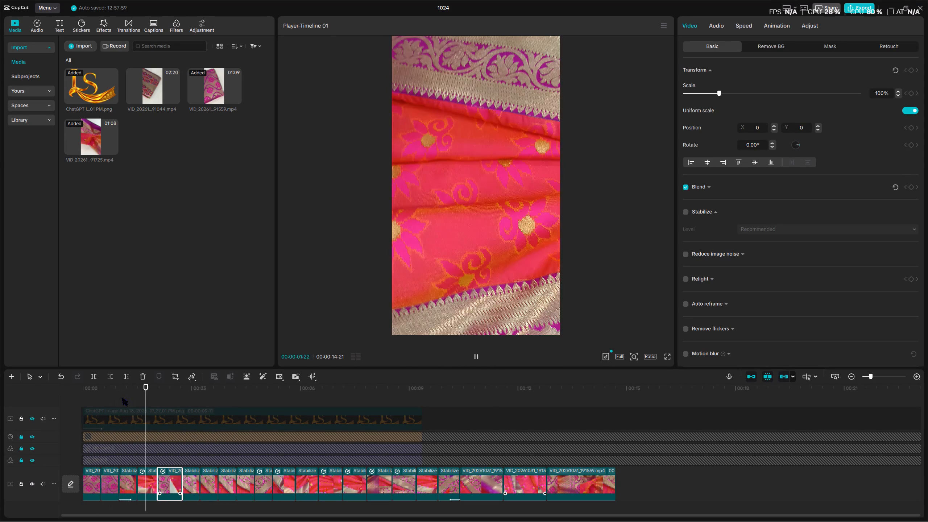
key("space")
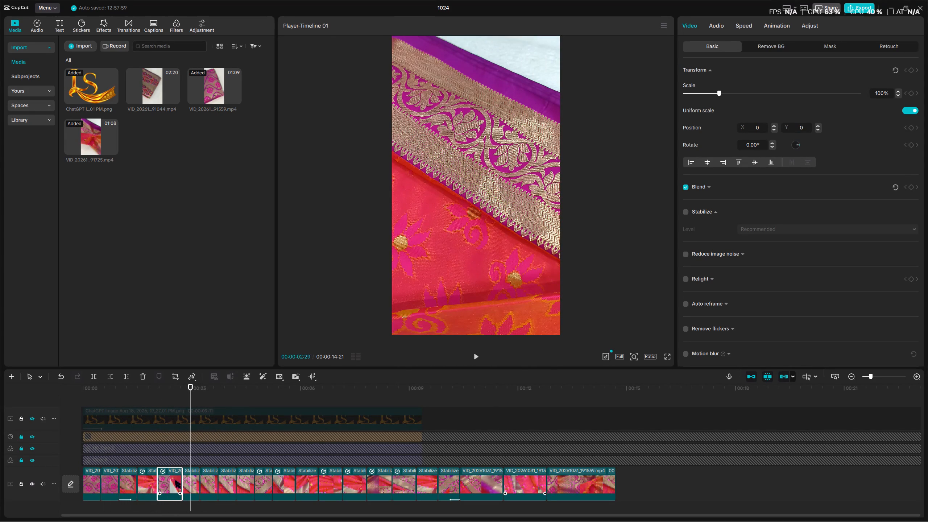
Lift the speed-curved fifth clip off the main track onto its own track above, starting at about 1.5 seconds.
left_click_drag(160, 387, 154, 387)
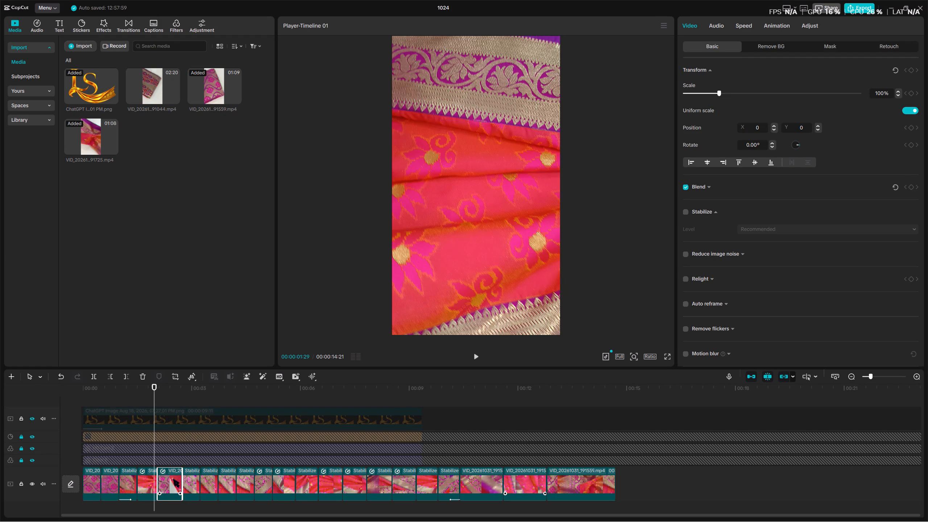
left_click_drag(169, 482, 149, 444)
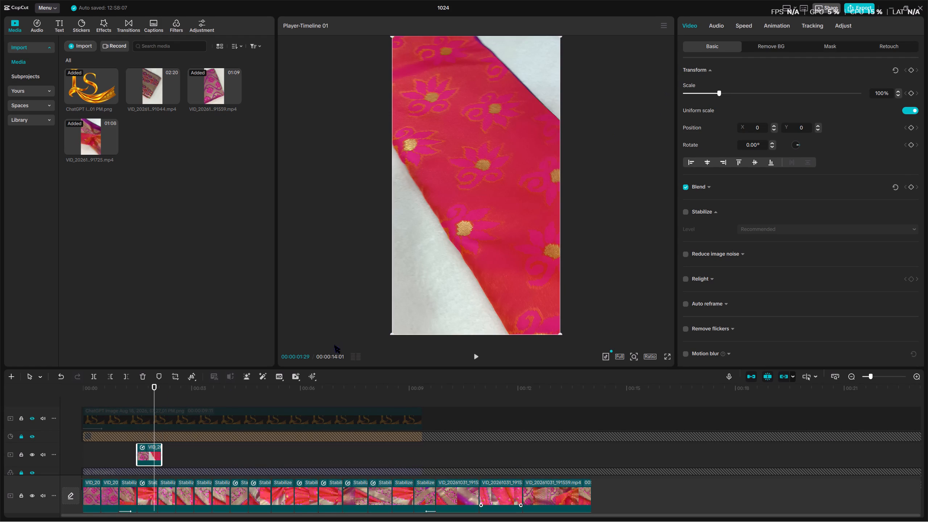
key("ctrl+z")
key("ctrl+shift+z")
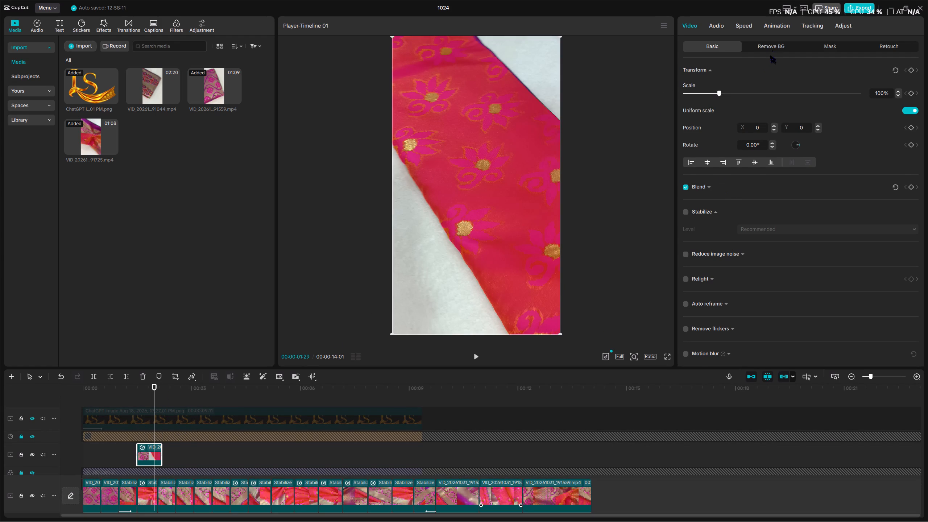
Adjust the clip's Montage speed curve, shifting the peak slightly earlier and raising the end point to about 7x.
left_click(774, 29)
left_click(746, 27)
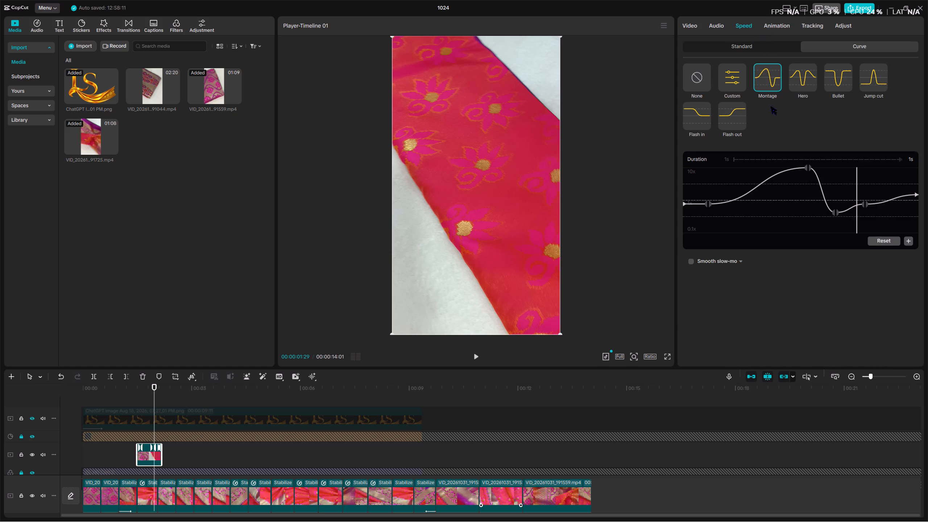
left_click_drag(809, 167, 819, 167)
left_click_drag(915, 193, 915, 187)
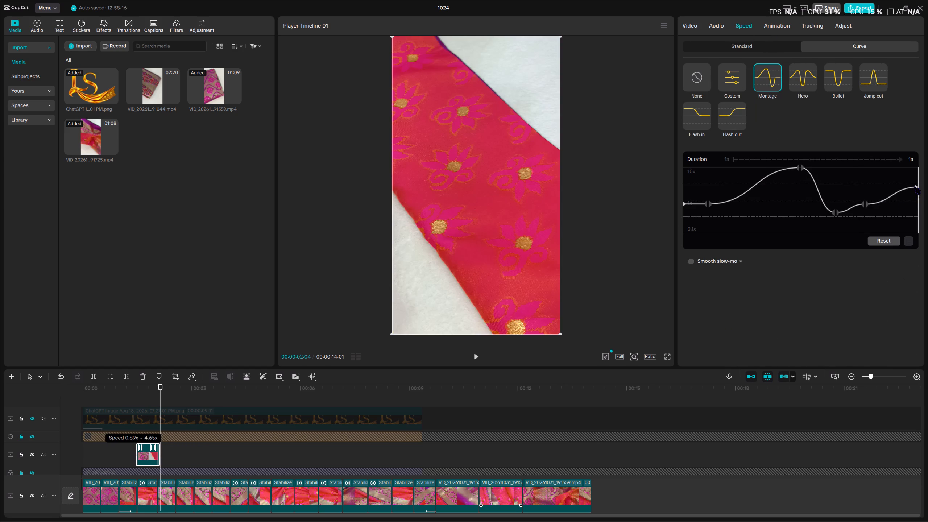
left_click_drag(915, 187, 915, 178)
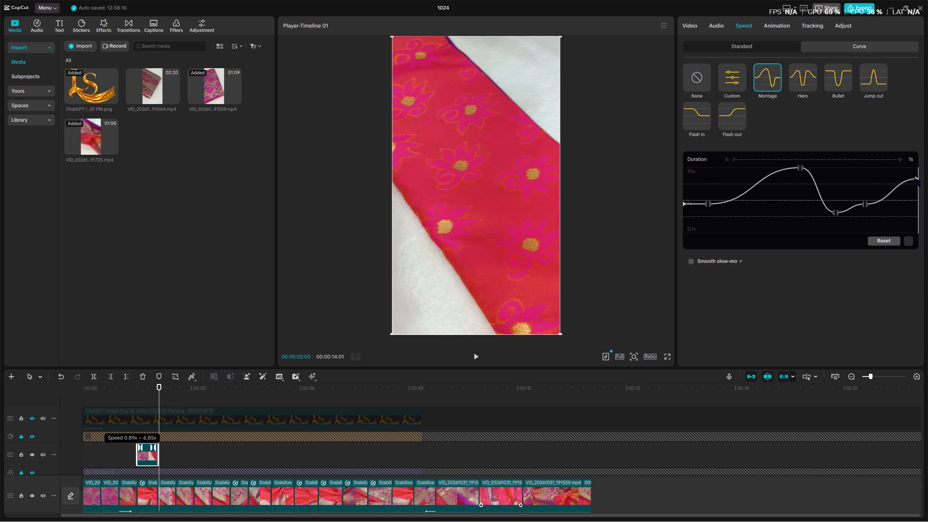
left_click_drag(915, 178, 915, 177)
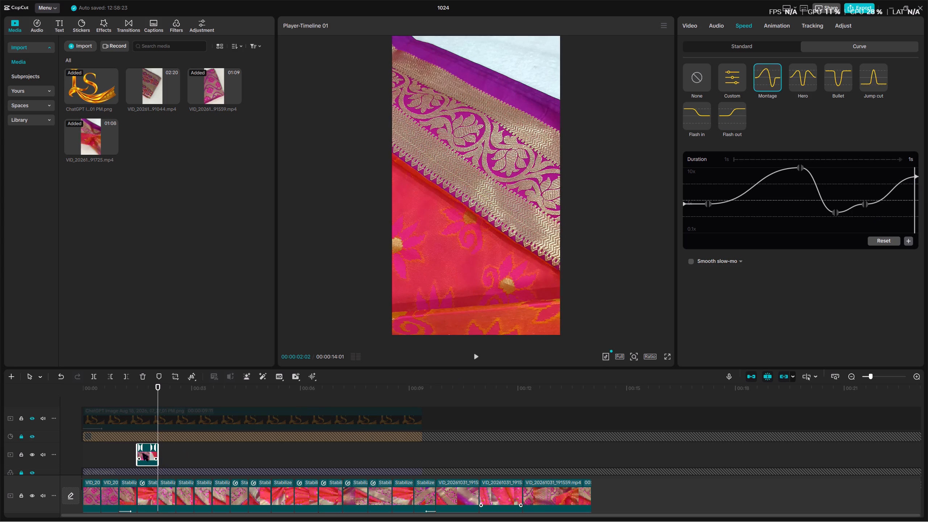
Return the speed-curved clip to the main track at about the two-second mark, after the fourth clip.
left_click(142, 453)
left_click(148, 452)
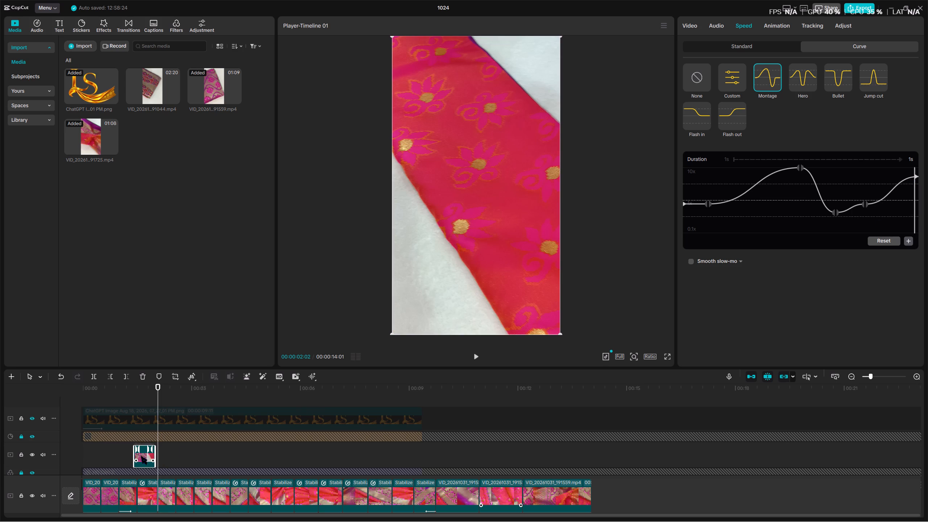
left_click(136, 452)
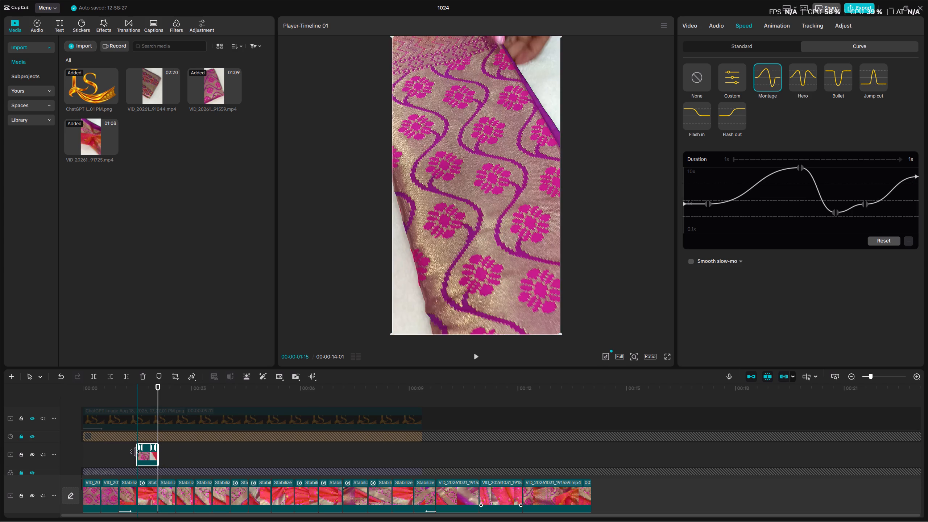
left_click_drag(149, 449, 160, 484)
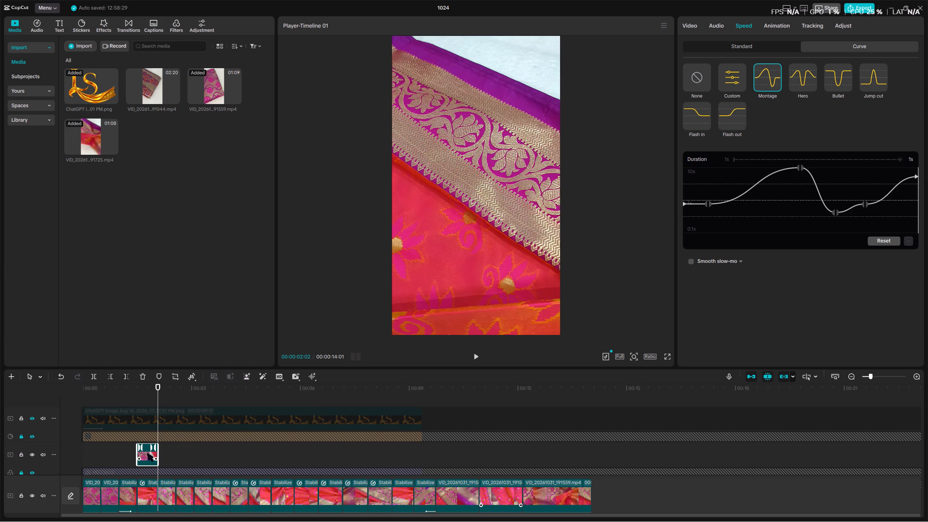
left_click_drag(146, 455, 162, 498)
Play the video from the start to about four seconds to check the retimed clip.
double_click(80, 404)
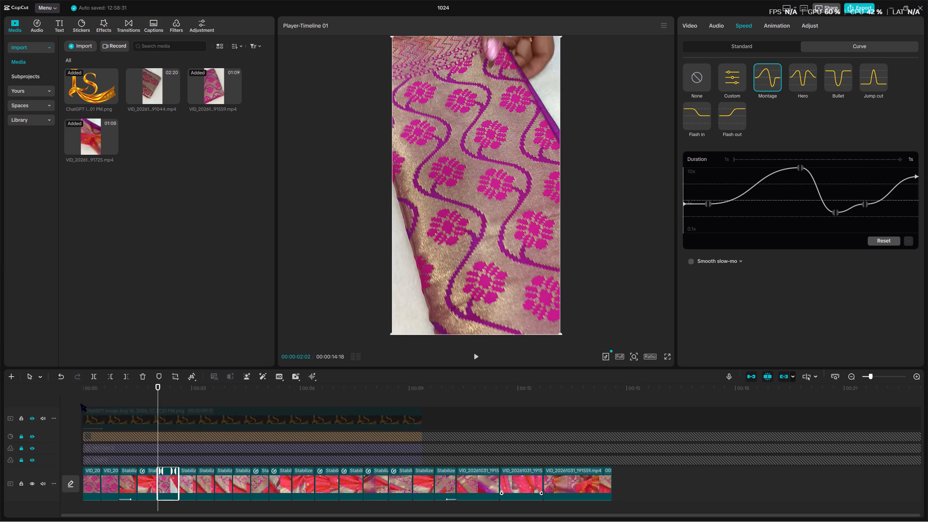
double_click(95, 398)
left_click_drag(94, 384, 74, 386)
key("space")
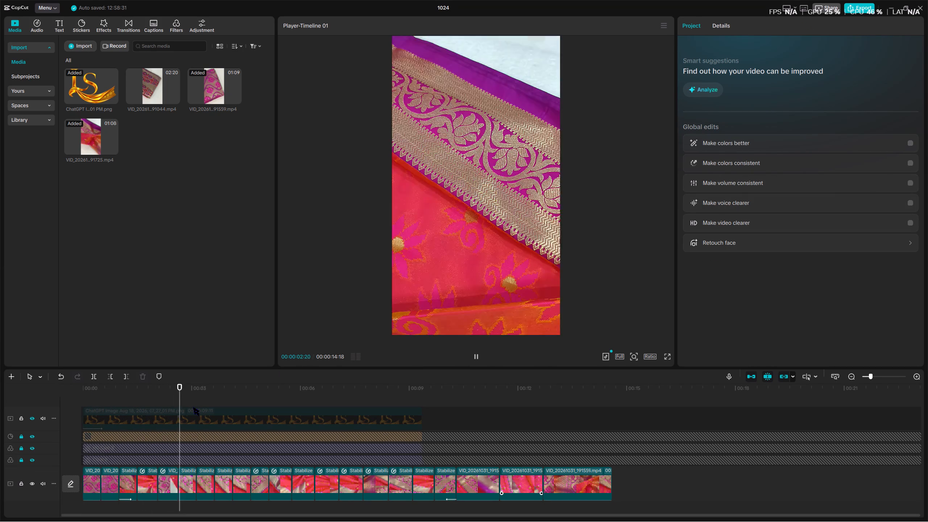
key("space")
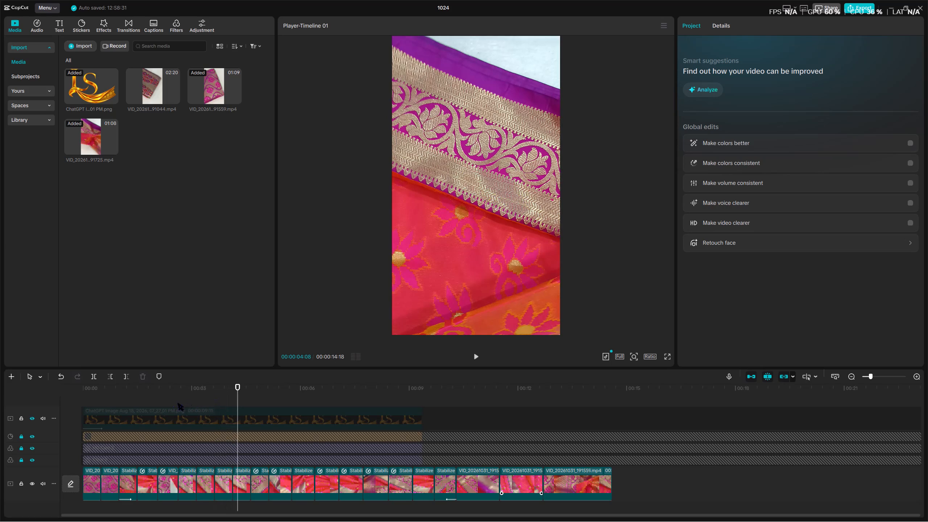
Replay the opening up to about five seconds, pausing to examine the clips between three and four seconds.
left_click_drag(143, 386, 52, 398)
key("space")
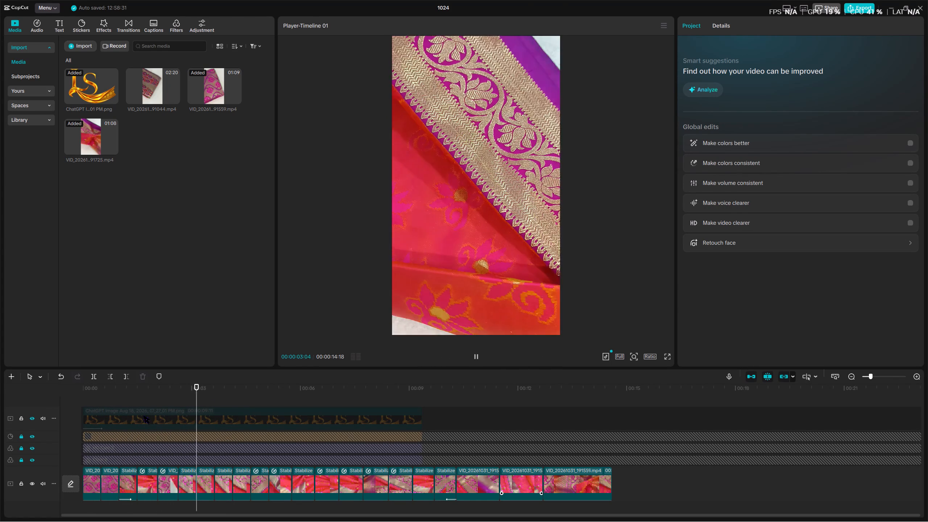
key("space")
key("space")
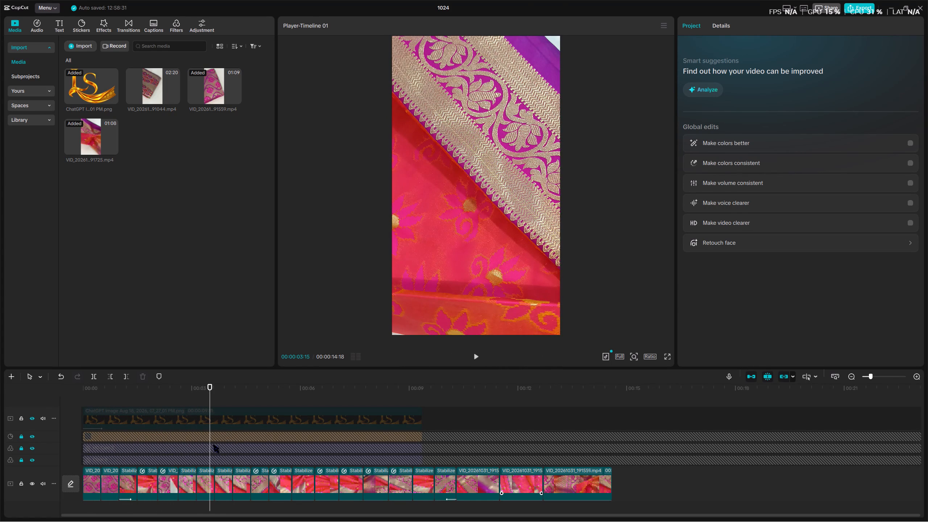
key("space")
key("space")
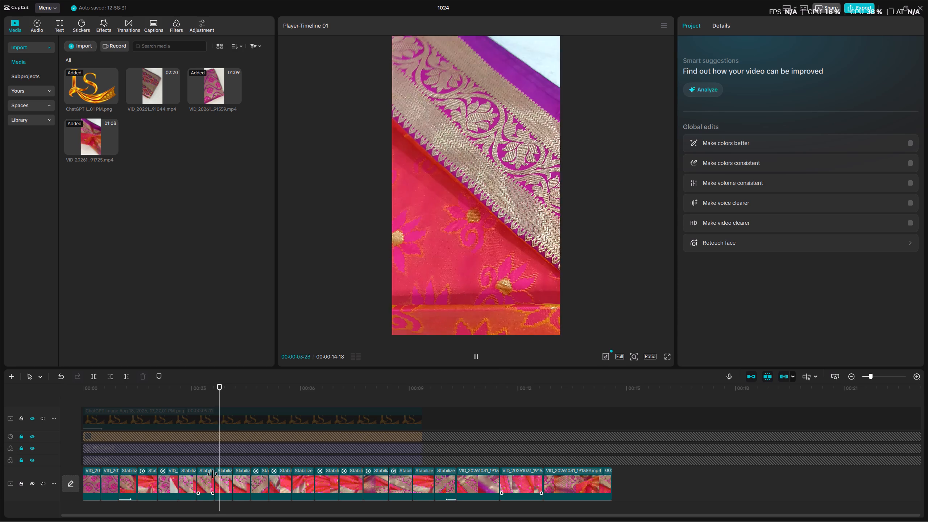
key("space")
key("space")
key("space")
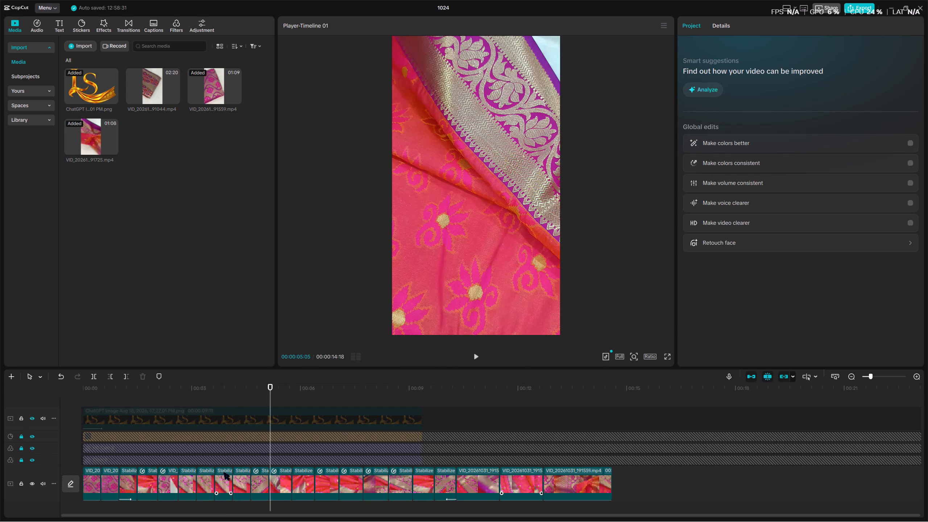
left_click(186, 390)
key("space")
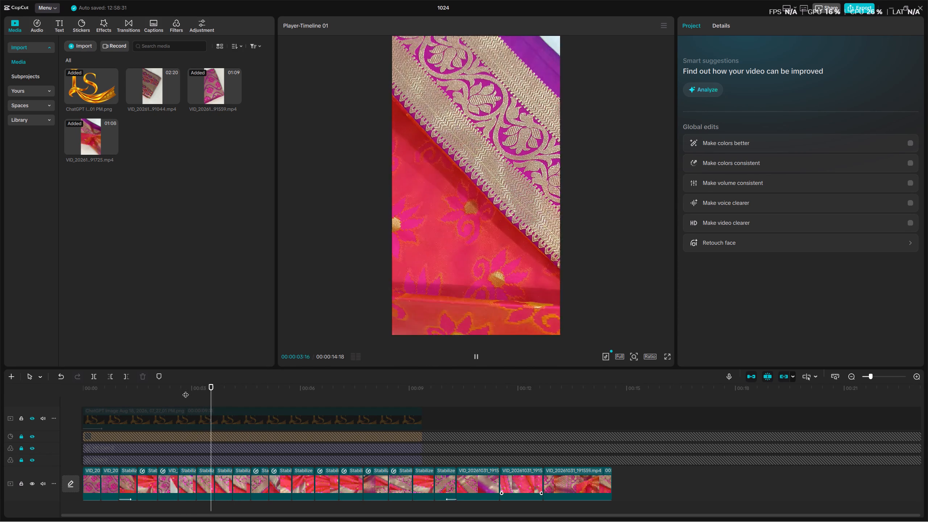
key("space")
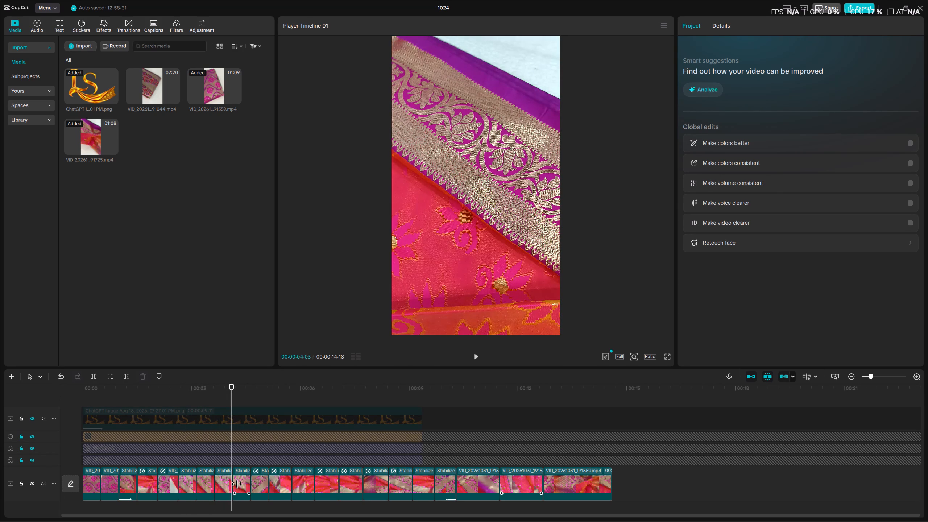
key("space")
key("space")
Delete the eighth clip on the main track, at about 3.6 to 4 seconds.
left_click(226, 483)
key("BackSpace")
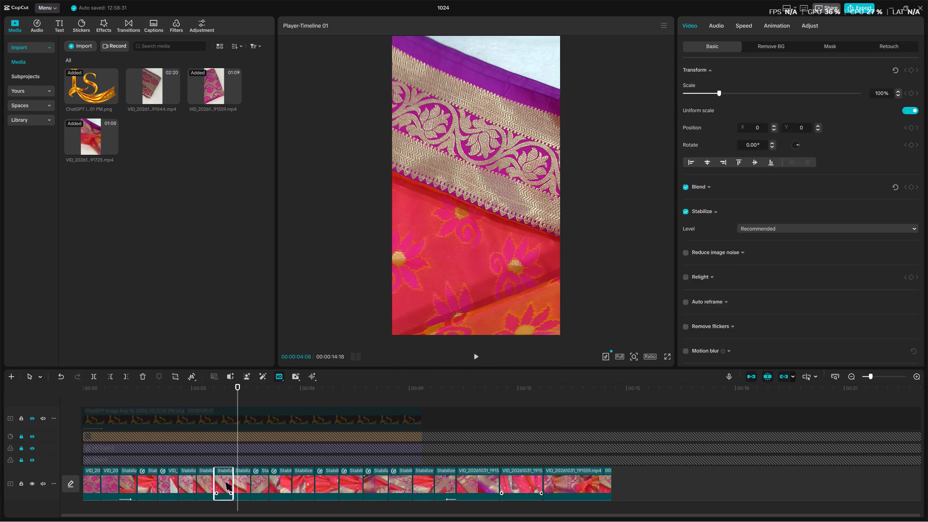
Play the opening up to about five seconds, pausing around four seconds, to check the flow without the deleted clip.
left_click(185, 396)
key("space")
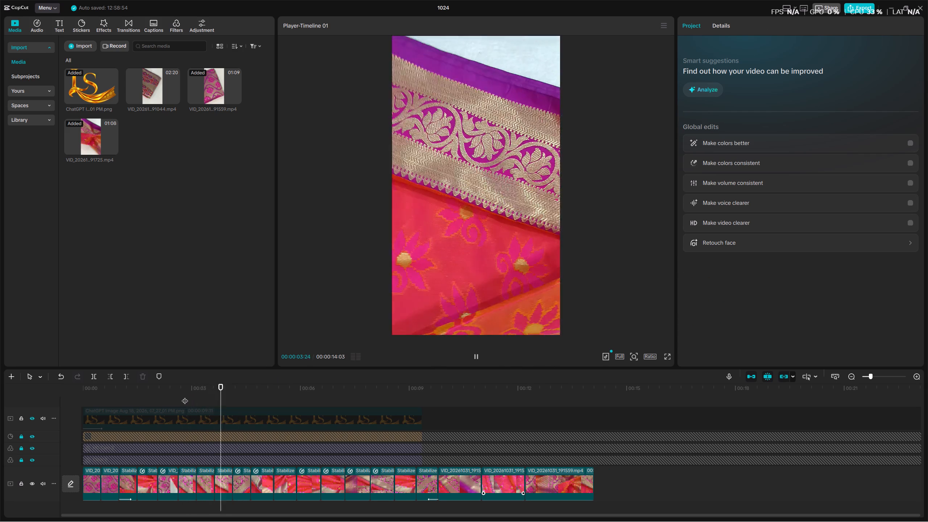
key("space")
left_click_drag(170, 392, 50, 395)
key("space")
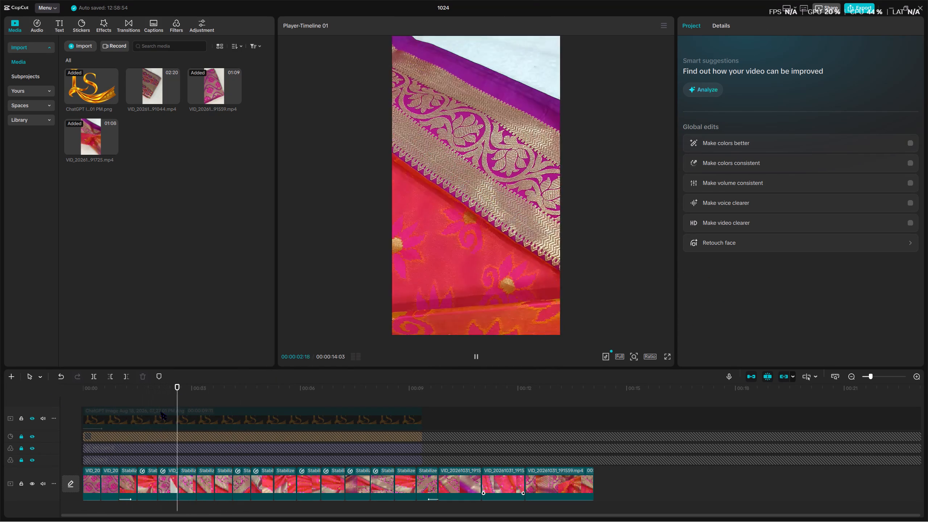
key("space")
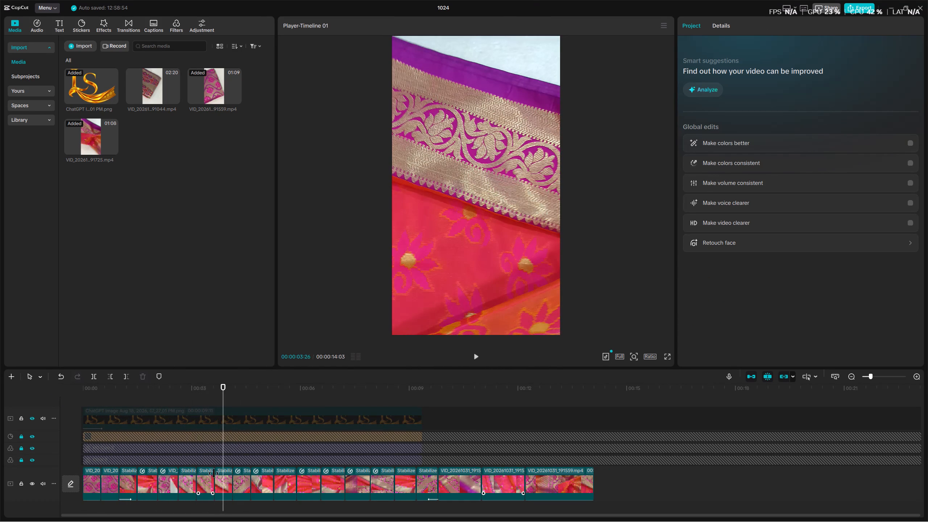
key("space")
key("space")
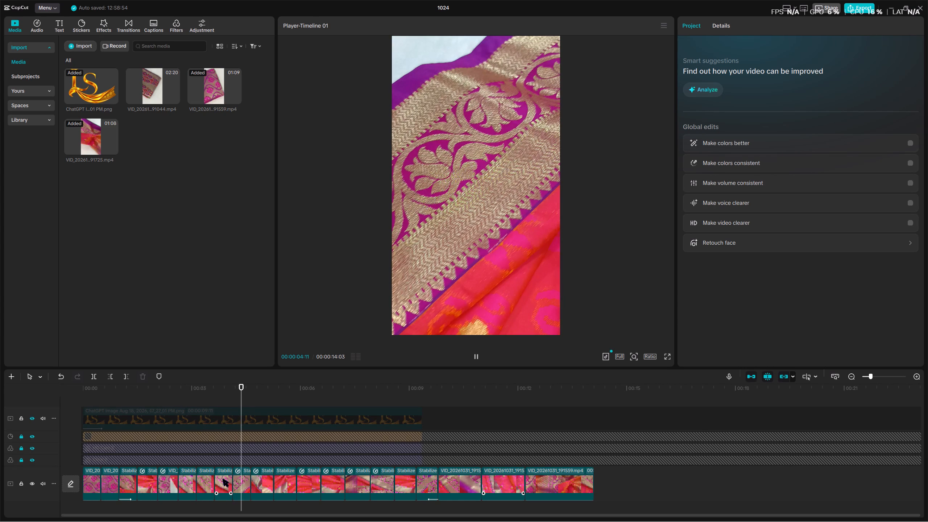
key("space")
key("space")
key("space")
key("space")
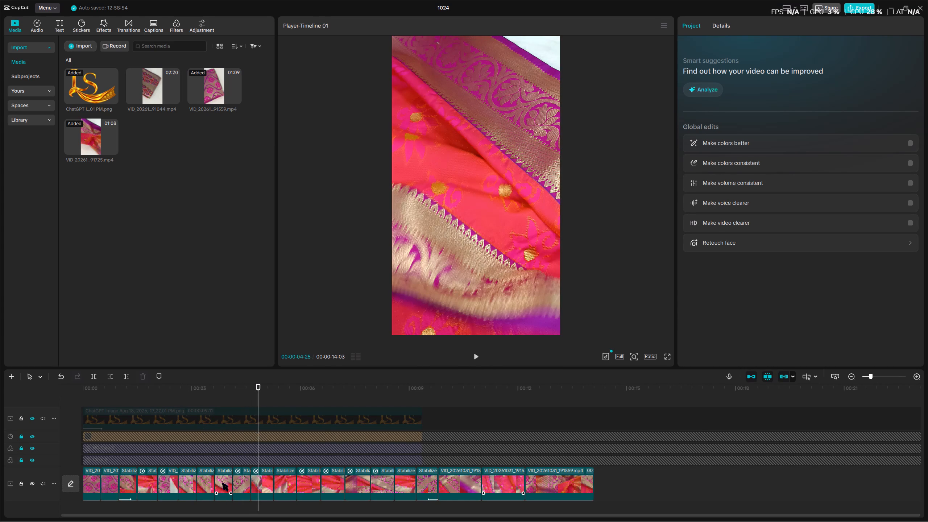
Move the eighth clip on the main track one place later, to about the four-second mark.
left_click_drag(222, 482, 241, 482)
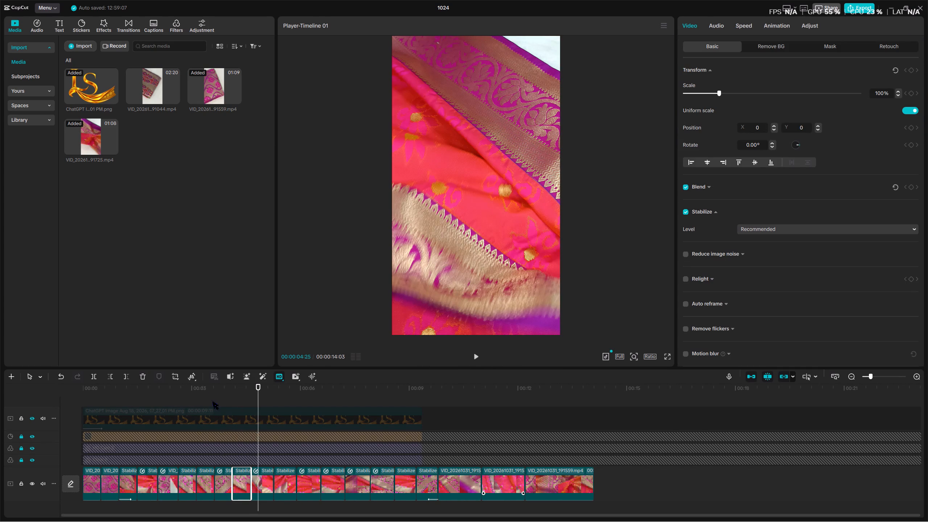
Play the video from the start to about 4.5 seconds to check the changed clip order.
left_click(209, 390)
key("space")
left_click_drag(206, 390, 8, 391)
key("space")
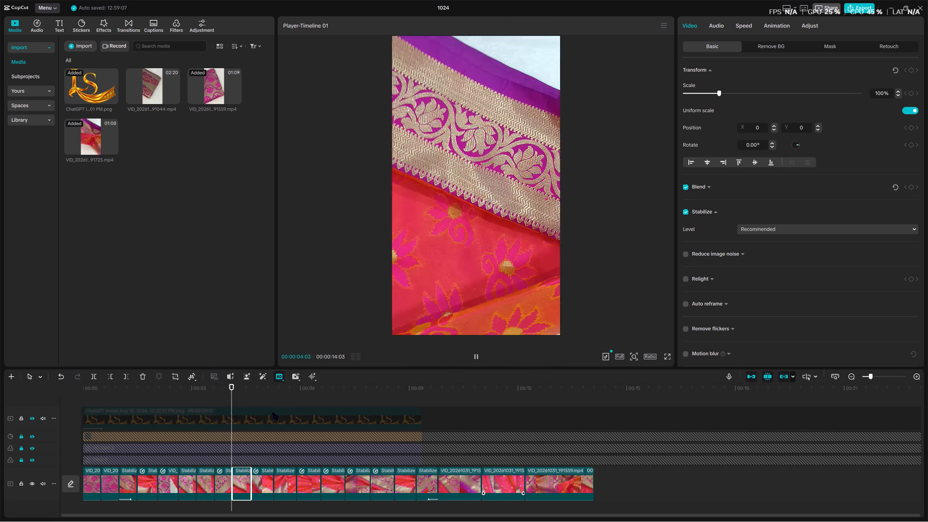
key("space")
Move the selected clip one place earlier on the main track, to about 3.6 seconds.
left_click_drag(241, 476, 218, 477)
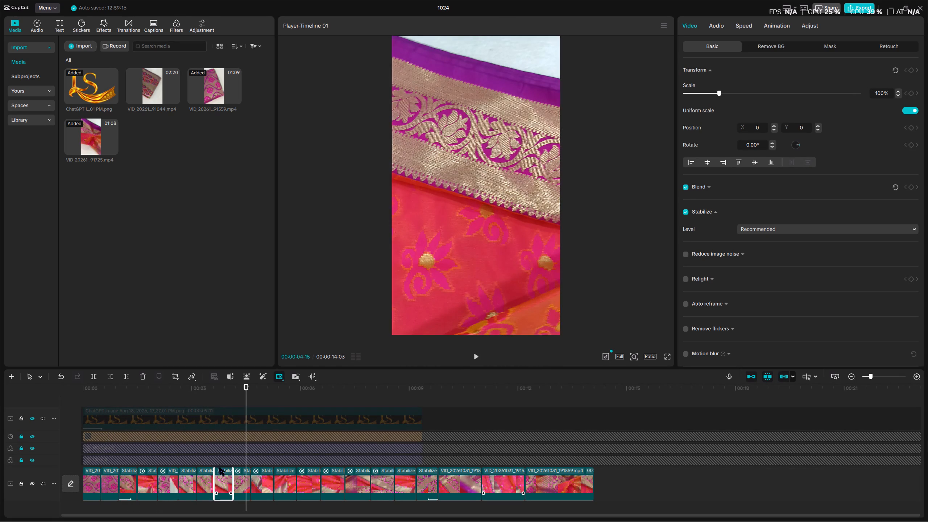
Play the video from the start to just past five seconds to check the opening sequence.
left_click_drag(189, 391, 33, 393)
key("space")
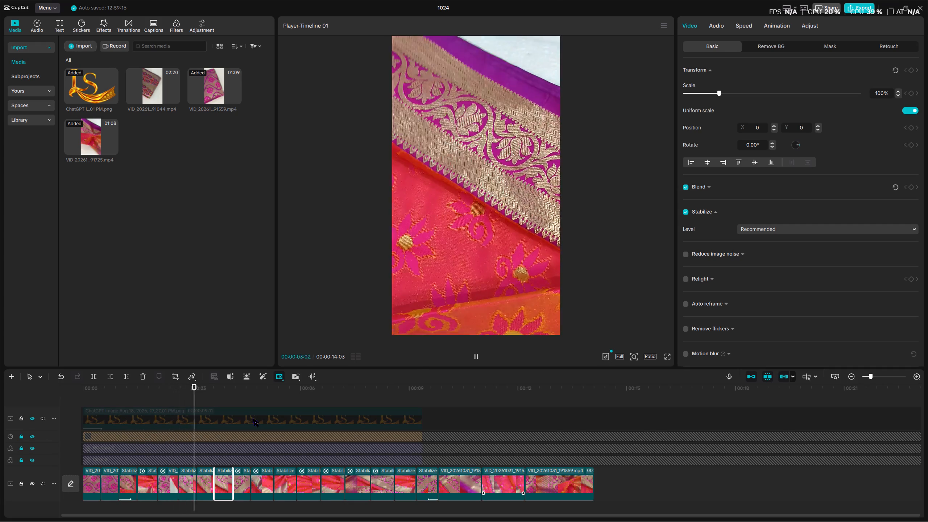
key("space")
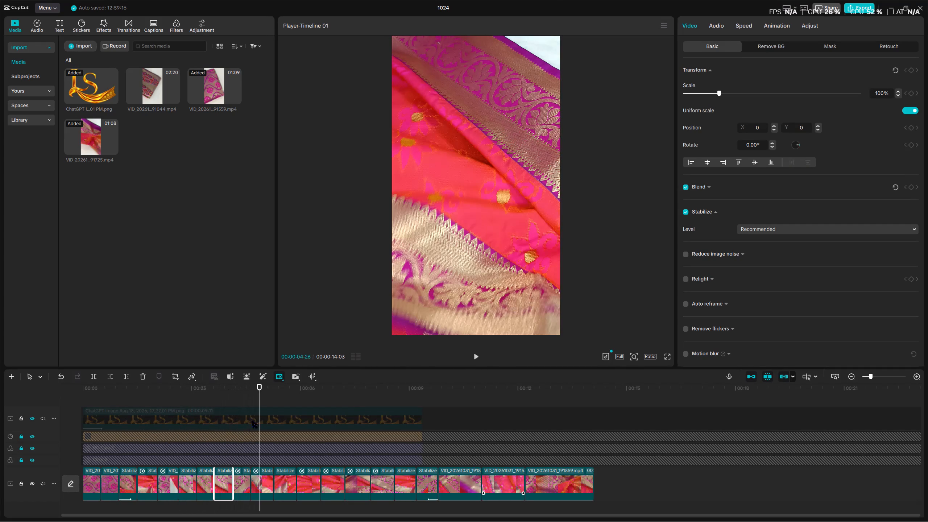
key("space")
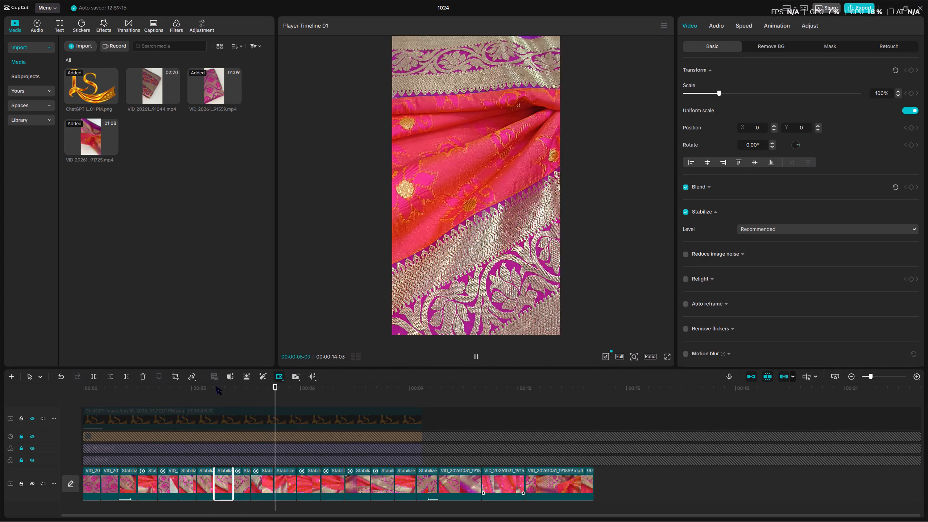
key("space")
Play from about 3.6 to eight seconds, and replay from about six seconds, to check the middle clips.
left_click(216, 388)
key("space")
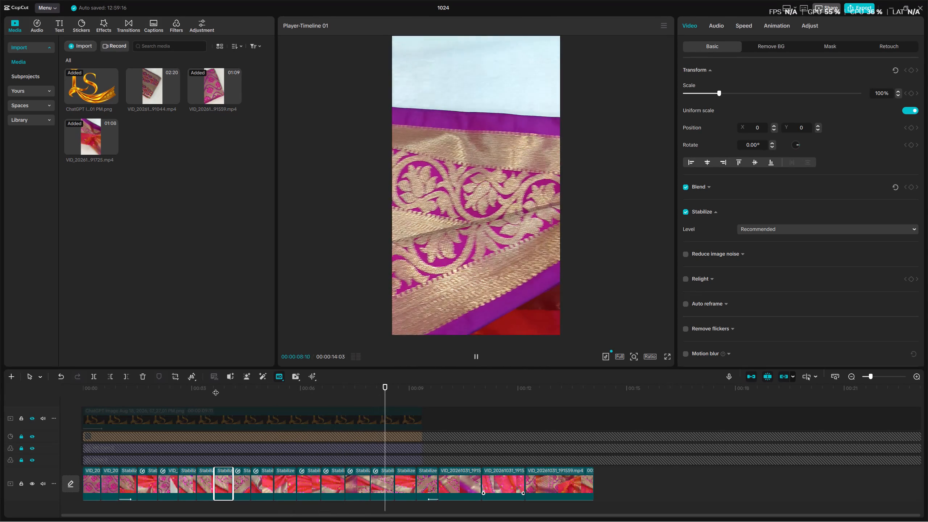
key("space")
left_click(370, 381)
left_click_drag(365, 387, 354, 391)
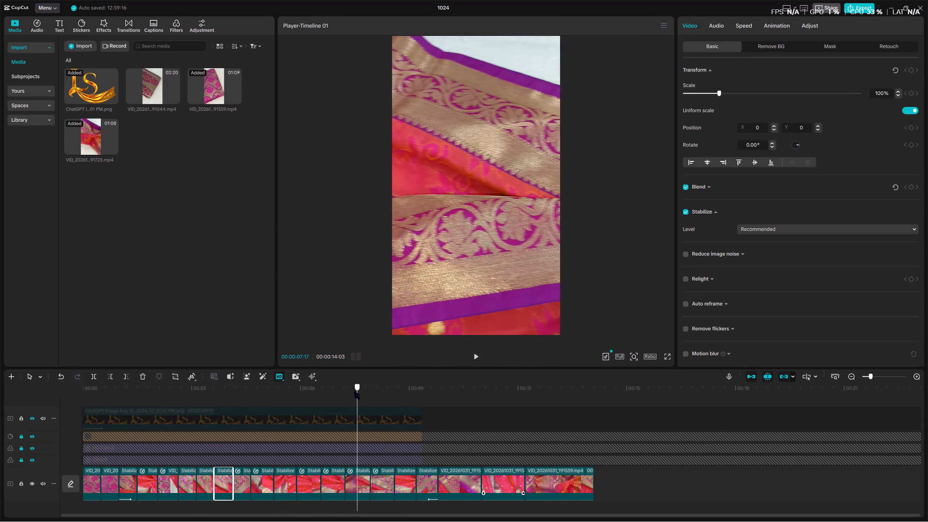
left_click_drag(354, 391, 316, 399)
key("space")
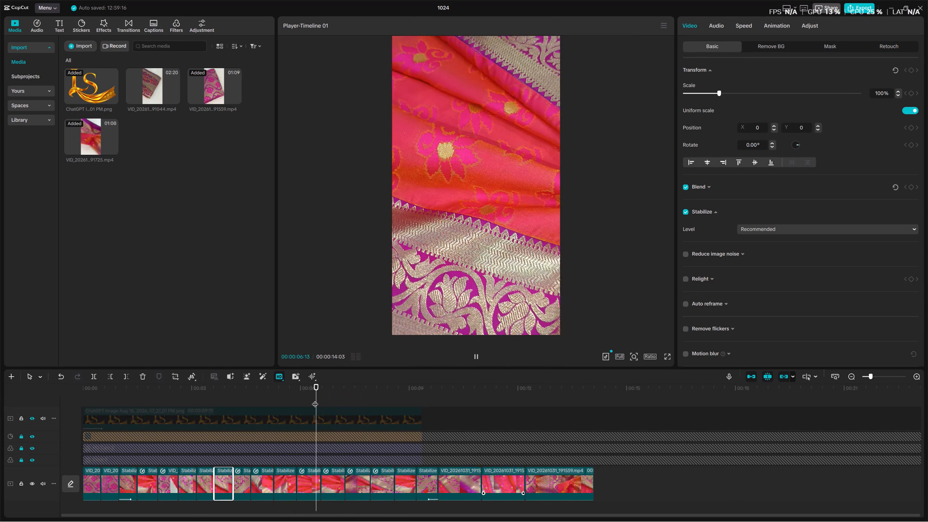
key("space")
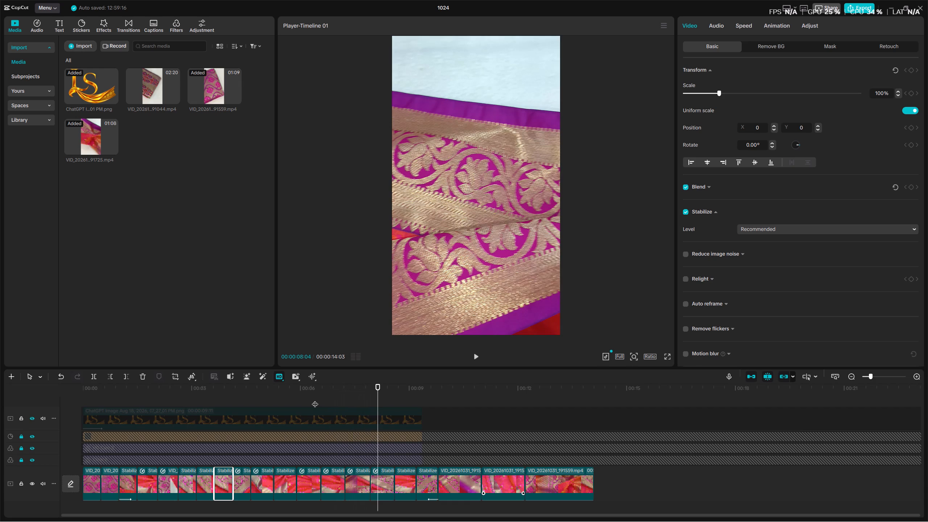
Delete the main-track clip at about eight seconds.
left_click(381, 484)
key("BackSpace")
Play from about 7.2 to 10.4 seconds to check the cut and the clips that follow it.
left_click(343, 392)
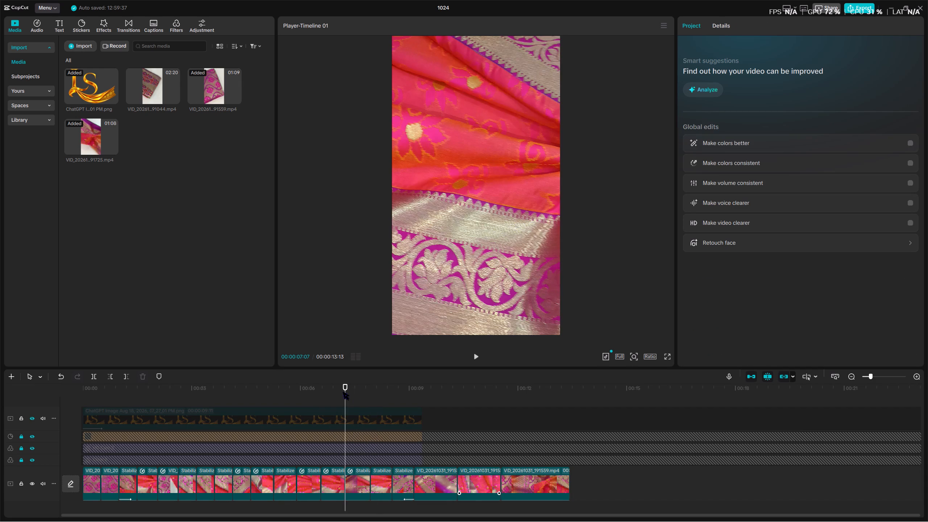
key("space")
left_click(347, 393)
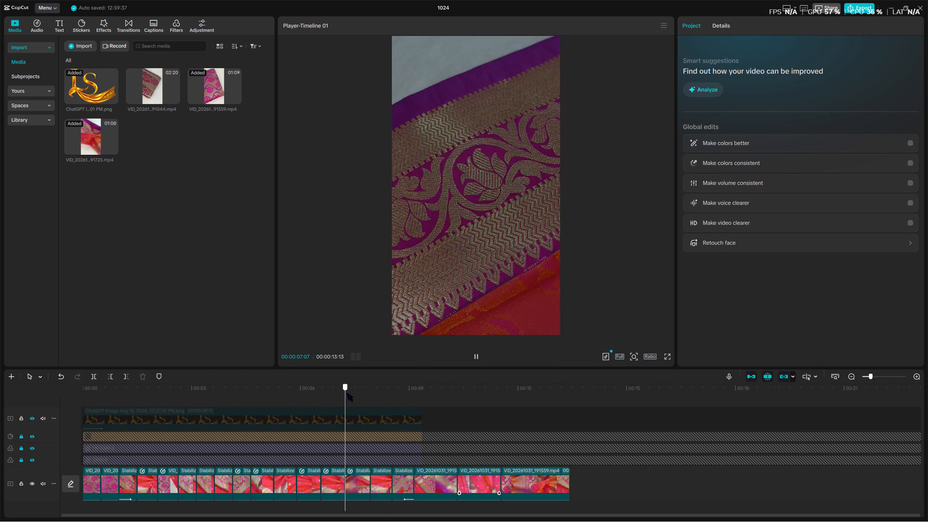
key("space")
key("space")
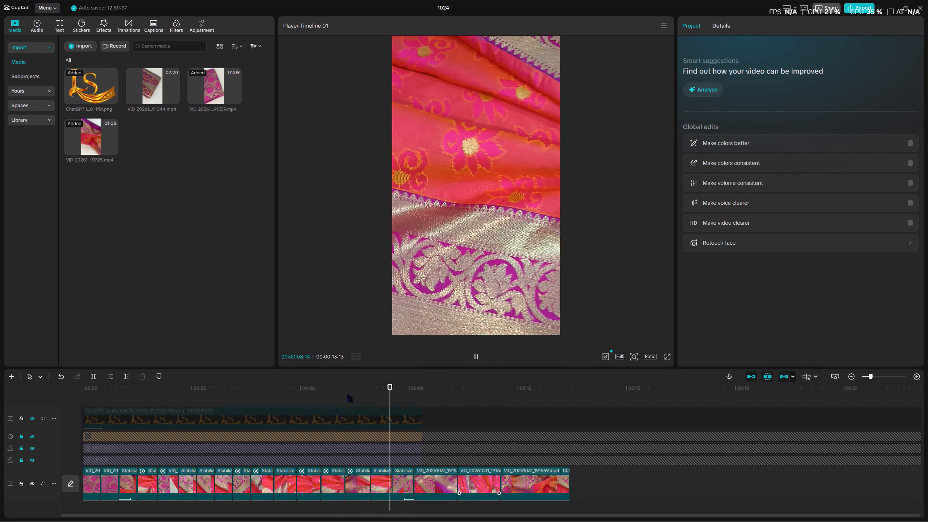
key("space")
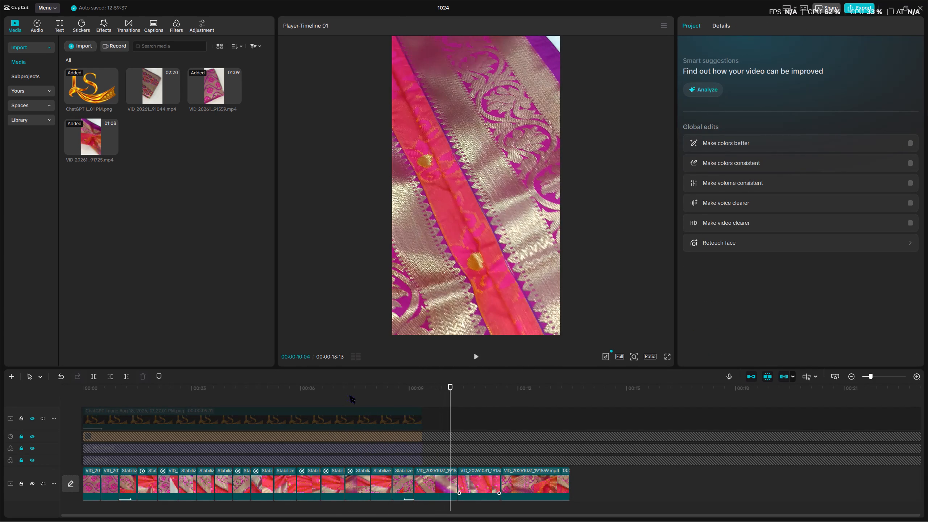
key("space")
key("space")
Apply the Montage speed curve to the clip starting at about 9.1 seconds, raising its peak to 10x and shifting its first point slightly later.
left_click(442, 482)
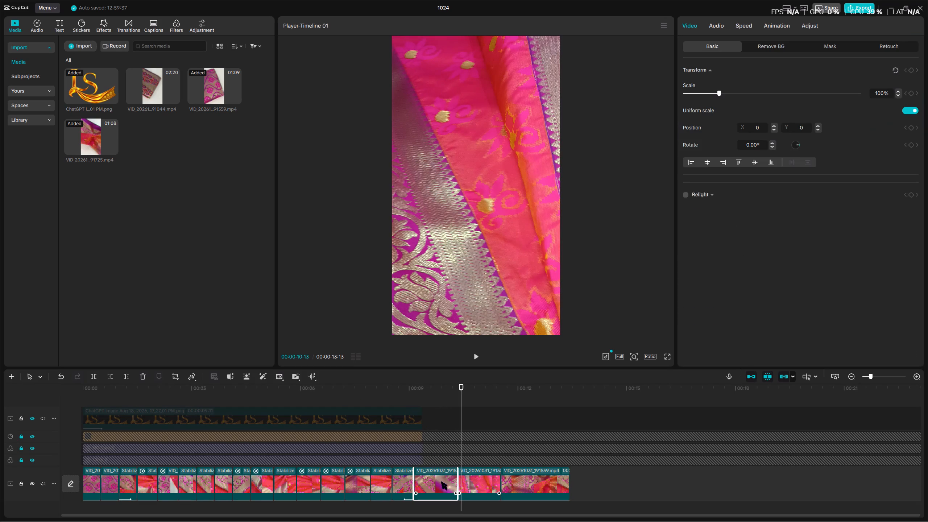
left_click(770, 25)
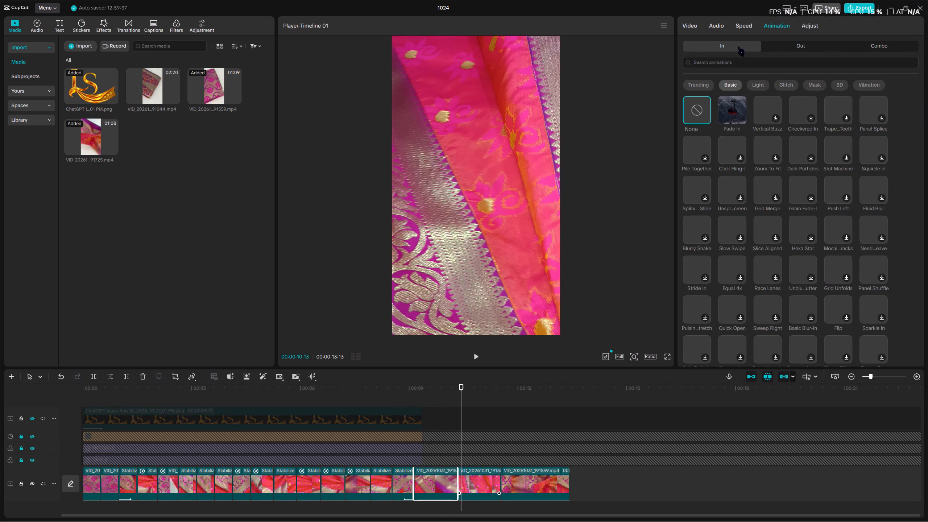
left_click(750, 26)
left_click(770, 79)
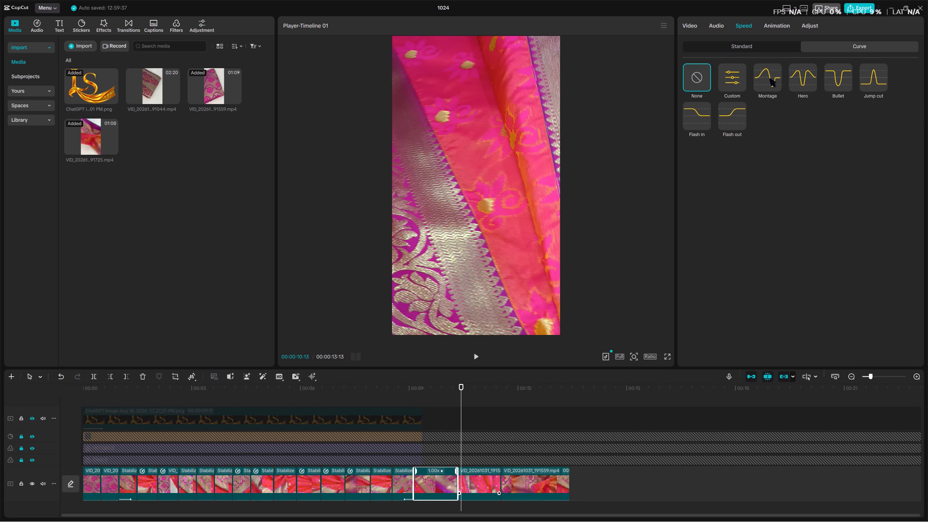
left_click_drag(801, 181, 806, 182)
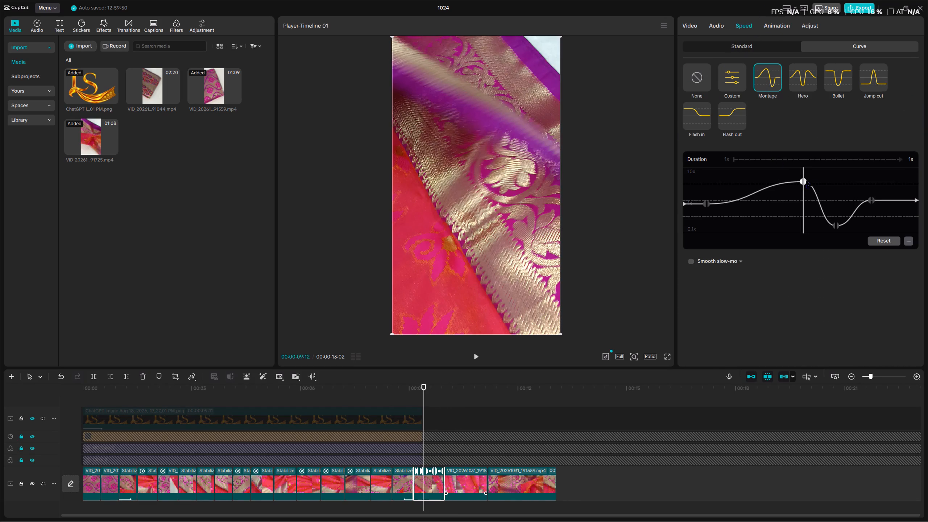
left_click_drag(806, 182, 817, 157)
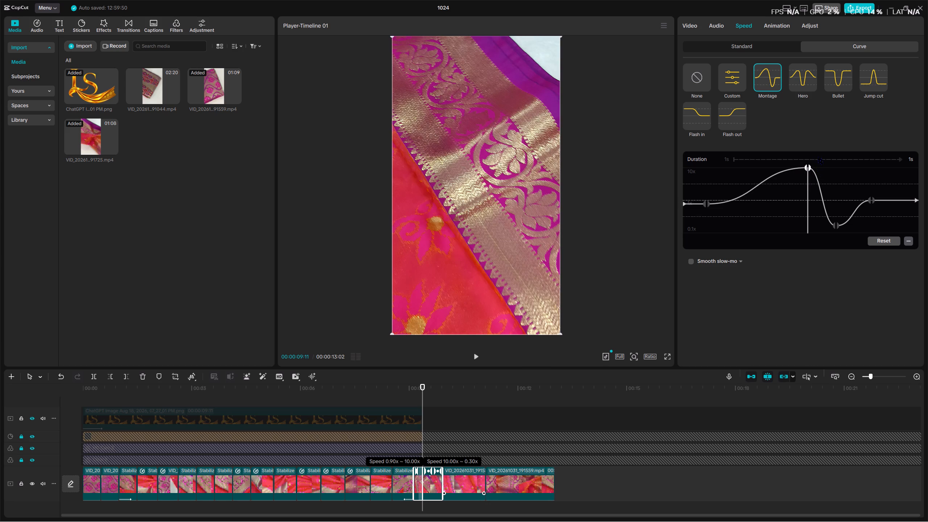
left_click_drag(707, 203, 726, 203)
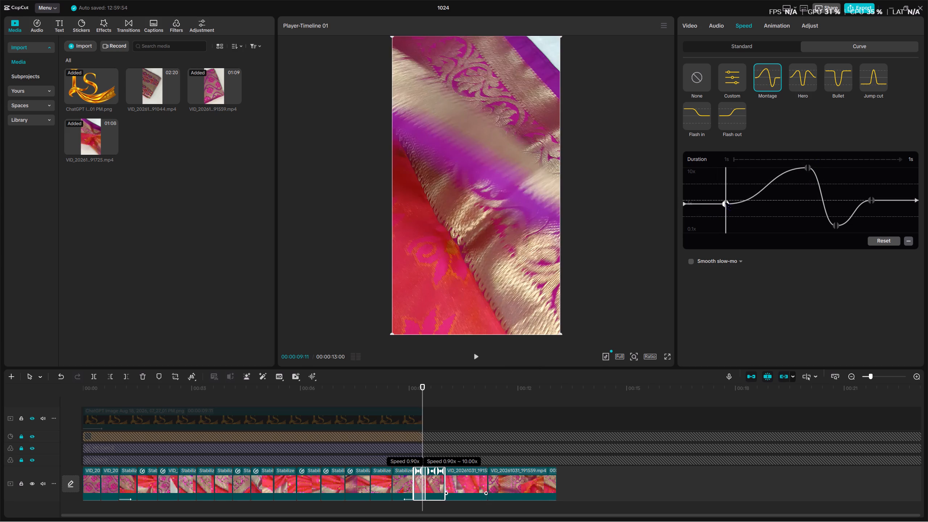
left_click_drag(726, 203, 675, 203)
Raise the slow dip in the clip's Montage speed curve to 1.00x.
left_click_drag(834, 226, 838, 226)
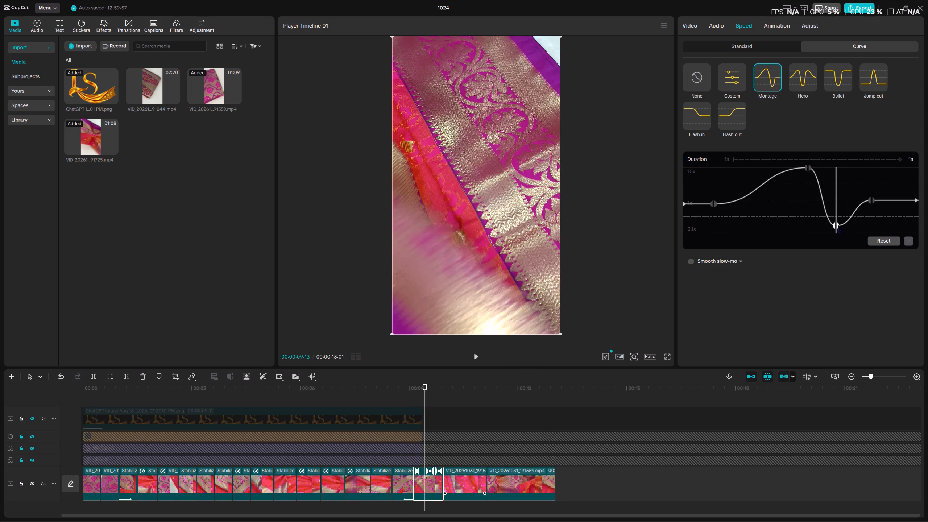
left_click_drag(838, 226, 837, 218)
left_click_drag(838, 227, 839, 219)
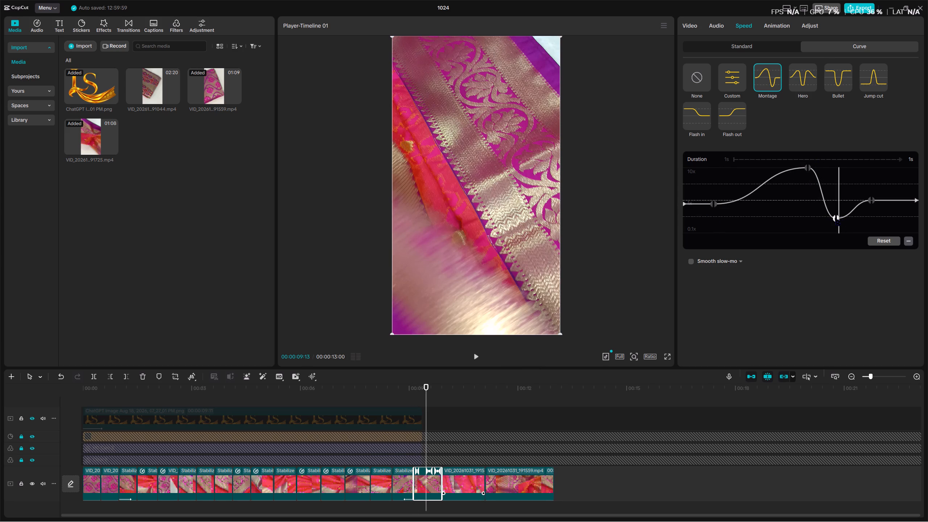
left_click(835, 218)
left_click_drag(836, 218, 836, 221)
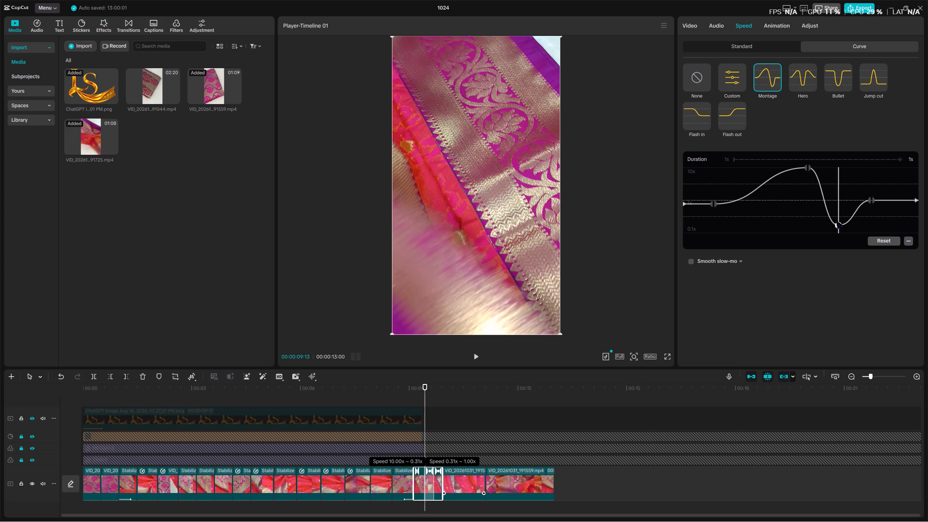
left_click_drag(836, 221, 837, 200)
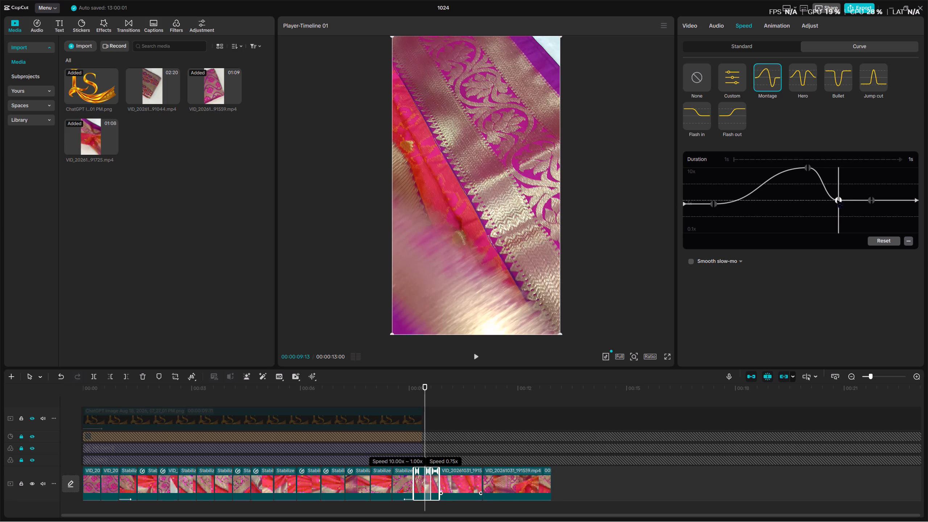
left_click_drag(837, 200, 837, 197)
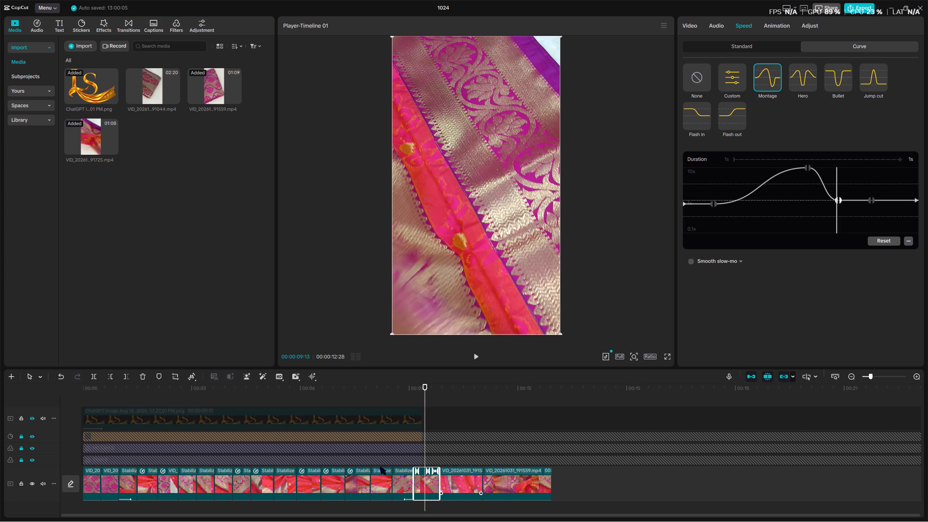
Lift the speed-ramped clip onto a track above, trim its end slightly, and return it to the main track at about 9.1 seconds.
left_click_drag(427, 476, 406, 442)
left_click(416, 453)
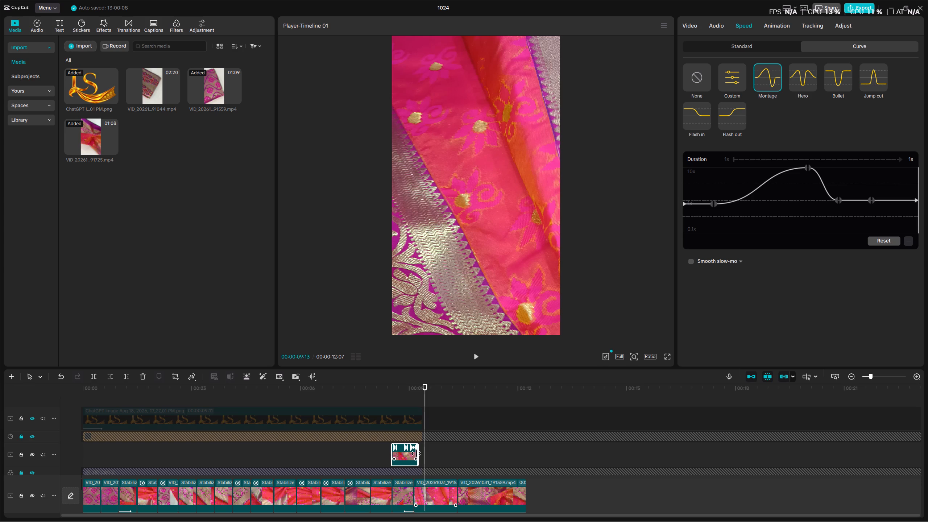
left_click_drag(406, 455, 426, 495)
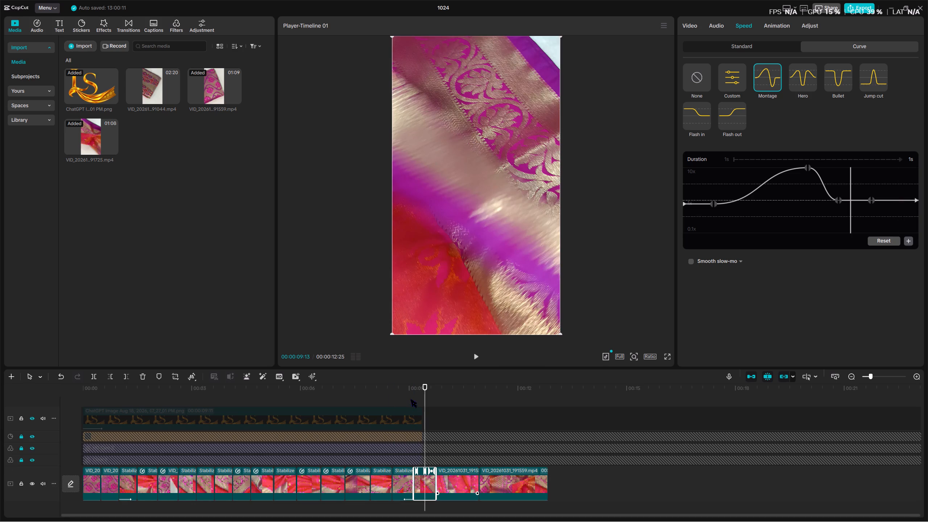
Play from about nine to 11.3 seconds to check the speed-ramped clip and the shots after it.
left_click(411, 399)
key("space")
key("space")
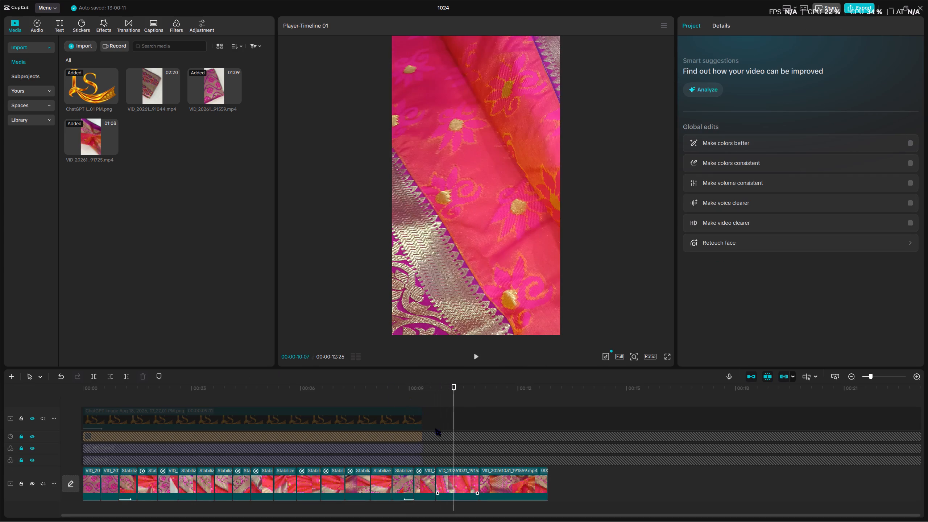
key("space")
key("space")
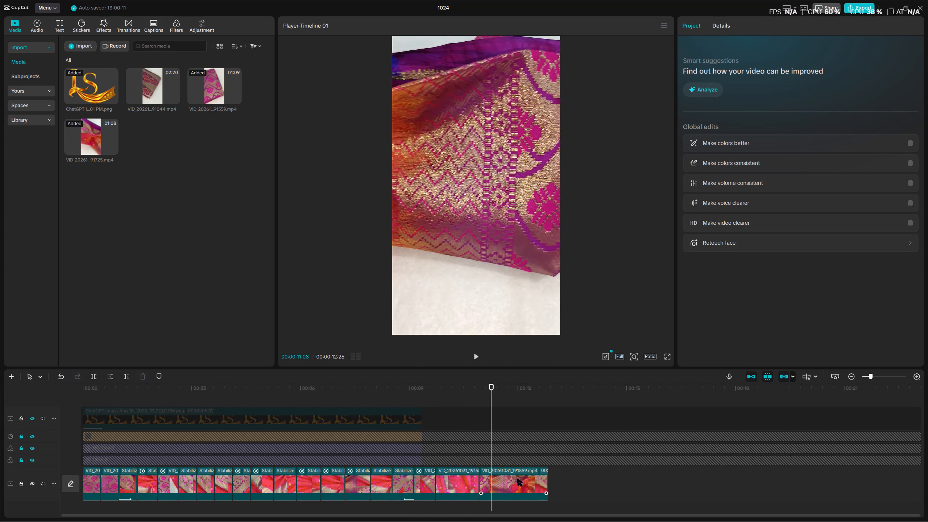
Find an earlier spot and move the long VID_20261031_191559.mp4 clip from about 11 seconds to about 5.2 seconds on the main track.
left_click_drag(465, 384, 493, 397)
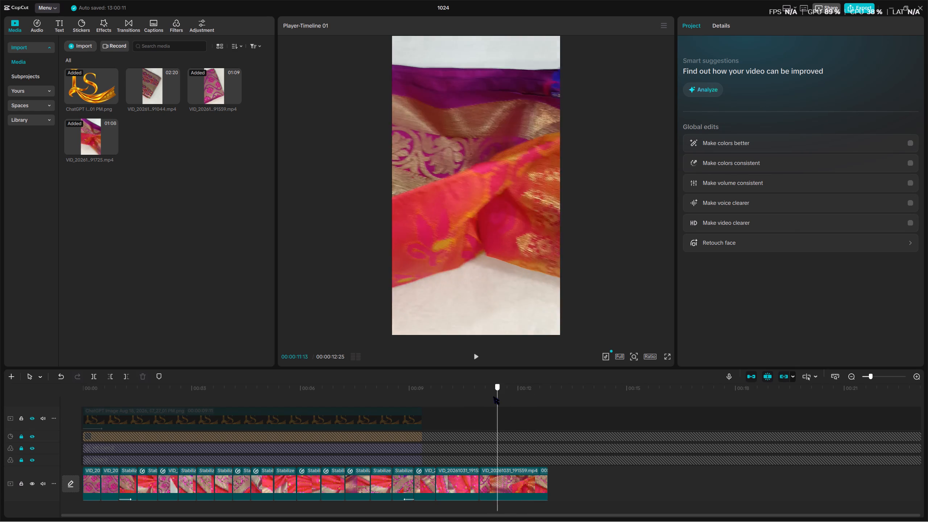
left_click_drag(493, 397, 138, 418)
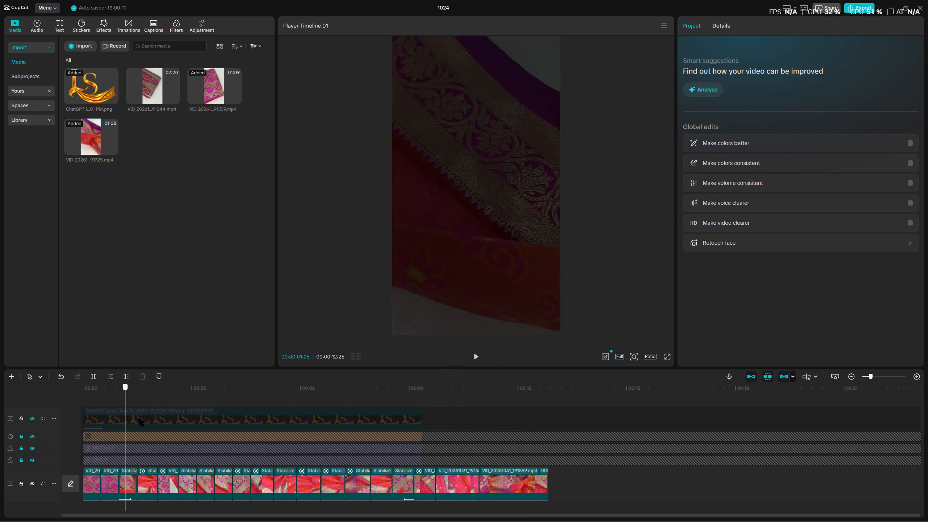
left_click_drag(138, 418, 232, 417)
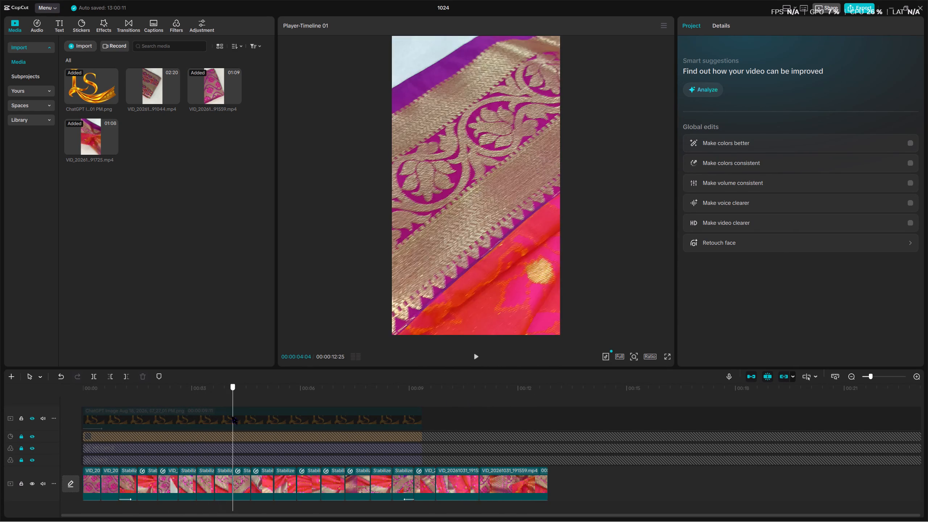
left_click_drag(232, 417, 257, 414)
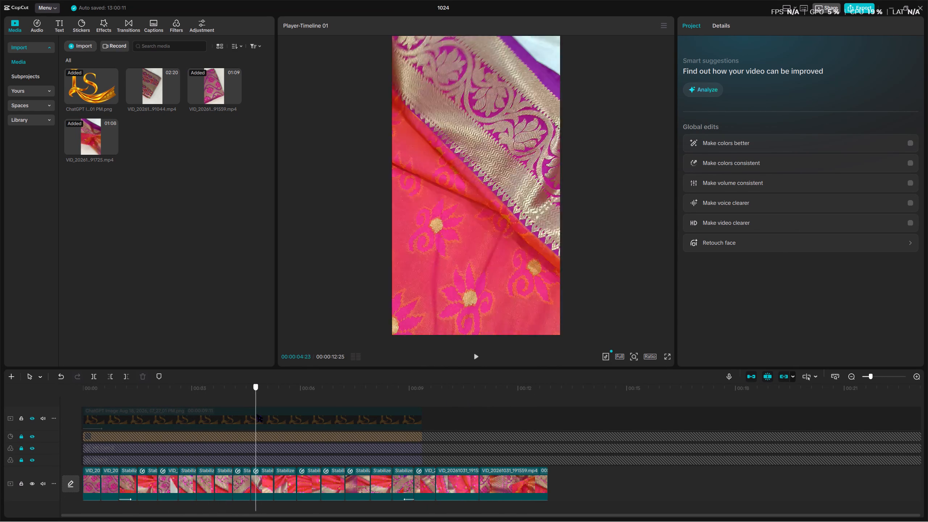
left_click_drag(257, 414, 260, 414)
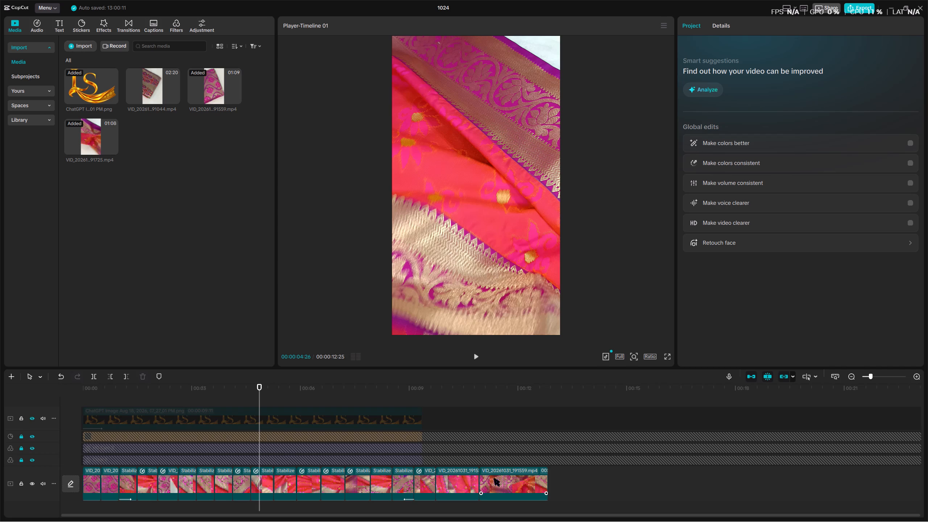
left_click_drag(500, 480, 274, 484)
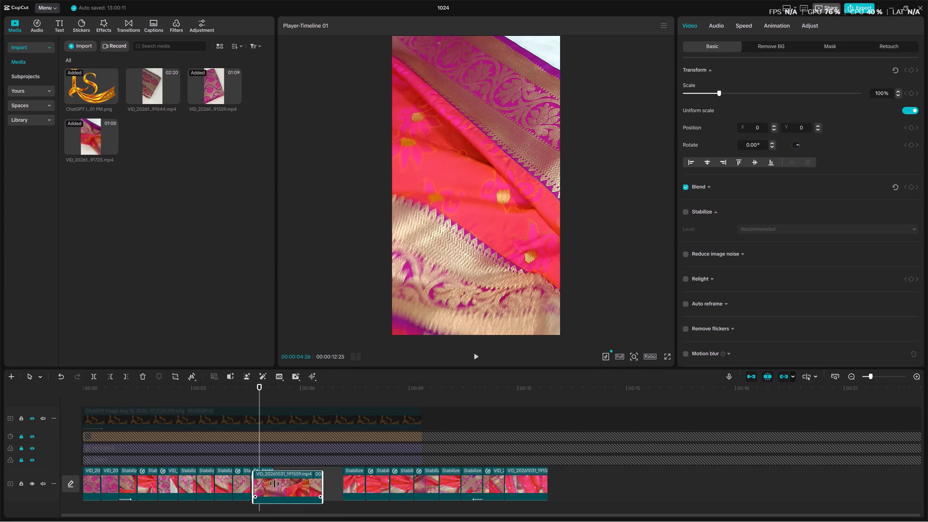
Play from about 4.9 to 6.4 seconds to check the moved clip.
key("space")
key("space")
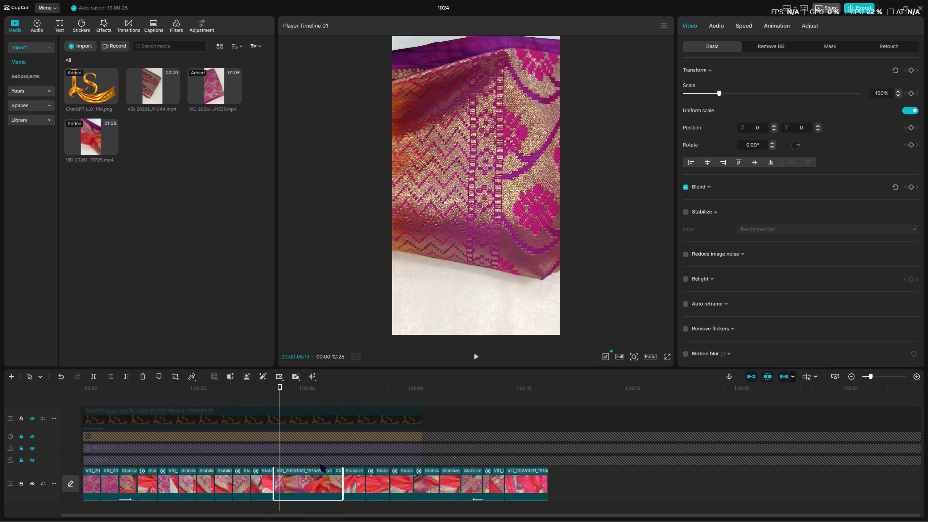
key("space")
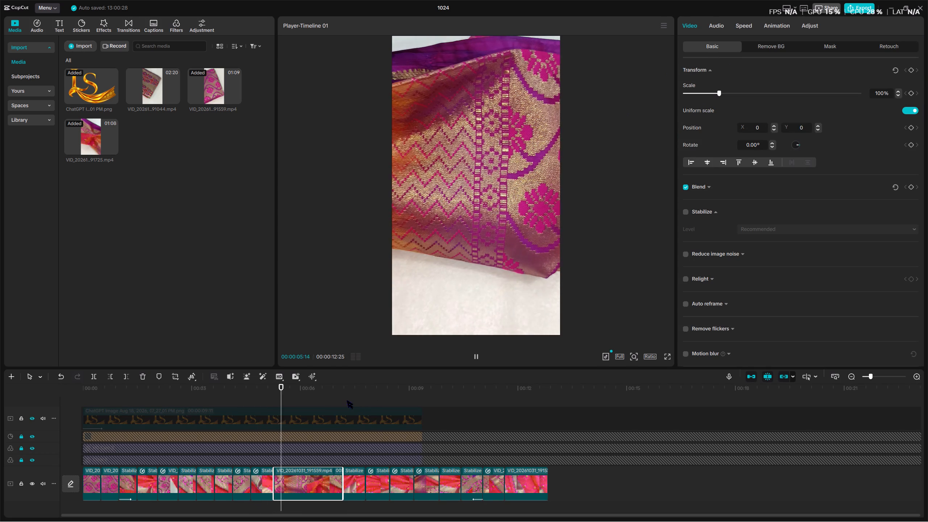
key("space")
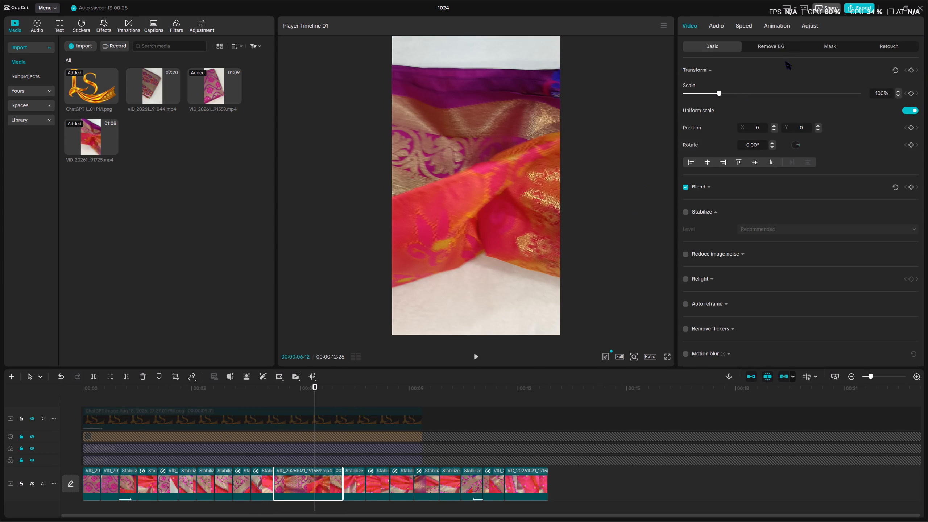
Apply the Montage speed curve to the moved clip at about 5.2 seconds.
left_click(777, 25)
left_click(738, 26)
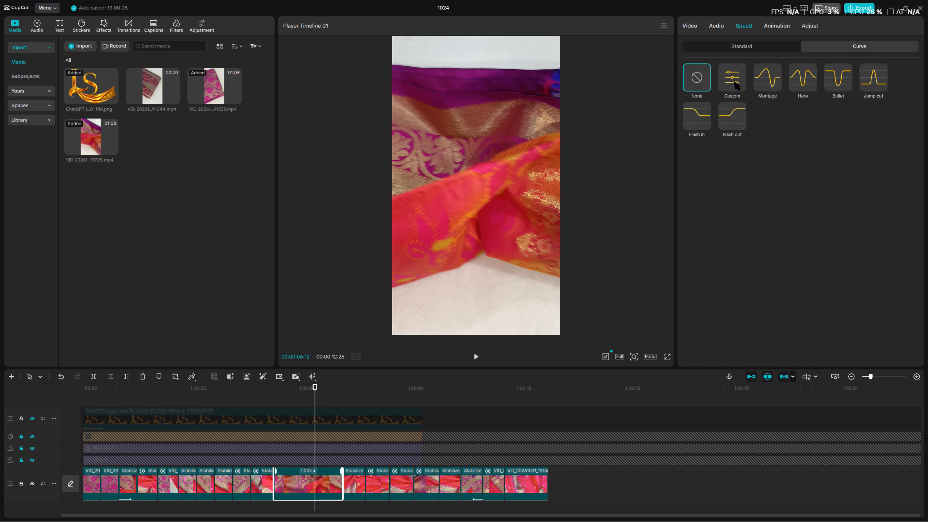
left_click(770, 78)
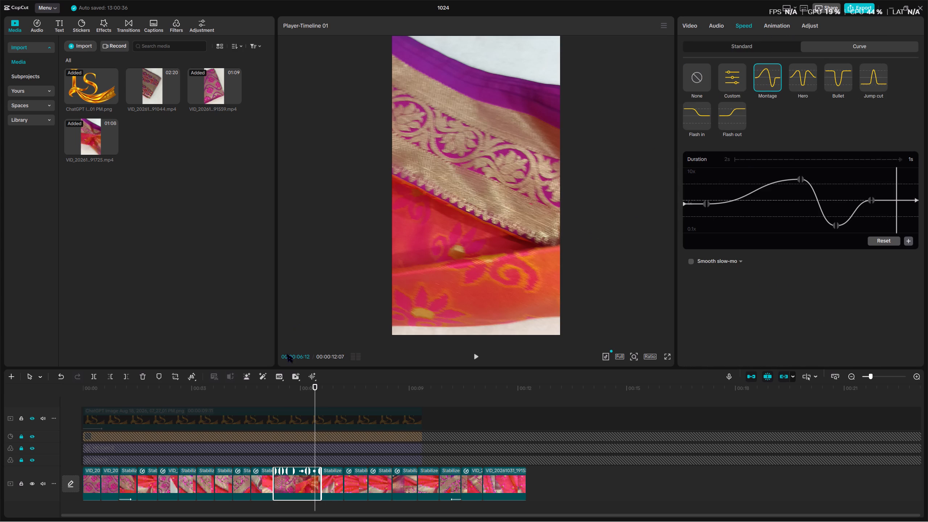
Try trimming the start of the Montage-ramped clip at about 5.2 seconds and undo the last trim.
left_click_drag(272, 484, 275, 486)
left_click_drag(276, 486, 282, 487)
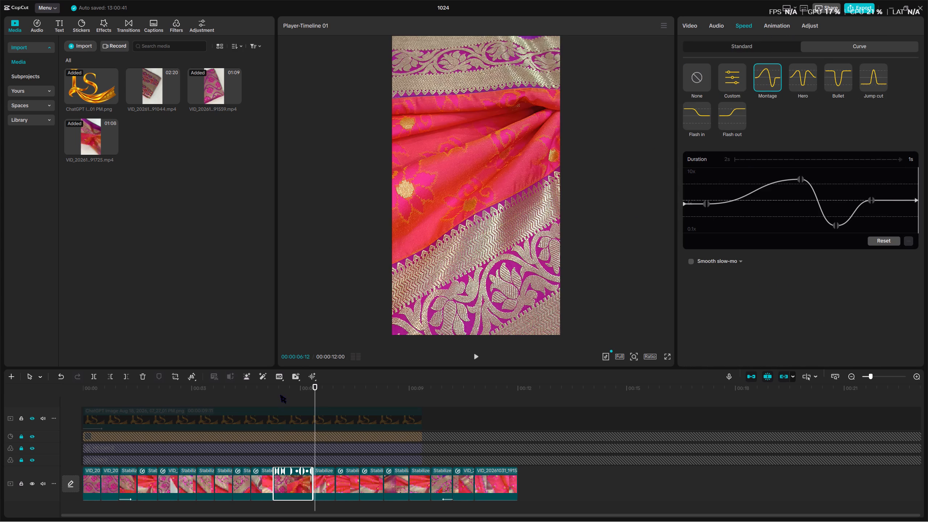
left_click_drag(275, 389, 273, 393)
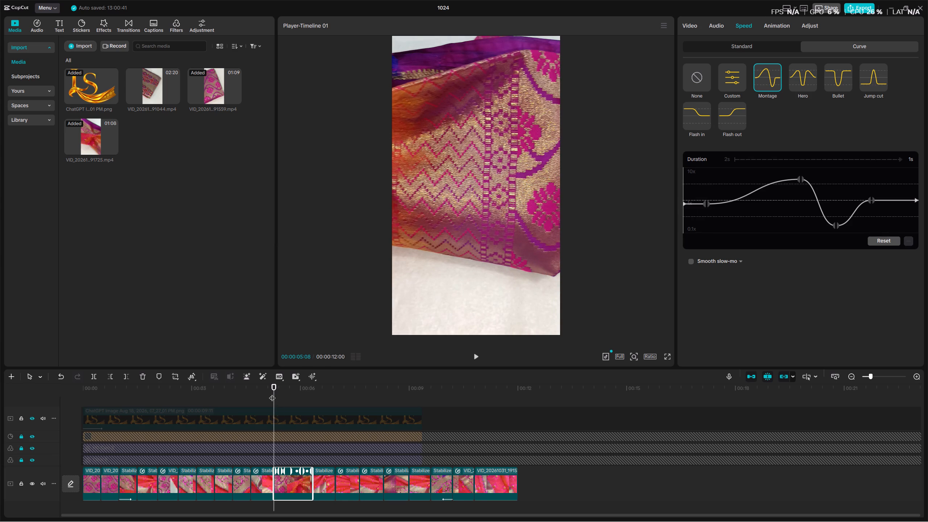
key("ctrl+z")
Shorten the end of the Montage-ramped clip to about six seconds on the timeline.
left_click_drag(273, 392, 291, 395)
left_click_drag(318, 481, 298, 481)
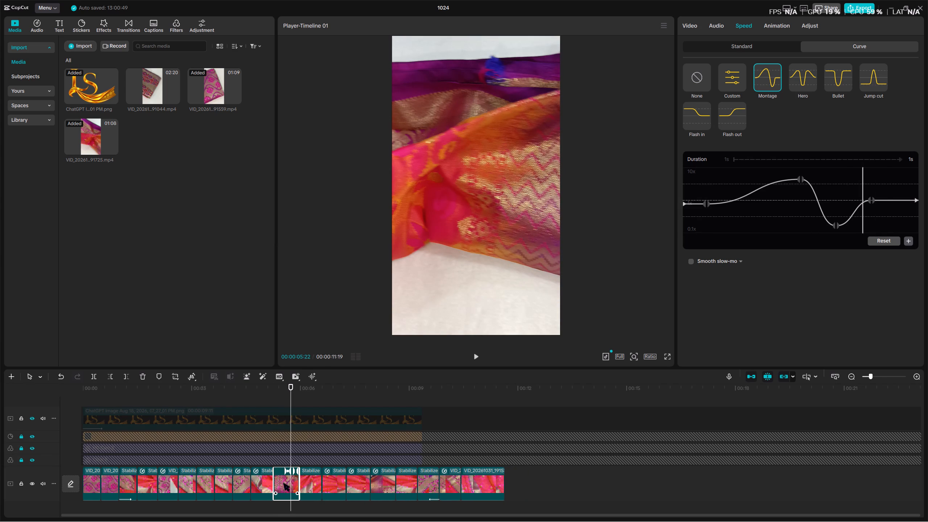
Lift the Montage-ramped clip at about 5.2 seconds above the main track and trim its end slightly.
left_click_drag(285, 477, 260, 448)
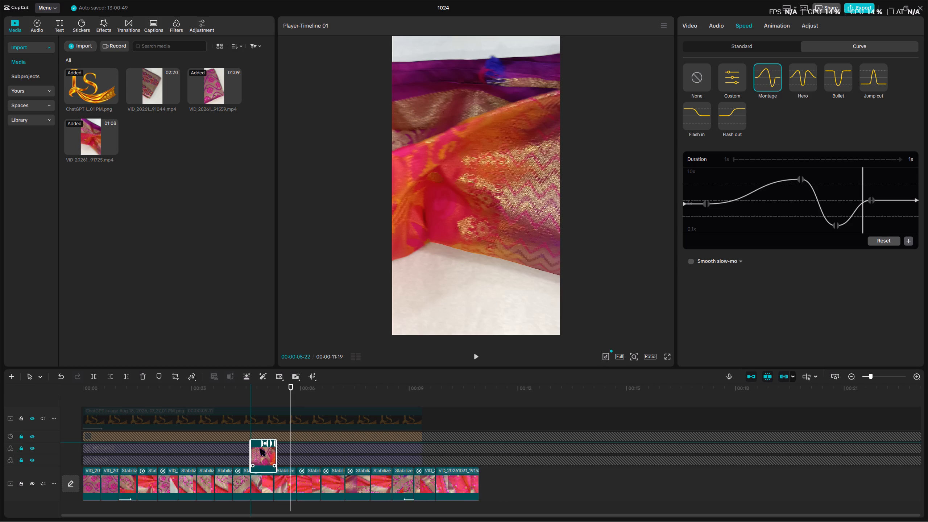
left_click_drag(260, 448, 260, 447)
left_click_drag(277, 453, 273, 454)
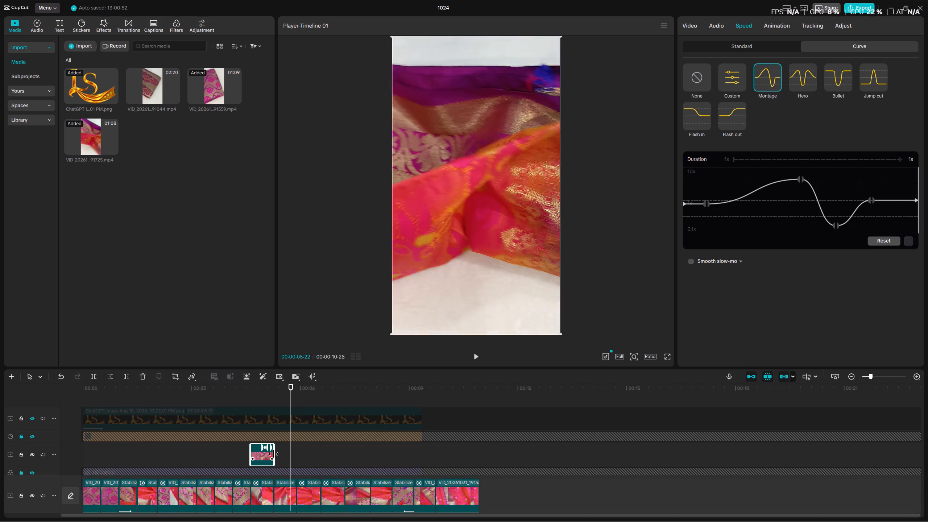
left_click_drag(260, 391, 271, 393)
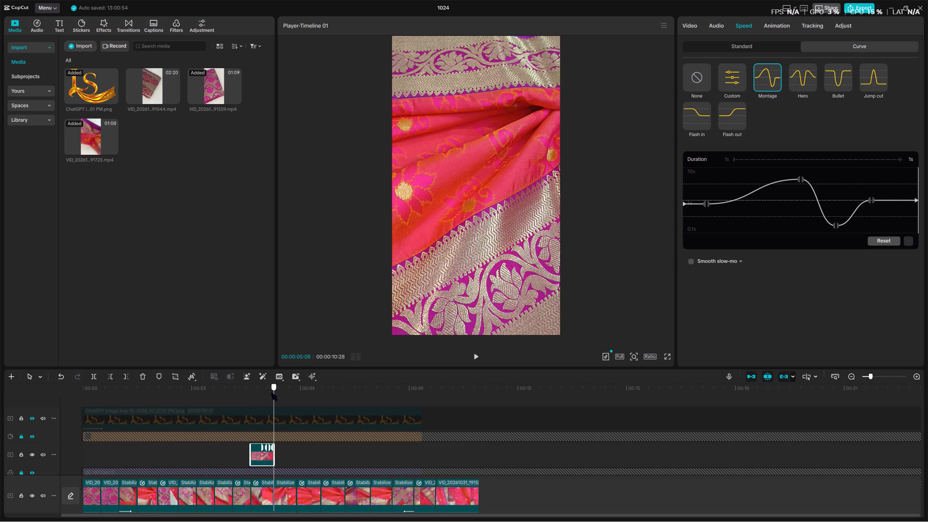
left_click_drag(271, 393, 266, 403)
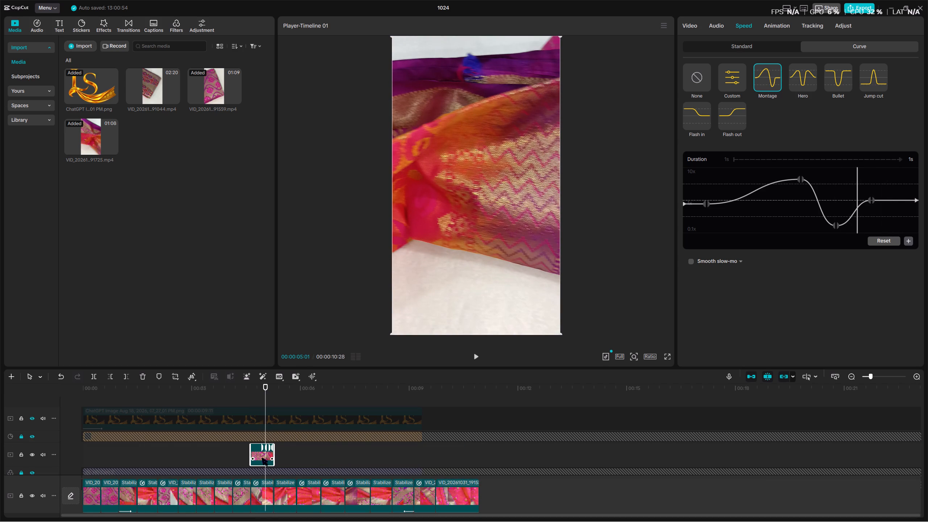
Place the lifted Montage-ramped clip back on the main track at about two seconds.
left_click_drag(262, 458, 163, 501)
Play the opening three seconds to check how the moved clip fits between its neighbours.
left_click_drag(147, 392, 46, 393)
left_click(70, 396)
double_click(88, 391)
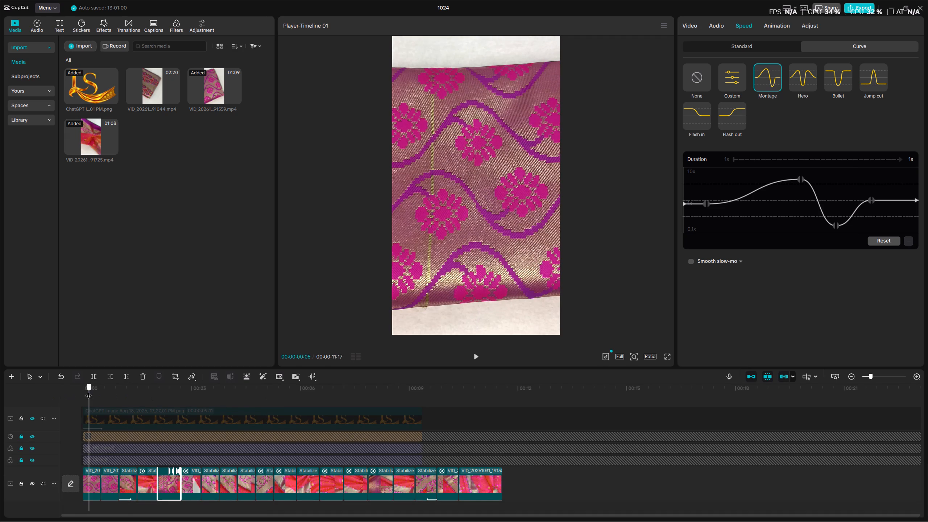
left_click(84, 403)
key("space")
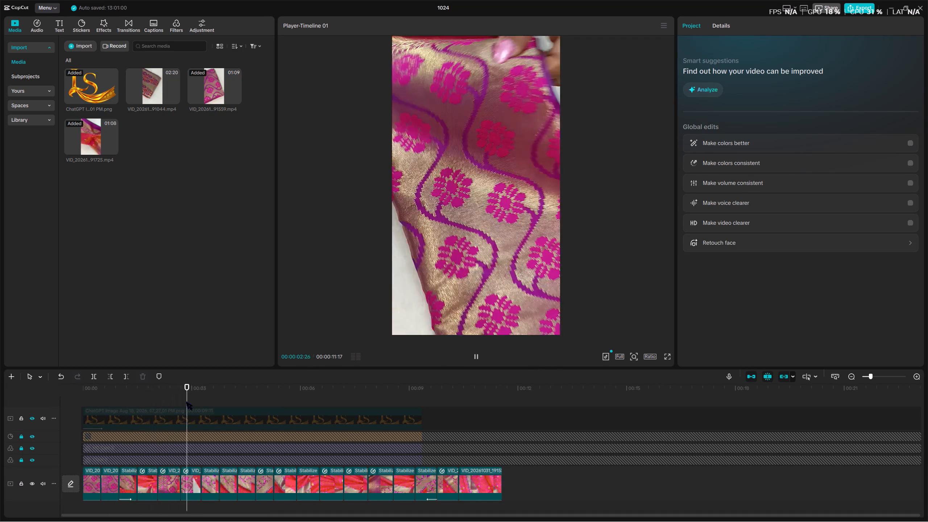
key("space")
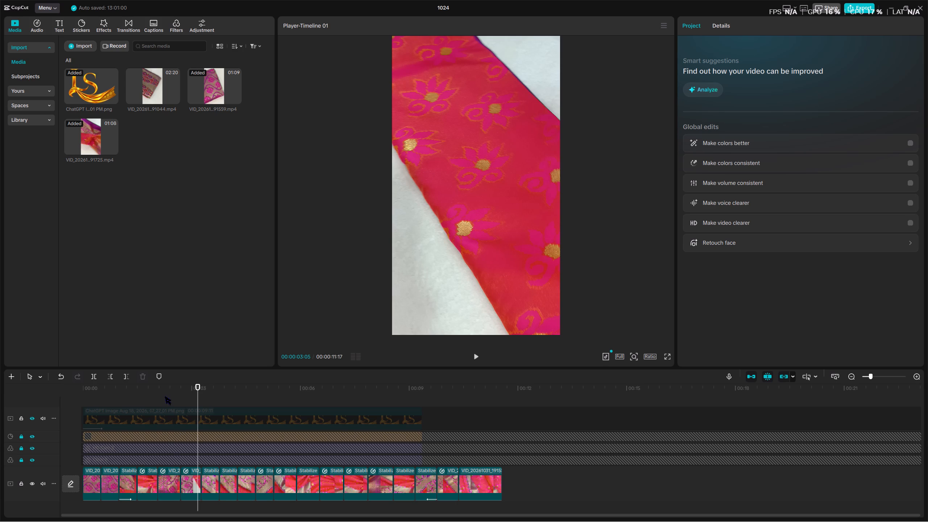
left_click_drag(165, 394, 171, 392)
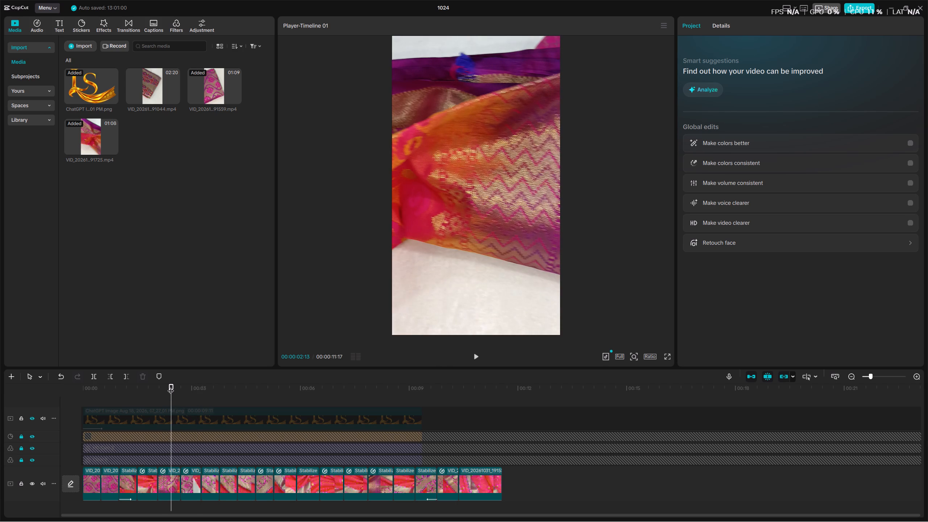
left_click_drag(171, 386, 209, 393)
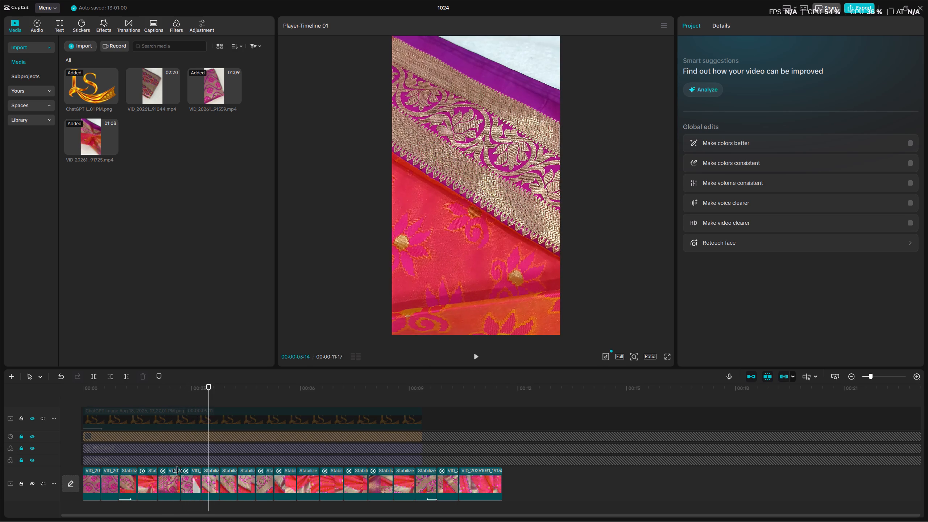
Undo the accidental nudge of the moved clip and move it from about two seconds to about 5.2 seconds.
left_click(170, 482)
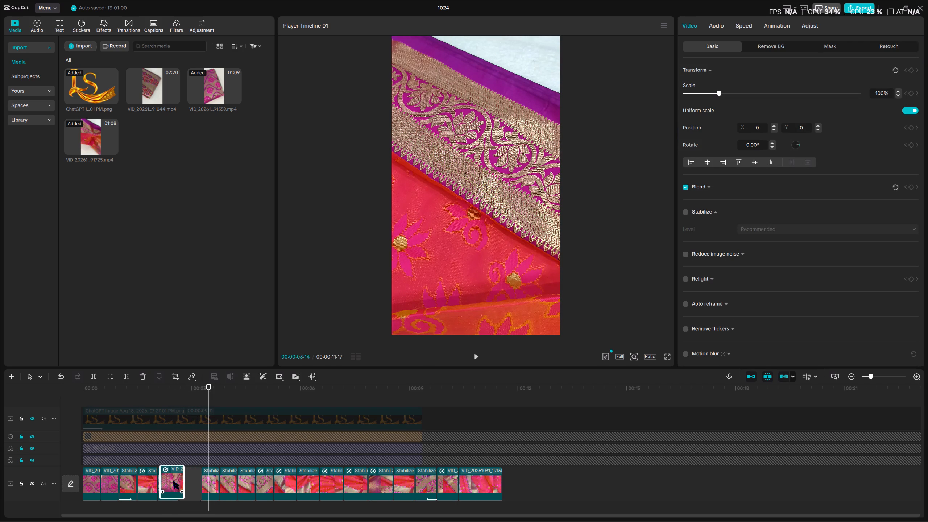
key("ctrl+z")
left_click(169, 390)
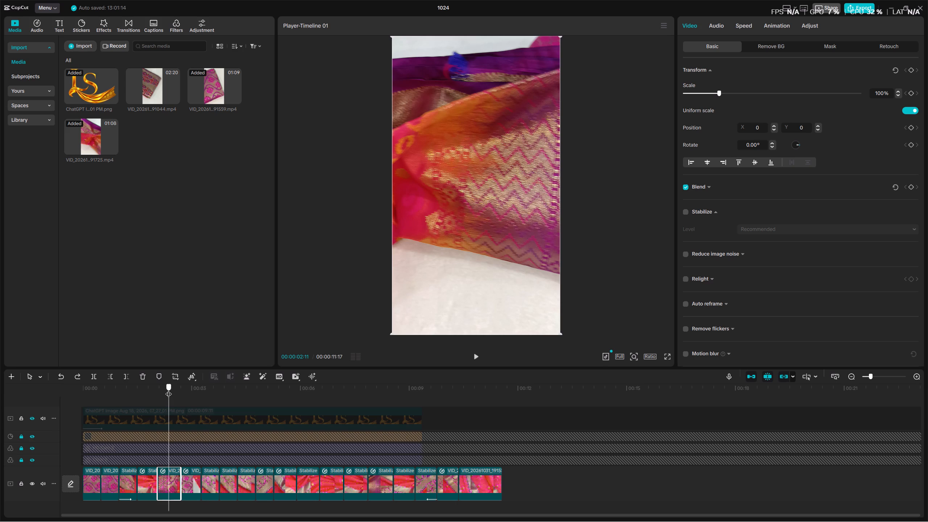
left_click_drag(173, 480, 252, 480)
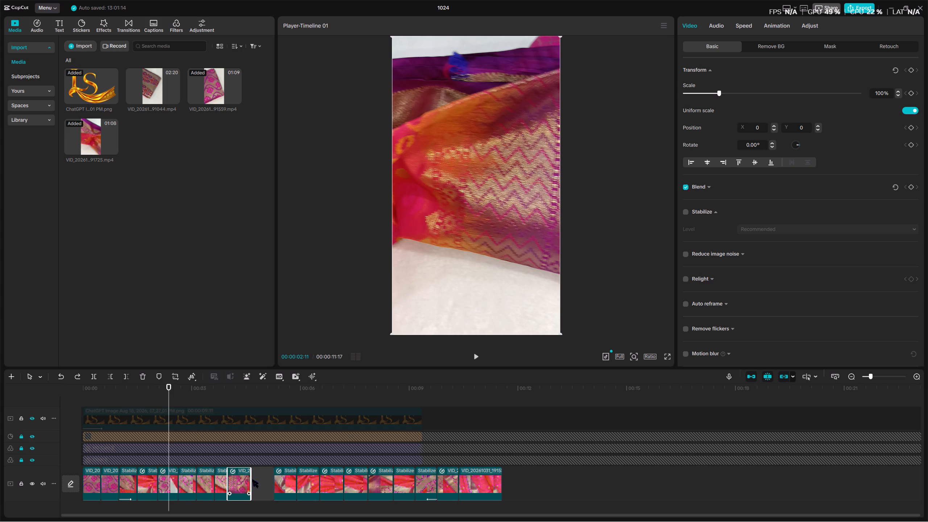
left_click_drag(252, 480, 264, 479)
Play from about 2.4 to 6.5 seconds to check the clip in its new position.
key("space")
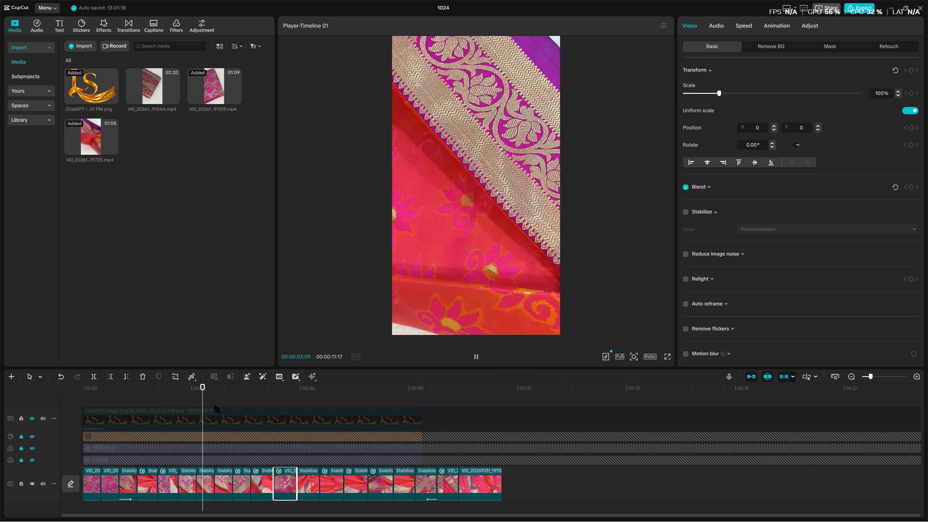
key("space")
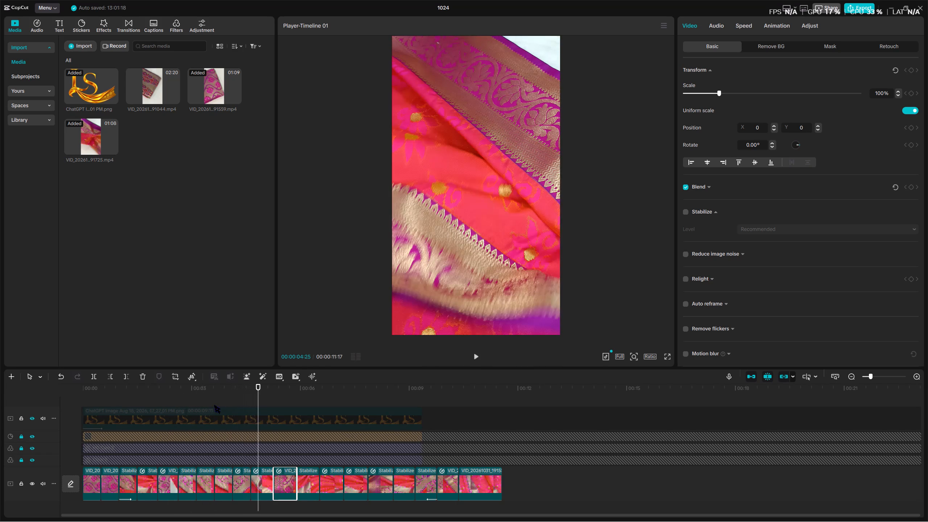
key("space")
key("space")
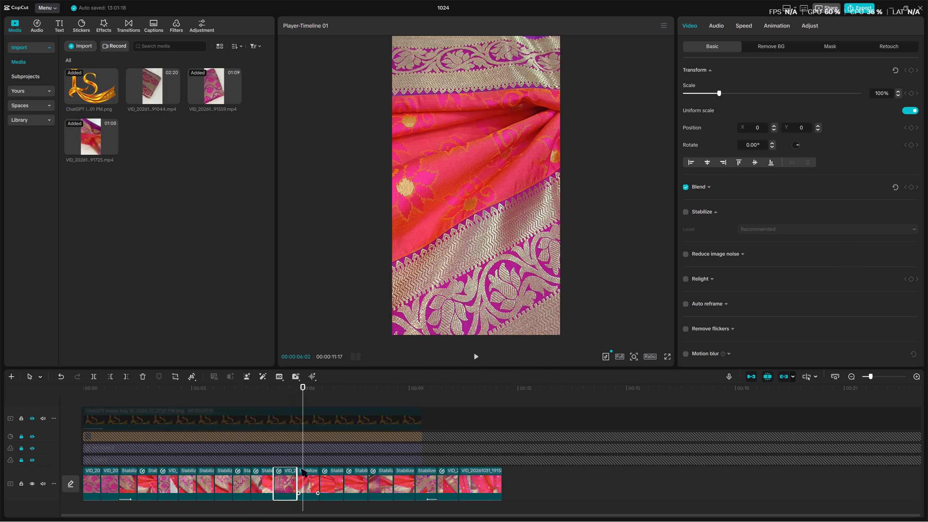
key("space")
key("space")
Move the Montage-ramped clip from about 5.2 seconds to about 7.2 seconds on the main track.
left_click_drag(287, 480, 346, 478)
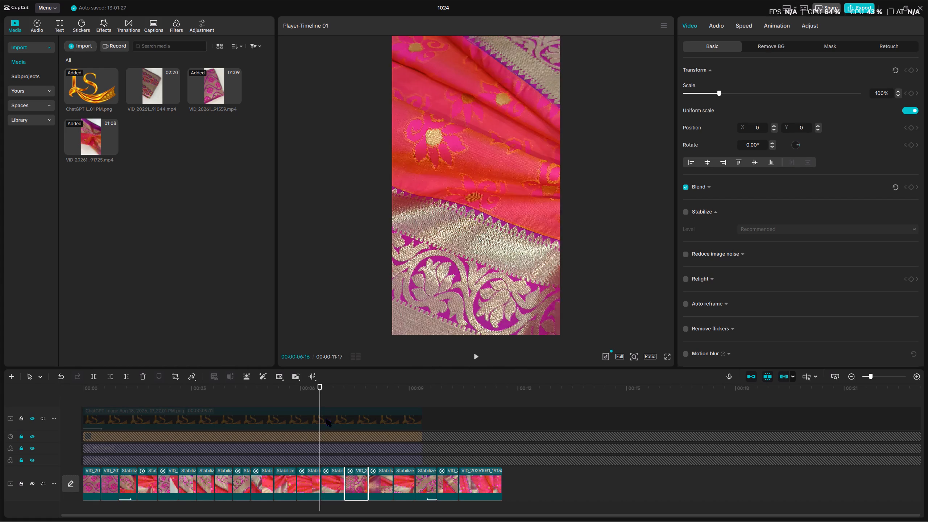
Play from about 6.5 to 8 seconds to check the cuts around the moved clip.
key("space")
key("space")
key("space")
key("space")
key("space")
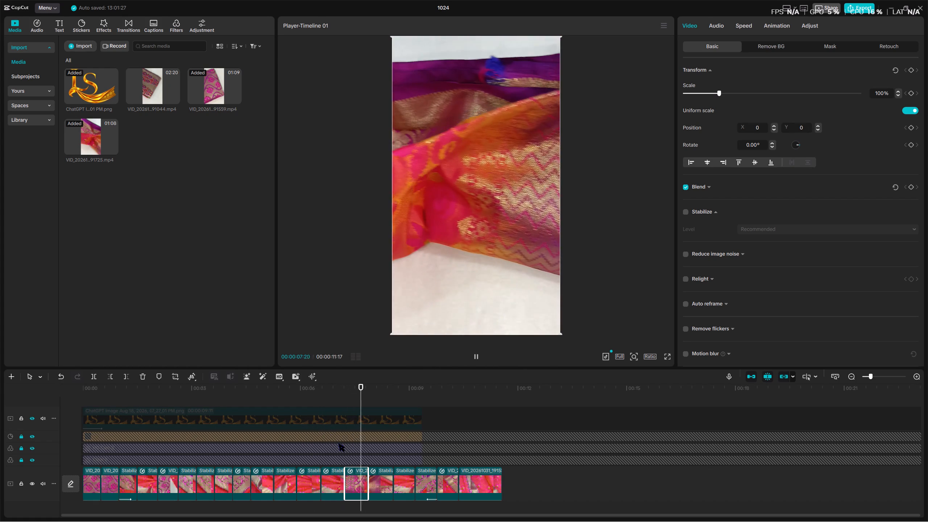
key("space")
key("space")
key("space")
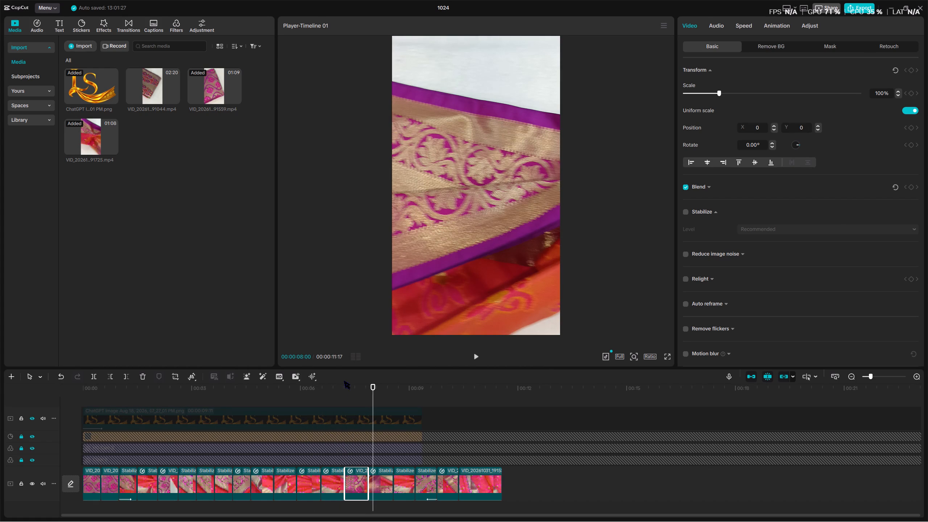
Scale the moved clip at about 7.2 seconds to 125% and shift it down to Y position -472.
left_click_drag(347, 390, 348, 394)
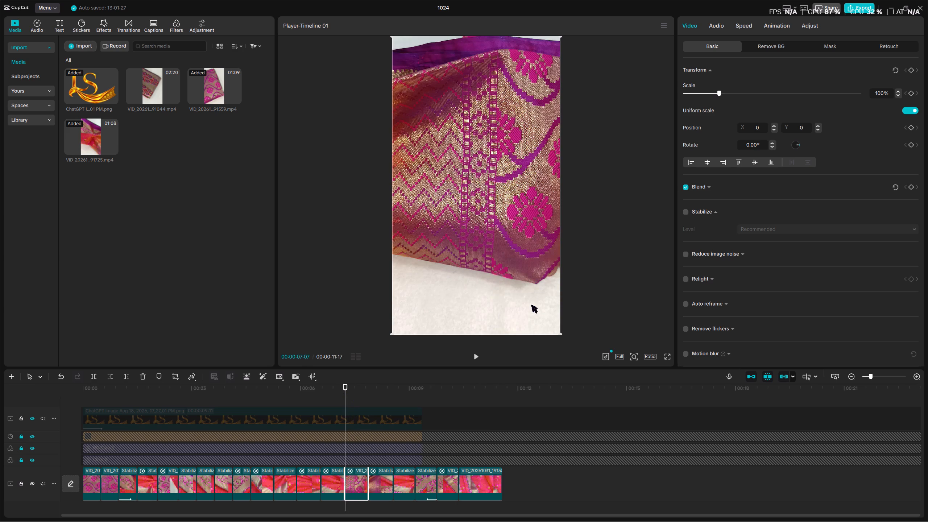
left_click_drag(560, 333, 583, 391)
left_click_drag(506, 258, 506, 264)
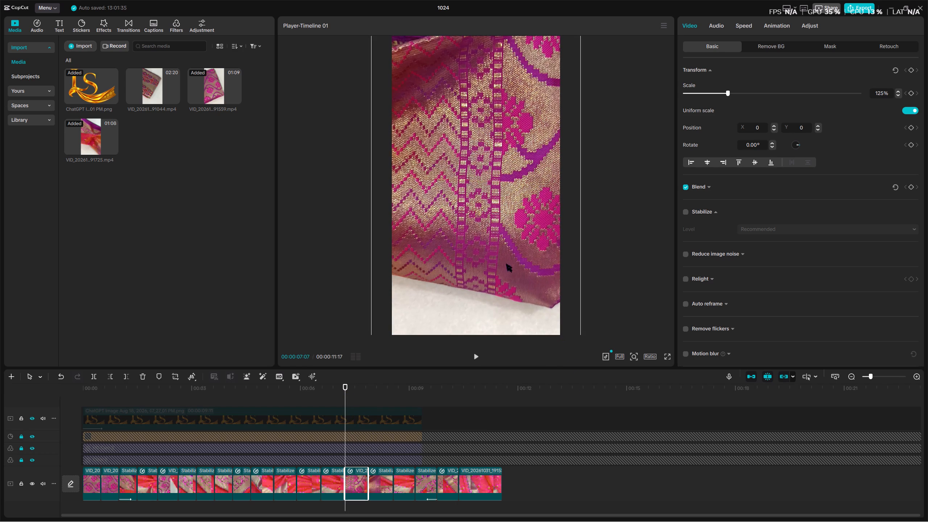
left_click_drag(506, 264, 506, 291)
left_click_drag(504, 264, 504, 261)
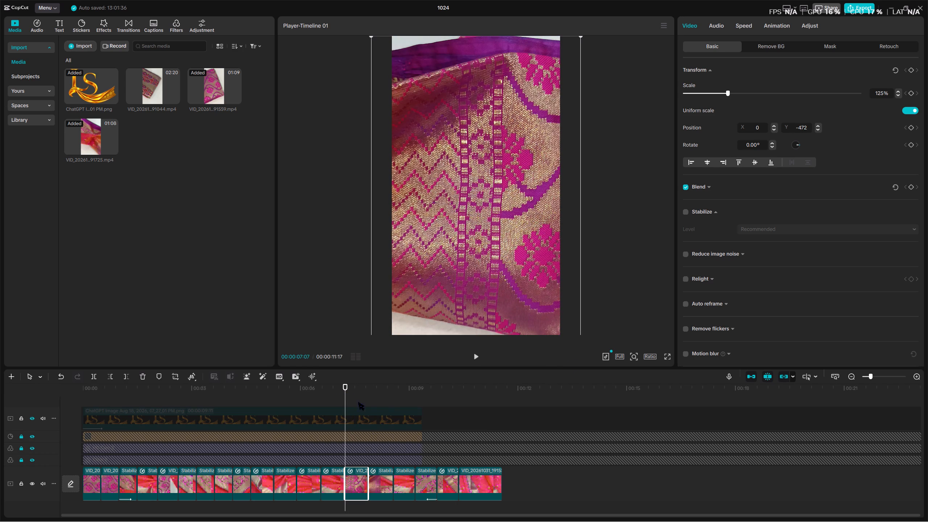
Play from about 6.9 seconds to the end of the timeline to review the rescaled clip and closing shots.
left_click_drag(339, 394, 334, 394)
key("space")
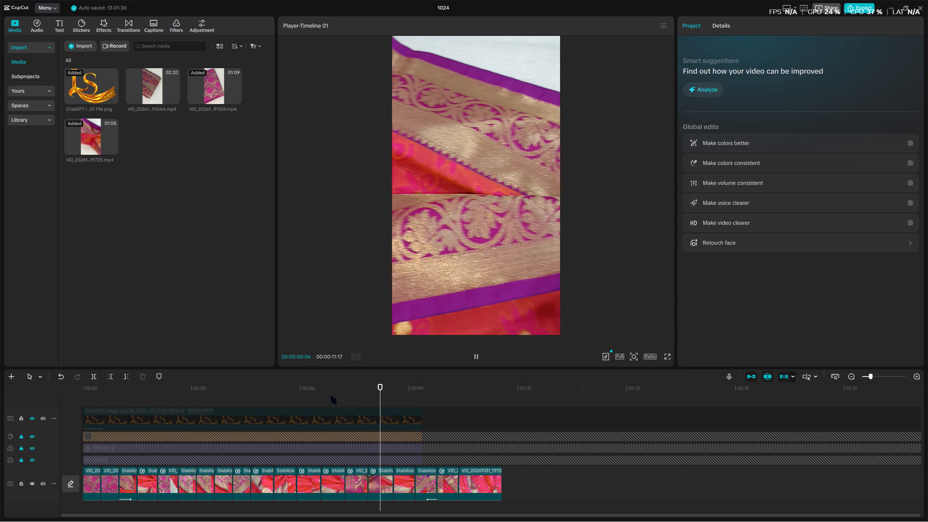
key("space")
key("space")
key("space")
key("space")
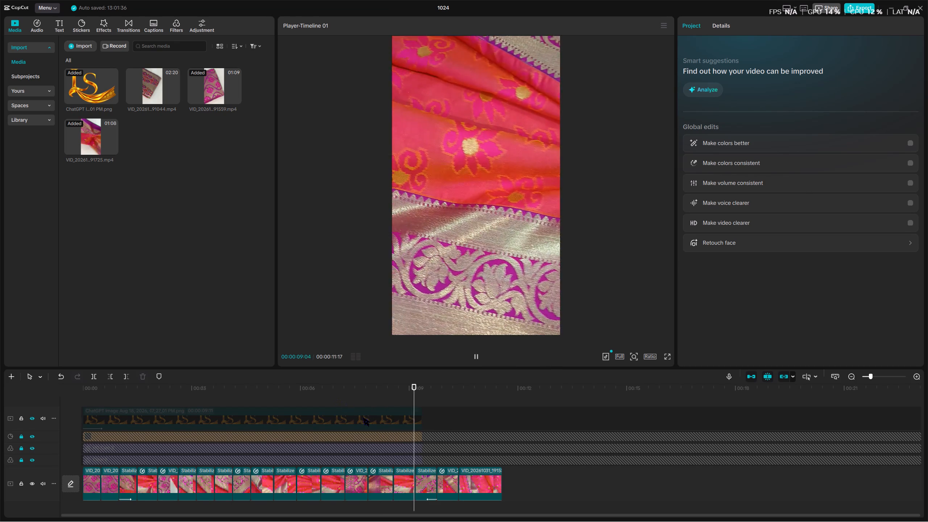
key("space")
key("space")
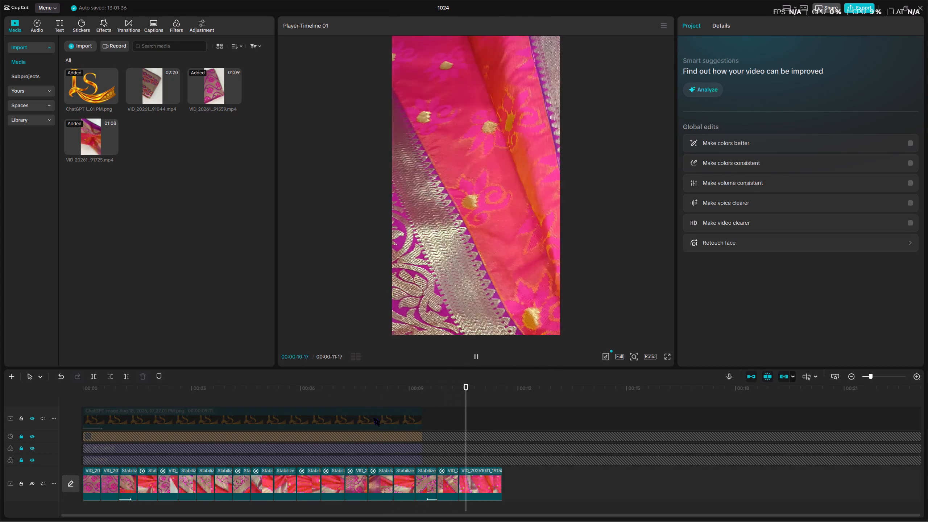
key("space")
Delete the last clip on the main track, starting at about 10.4 seconds.
left_click(487, 477)
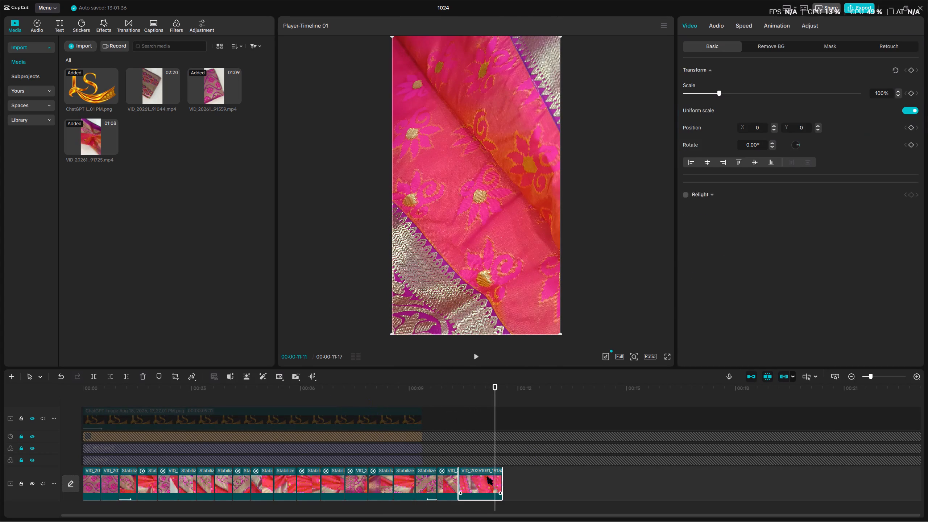
key("BackSpace")
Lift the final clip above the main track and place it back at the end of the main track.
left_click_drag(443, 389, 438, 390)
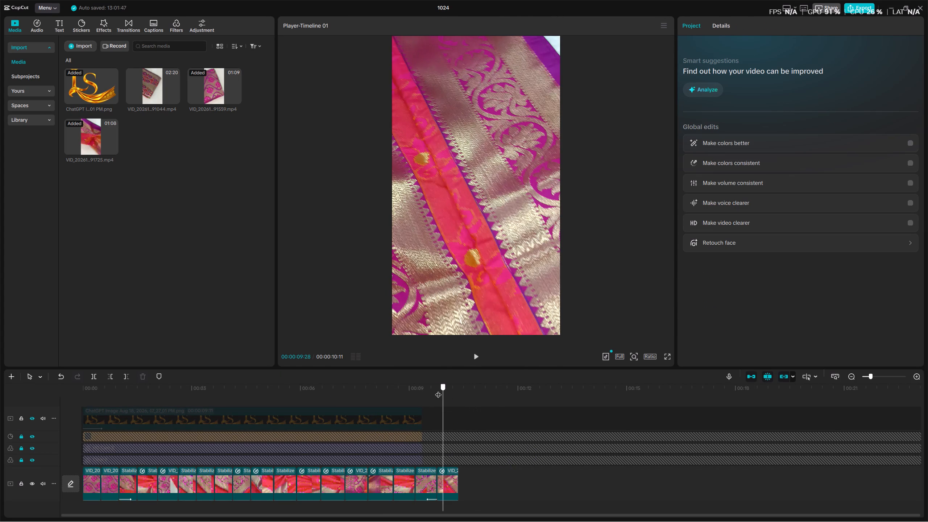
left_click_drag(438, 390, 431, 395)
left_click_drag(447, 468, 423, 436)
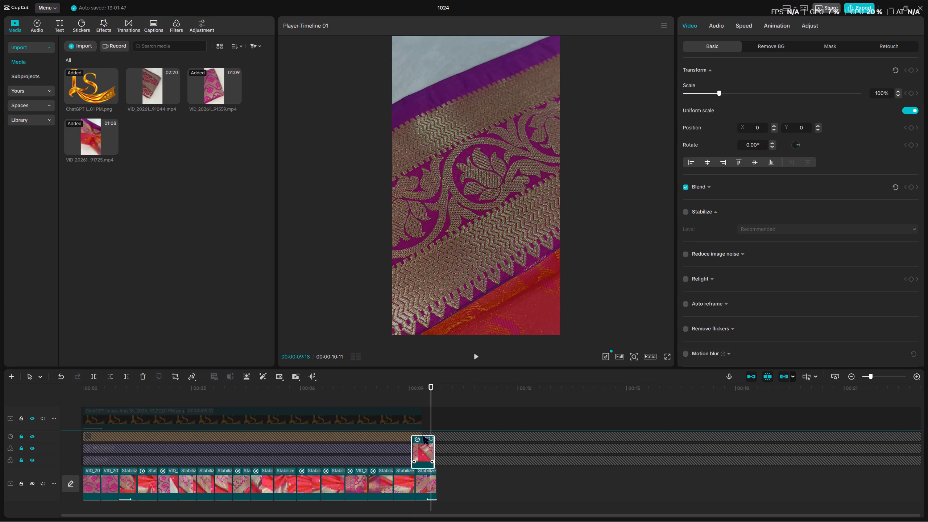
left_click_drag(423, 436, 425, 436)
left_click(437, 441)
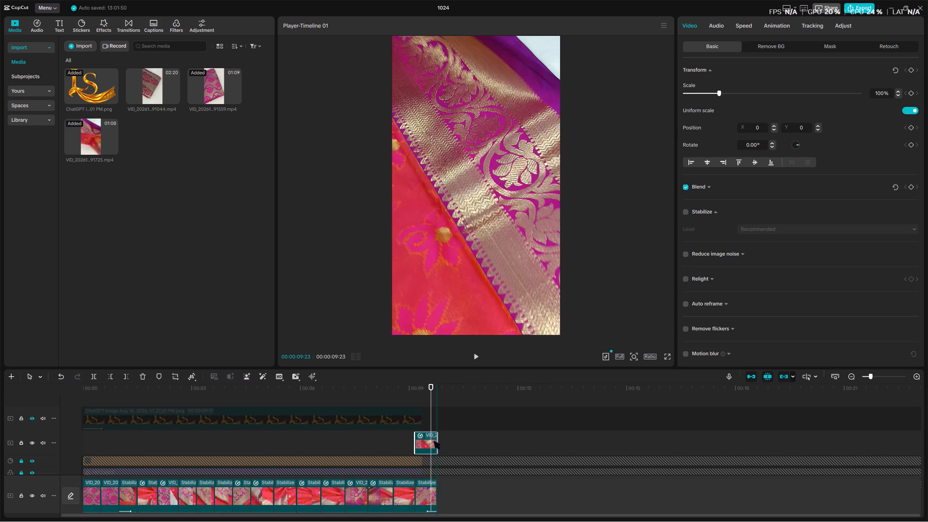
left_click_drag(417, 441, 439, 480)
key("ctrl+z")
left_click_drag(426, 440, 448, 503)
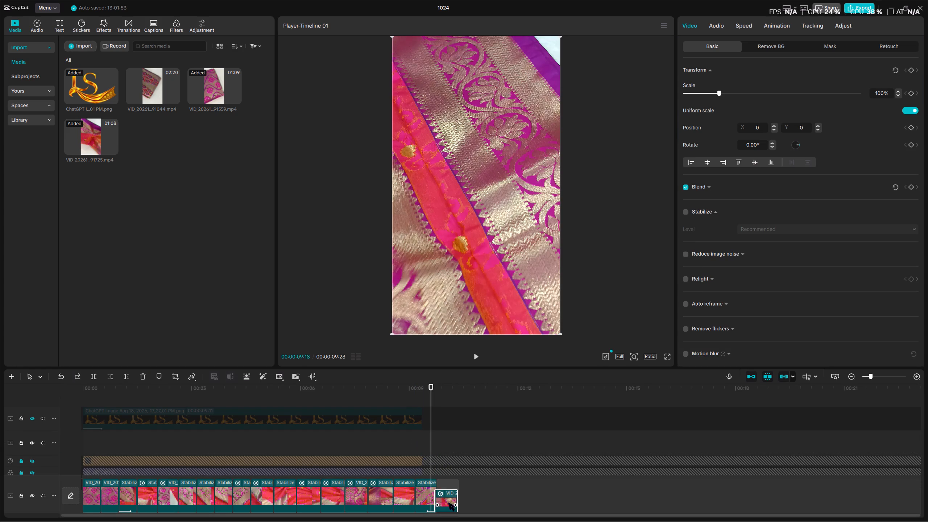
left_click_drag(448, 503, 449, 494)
Play the edit from the start to about eight seconds to review the pacing.
left_click_drag(431, 385, 433, 386)
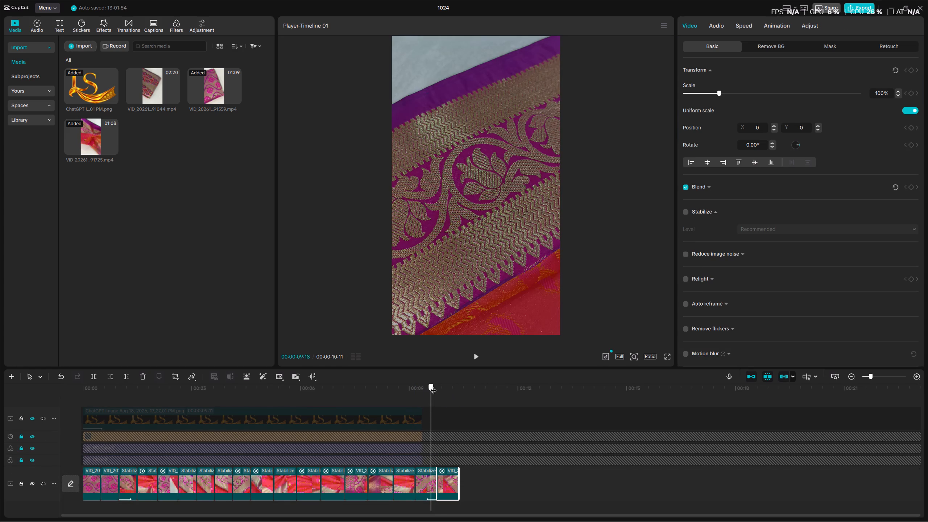
left_click_drag(433, 386, 0, 395)
key("space")
key("space")
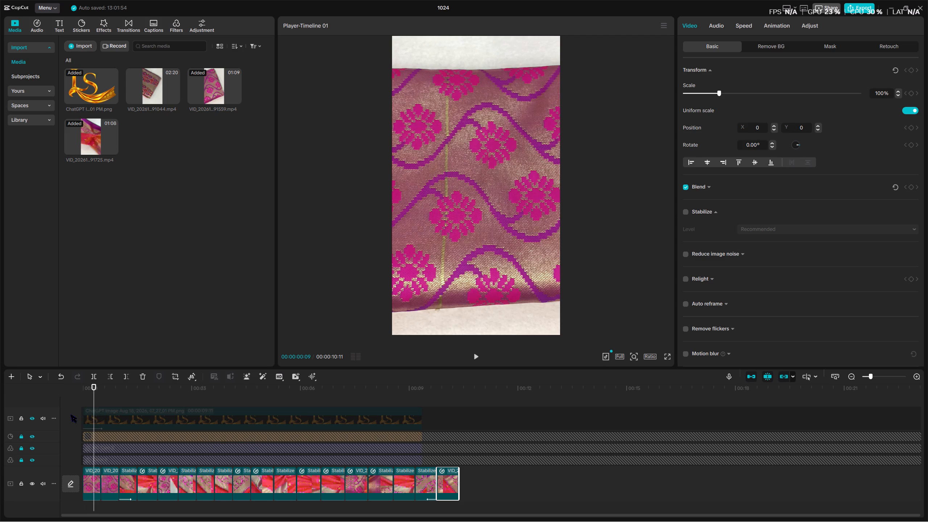
double_click(70, 415)
key("space")
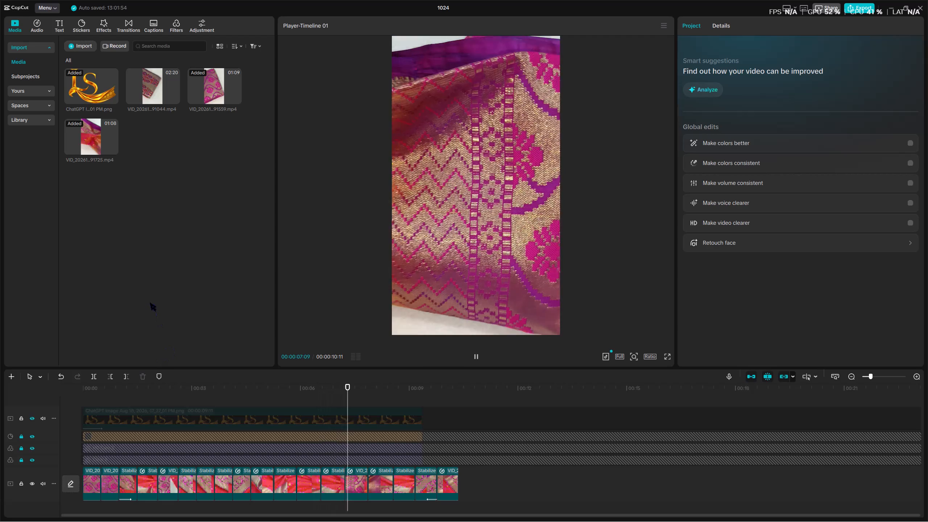
key("space")
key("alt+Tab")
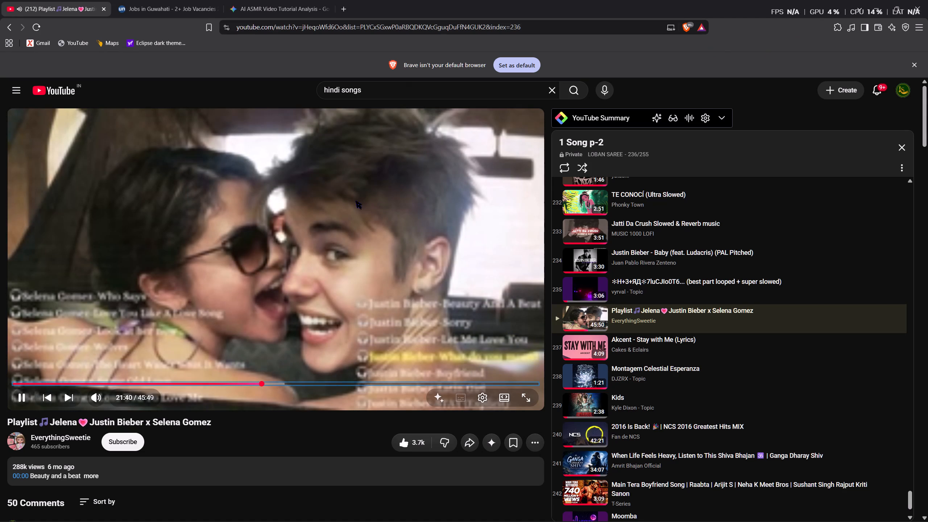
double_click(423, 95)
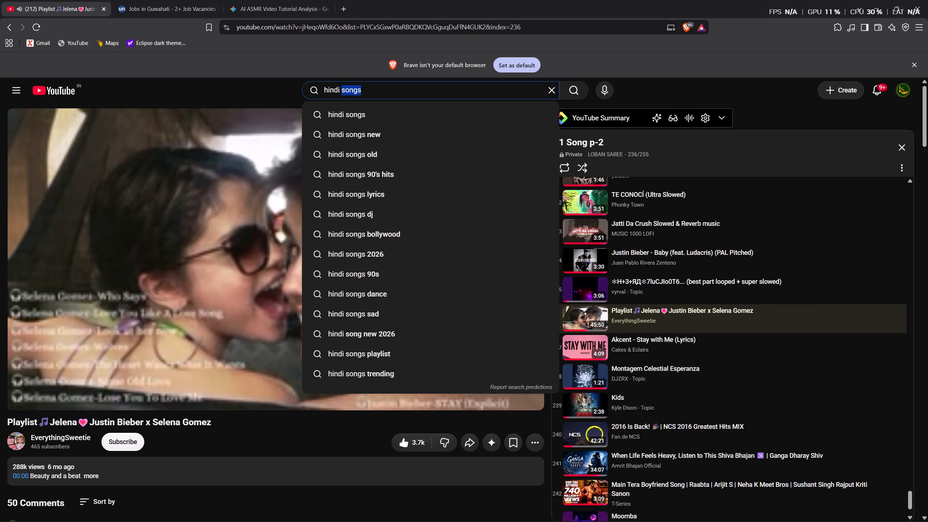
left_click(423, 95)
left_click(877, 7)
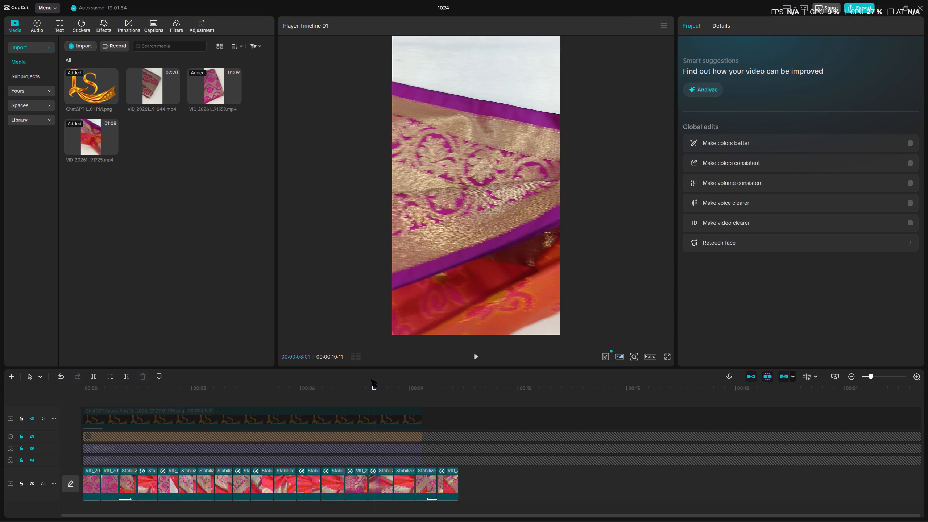
Move the playhead to the end of the last clip on the main track.
left_click_drag(376, 388, 466, 398)
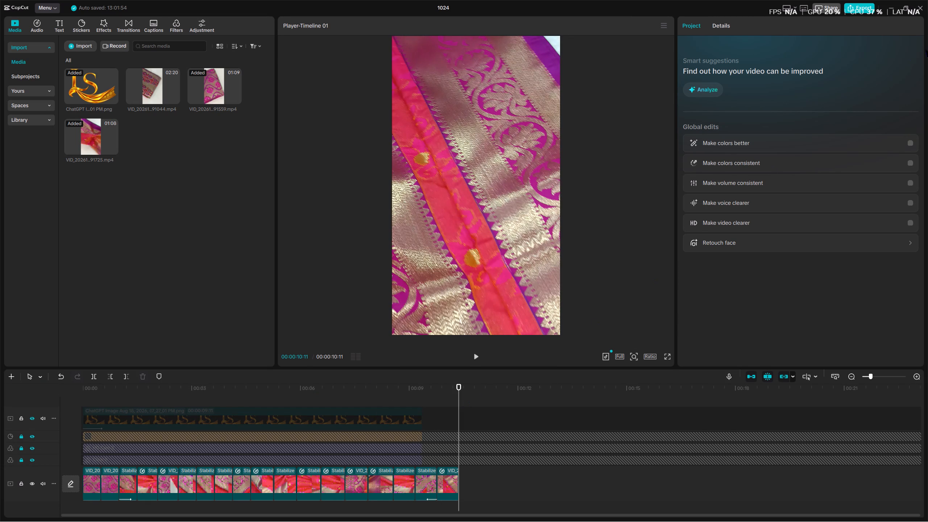